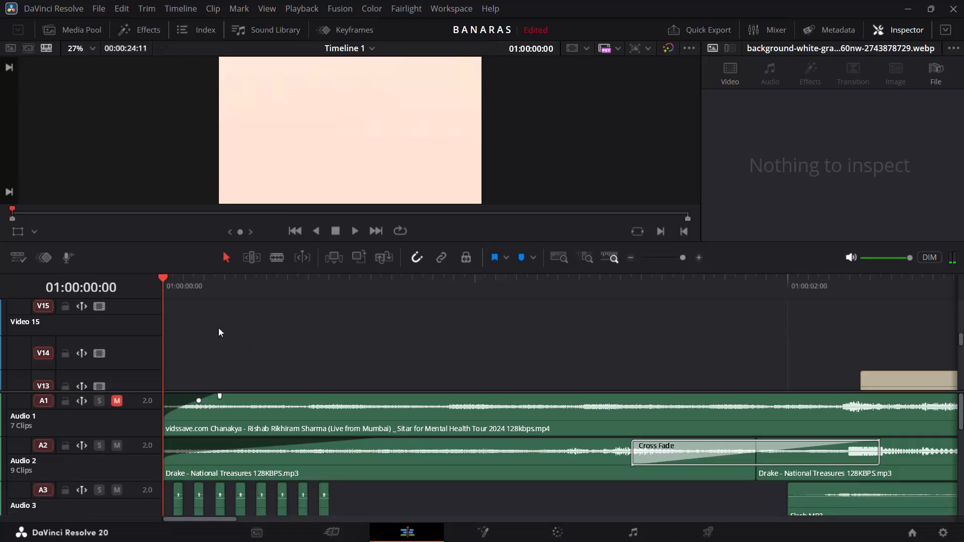
# Save the changes to the BANARAS project and open the recent project Untitled Project 1.
pyautogui.click(93, 10)
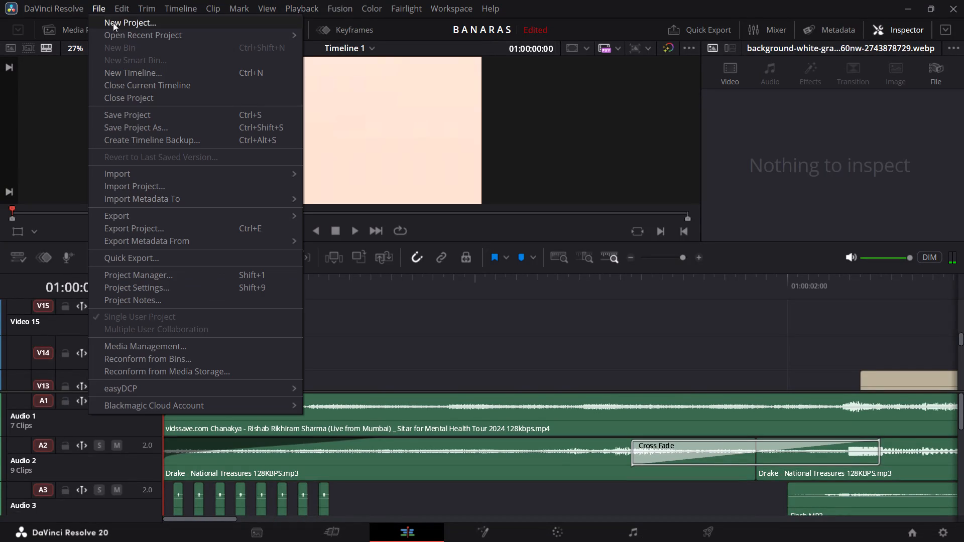
pyautogui.click(113, 22)
pyautogui.click(490, 311)
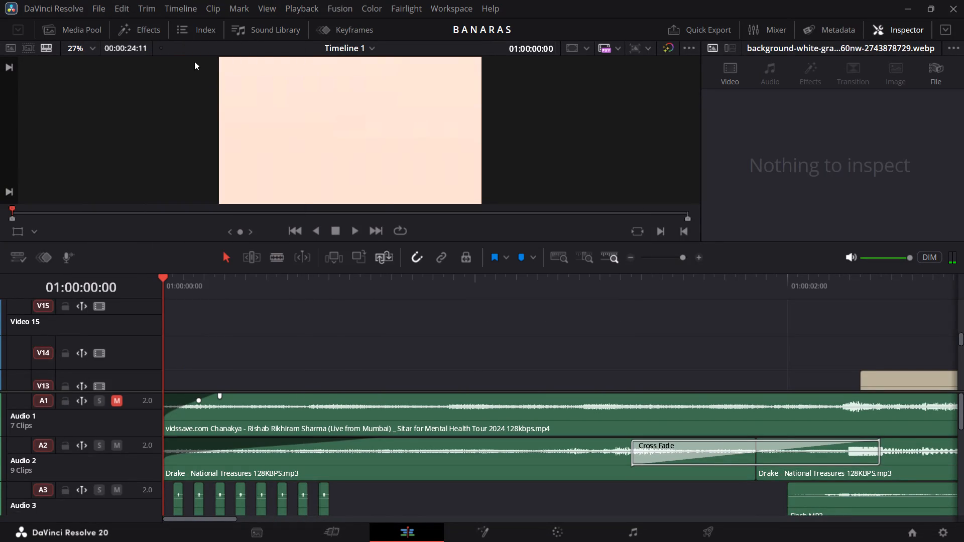
pyautogui.click(95, 7)
pyautogui.click(116, 36)
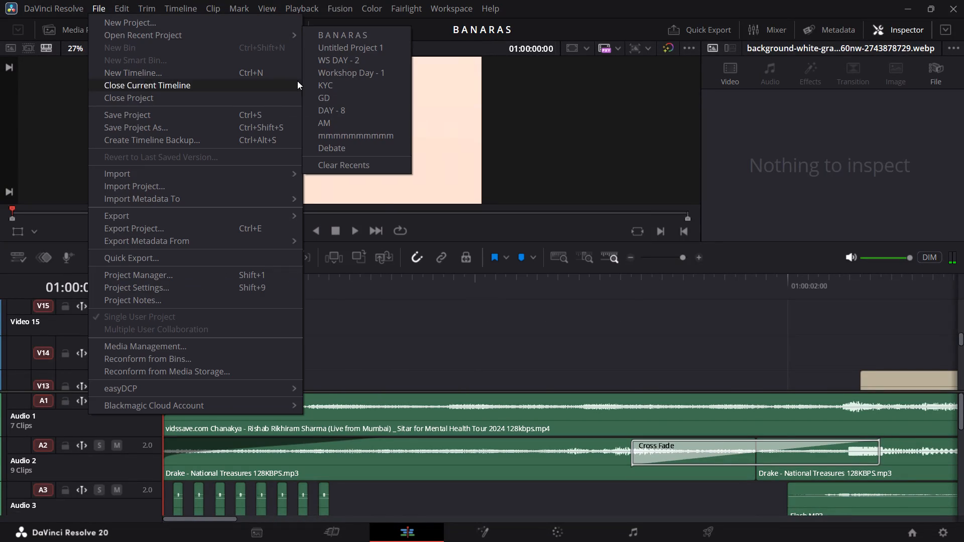
pyautogui.click(326, 43)
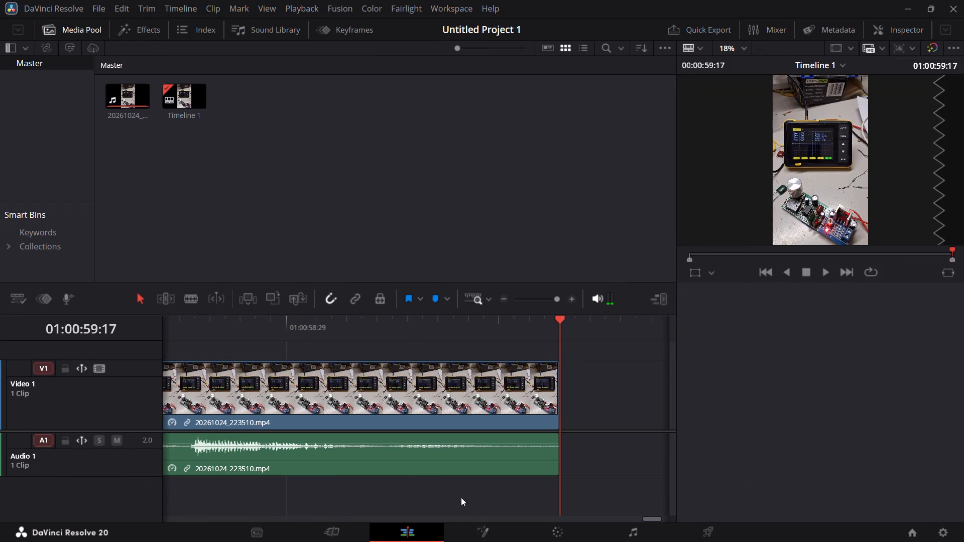
# Set the project's video monitoring resolution to 3840 x 2160 Ultra HD and save the project settings.
pyautogui.moveTo(449, 519); pyautogui.dragTo(252, 481)
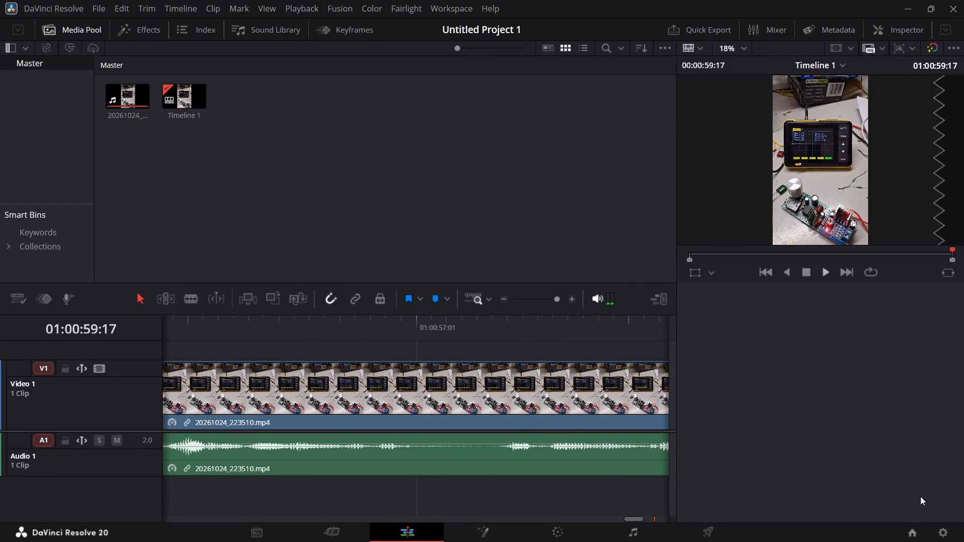
pyautogui.click(945, 528)
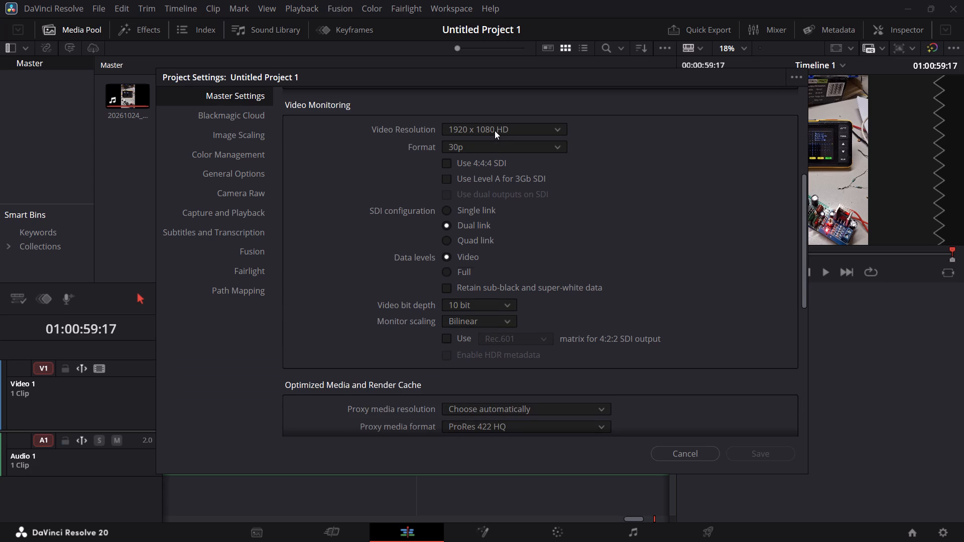
pyautogui.click(495, 130)
pyautogui.scroll(-2, 474, 214)
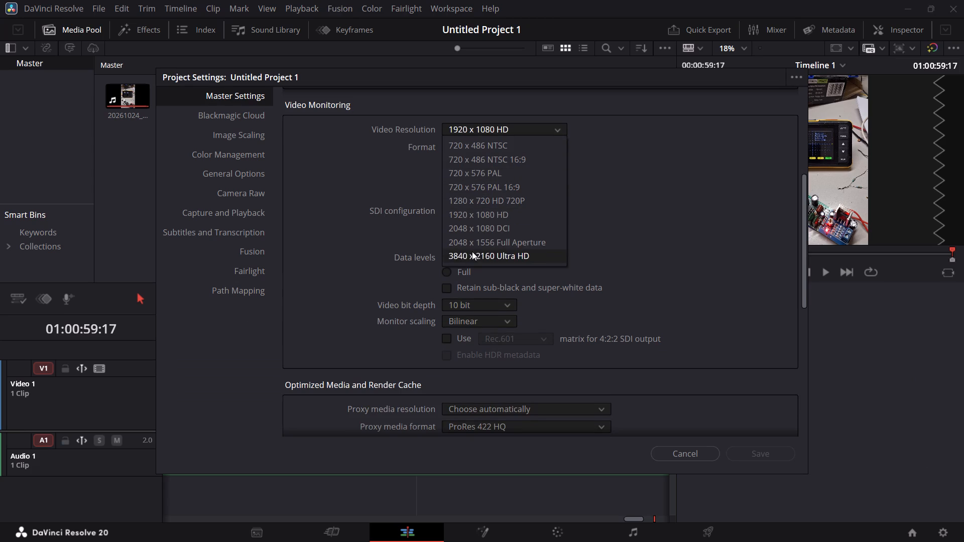
pyautogui.click(472, 252)
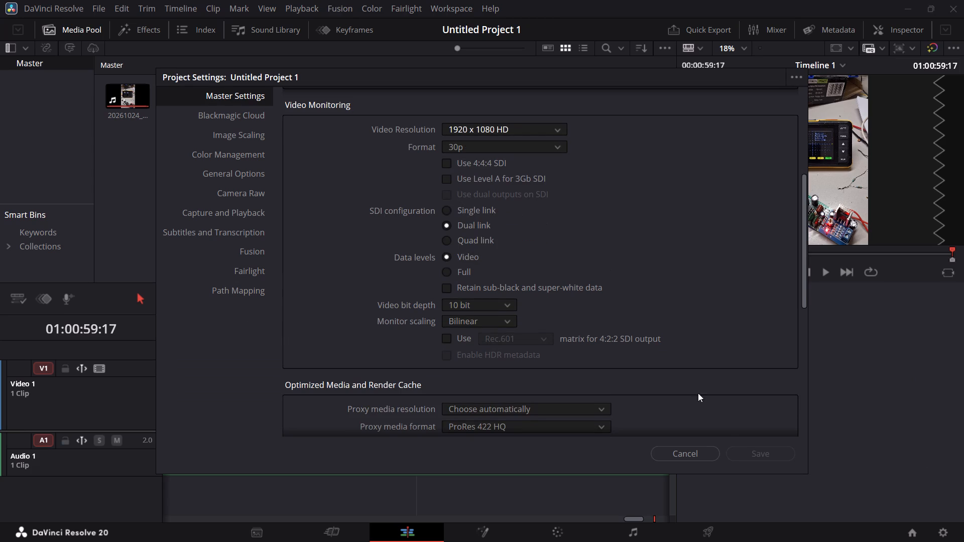
pyautogui.click(767, 456)
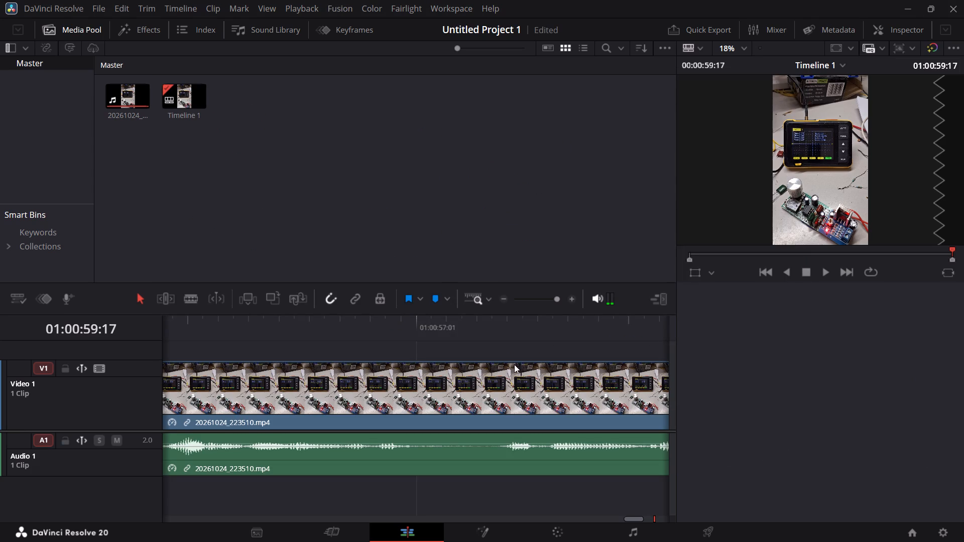
# Show the Inspector and delete the 20261024_223510.mp4 video and audio clip from the timeline.
pyautogui.click(492, 412)
pyautogui.click(899, 31)
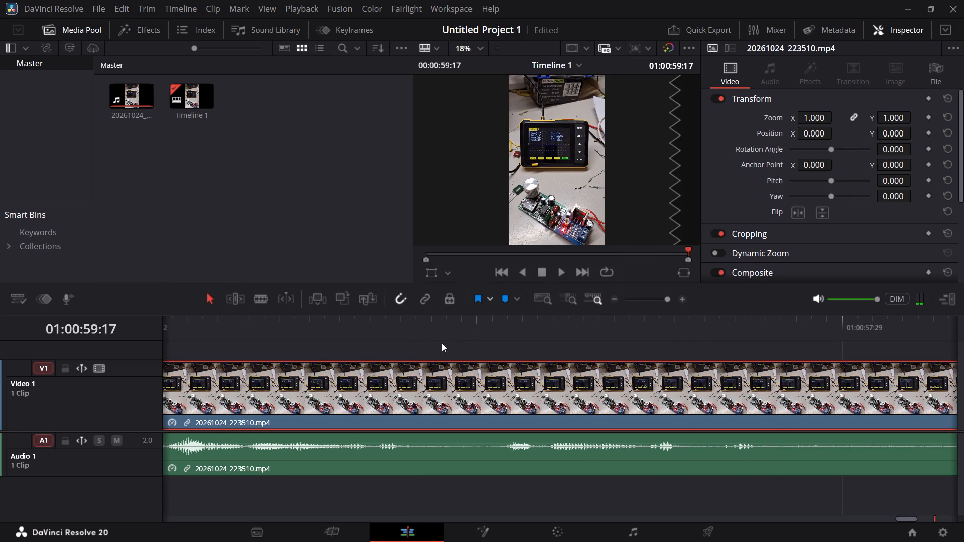
pyautogui.moveTo(297, 501); pyautogui.dragTo(322, 398)
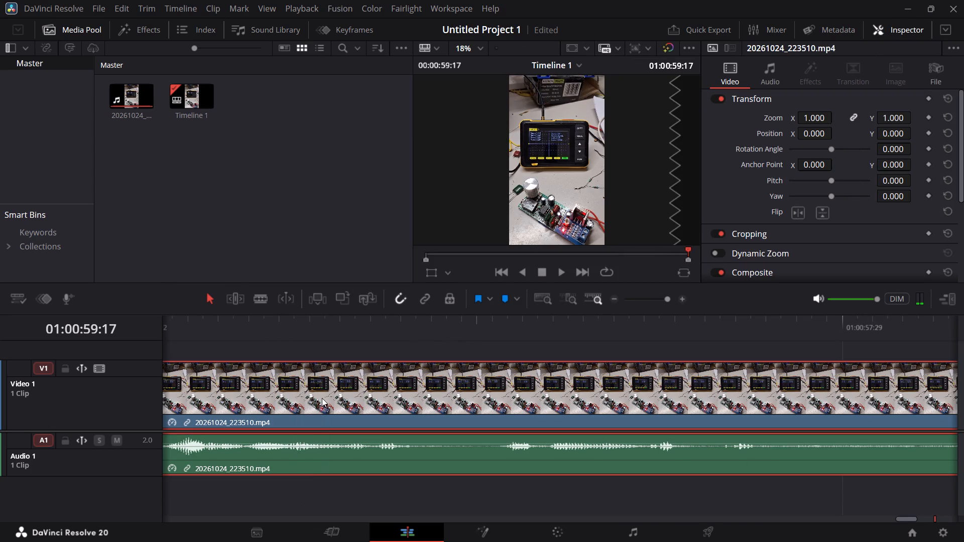
pyautogui.press('BackSpace')
# Permanently delete the remaining source clip and Timeline 1 from the media pool.
pyautogui.moveTo(256, 116); pyautogui.dragTo(111, 73)
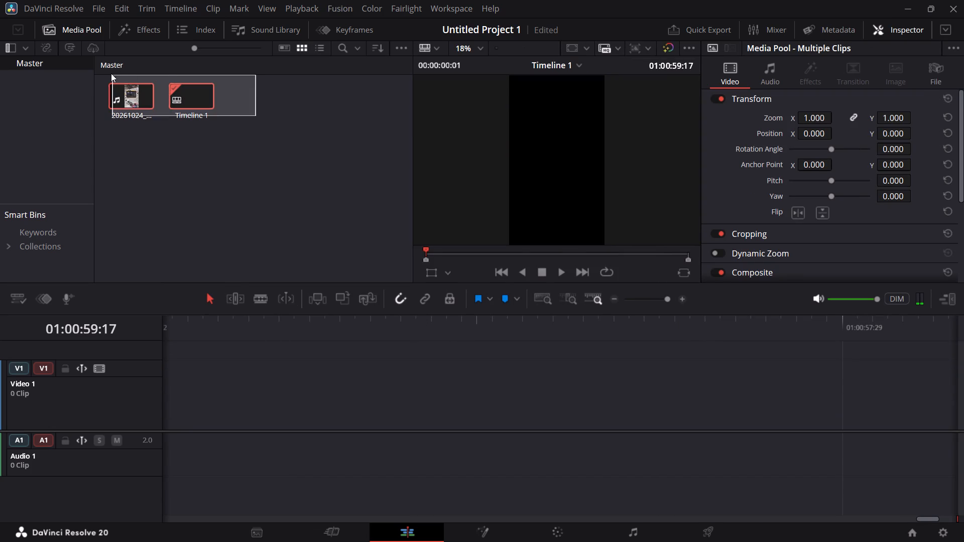
pyautogui.moveTo(111, 73); pyautogui.dragTo(110, 74)
pyautogui.press('BackSpace')
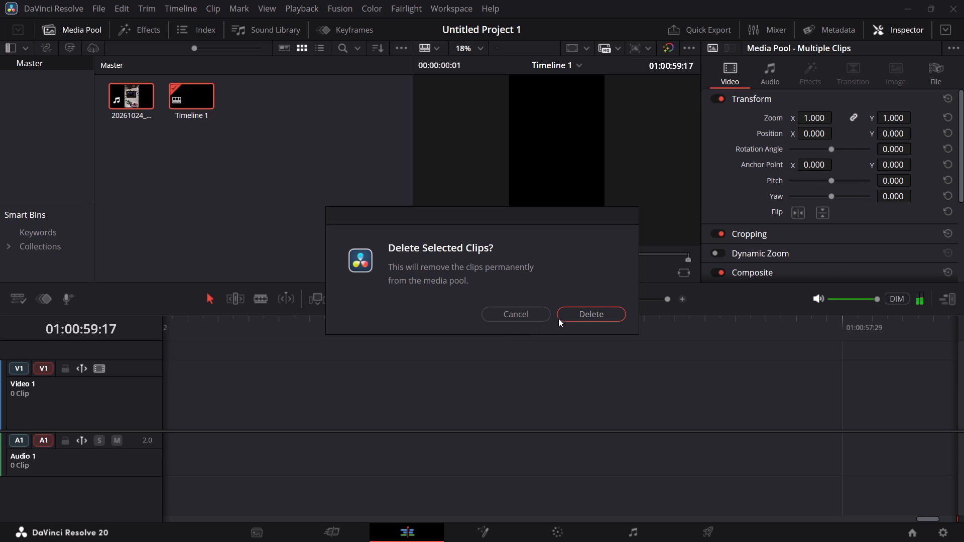
pyautogui.click(581, 317)
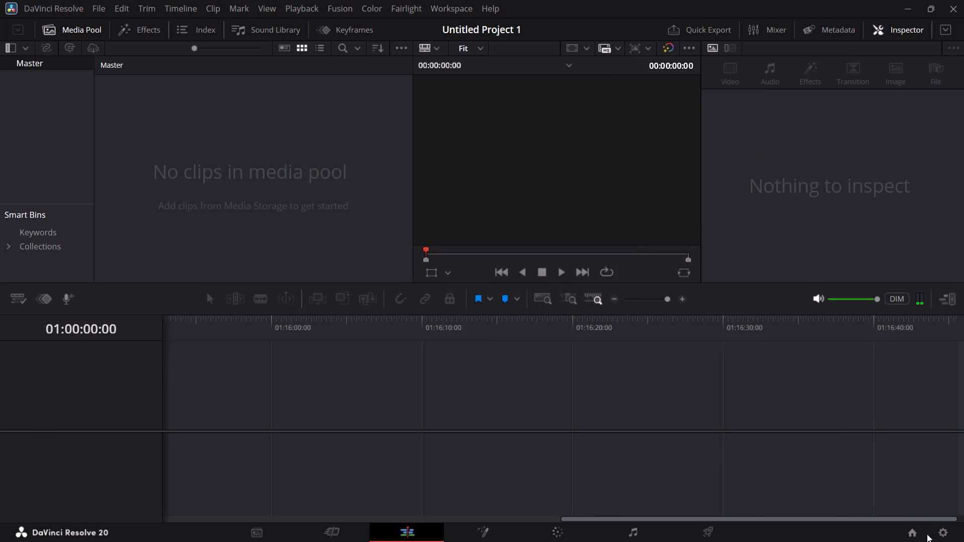
# Check the video monitoring format options in the project settings and close them without saving.
pyautogui.click(934, 531)
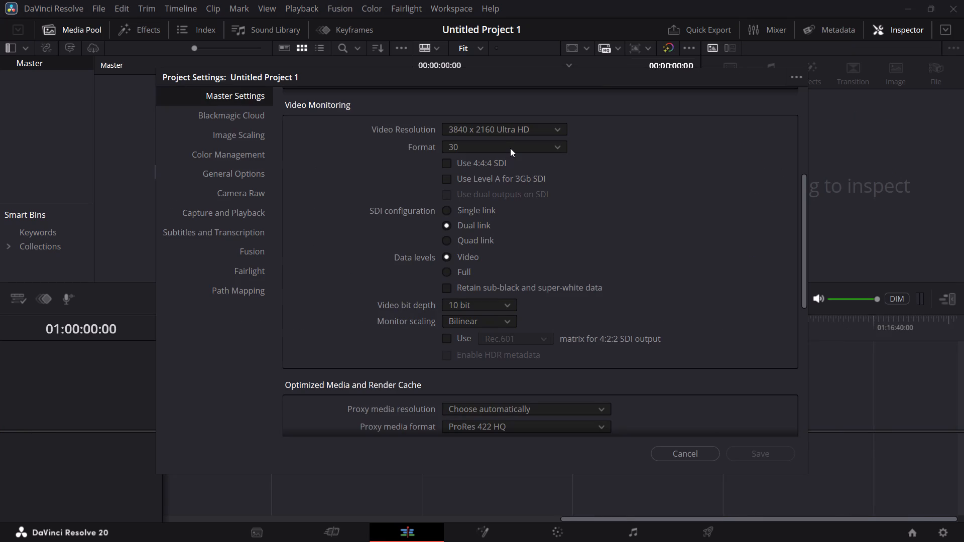
pyautogui.click(510, 148)
pyautogui.click(510, 148)
pyautogui.scroll(1, 444, 196)
pyautogui.scroll(1, 627, 220)
pyautogui.click(688, 454)
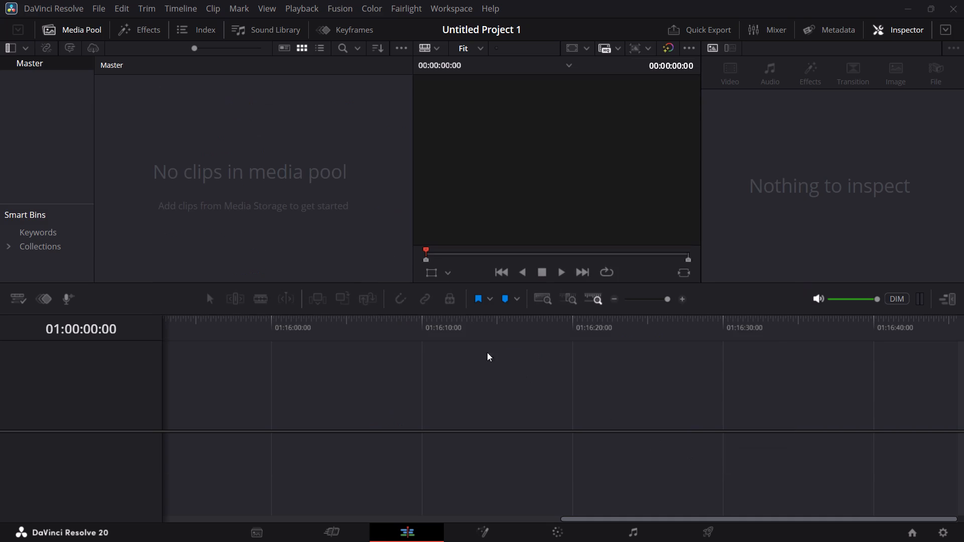
# Import all the audio tracks from the BGM's folder into the media pool.
pyautogui.click(63, 35)
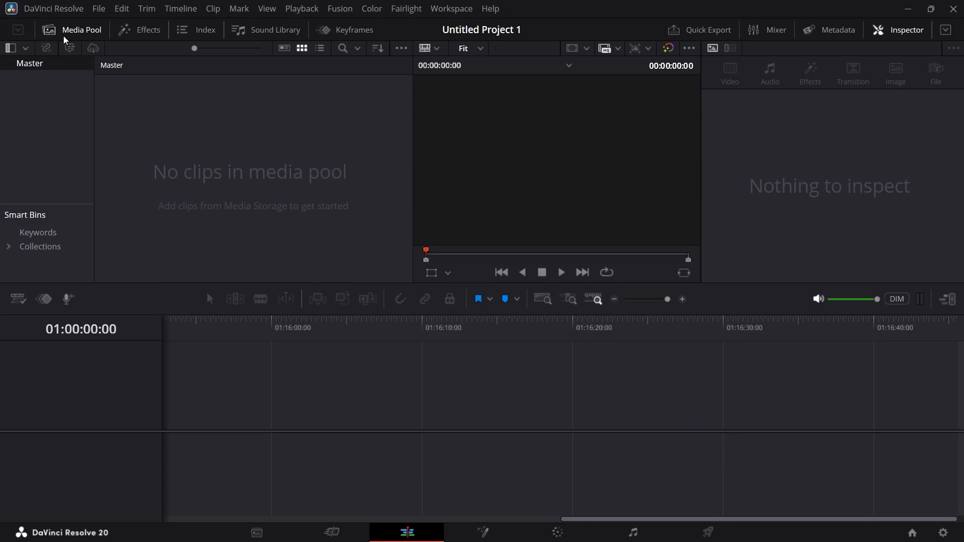
pyautogui.click(65, 33)
pyautogui.doubleClick(65, 33)
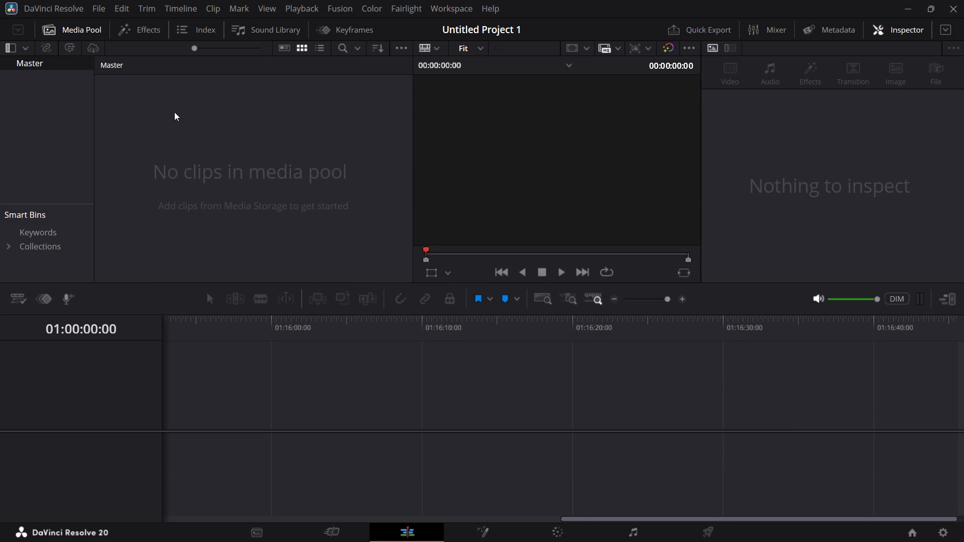
pyautogui.click(174, 112)
pyautogui.hotkey('ctrl', 'i')
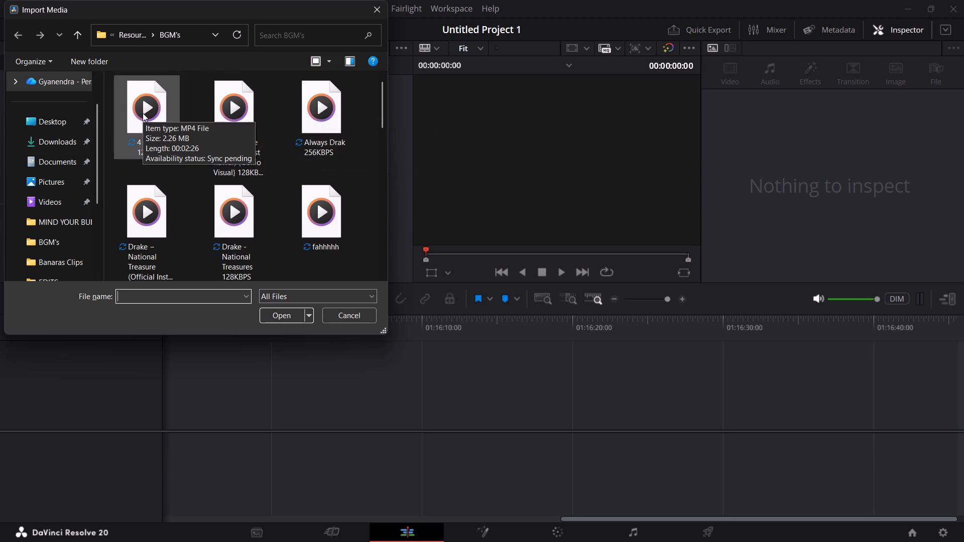
pyautogui.scroll(-2, 164, 198)
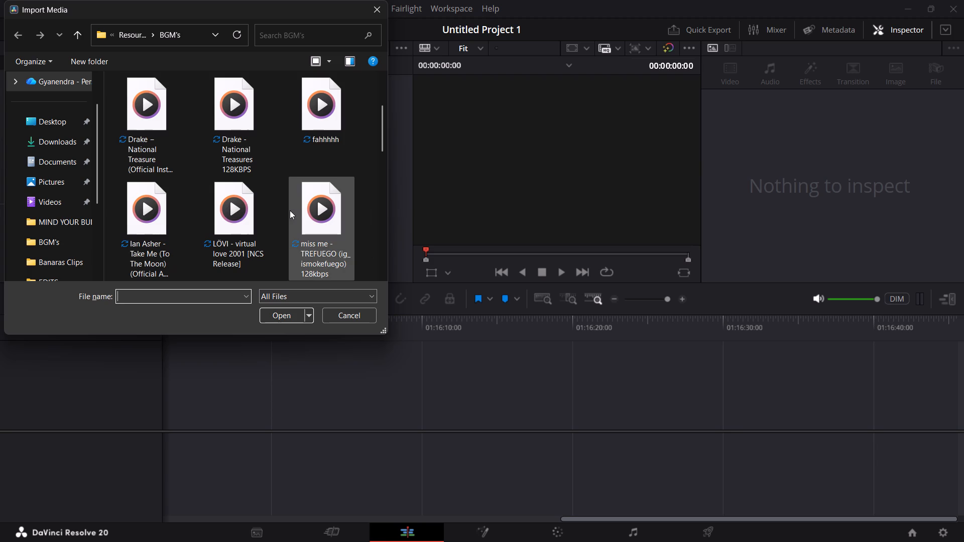
pyautogui.click(290, 210)
pyautogui.hotkey('ctrl', 'a')
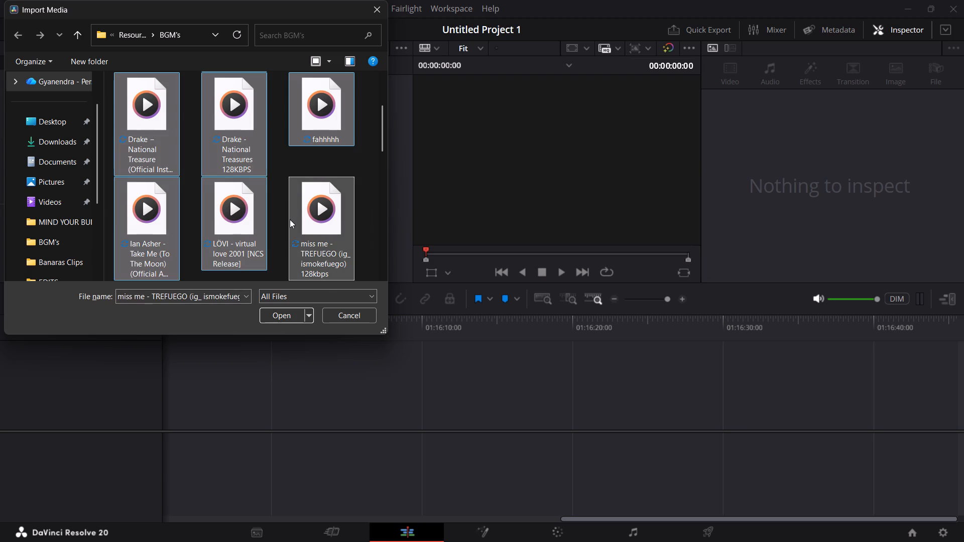
pyautogui.click(274, 313)
# Create a new bin with its default name in the media pool, open it, and return to the Master bin.
pyautogui.scroll(-4, 238, 192)
pyautogui.rightClick(264, 241)
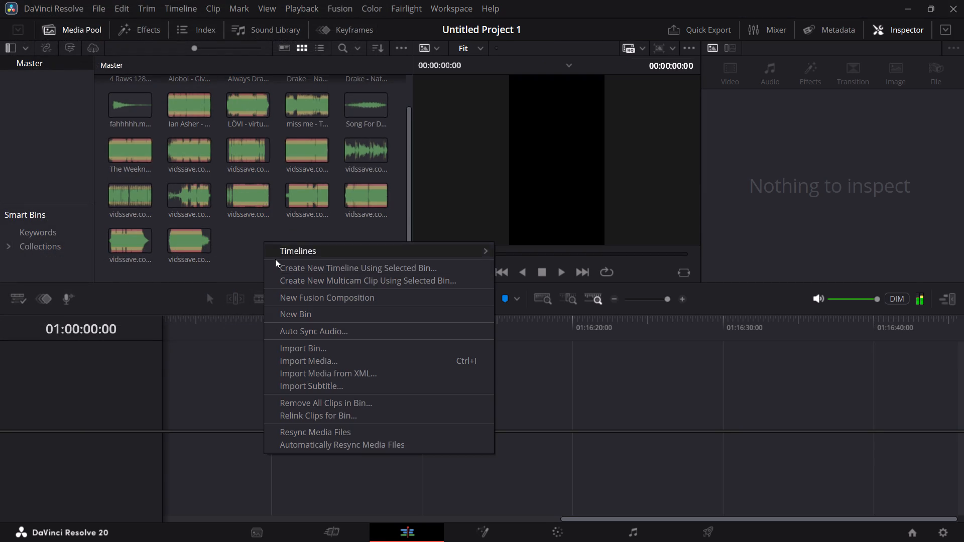
pyautogui.click(287, 310)
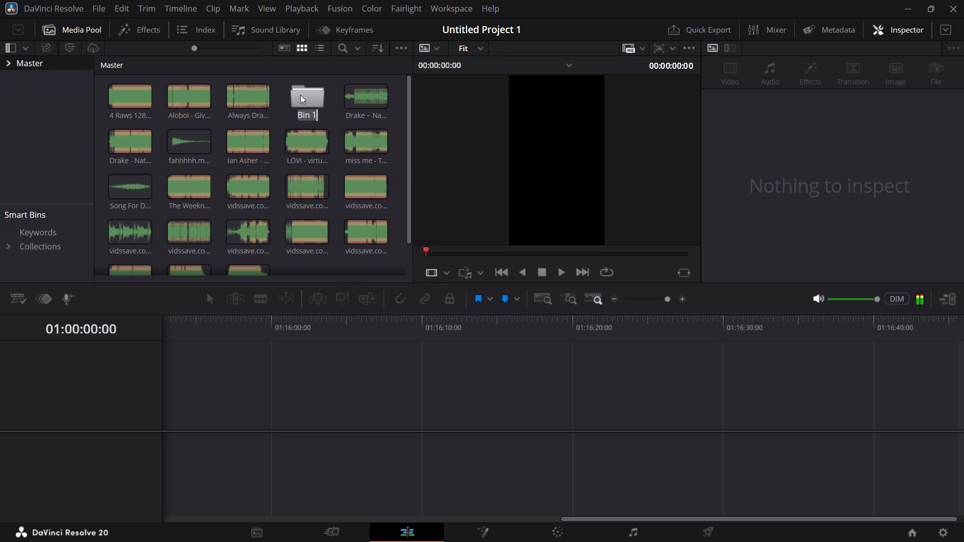
pyautogui.doubleClick(300, 95)
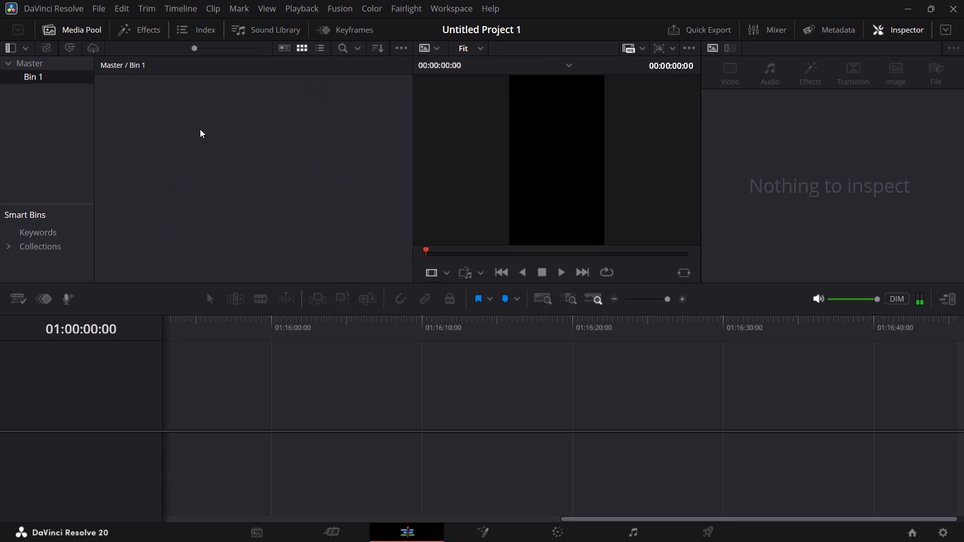
pyautogui.press('BackSpace')
pyautogui.click(36, 63)
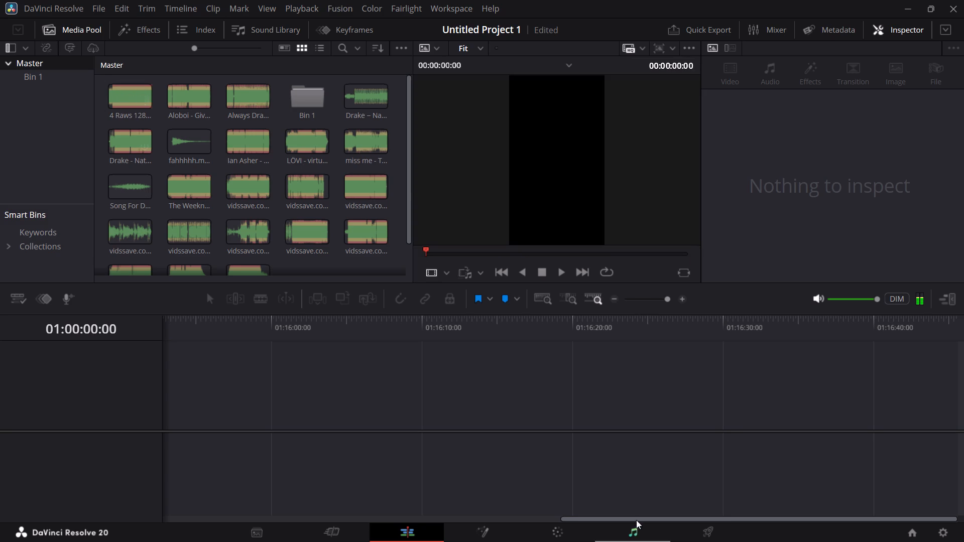
# Lower the Windows system volume to about 30 and return to the editing project.
pyautogui.click(837, 529)
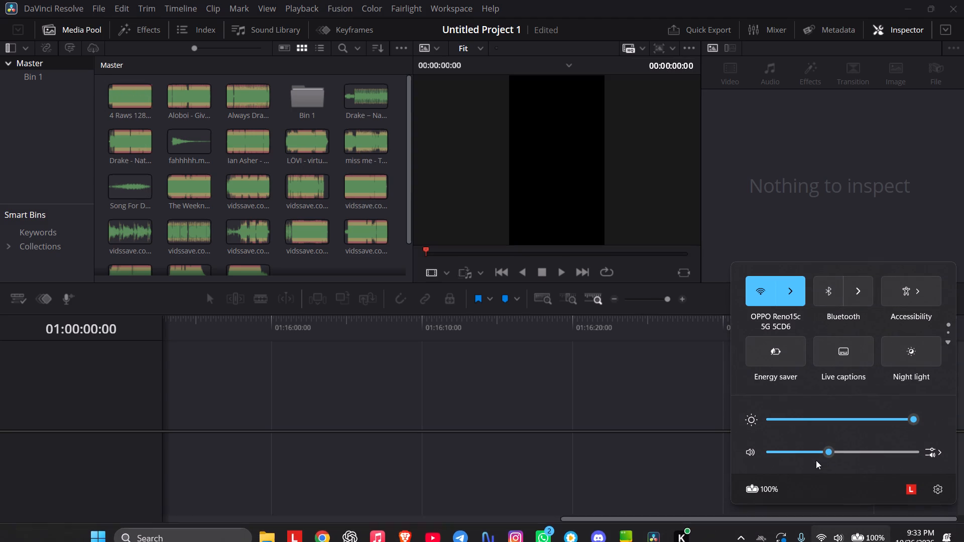
pyautogui.moveTo(798, 455); pyautogui.dragTo(817, 452)
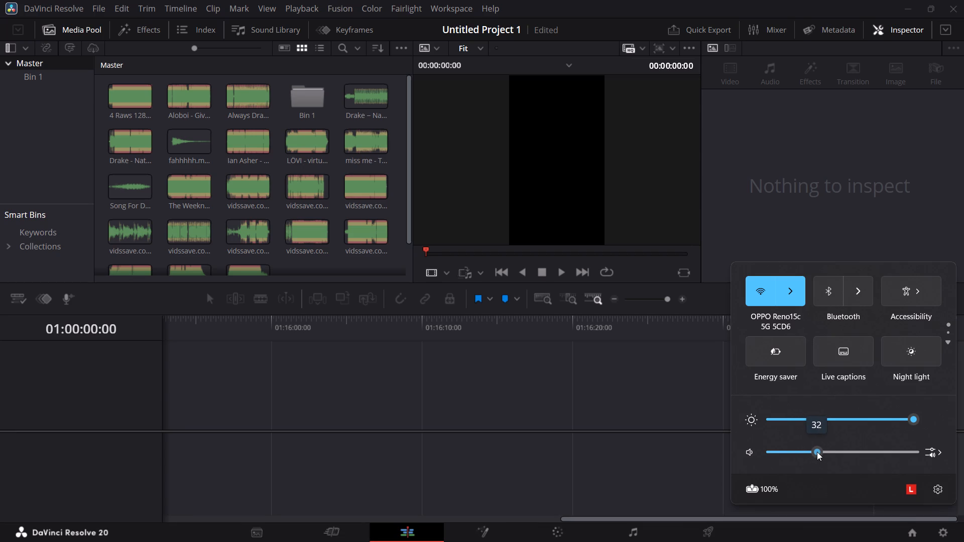
pyautogui.moveTo(817, 452); pyautogui.dragTo(814, 452)
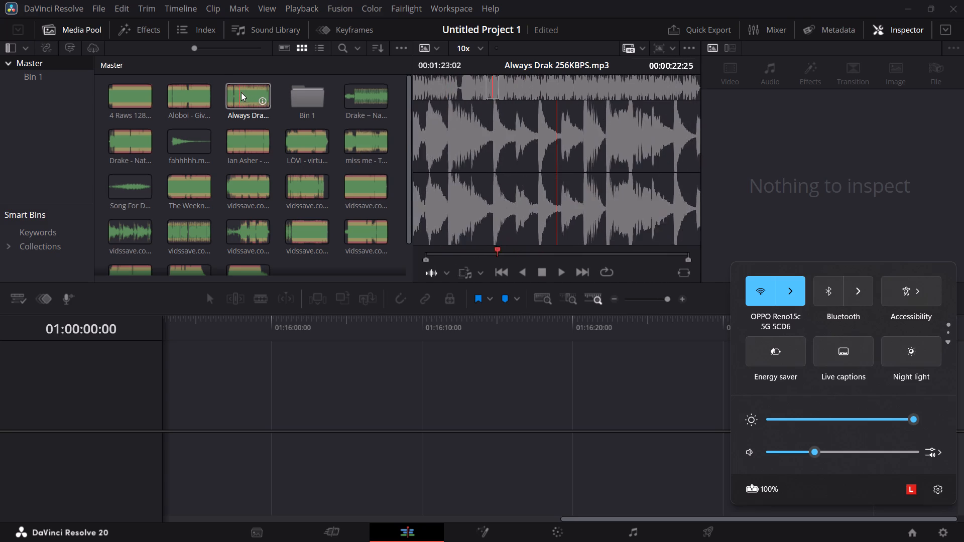
pyautogui.click(296, 72)
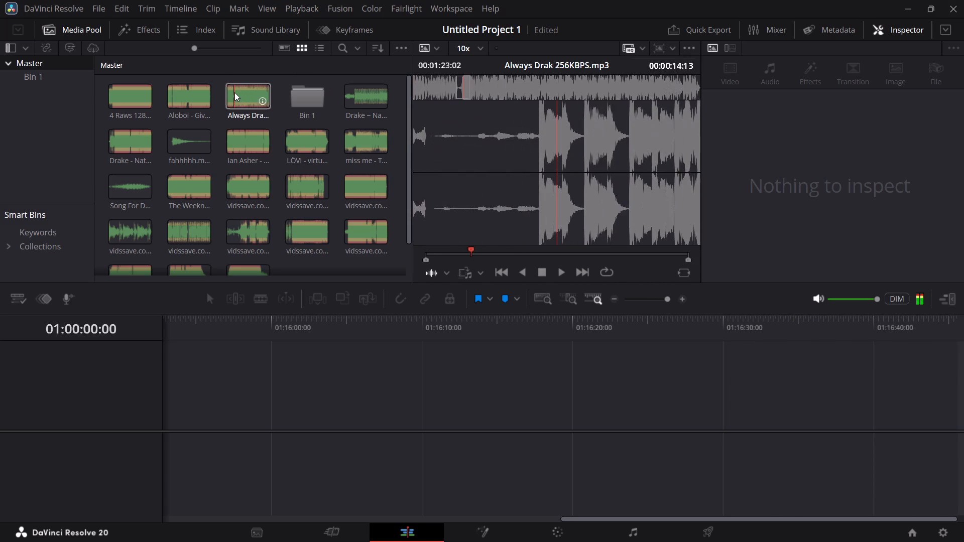
# Audition the Always Drak, Drake – National instrumental, fahhhhh and Ian Asher audio clips from the Master bin.
pyautogui.click(234, 92)
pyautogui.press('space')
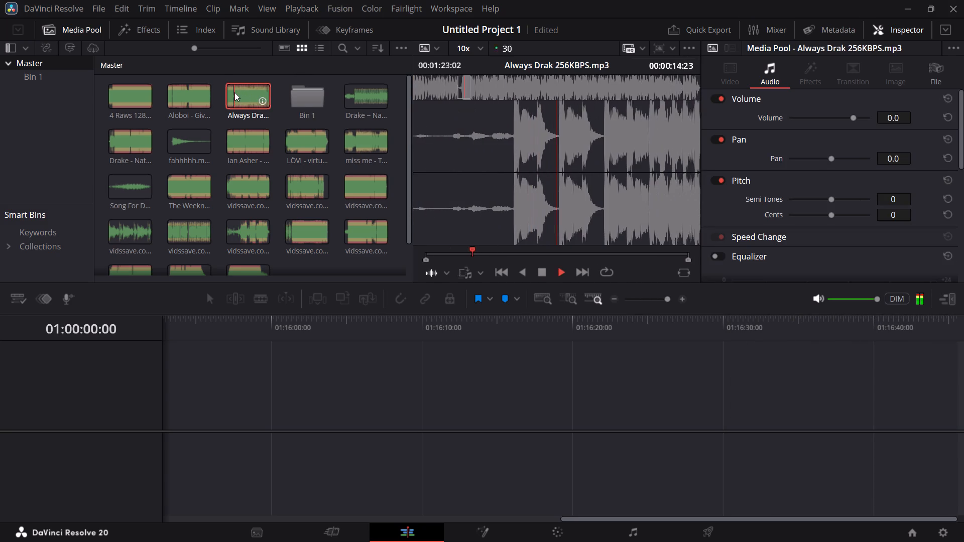
pyautogui.click(358, 97)
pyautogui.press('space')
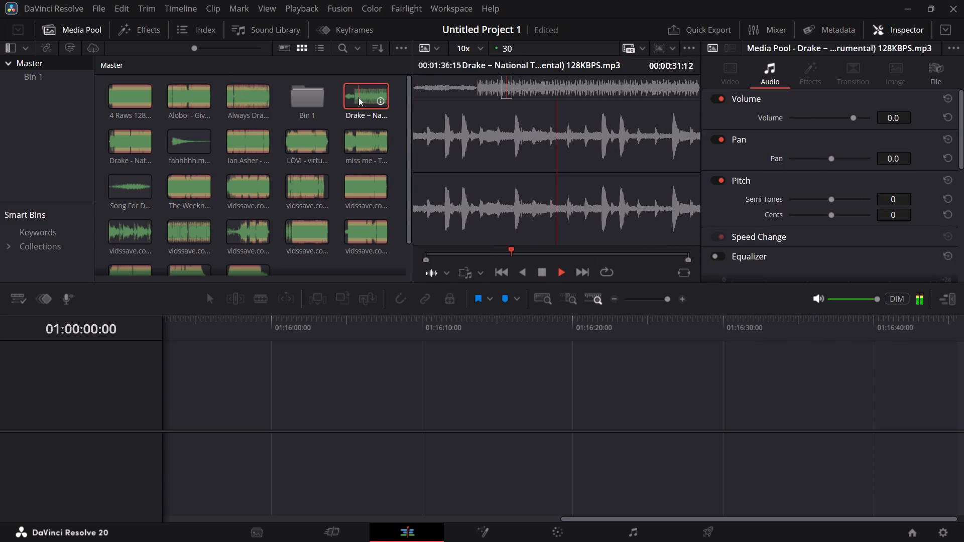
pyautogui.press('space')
pyautogui.click(171, 141)
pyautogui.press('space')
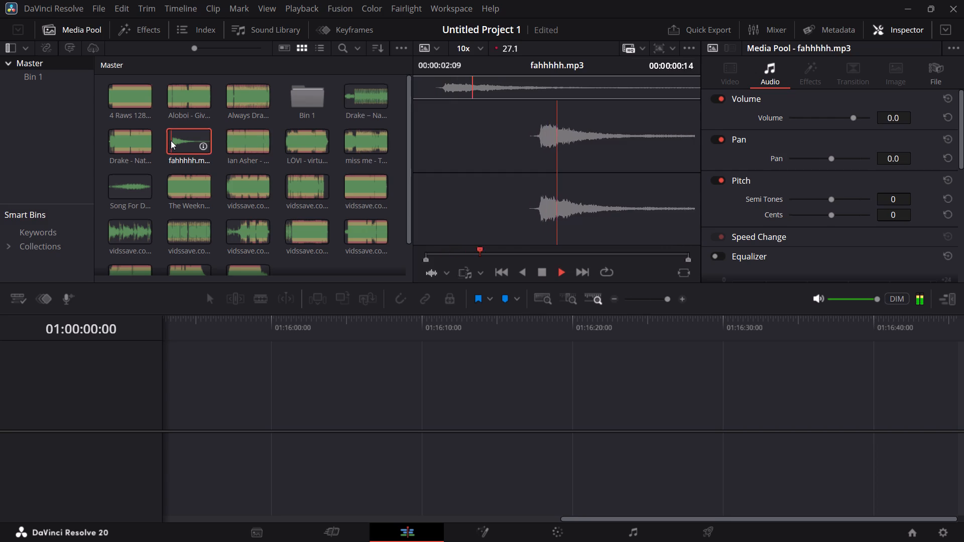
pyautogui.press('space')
pyautogui.click(236, 144)
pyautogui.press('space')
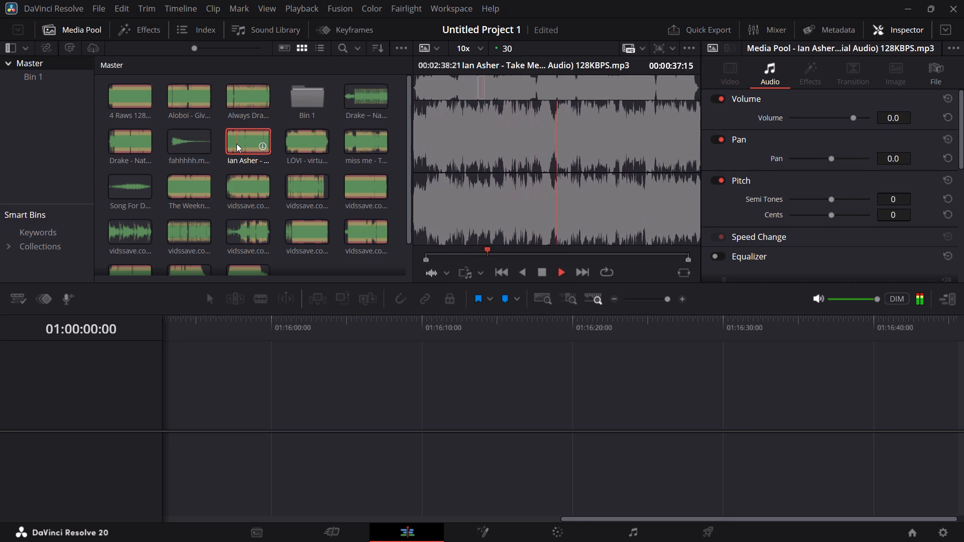
# Audition the Ian Asher, LÖVI virtual love 2001, miss me and Song For Denise tracks from the media pool.
pyautogui.press('space')
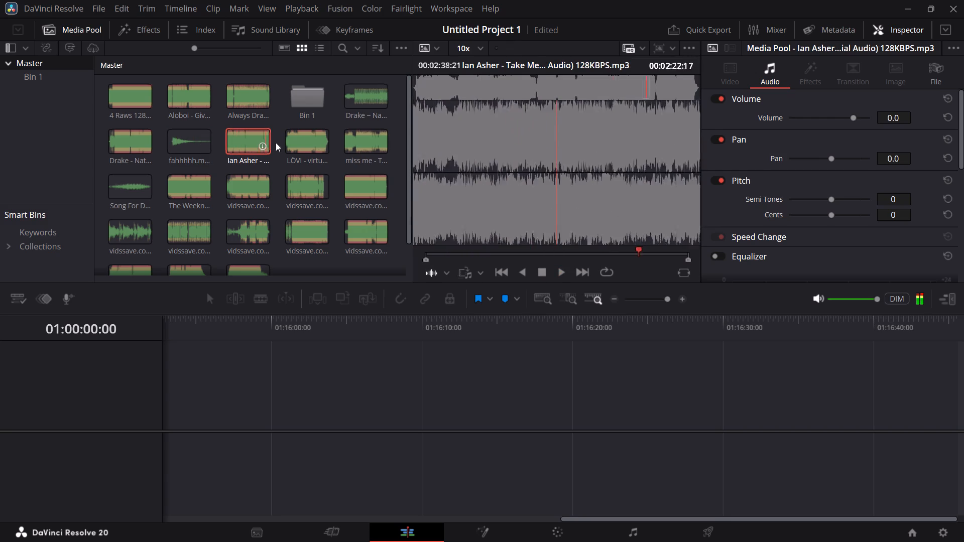
pyautogui.click(292, 137)
pyautogui.press('space')
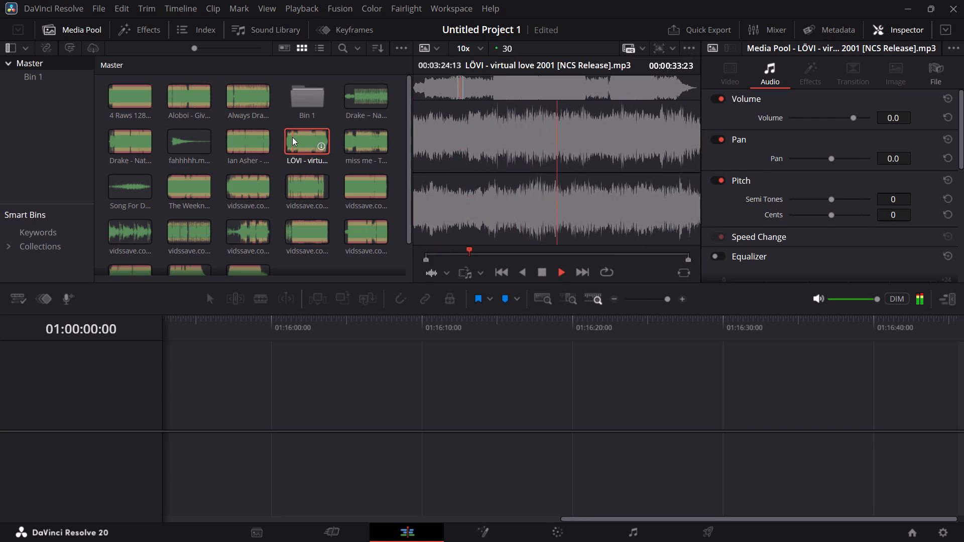
pyautogui.press('space')
pyautogui.click(356, 143)
pyautogui.press('space')
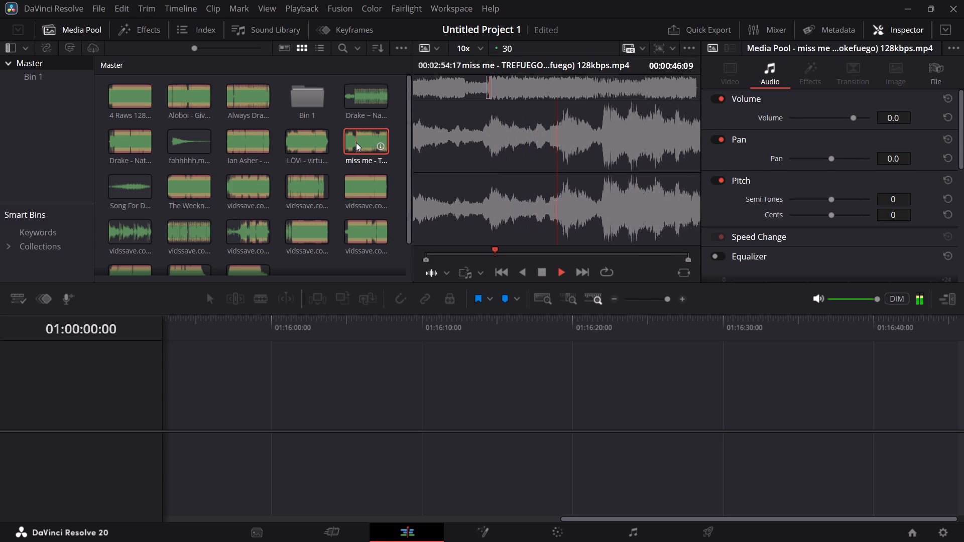
pyautogui.press('space')
pyautogui.click(133, 193)
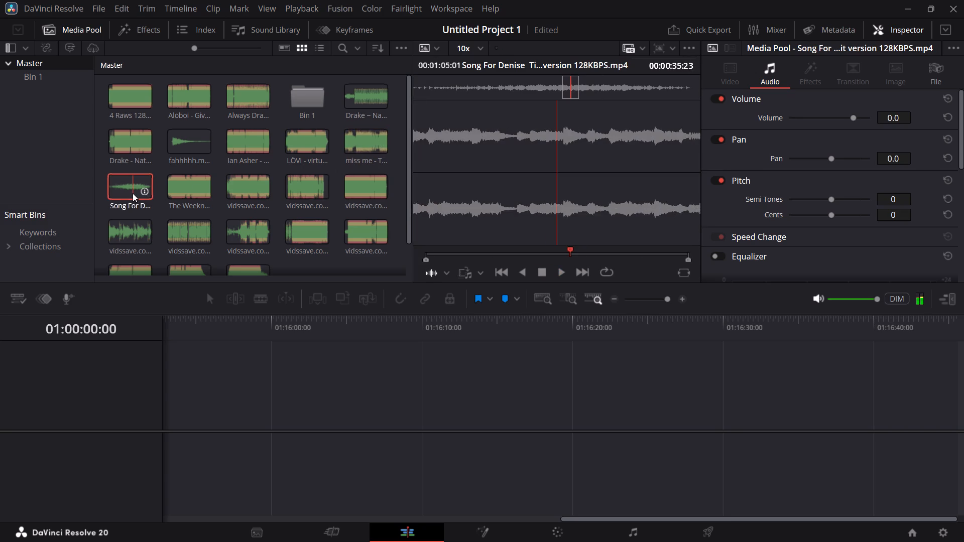
pyautogui.press('space')
pyautogui.press('space')
# Audition The Weeknd track and the two vidssave.com tracks beside it, AFRO...DARLING and ART O...Video, in the media pool.
pyautogui.click(177, 190)
pyautogui.press('space')
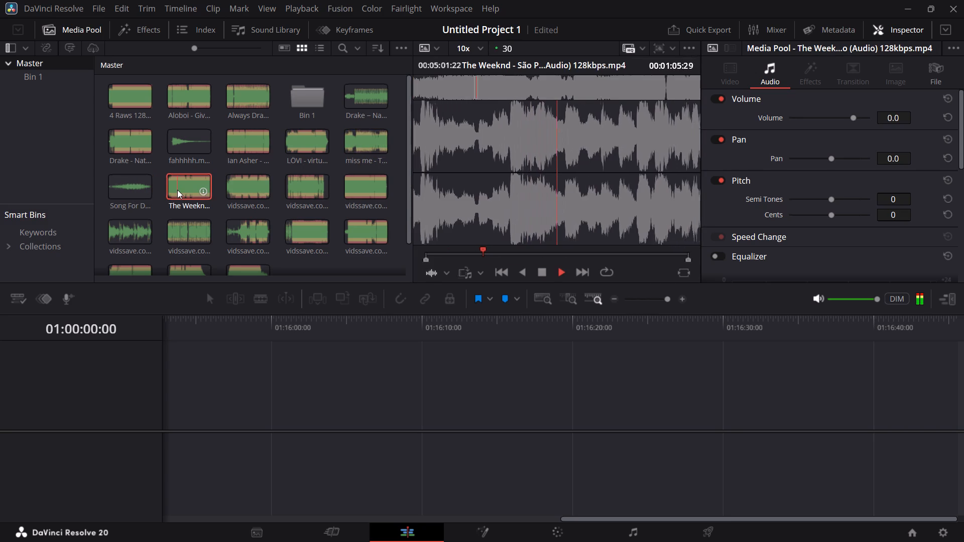
pyautogui.press('space')
pyautogui.click(236, 184)
pyautogui.press('space')
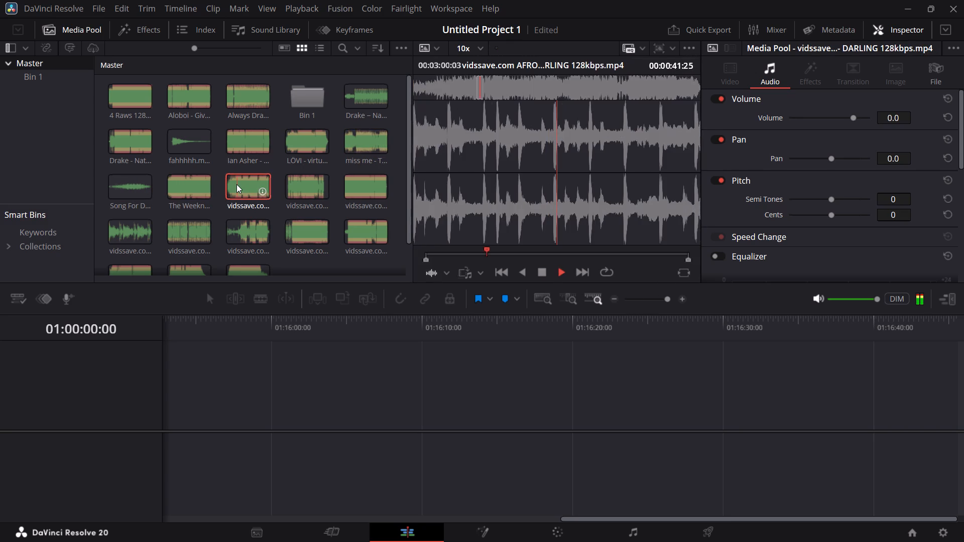
pyautogui.press('space')
pyautogui.click(295, 186)
pyautogui.press('space')
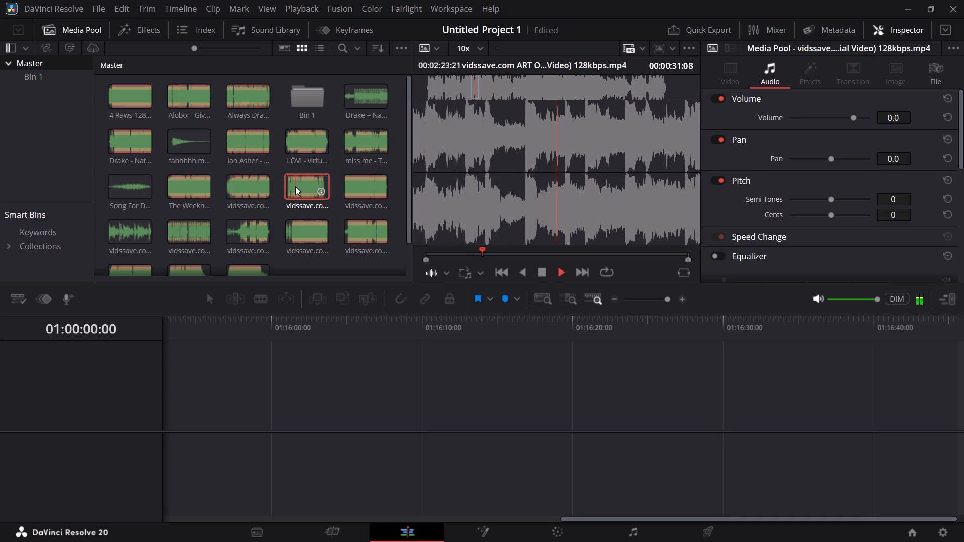
pyautogui.press('space')
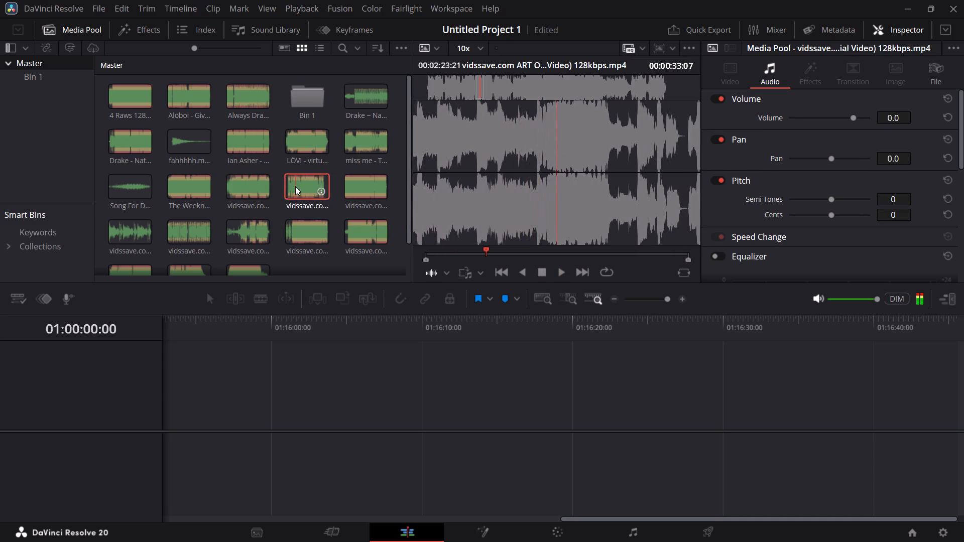
# Audition the vidssave.com BIA, Feeling Blue and 256KBPS instrumental tracks in the media pool.
pyautogui.click(346, 185)
pyautogui.press('space')
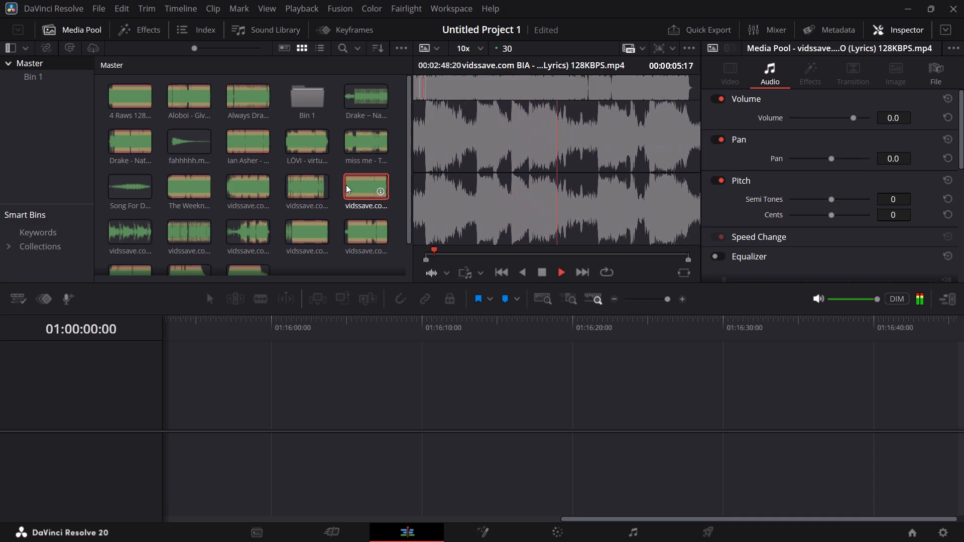
pyautogui.press('space')
pyautogui.click(126, 230)
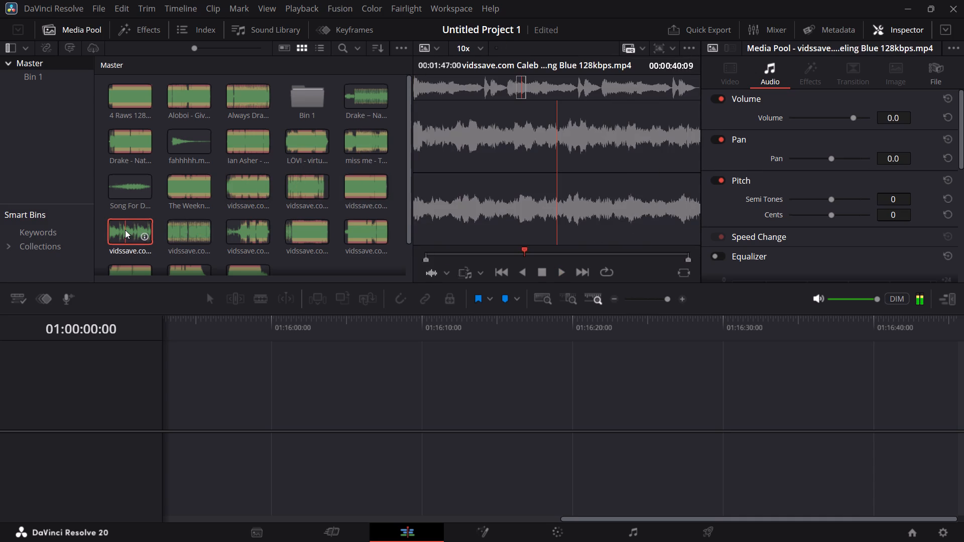
pyautogui.press('space')
pyautogui.press('space')
pyautogui.click(166, 227)
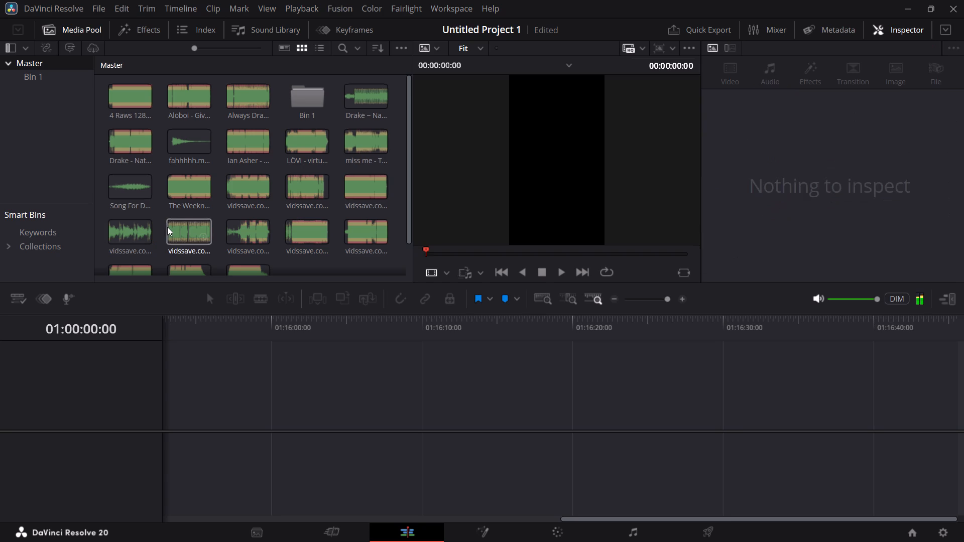
pyautogui.click(171, 227)
pyautogui.press('space')
pyautogui.press('space')
# Audition the vidssave.com Tour 2024, Funk (Slowed) and Heat Waves tracks in the media pool.
pyautogui.scroll(-1, 215, 217)
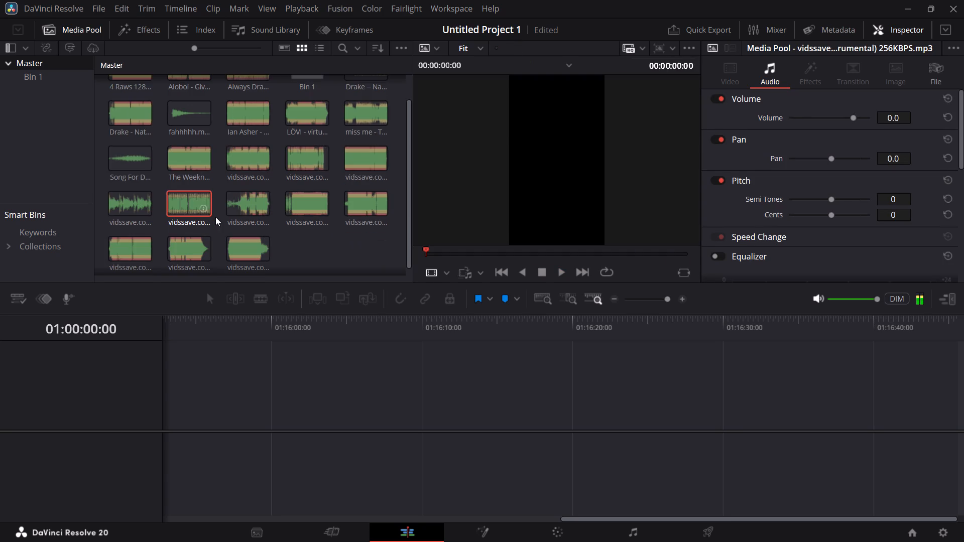
pyautogui.click(235, 206)
pyautogui.press('space')
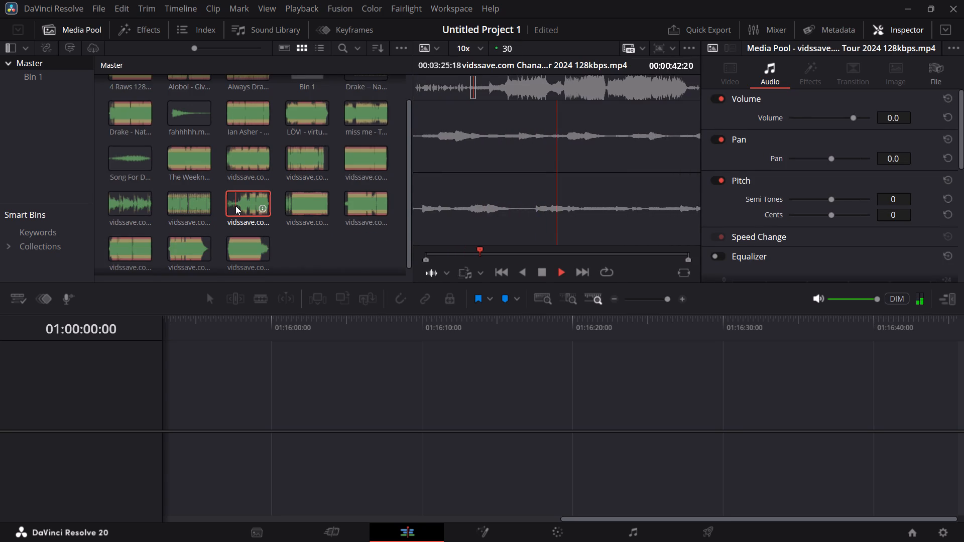
pyautogui.press('space')
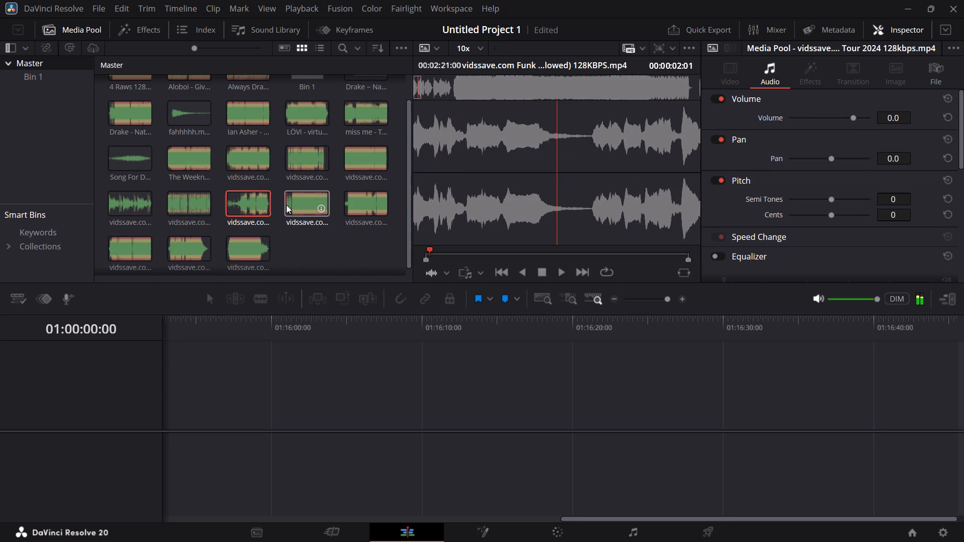
pyautogui.click(286, 205)
pyautogui.press('space')
pyautogui.click(346, 203)
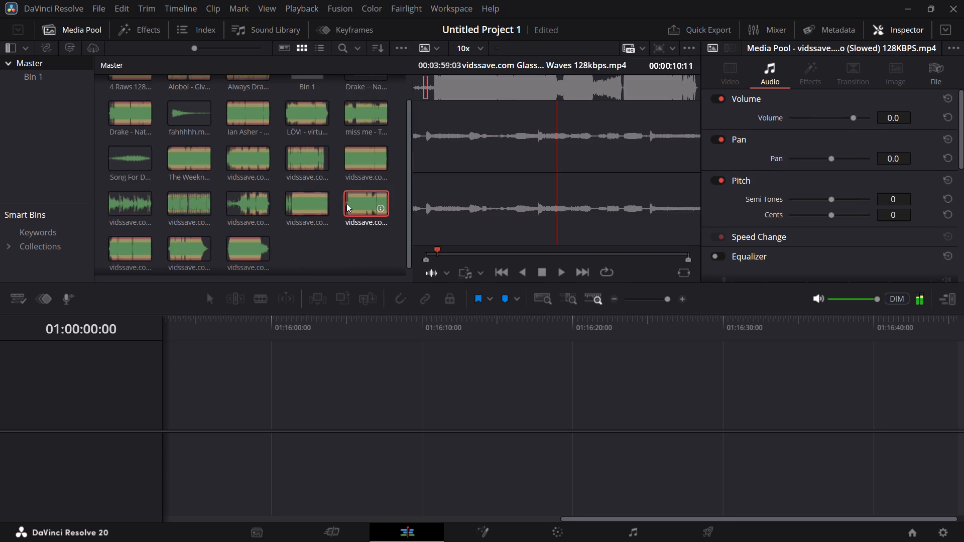
pyautogui.press('space')
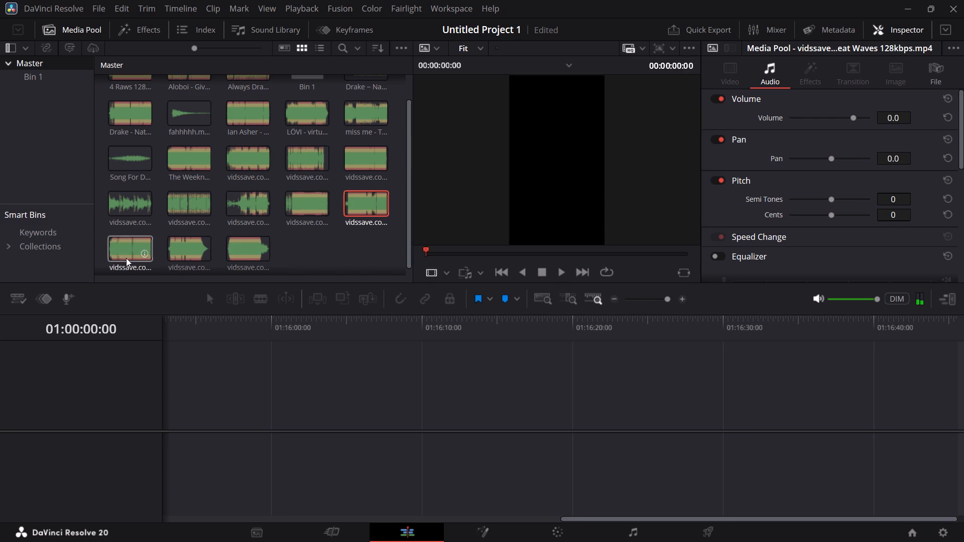
# Audition the last three vidssave.com tracks in the media pool: JVKE, prod.towa and take care.
pyautogui.click(109, 251)
pyautogui.click(110, 251)
pyautogui.press('space')
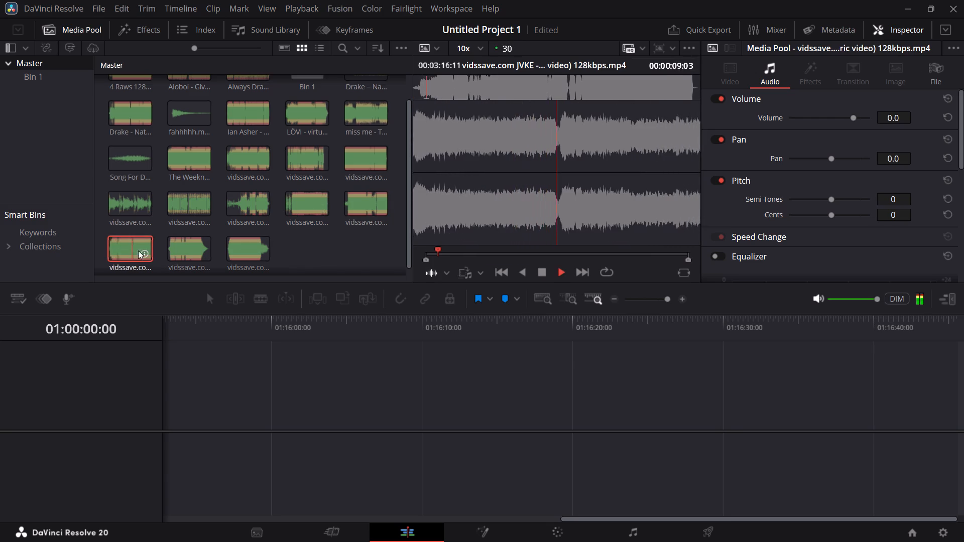
pyautogui.click(172, 250)
pyautogui.press('space')
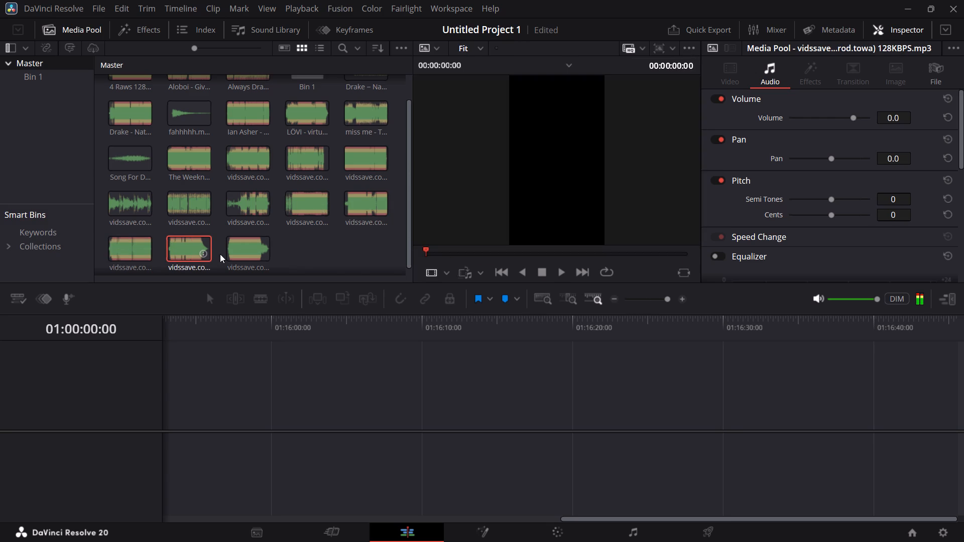
pyautogui.click(233, 252)
pyautogui.press('space')
pyautogui.press('space')
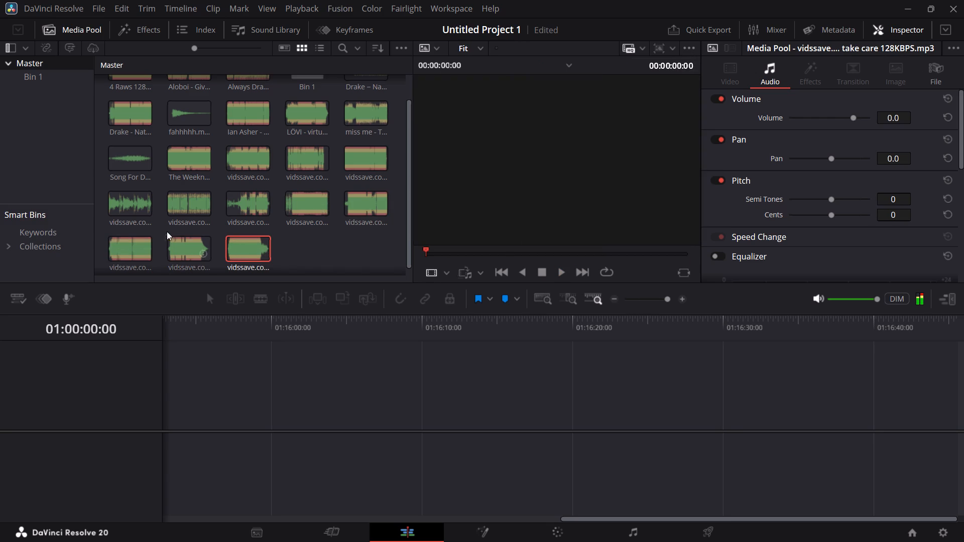
# Preview the Feeling Blue track again and place it on Audio 1 at the start of a new timeline.
pyautogui.press('space')
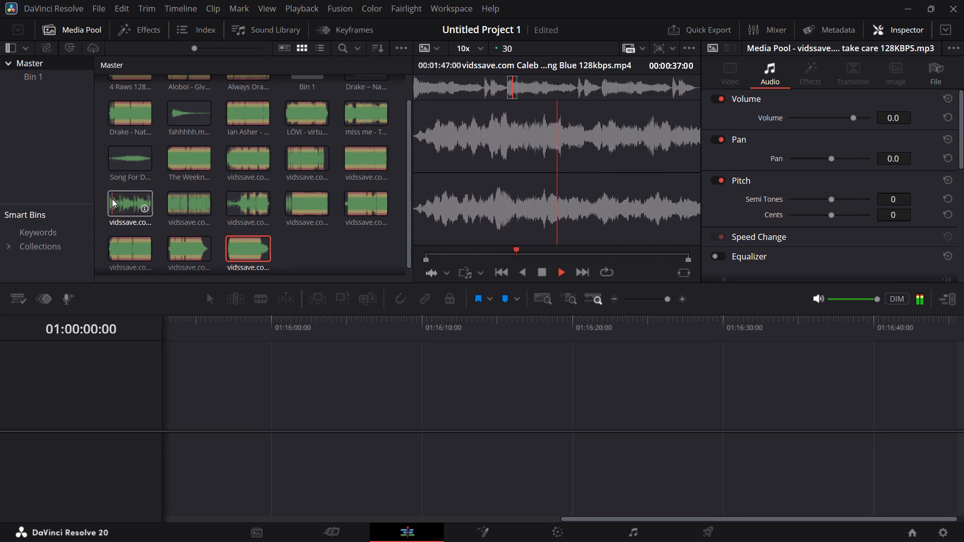
pyautogui.moveTo(112, 199); pyautogui.dragTo(191, 447)
pyautogui.moveTo(227, 457); pyautogui.dragTo(181, 462)
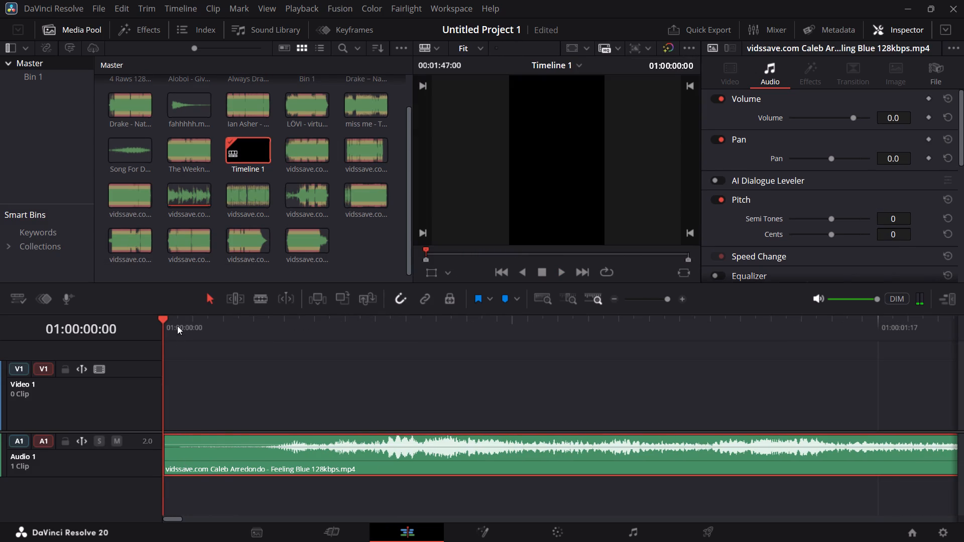
# Play the opening of the Feeling Blue clip several times from the timeline start, returning the playhead to 01:00:00:00.
pyautogui.press('space')
pyautogui.press('space')
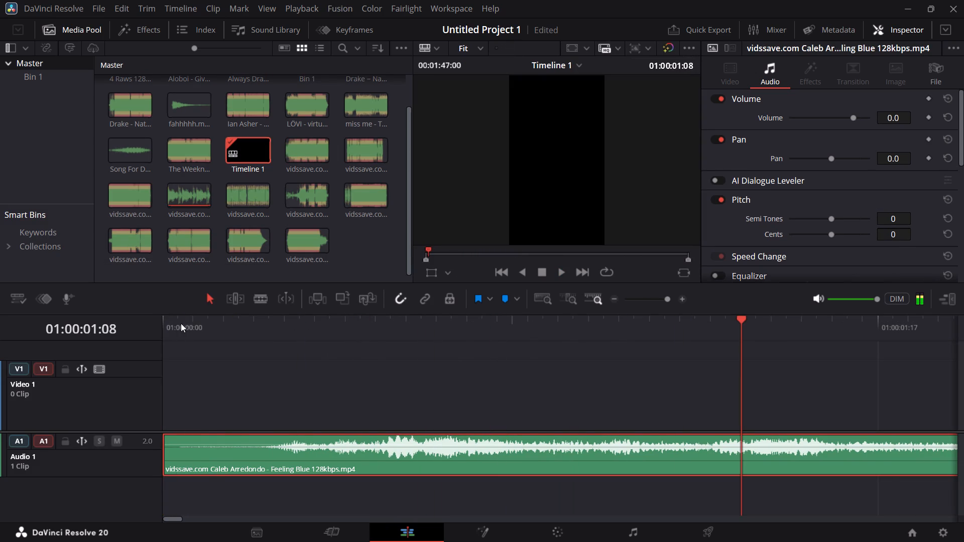
pyautogui.moveTo(179, 323); pyautogui.dragTo(159, 326)
pyautogui.press('space')
pyautogui.press('space')
pyautogui.click(158, 326)
pyautogui.press('space')
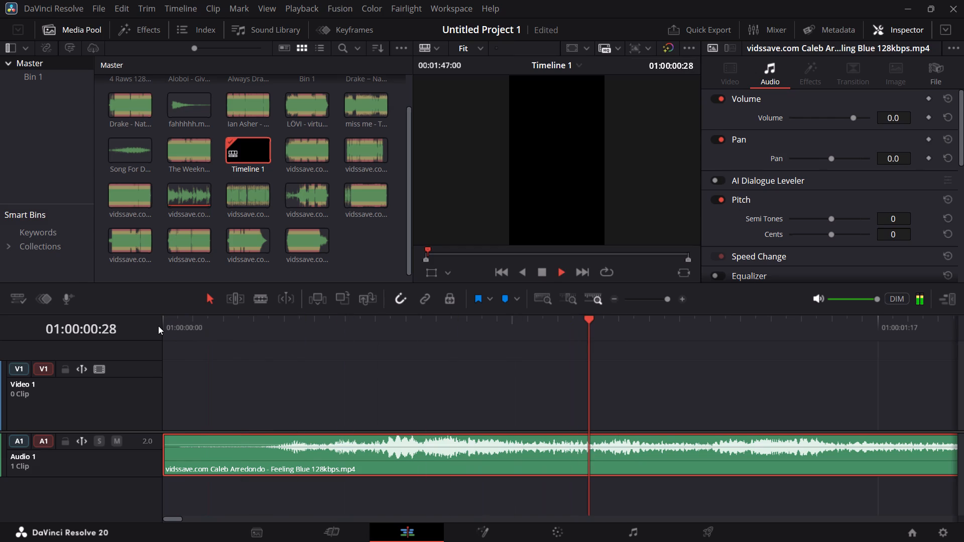
pyautogui.press('space')
pyautogui.moveTo(170, 323); pyautogui.dragTo(143, 325)
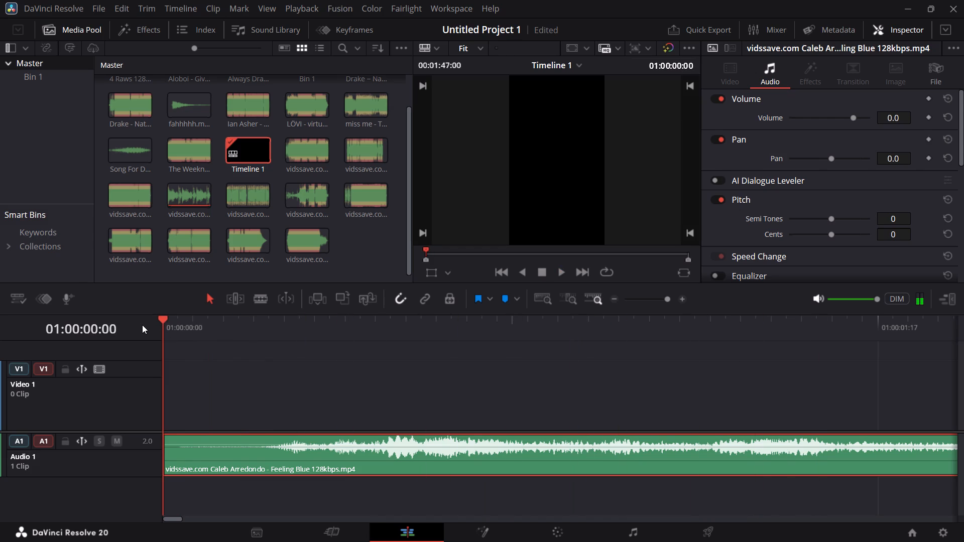
pyautogui.press('space')
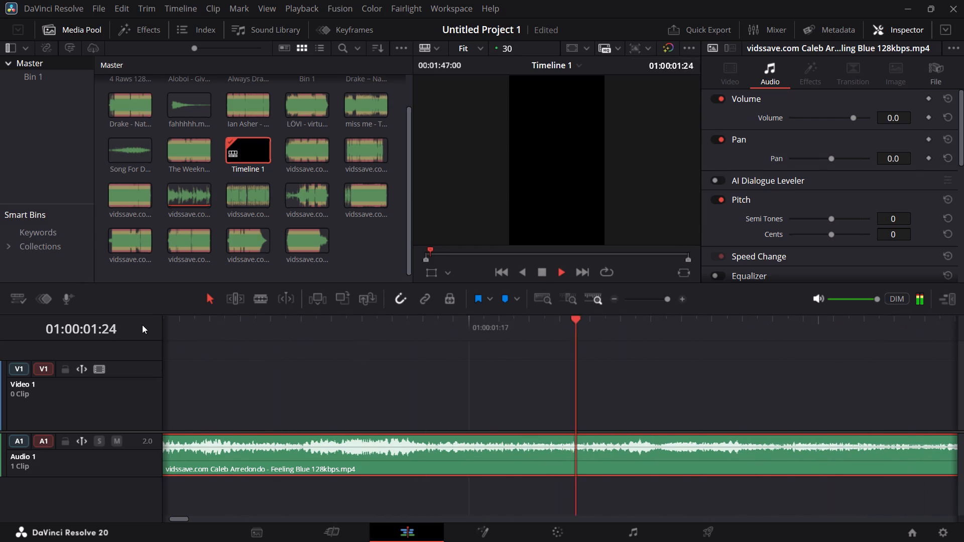
pyautogui.press('space')
pyautogui.moveTo(175, 331); pyautogui.dragTo(135, 330)
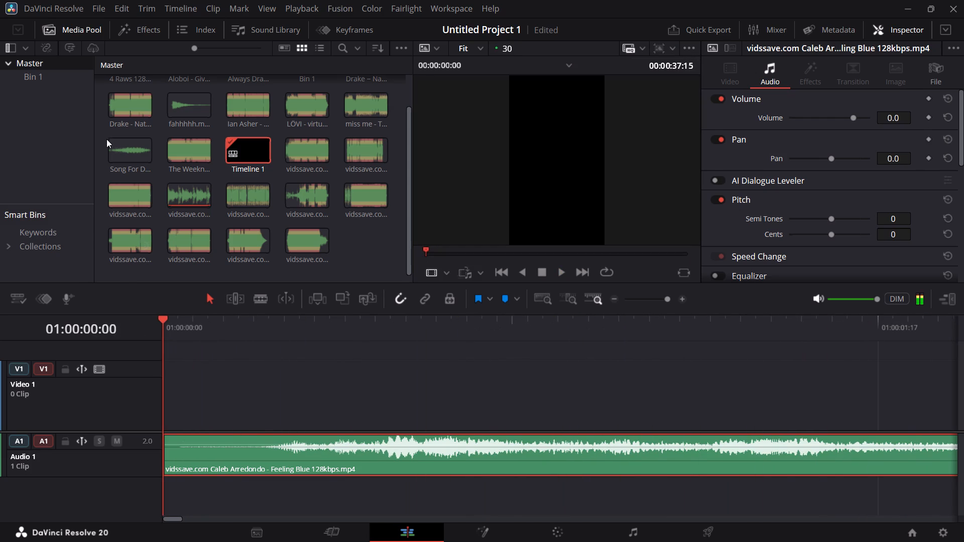
# Open Bin 1 and import all the video clips from the Banaras Clips folder into it.
pyautogui.scroll(3, 255, 158)
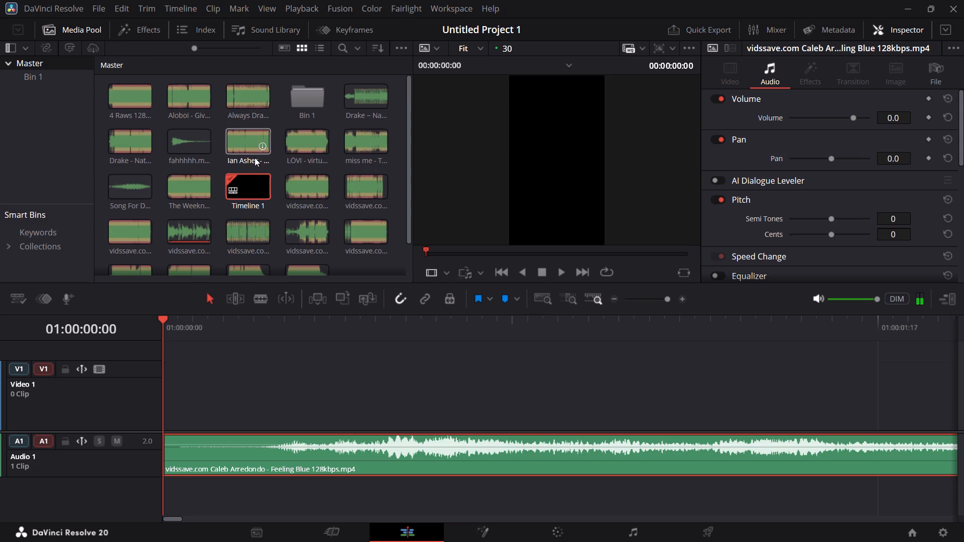
pyautogui.doubleClick(298, 100)
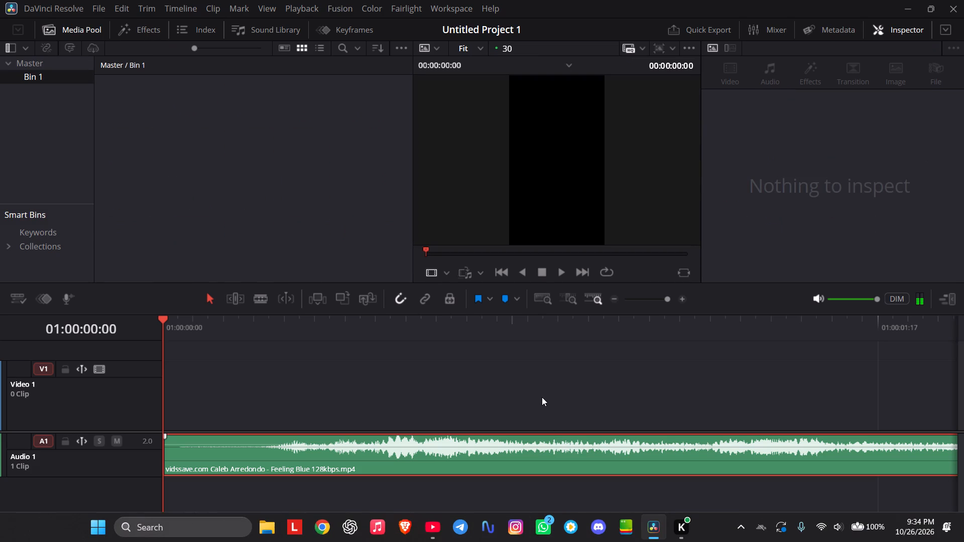
pyautogui.click(228, 193)
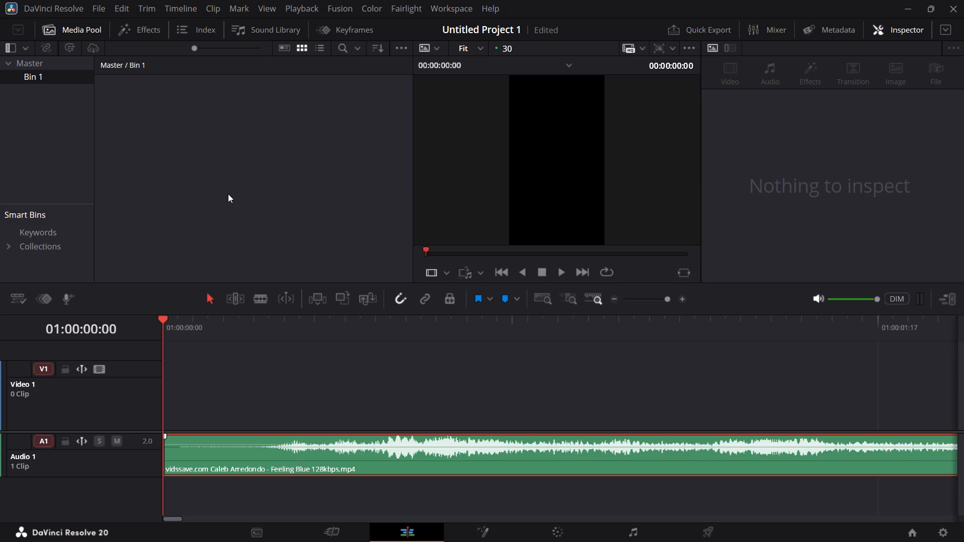
pyautogui.hotkey('ctrl', 'i')
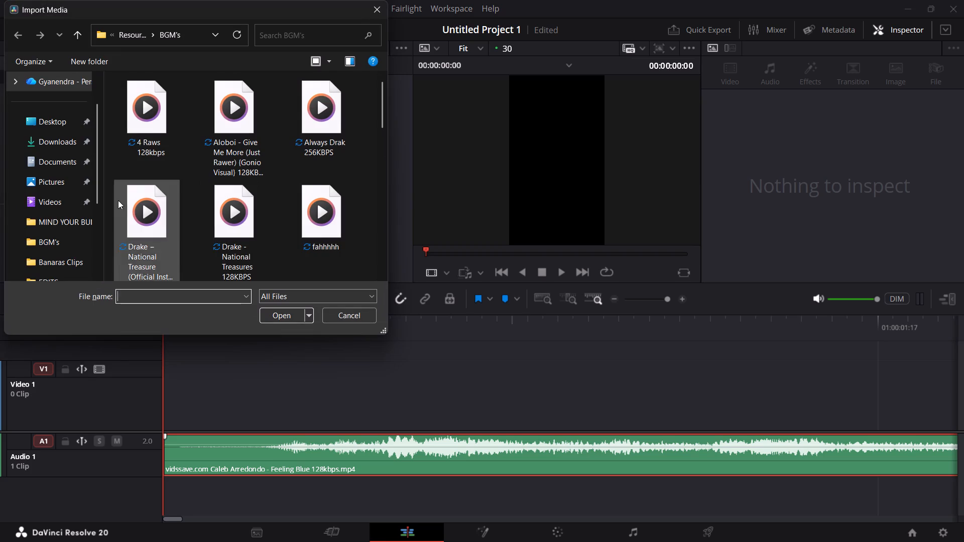
pyautogui.scroll(-1, 49, 199)
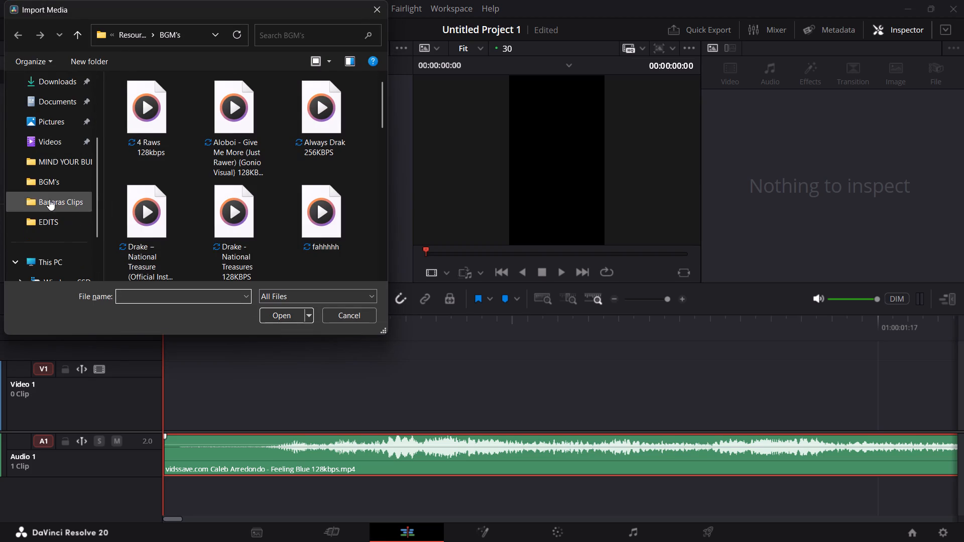
pyautogui.doubleClick(42, 160)
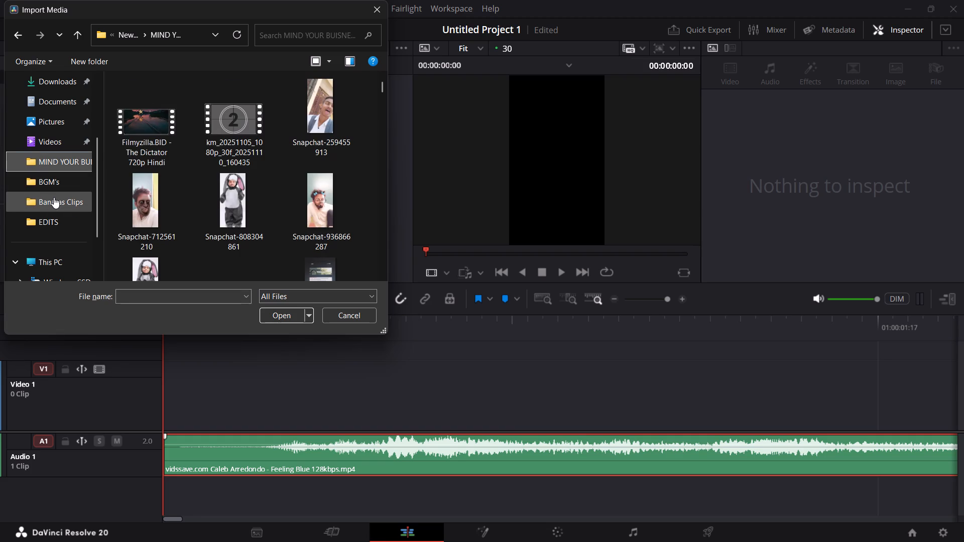
pyautogui.doubleClick(54, 197)
pyautogui.click(159, 182)
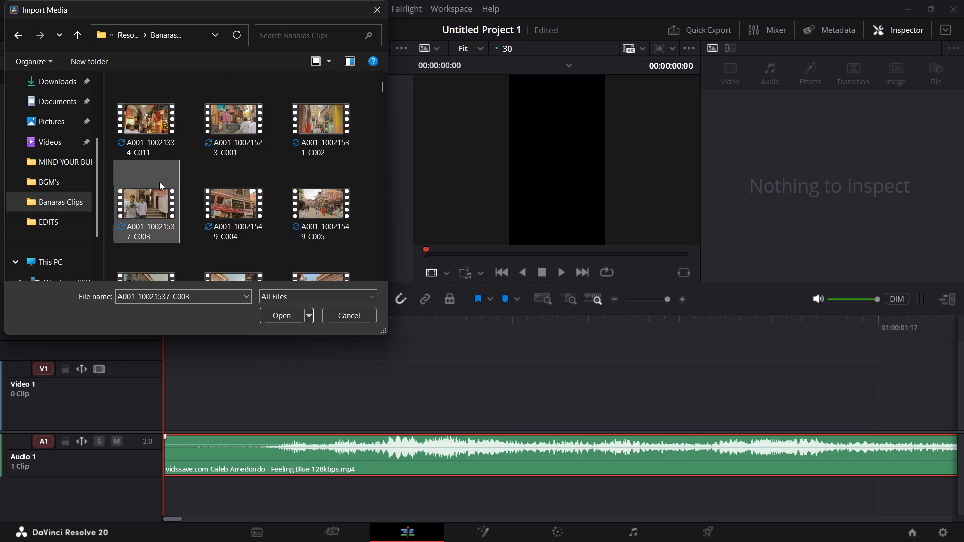
pyautogui.hotkey('ctrl', 'a')
pyautogui.click(266, 310)
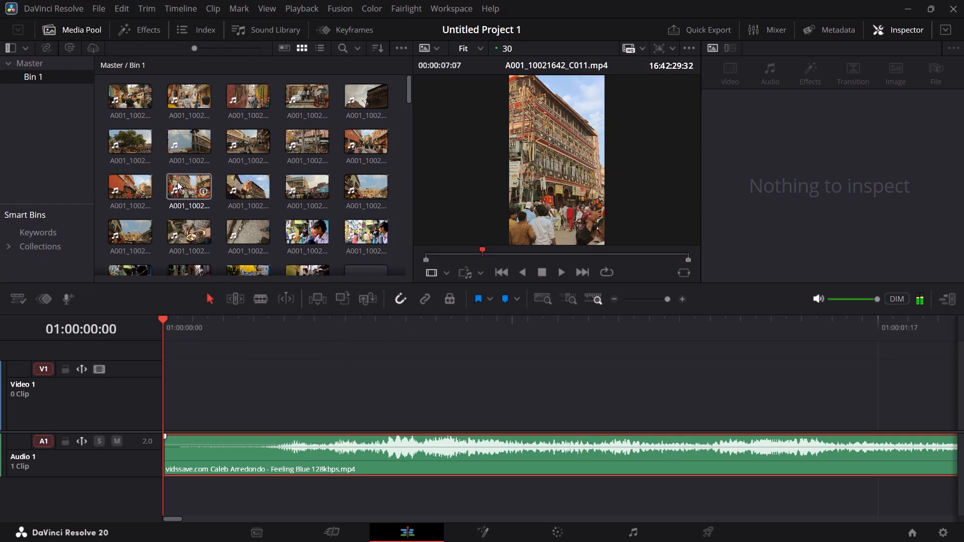
# Delete the Feeling Blue clip from the Audio 1 track.
pyautogui.click(178, 184)
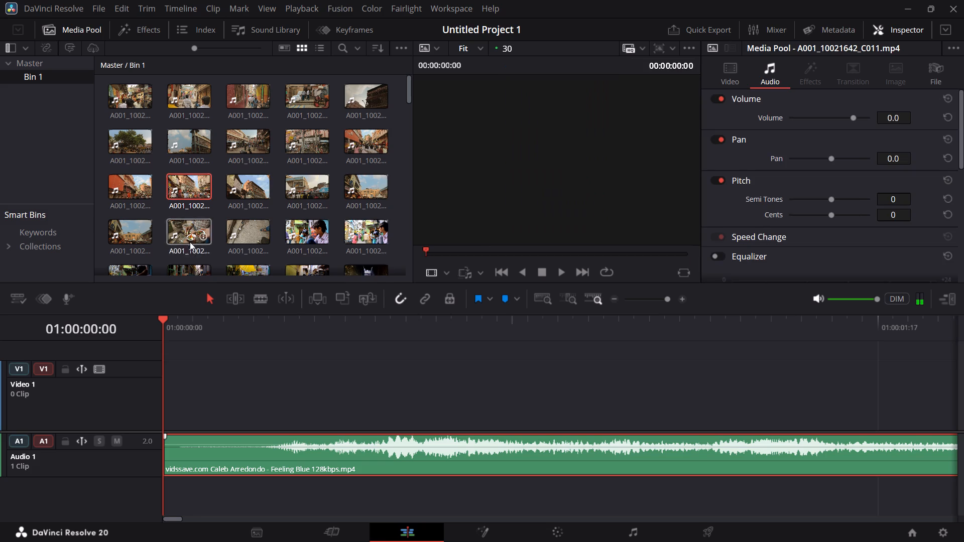
pyautogui.click(230, 442)
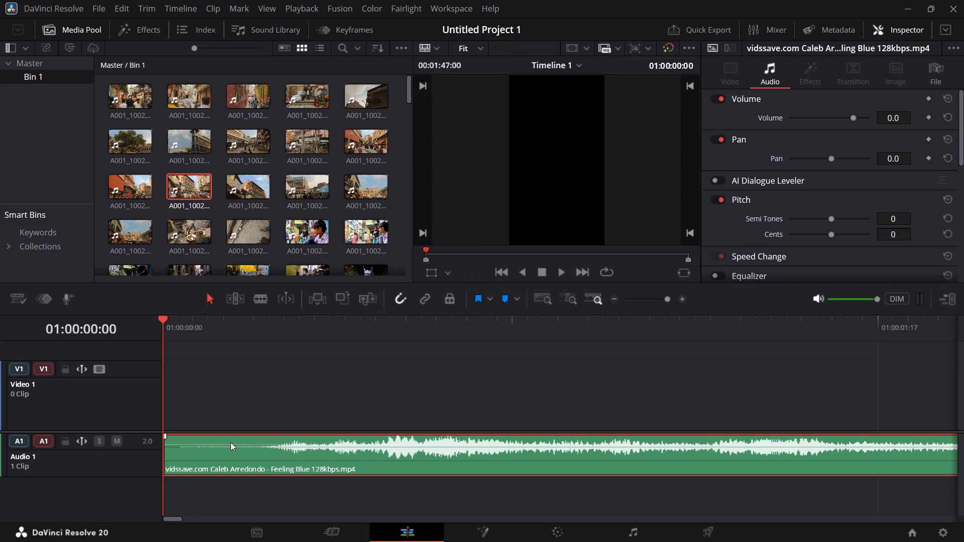
pyautogui.press('BackSpace')
# Place all the clips from Bin 1 on Timeline 1, starting at 01:00:00:00.
pyautogui.click(184, 193)
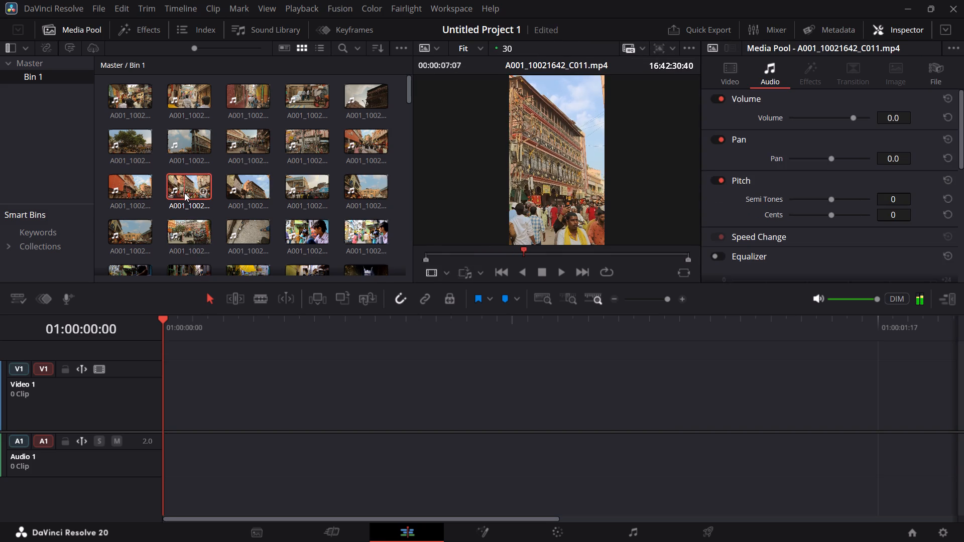
pyautogui.hotkey('ctrl', 'a')
pyautogui.moveTo(185, 188); pyautogui.dragTo(193, 441)
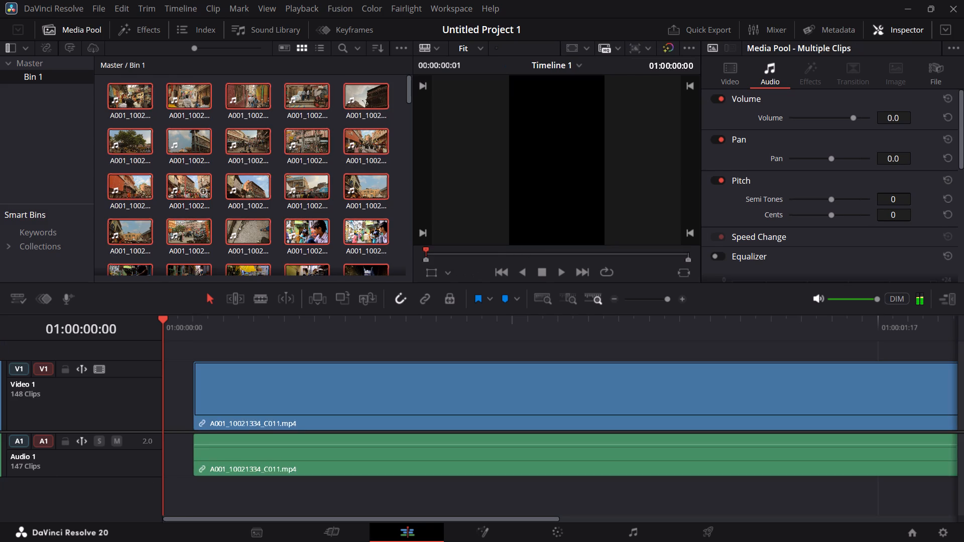
pyautogui.moveTo(193, 441); pyautogui.dragTo(171, 438)
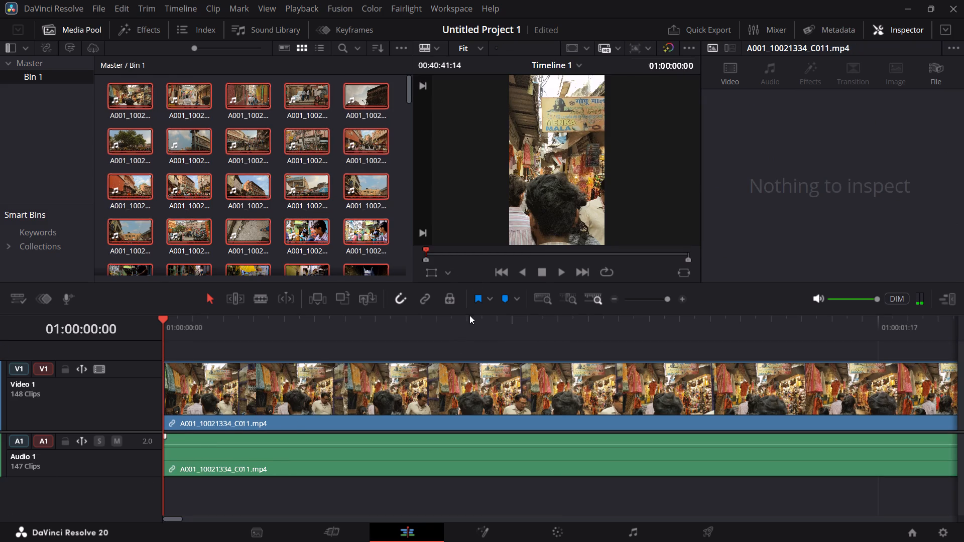
# Add one extra video track and one extra audio track to Timeline 1.
pyautogui.click(634, 302)
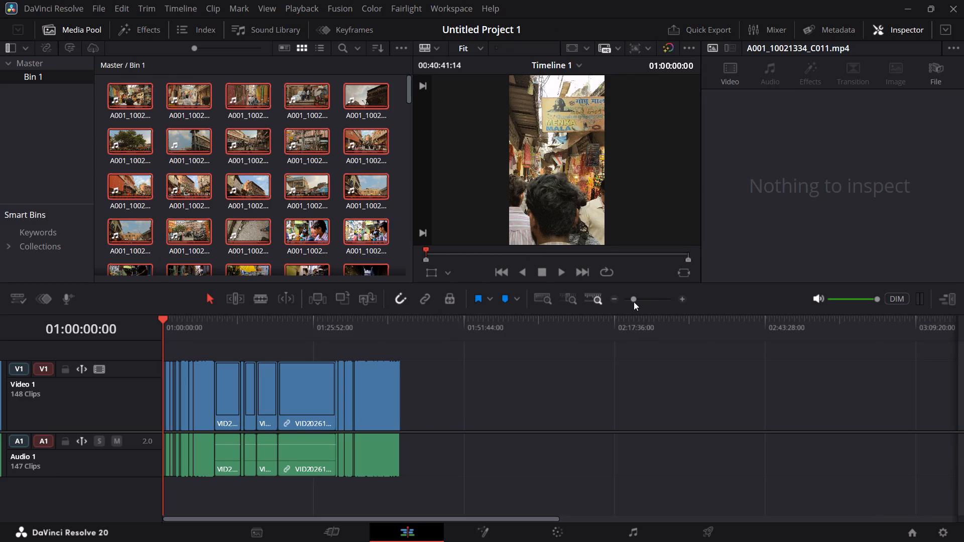
pyautogui.click(643, 301)
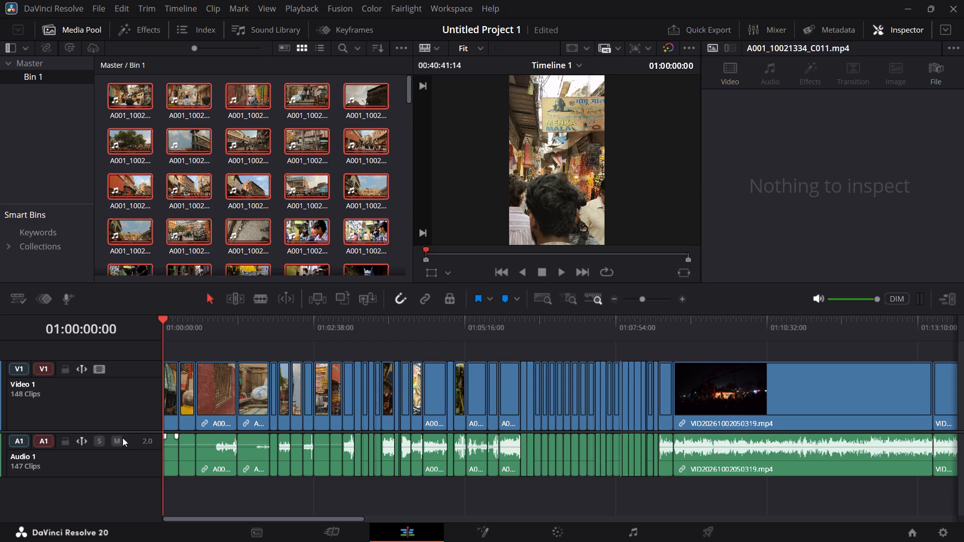
pyautogui.rightClick(114, 452)
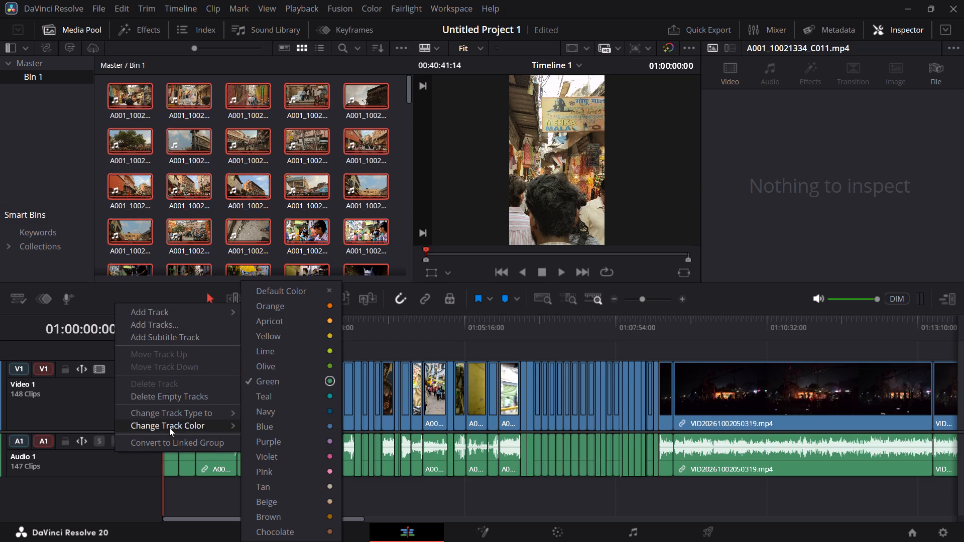
pyautogui.click(181, 381)
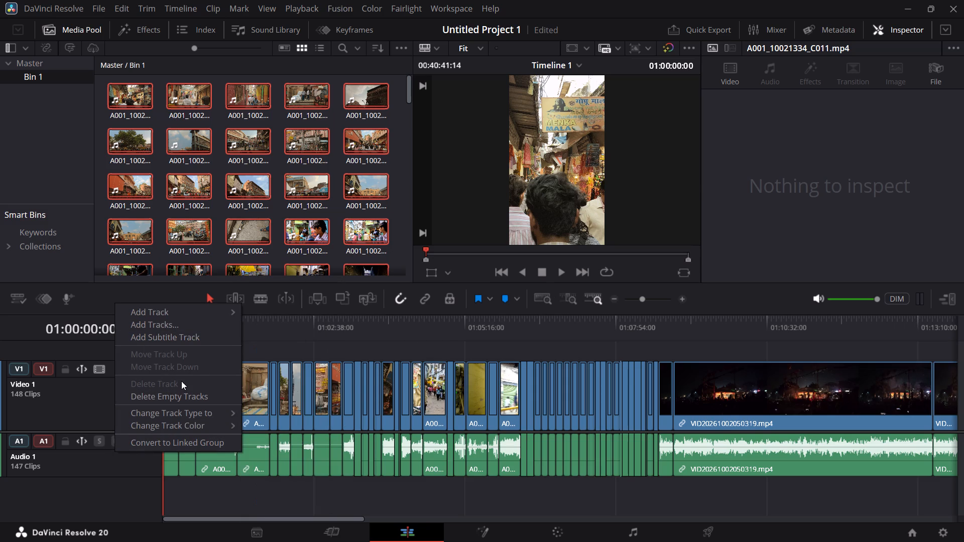
pyautogui.click(206, 512)
pyautogui.rightClick(113, 503)
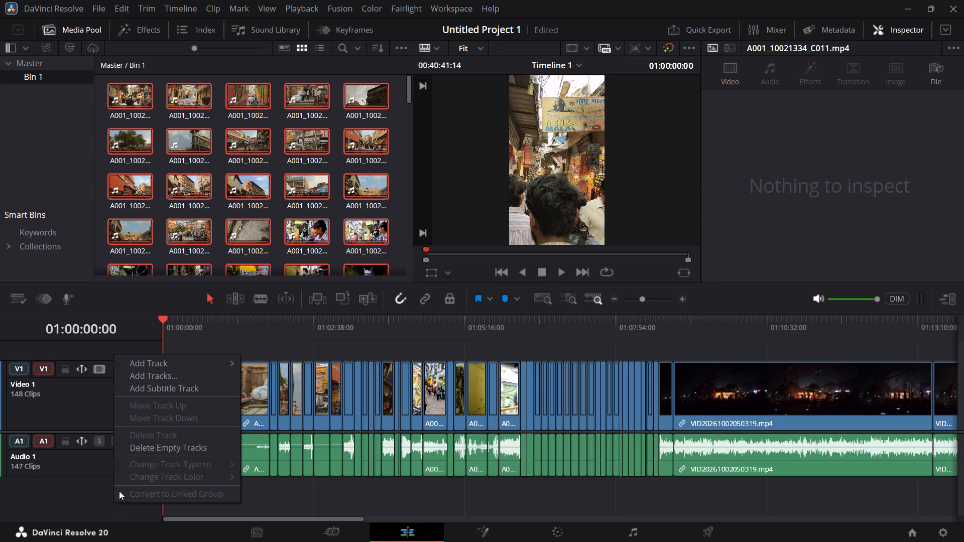
pyautogui.click(145, 374)
pyautogui.click(530, 360)
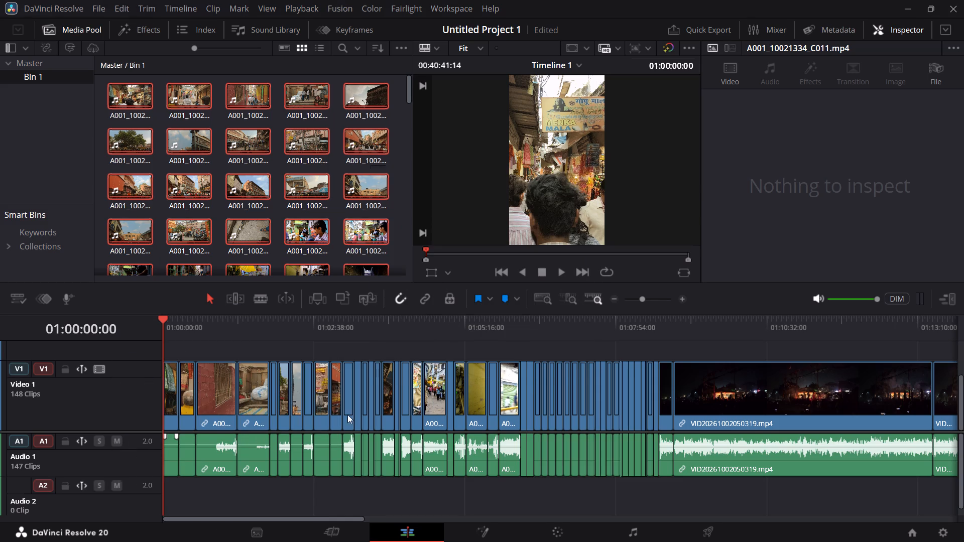
# Delete the Audio 1 track that holds the Banaras clips' original sound, keeping the playhead at 01:00:00:00.
pyautogui.rightClick(132, 459)
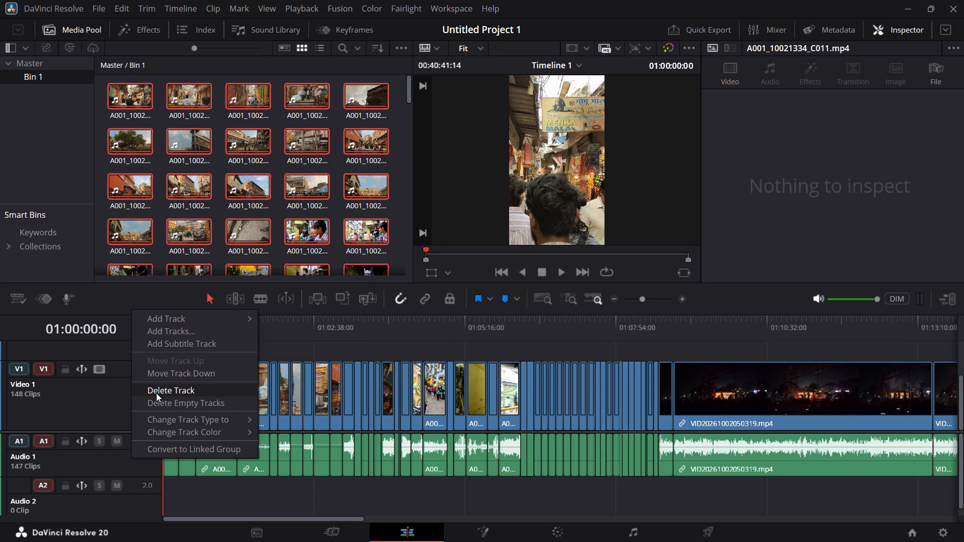
pyautogui.click(156, 393)
pyautogui.moveTo(180, 328); pyautogui.dragTo(111, 325)
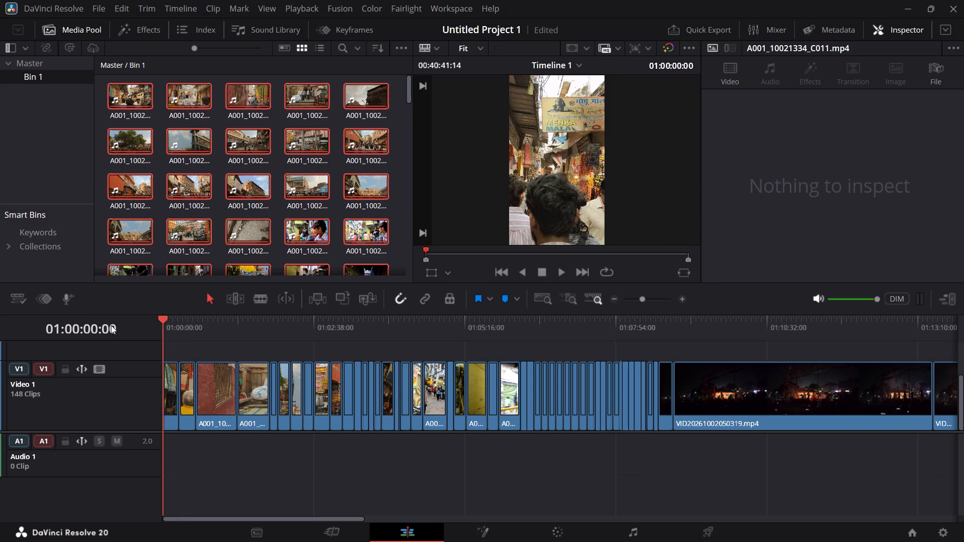
pyautogui.moveTo(111, 325); pyautogui.dragTo(105, 325)
# Select all the clips on Video 1 and set their clip duration to 3 frames.
pyautogui.click(245, 414)
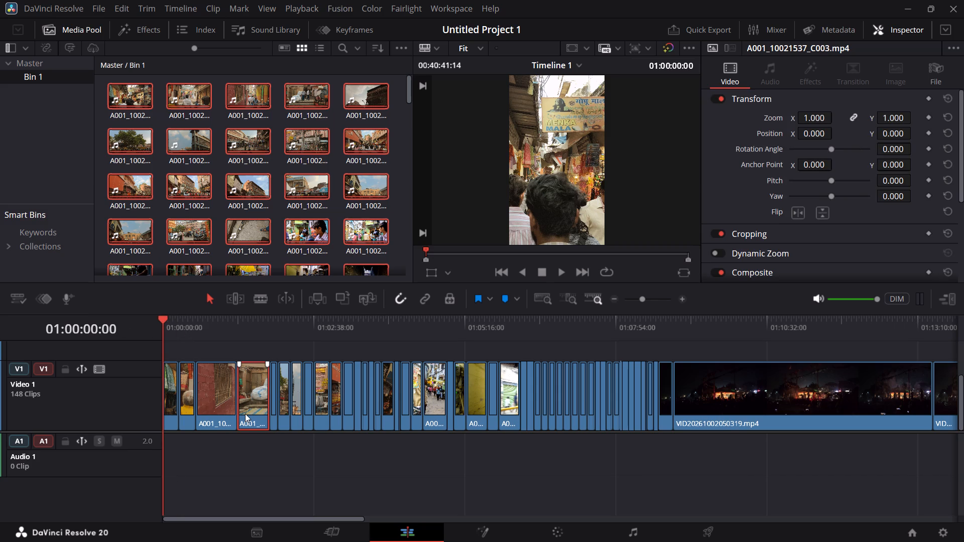
pyautogui.hotkey('ctrl', 'a')
pyautogui.click(93, 148)
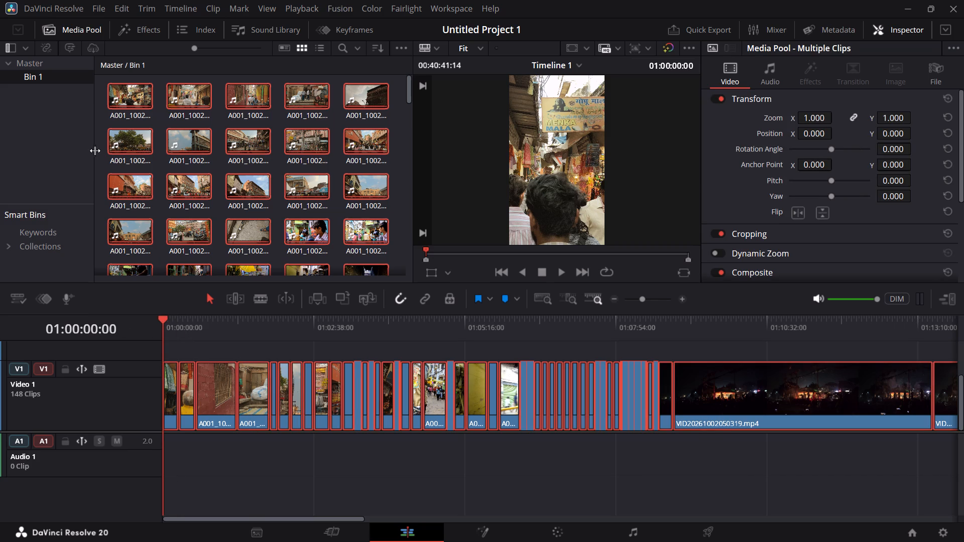
pyautogui.click(99, 153)
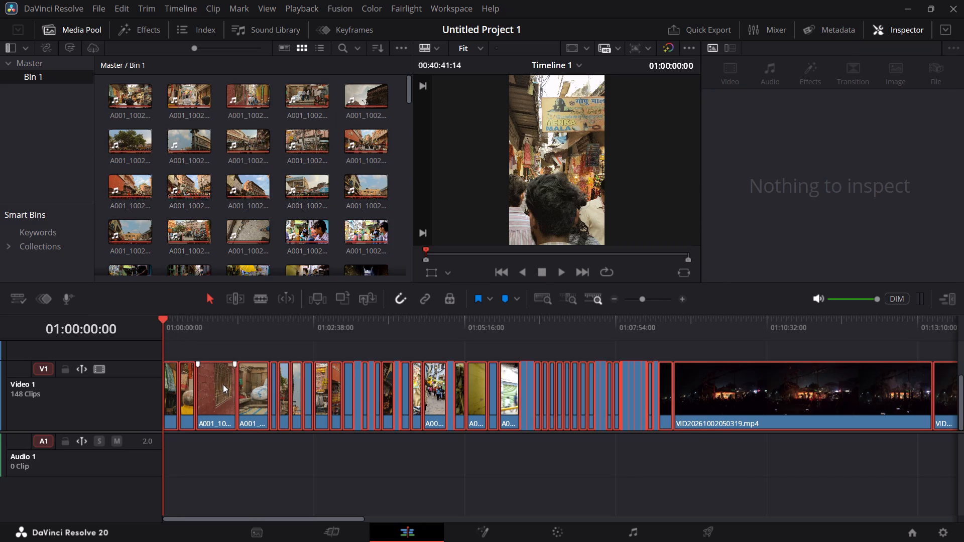
pyautogui.rightClick(223, 384)
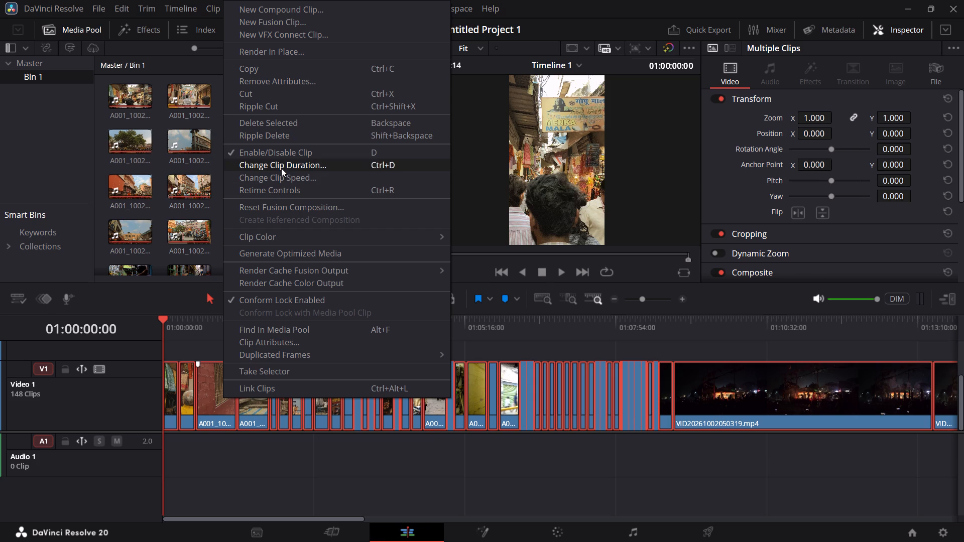
pyautogui.click(281, 168)
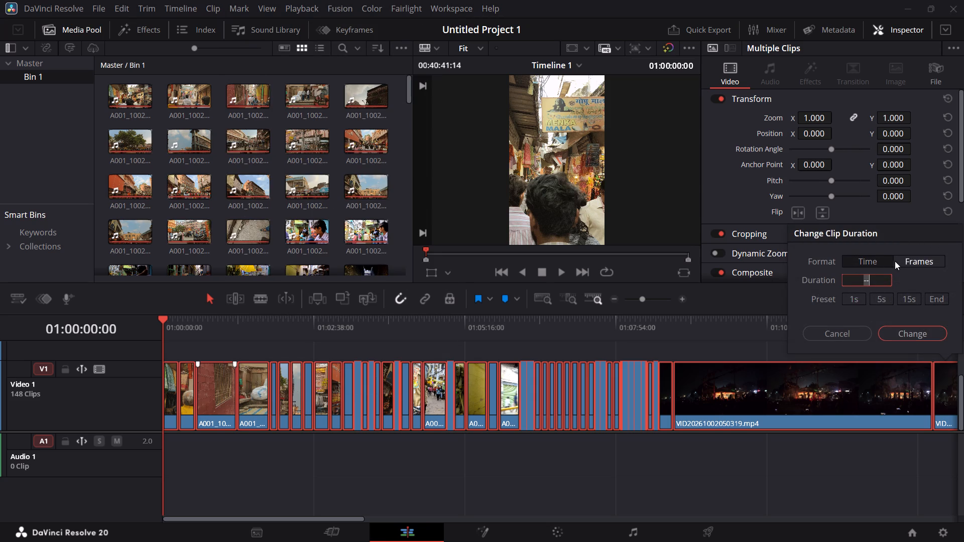
pyautogui.click(901, 260)
pyautogui.click(874, 279)
pyautogui.press('3')
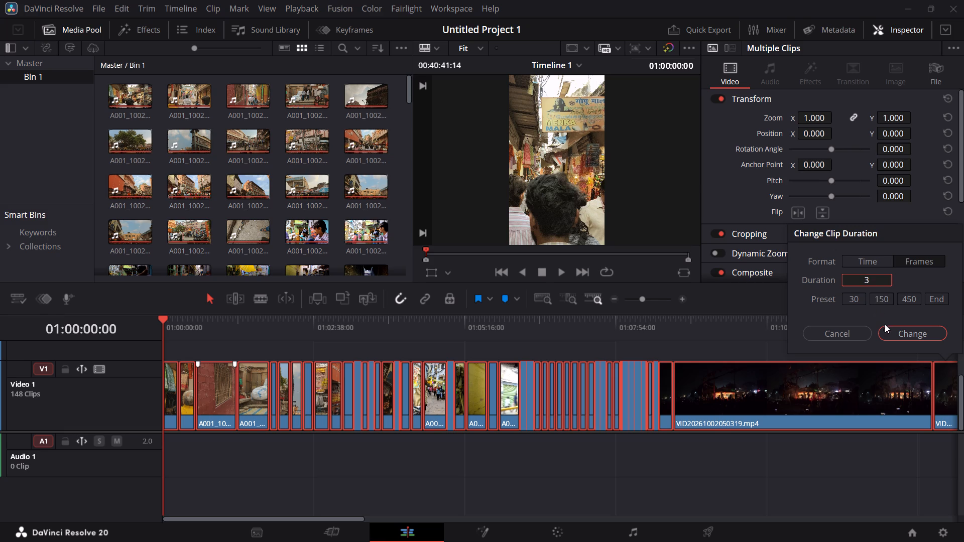
pyautogui.click(890, 329)
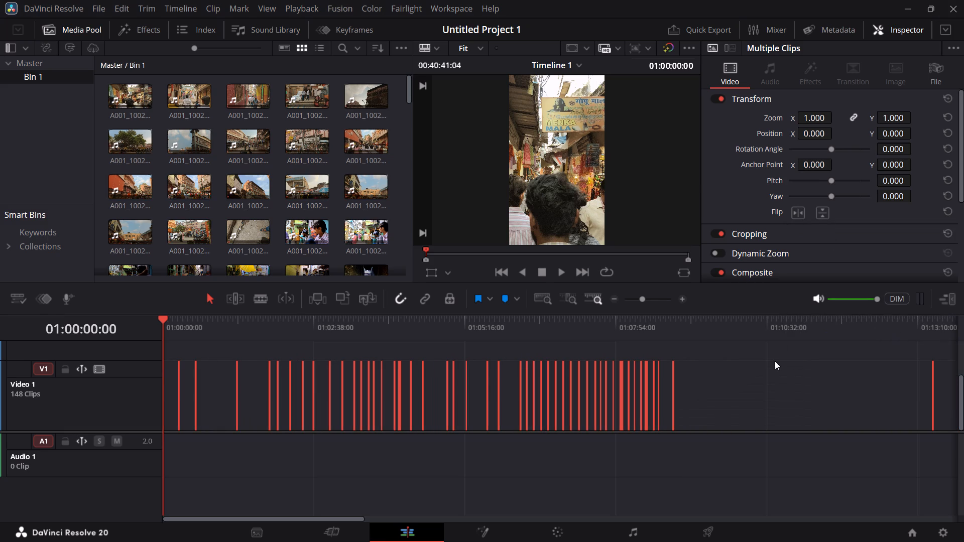
# Delete the gaps between the shortened clips on Video 1 and reduce that track's height.
pyautogui.click(124, 9)
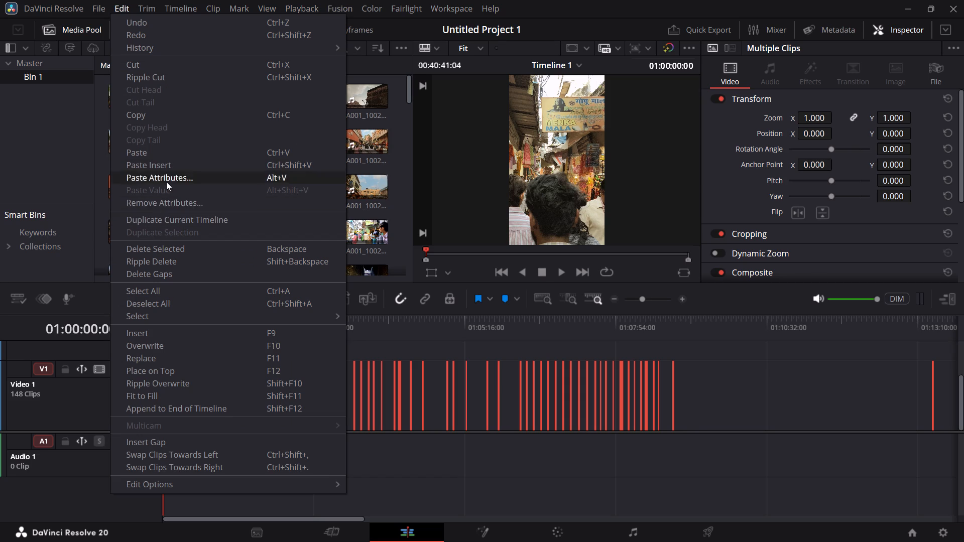
pyautogui.click(147, 272)
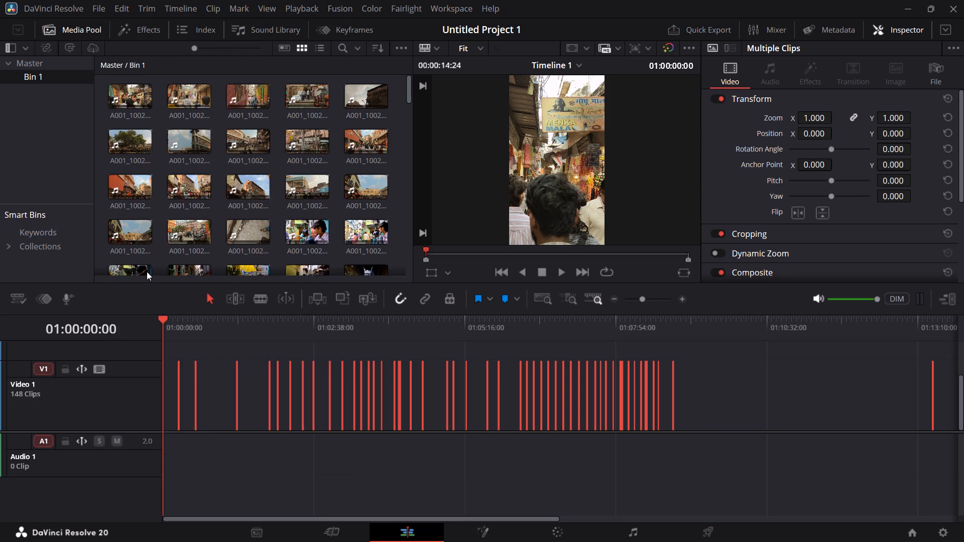
pyautogui.tripleClick(683, 301)
pyautogui.tripleClick(683, 300)
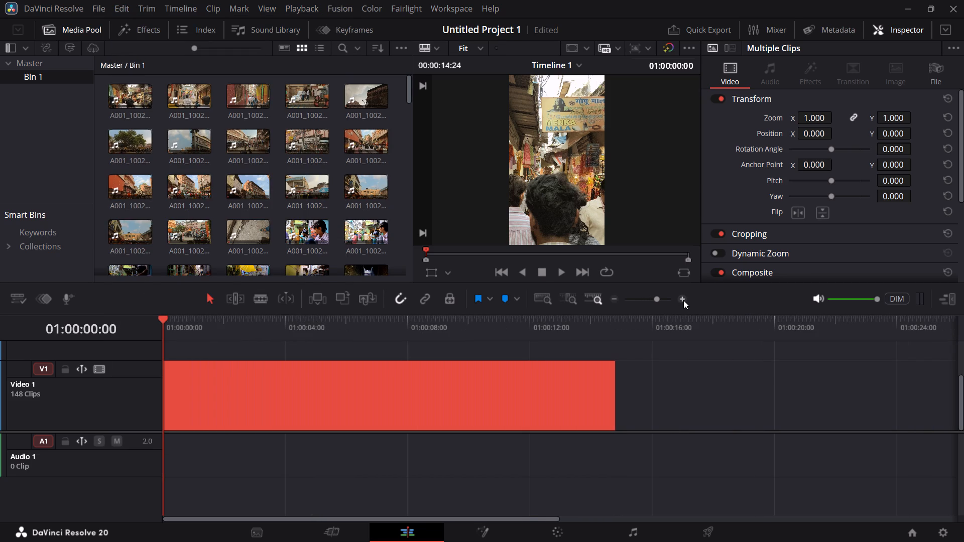
pyautogui.click(683, 300)
pyautogui.click(683, 300)
pyautogui.click(683, 300)
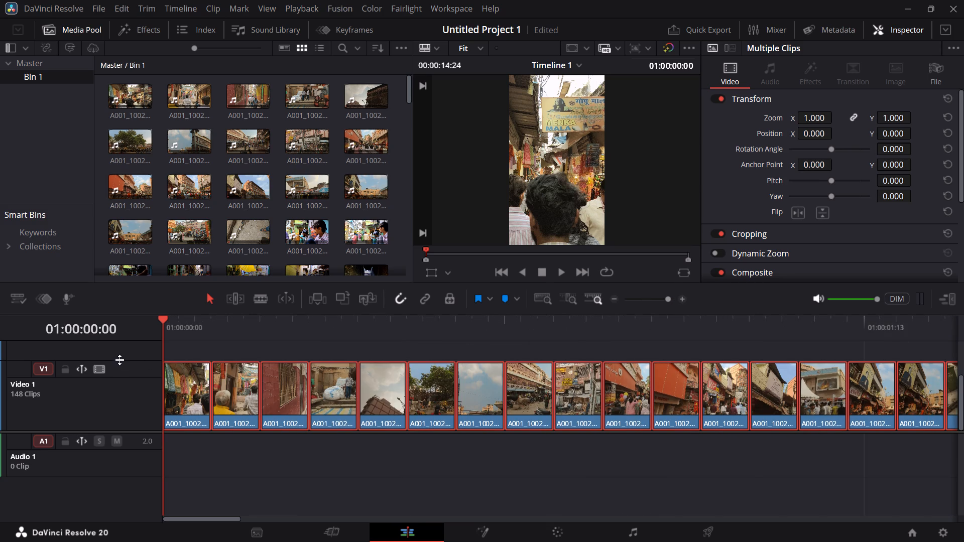
pyautogui.moveTo(119, 360); pyautogui.dragTo(115, 383)
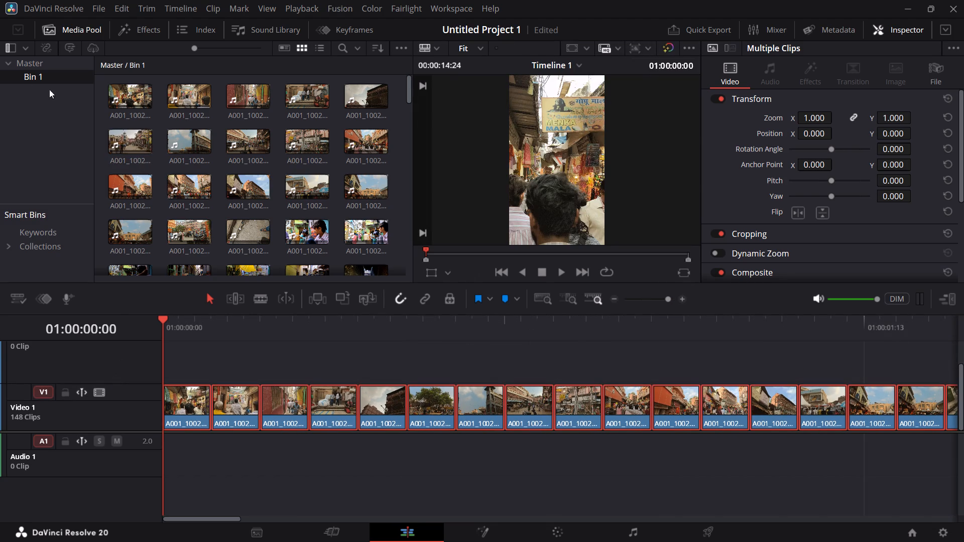
# Place the Caleb Arredondo - Feeling Blue clip from the Master bin on Audio 1, starting at 01:00:00:00.
pyautogui.click(30, 61)
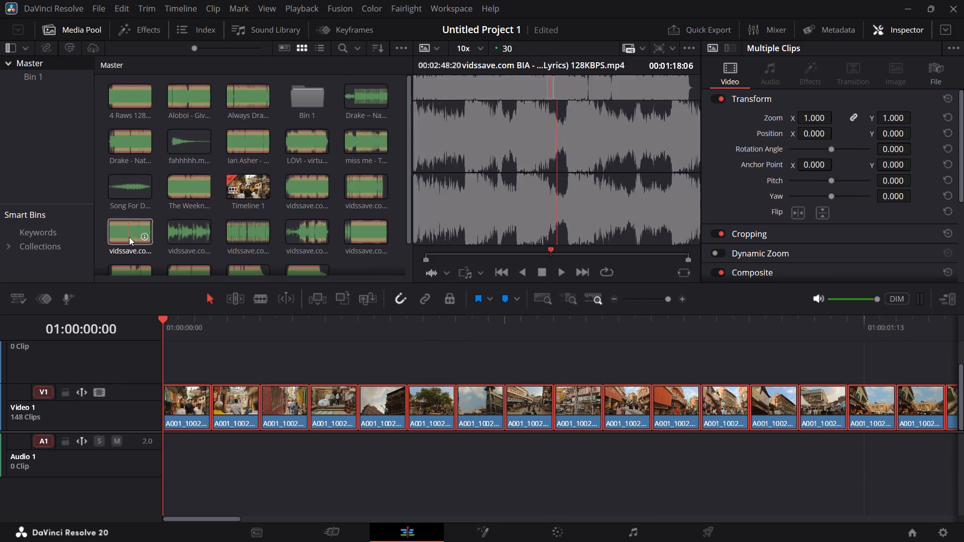
pyautogui.scroll(-2, 131, 232)
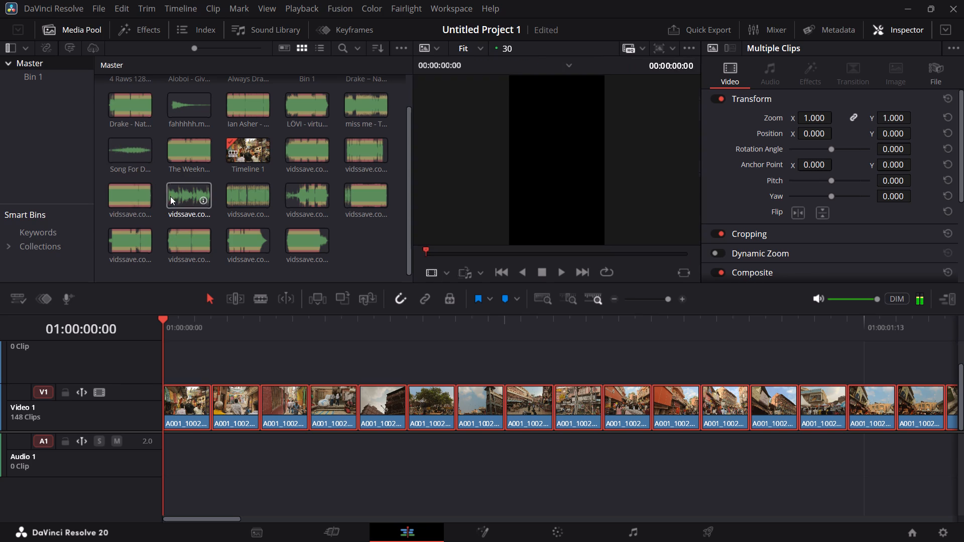
pyautogui.moveTo(180, 195); pyautogui.dragTo(169, 442)
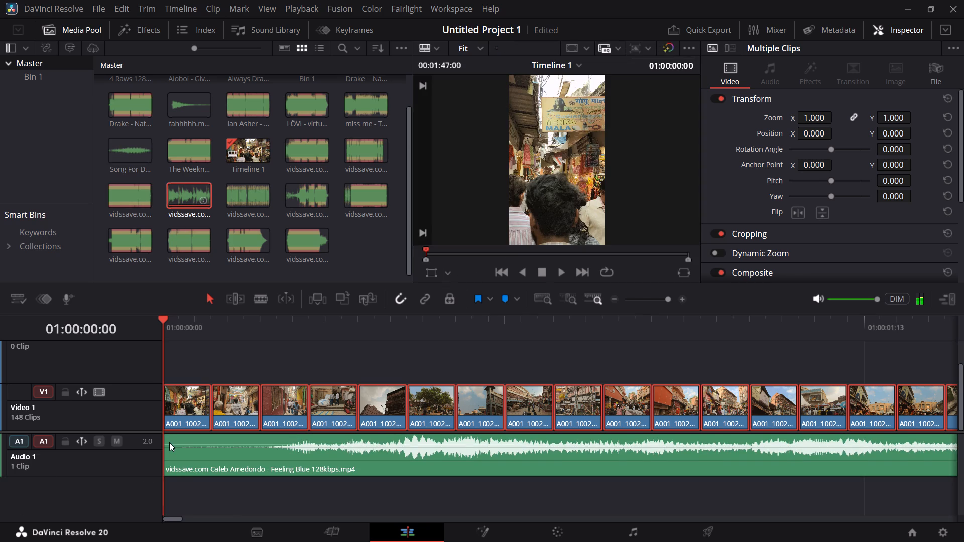
# Play the fast-cut clips with the music from the timeline start through the last clip, returning the playhead to 01:00:00:00.
pyautogui.press('space')
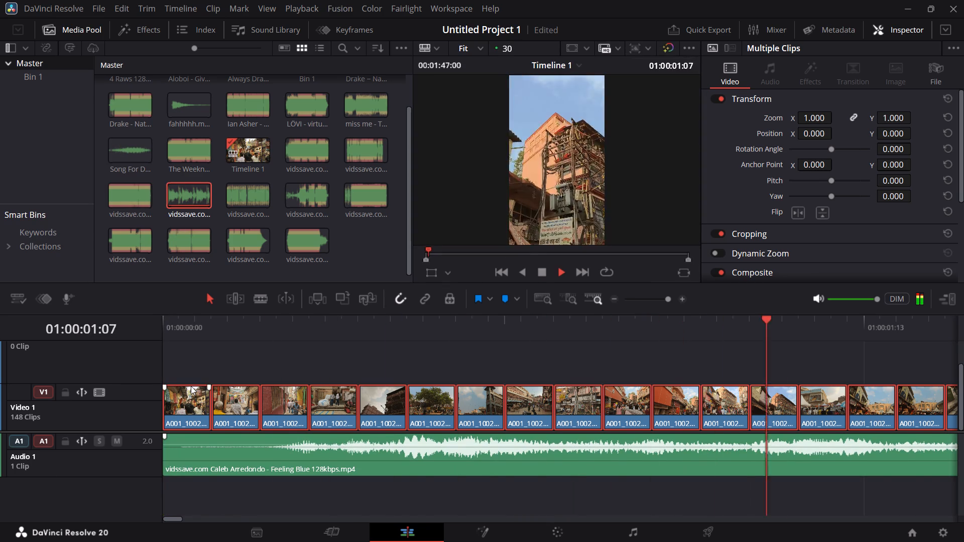
pyautogui.press('space')
pyautogui.moveTo(182, 327); pyautogui.dragTo(149, 324)
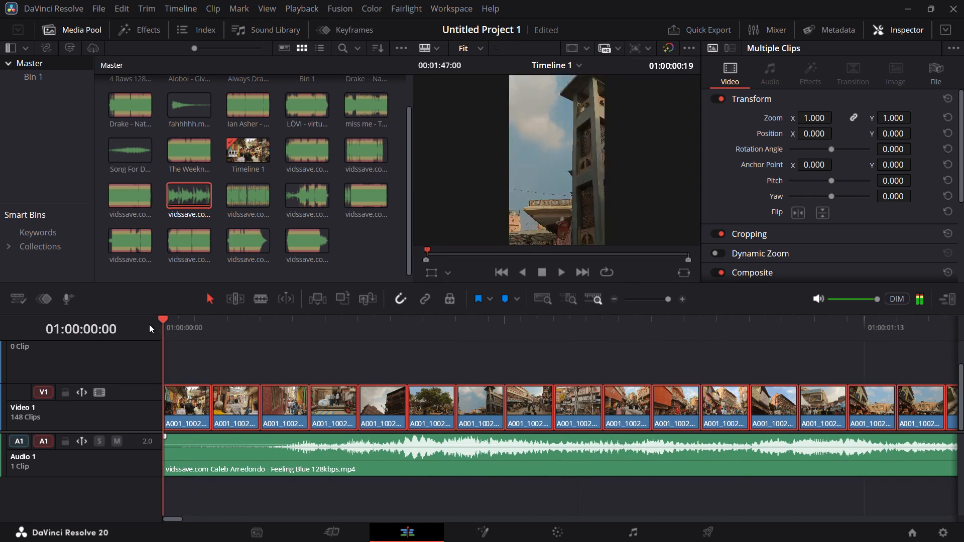
pyautogui.moveTo(149, 324); pyautogui.dragTo(112, 318)
pyautogui.press('space')
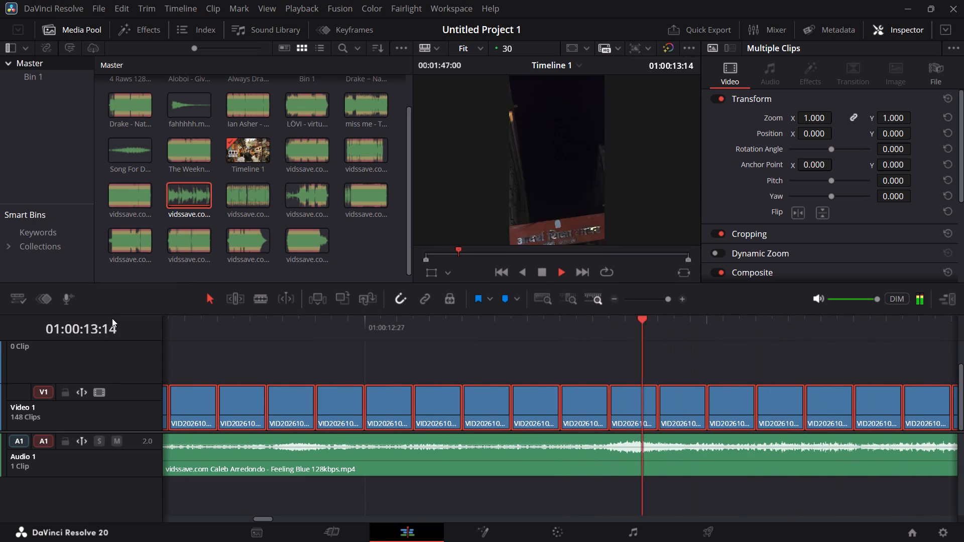
pyautogui.press('space')
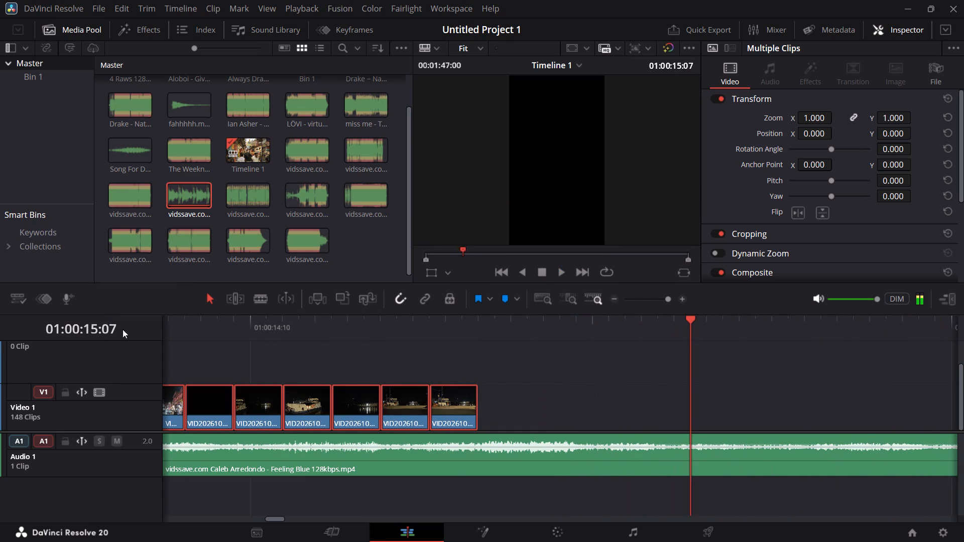
pyautogui.moveTo(181, 320); pyautogui.dragTo(56, 299)
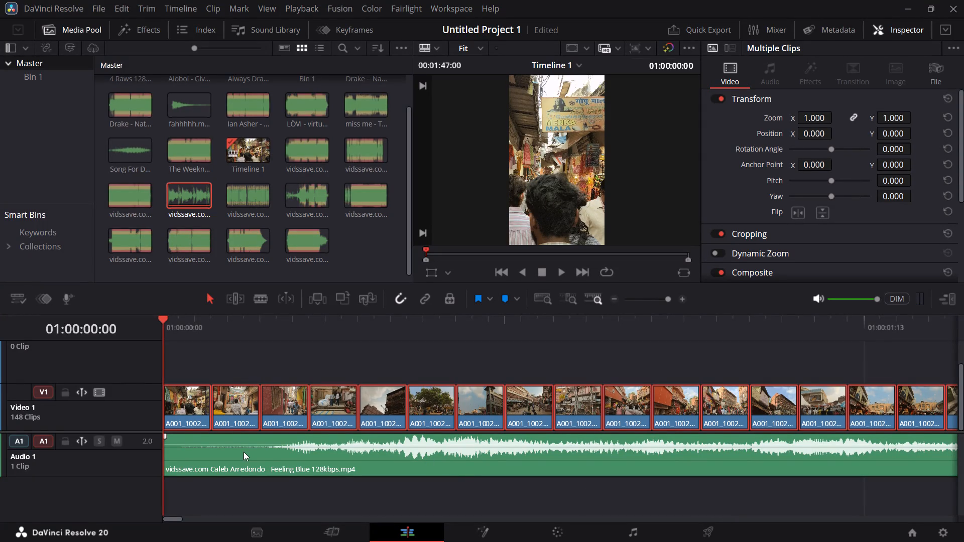
# Set the project's timeline resolution to 3840 x 2160 Ultra HD with vertical resolution turned off, and save the project settings.
pyautogui.click(947, 533)
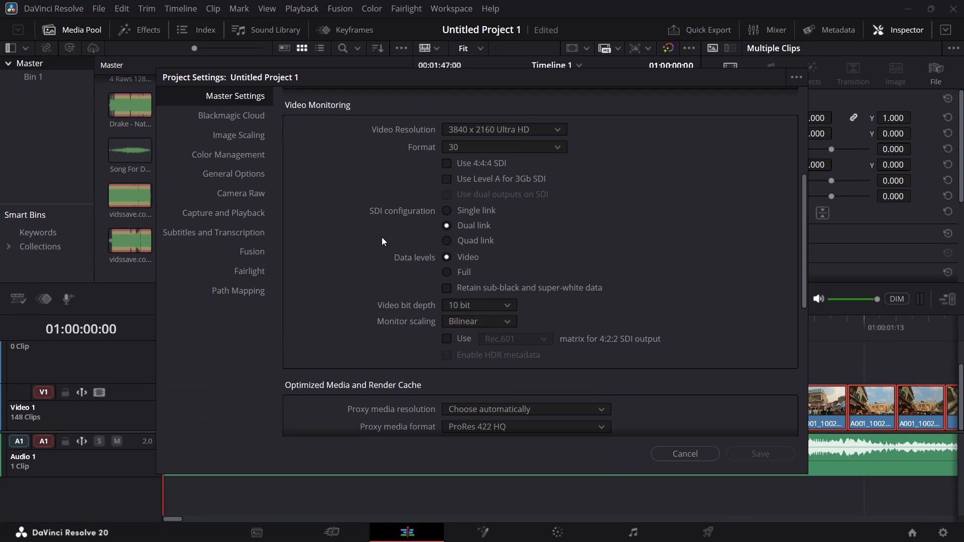
pyautogui.click(221, 108)
pyautogui.click(223, 103)
pyautogui.scroll(8, 448, 192)
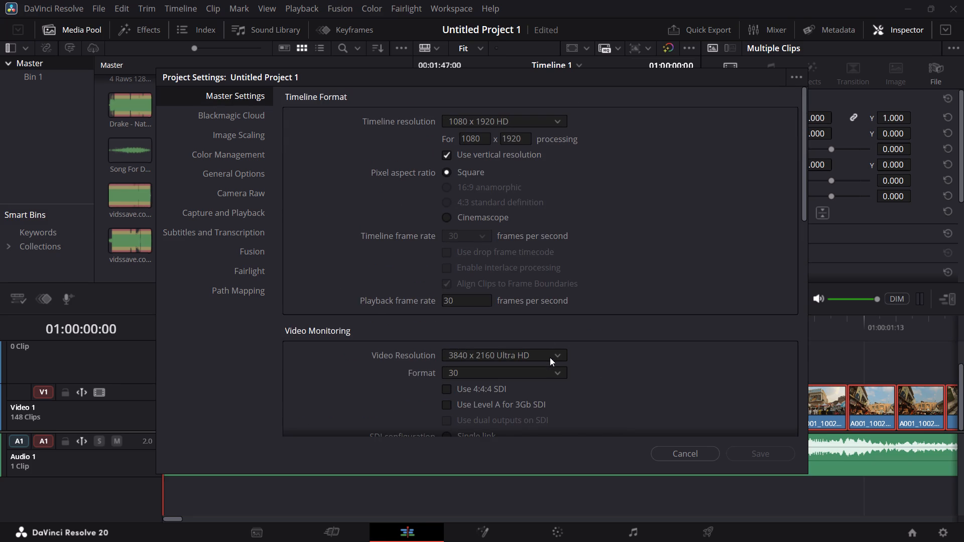
pyautogui.click(531, 113)
pyautogui.click(529, 119)
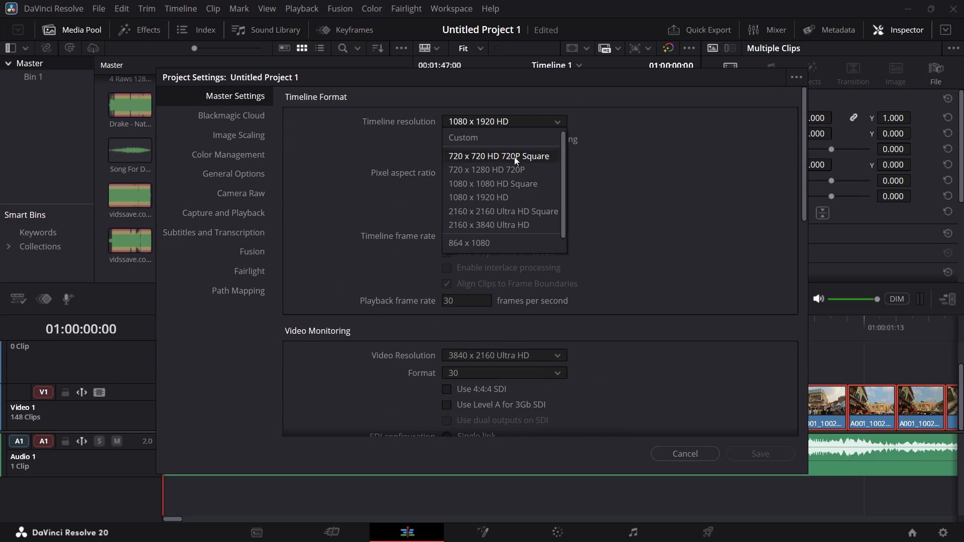
pyautogui.click(499, 219)
pyautogui.click(444, 154)
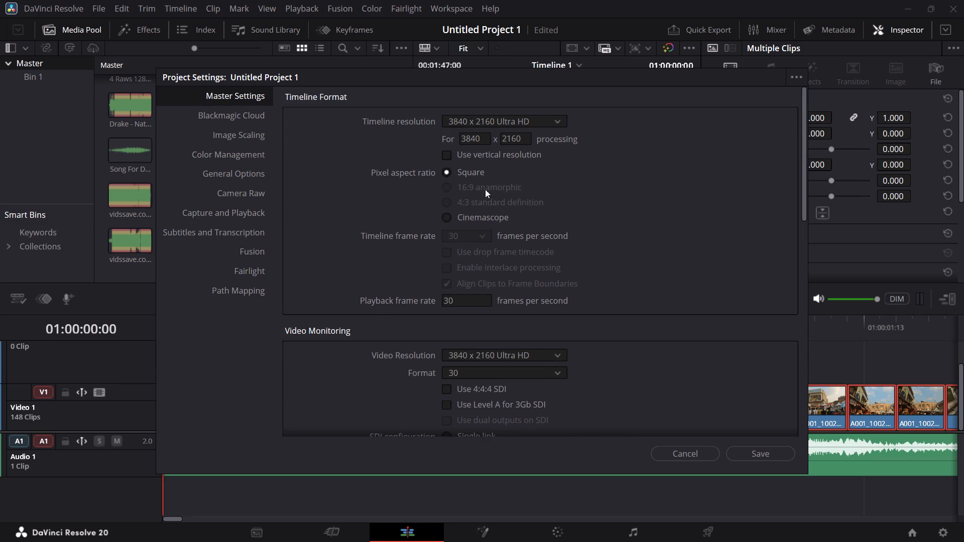
pyautogui.click(756, 454)
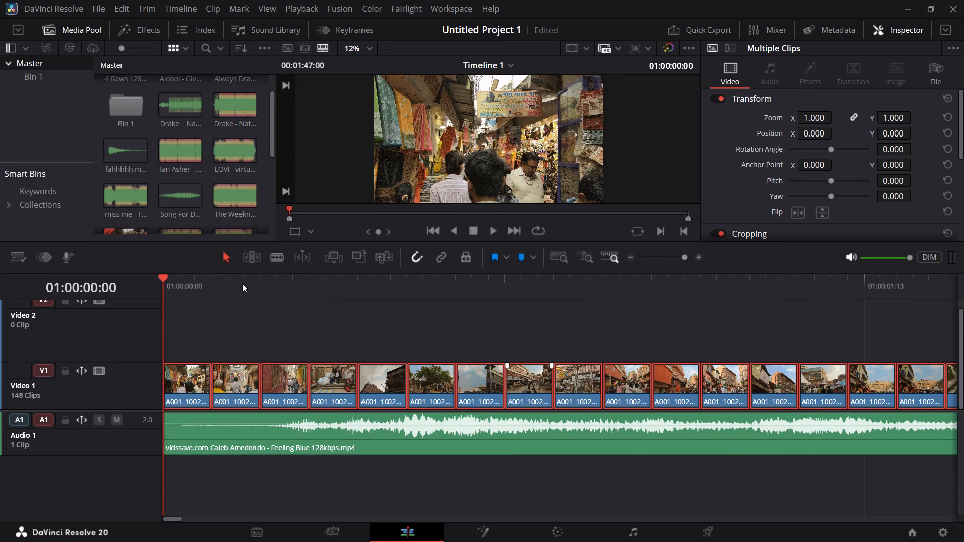
# Delete the four repetitive night-street clips following the clip at 01:00:03:00 on Video 1 and close the gap they leave.
pyautogui.press('space')
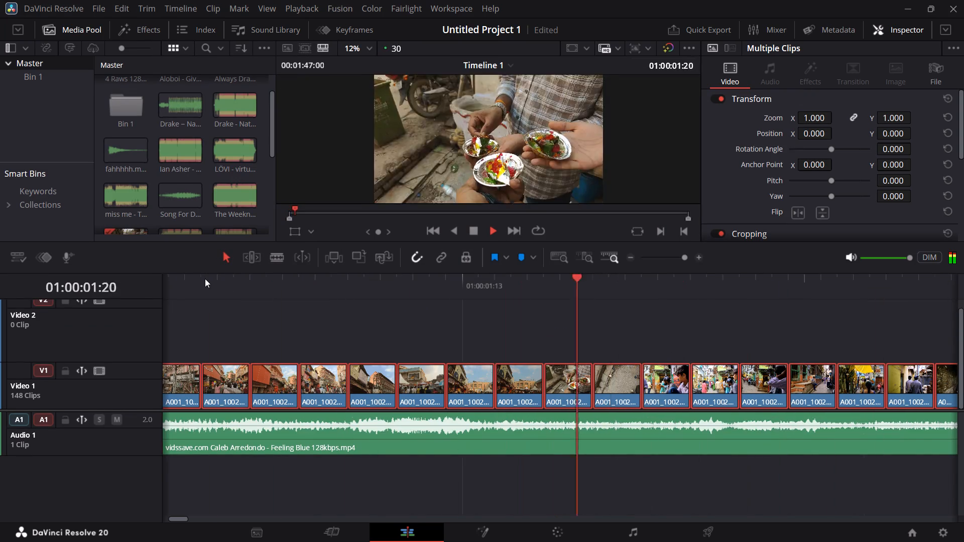
pyautogui.press('space')
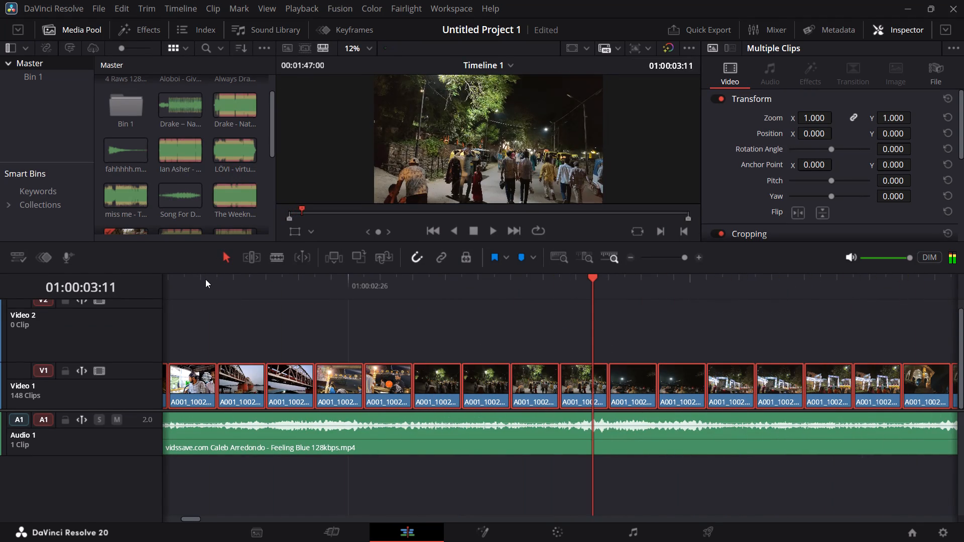
pyautogui.click(411, 285)
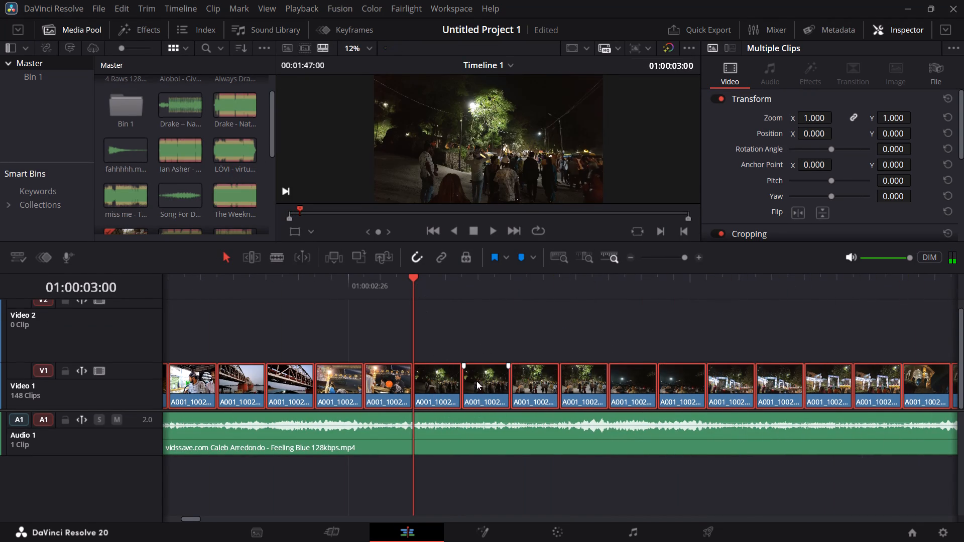
pyautogui.click(476, 381)
pyautogui.click(477, 334)
pyautogui.click(478, 384)
pyautogui.press('BackSpace')
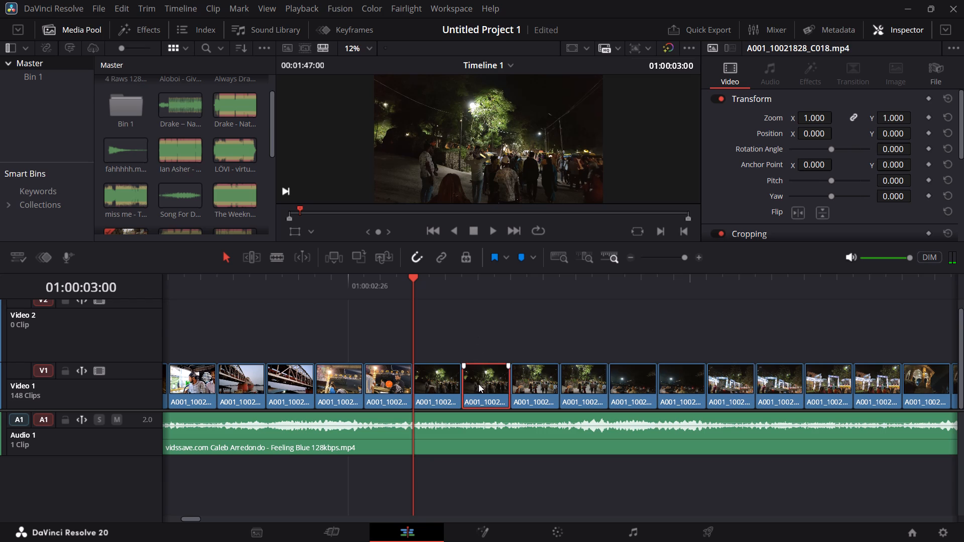
pyautogui.click(528, 388)
pyautogui.press('BackSpace')
pyautogui.click(576, 389)
pyautogui.press('BackSpace')
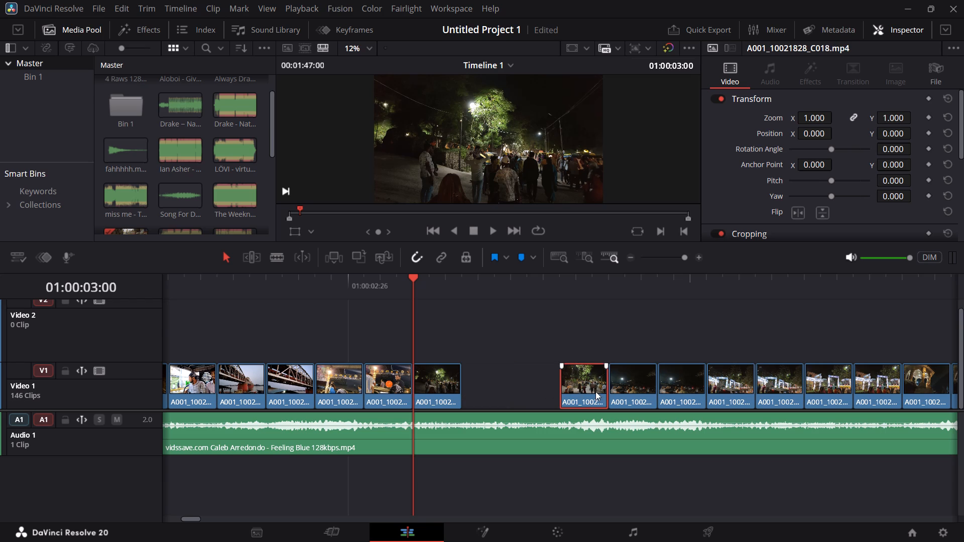
pyautogui.click(620, 392)
pyautogui.press('BackSpace')
pyautogui.click(545, 389)
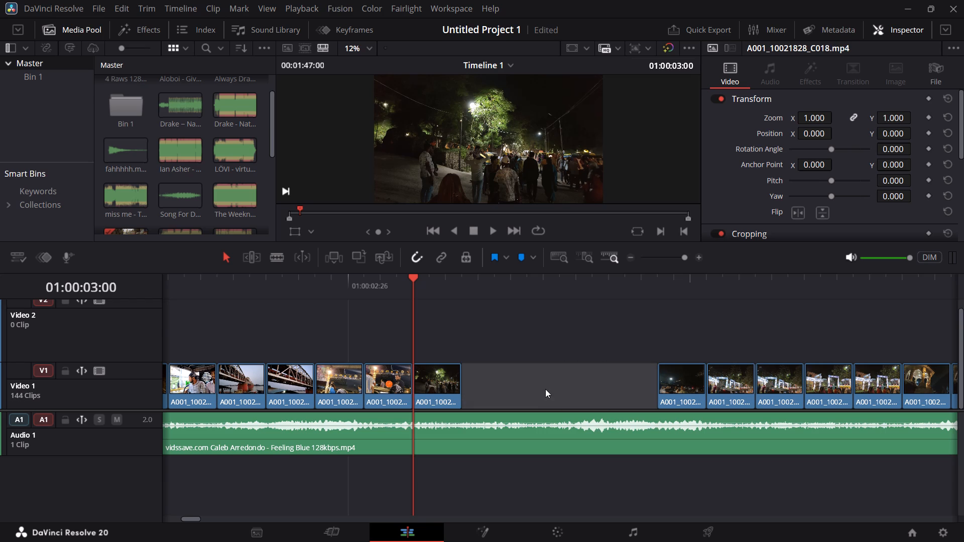
pyautogui.press('BackSpace')
# Play through the night clips, delete the three repeated lit-gateway clips after the first one on Video 1, and close the gap.
pyautogui.click(337, 278)
pyautogui.press('space')
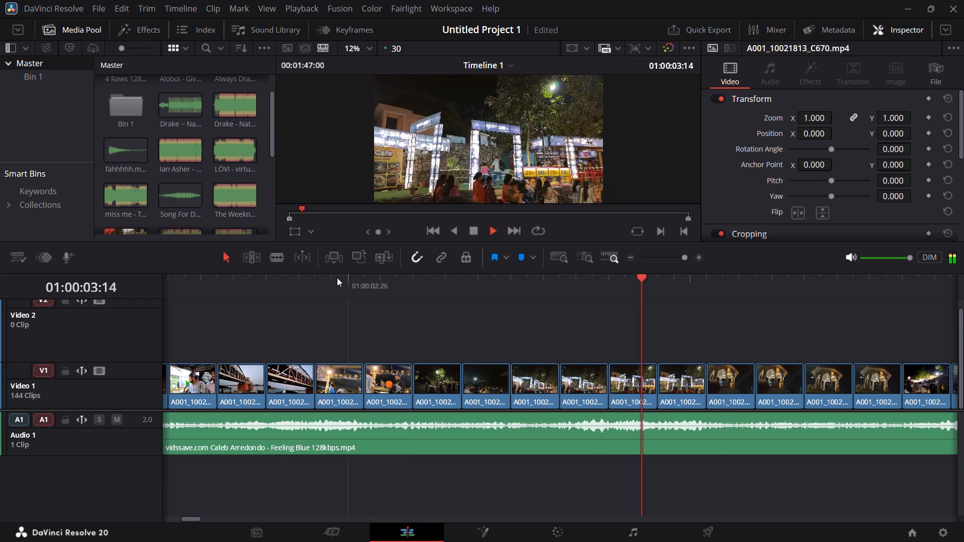
pyautogui.press('space')
pyautogui.click(584, 389)
pyautogui.press('BackSpace')
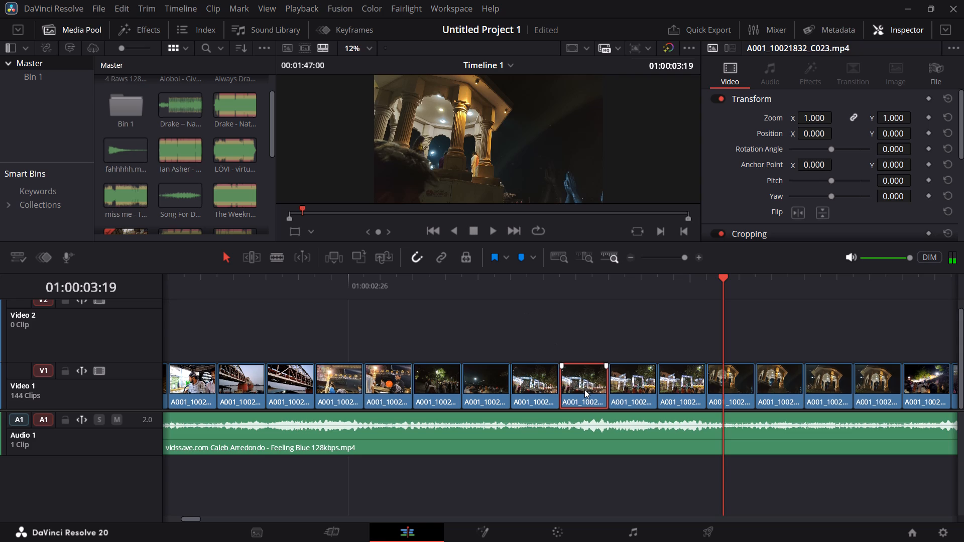
pyautogui.click(620, 390)
pyautogui.press('BackSpace')
pyautogui.click(678, 389)
pyautogui.press('BackSpace')
pyautogui.click(626, 391)
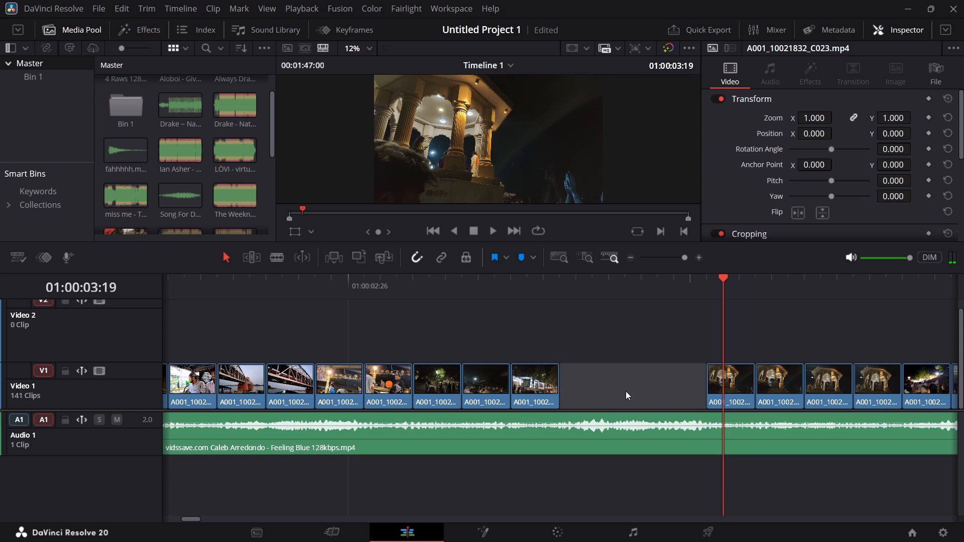
pyautogui.press('BackSpace')
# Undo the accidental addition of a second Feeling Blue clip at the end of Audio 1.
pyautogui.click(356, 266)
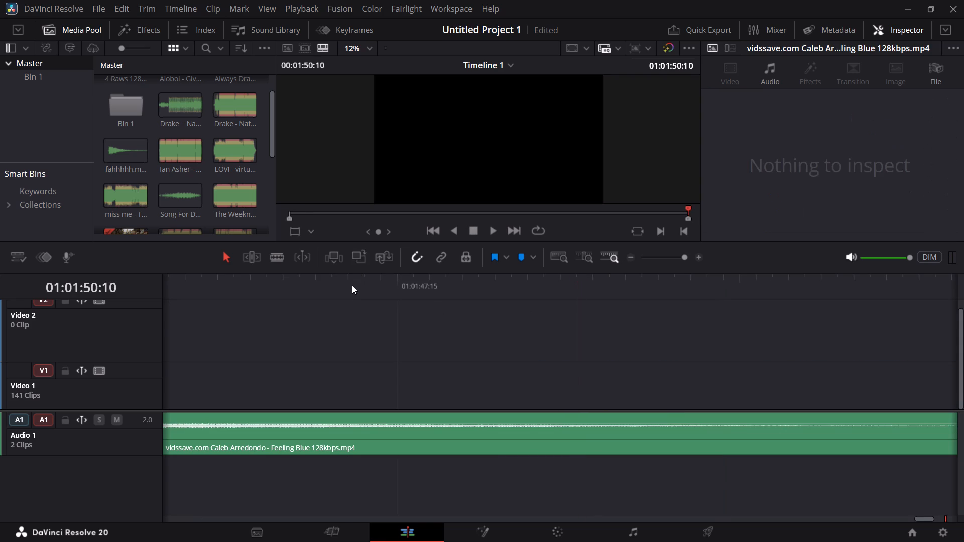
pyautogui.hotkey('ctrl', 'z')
# Play the tightened cut from 01:00:02:27 and again from the timeline start, checking the clip changes, then return the playhead to 01:00:00:00.
pyautogui.click(351, 289)
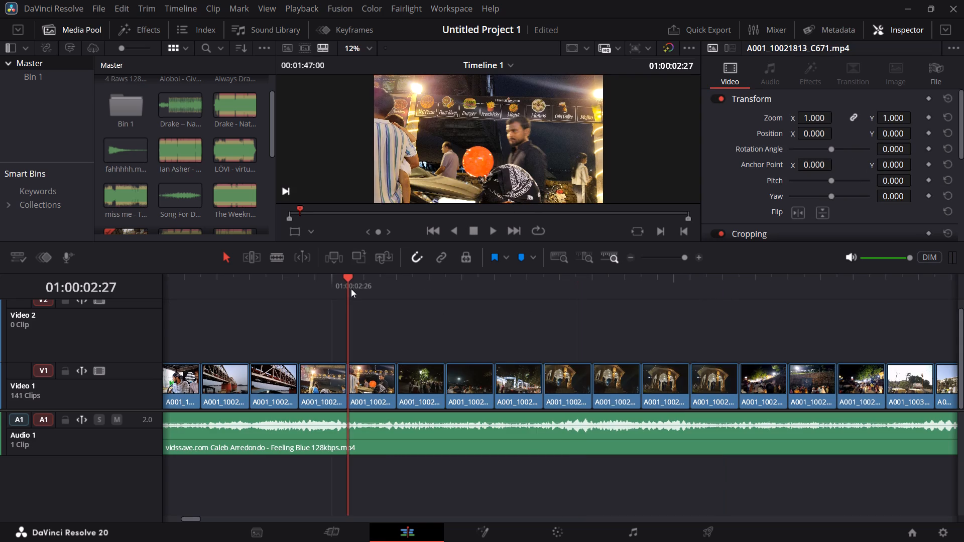
pyautogui.press('space')
pyautogui.press('BackSpace')
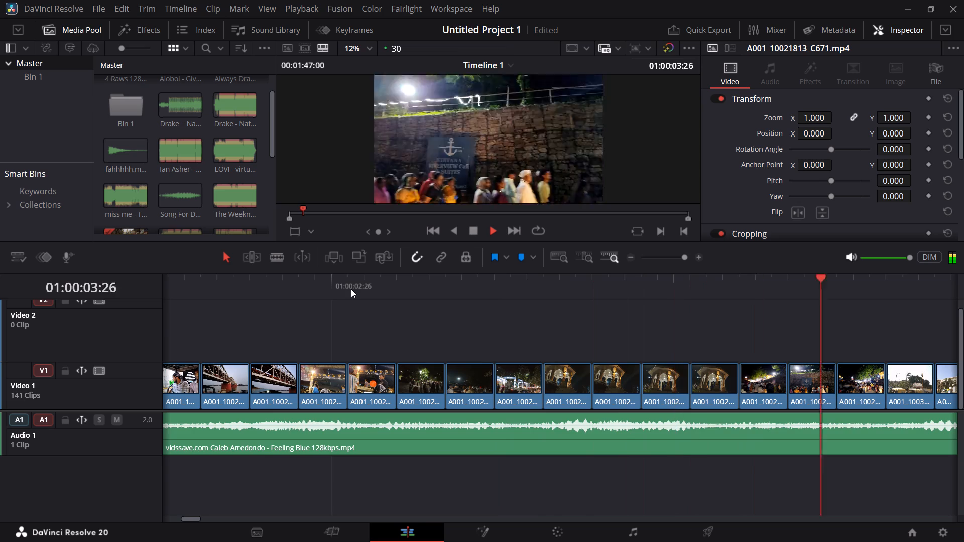
pyautogui.press('space')
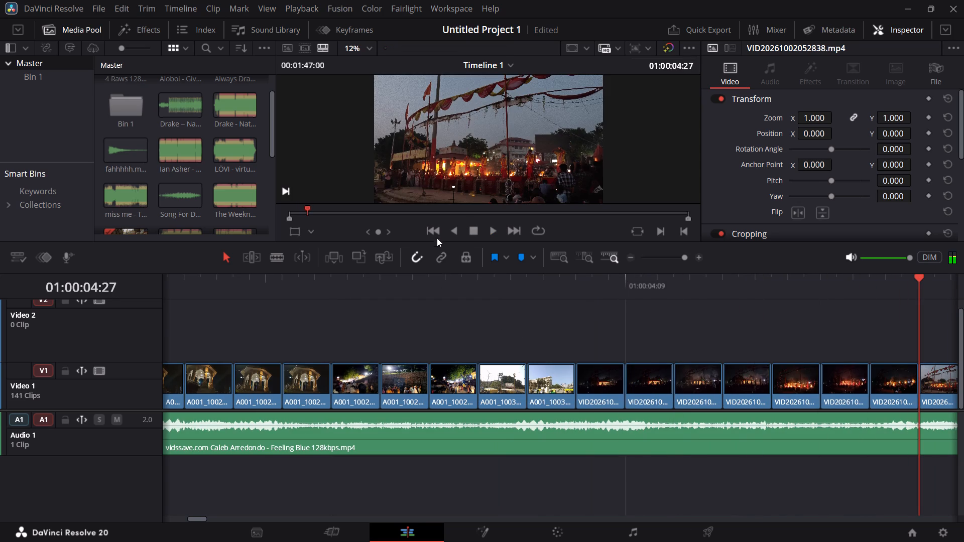
pyautogui.tripleClick(434, 229)
pyautogui.click(434, 229)
pyautogui.press('space')
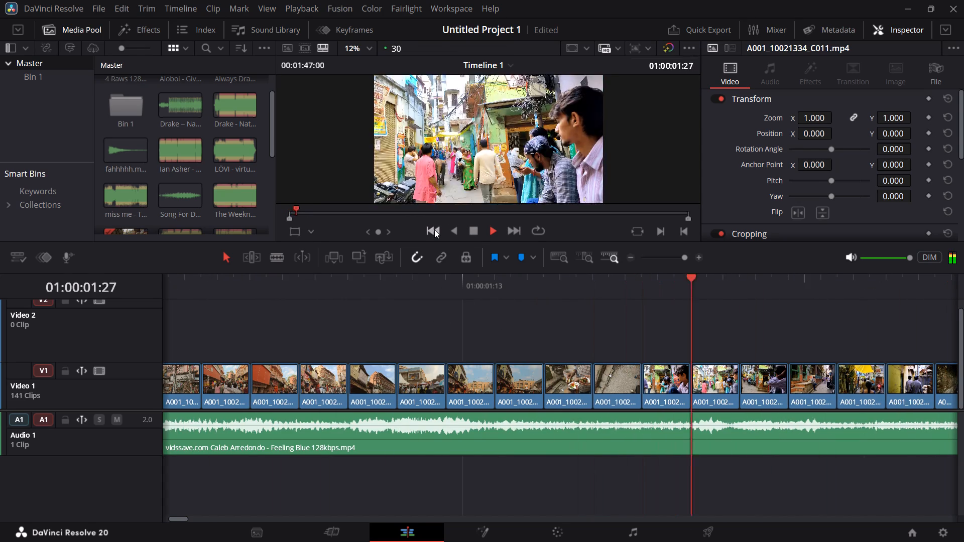
pyautogui.press('space')
pyautogui.press('space')
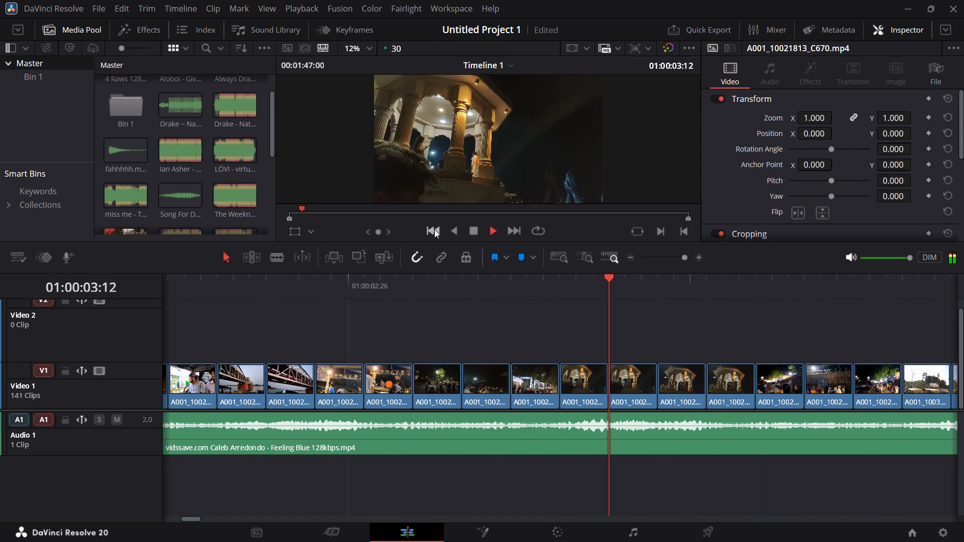
pyautogui.press('space')
pyautogui.press('space')
pyautogui.press('space')
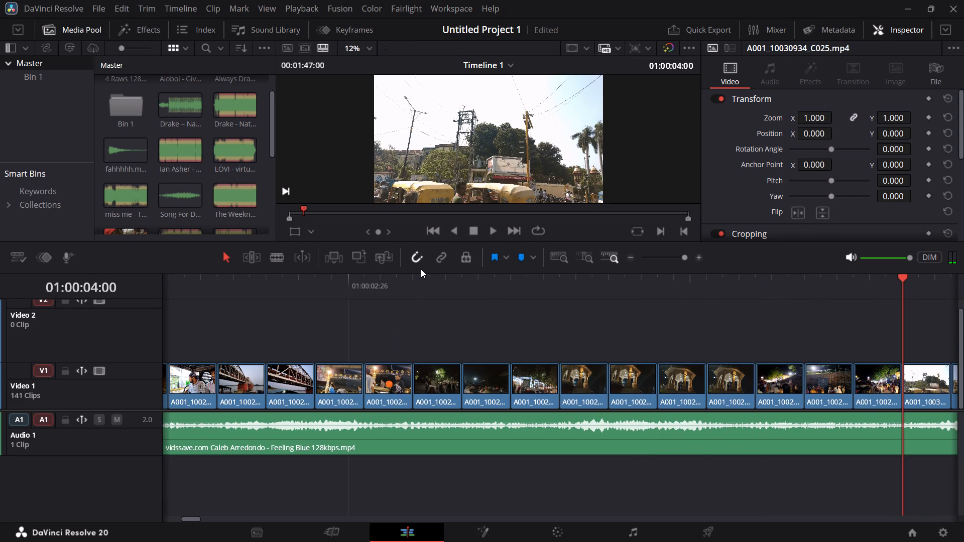
pyautogui.press('space')
pyautogui.press('space')
pyautogui.press('space')
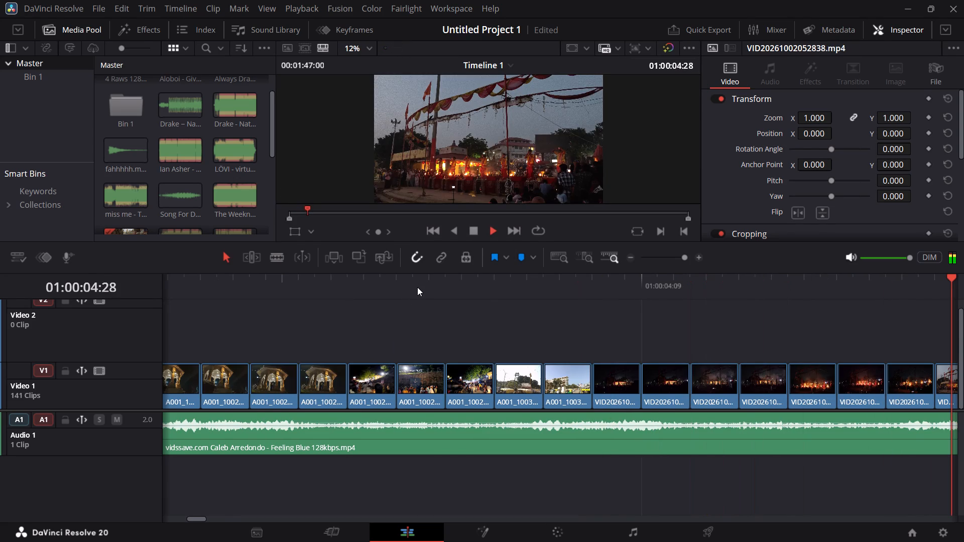
pyautogui.press('space')
pyautogui.click(437, 230)
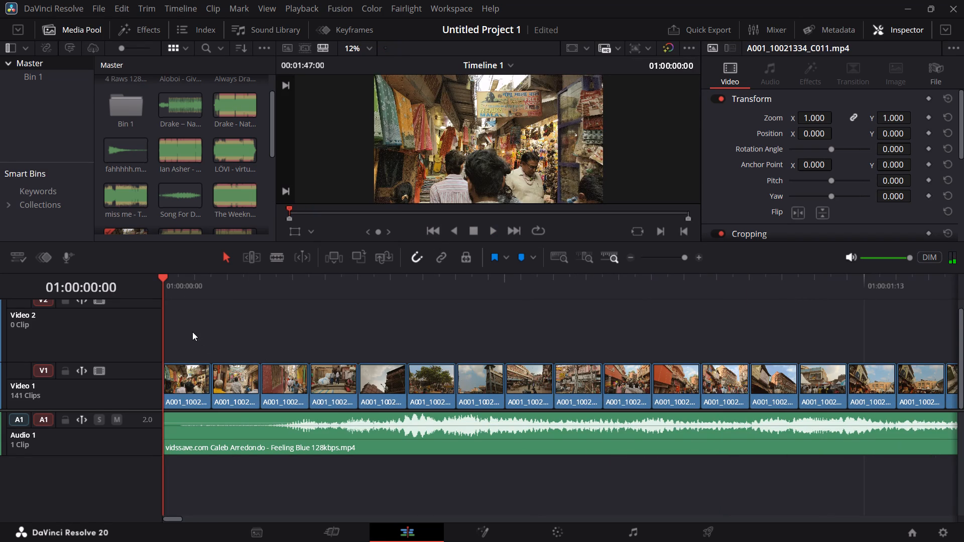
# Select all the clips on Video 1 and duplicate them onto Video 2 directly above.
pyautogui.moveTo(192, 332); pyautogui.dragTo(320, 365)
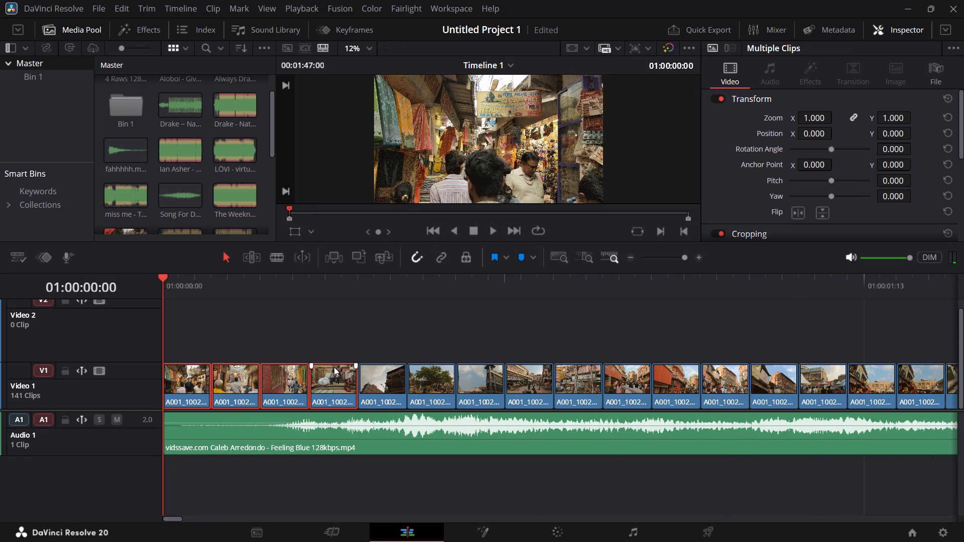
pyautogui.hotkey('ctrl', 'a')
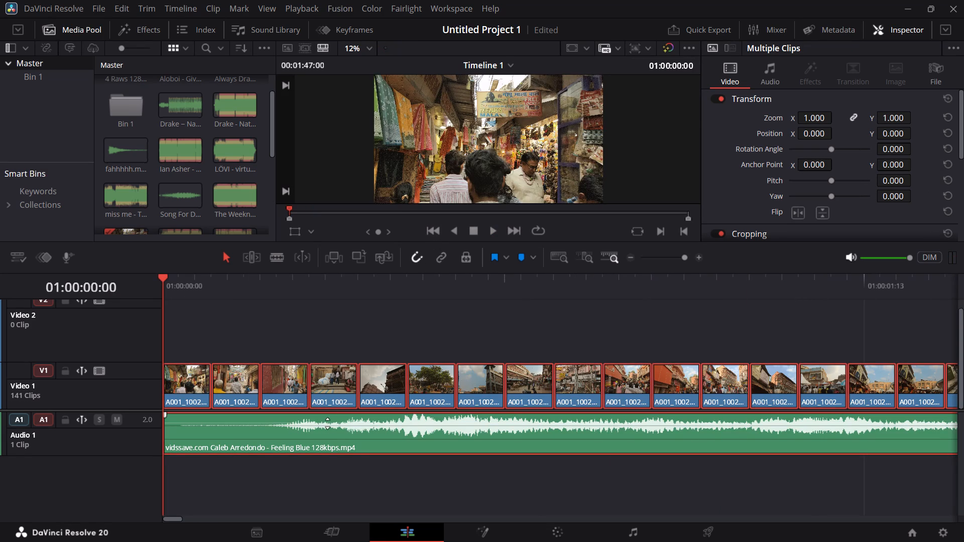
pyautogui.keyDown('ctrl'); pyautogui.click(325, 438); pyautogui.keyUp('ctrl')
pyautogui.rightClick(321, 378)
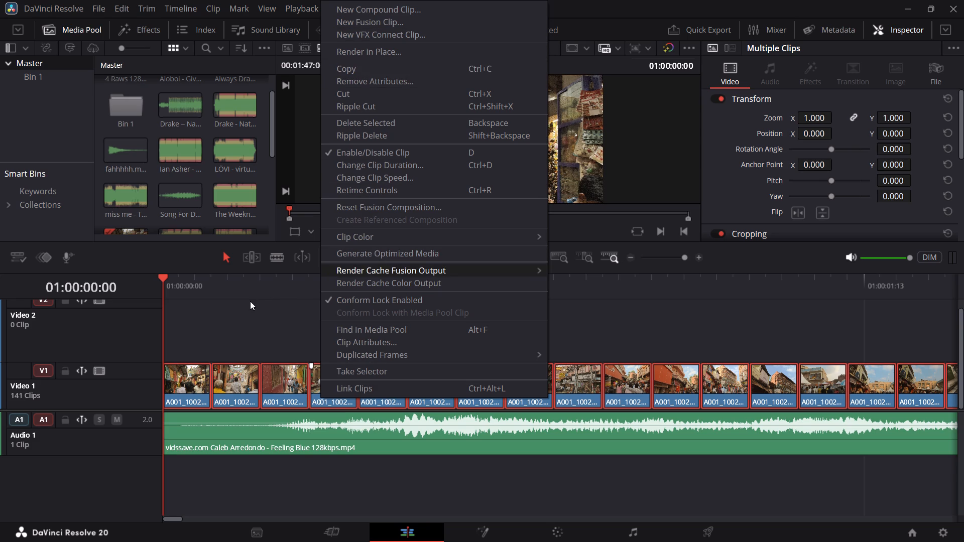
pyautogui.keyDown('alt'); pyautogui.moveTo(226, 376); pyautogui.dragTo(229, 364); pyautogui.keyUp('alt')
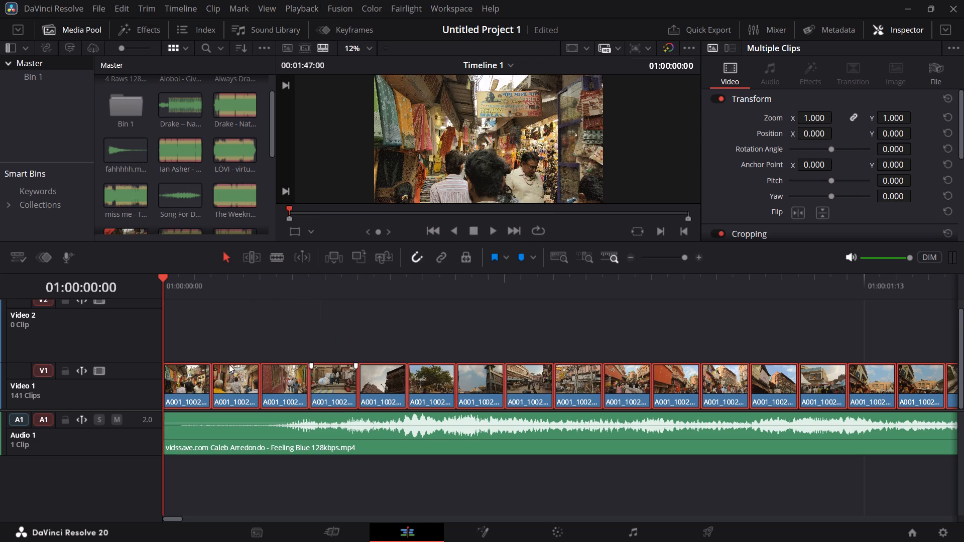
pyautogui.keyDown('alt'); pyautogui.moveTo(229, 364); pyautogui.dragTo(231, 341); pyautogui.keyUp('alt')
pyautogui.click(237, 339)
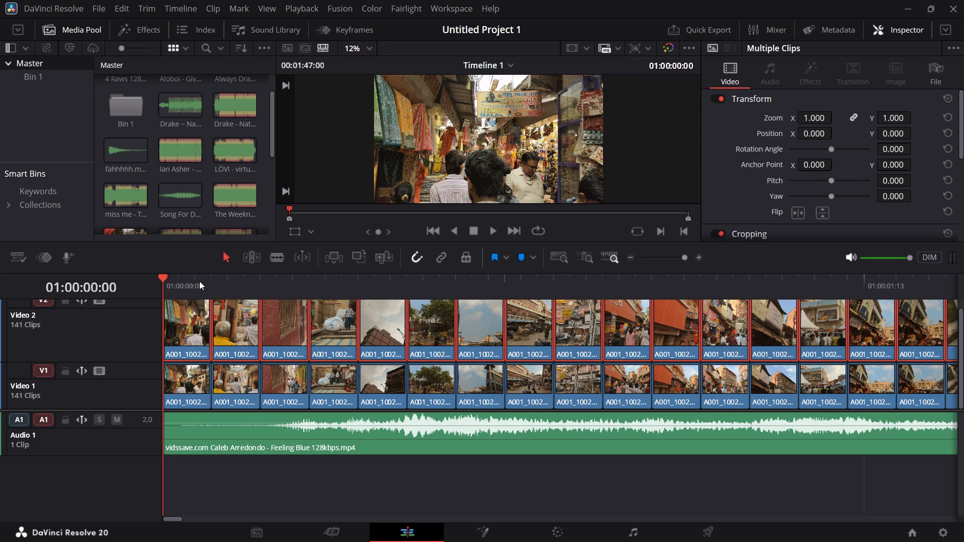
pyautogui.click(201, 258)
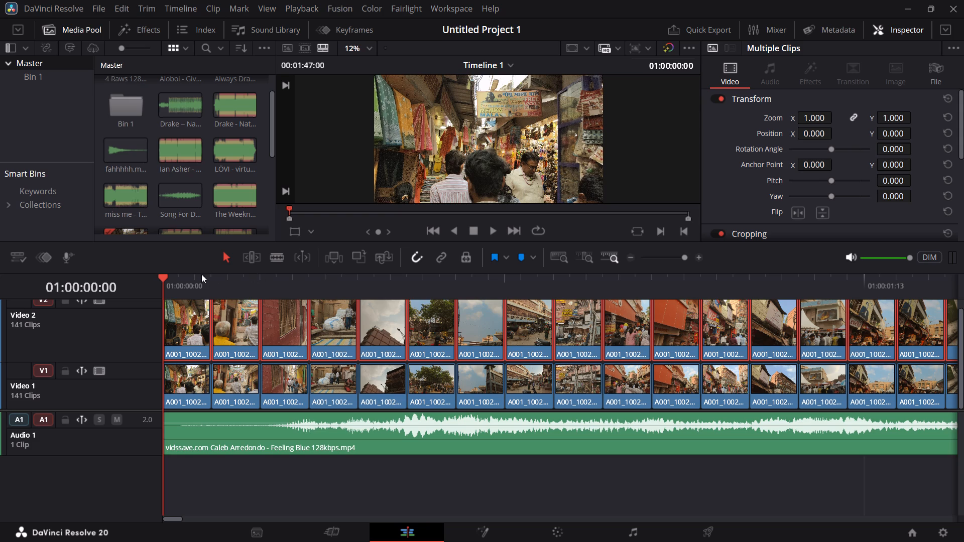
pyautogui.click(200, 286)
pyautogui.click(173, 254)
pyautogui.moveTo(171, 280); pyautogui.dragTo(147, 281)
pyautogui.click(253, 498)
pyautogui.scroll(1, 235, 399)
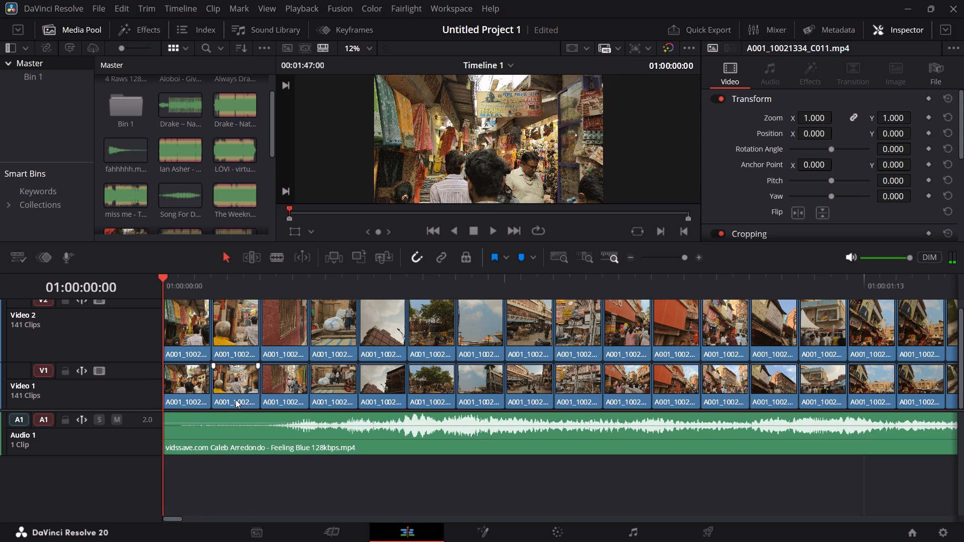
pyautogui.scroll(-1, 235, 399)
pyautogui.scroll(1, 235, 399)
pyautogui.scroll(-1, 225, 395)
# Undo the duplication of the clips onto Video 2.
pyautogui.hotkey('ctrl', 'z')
# Play through the night clips, delete the three repeated lit-pavilion clips after the first one on Video 1, and close the gap.
pyautogui.press('space')
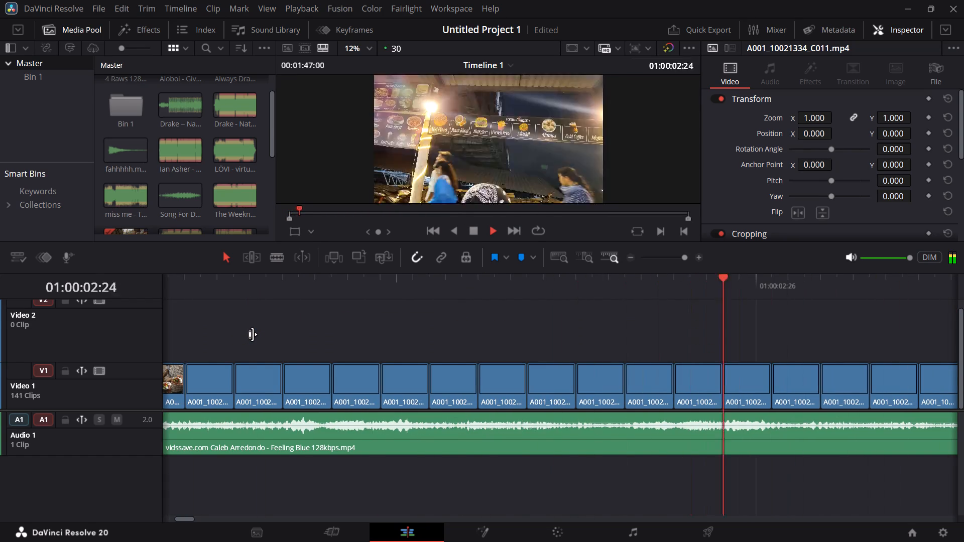
pyautogui.press('space')
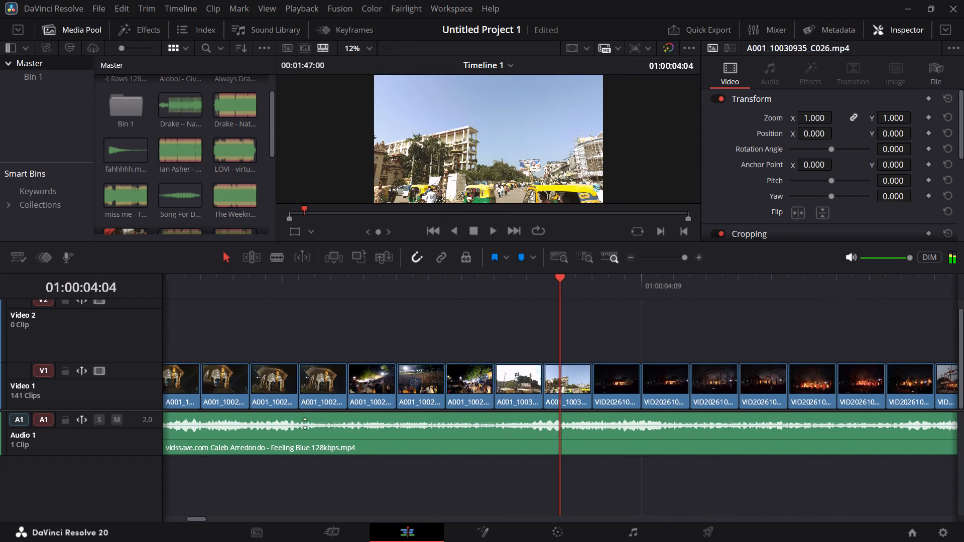
pyautogui.click(238, 388)
pyautogui.press('BackSpace')
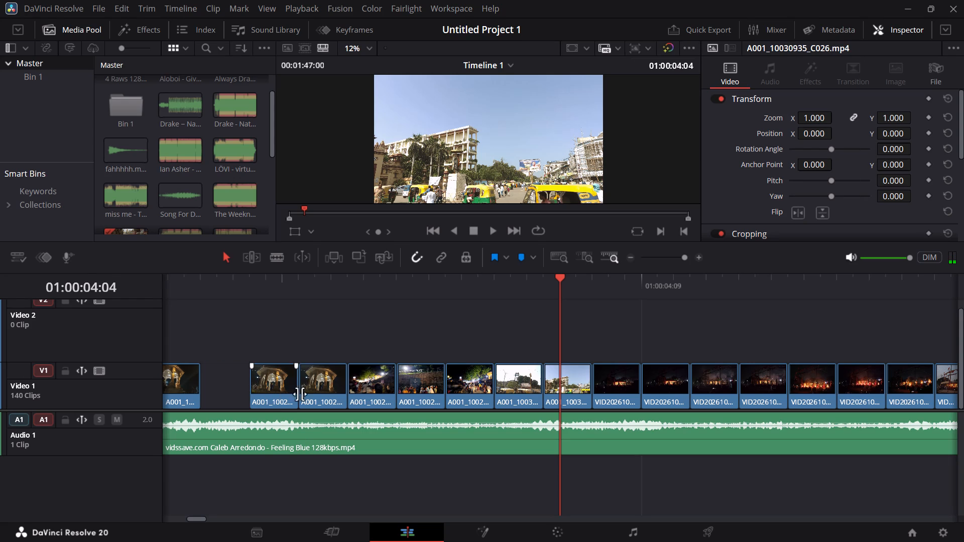
pyautogui.click(320, 389)
pyautogui.press('BackSpace')
pyautogui.click(290, 390)
pyautogui.press('BackSpace')
pyautogui.click(271, 391)
pyautogui.press('BackSpace')
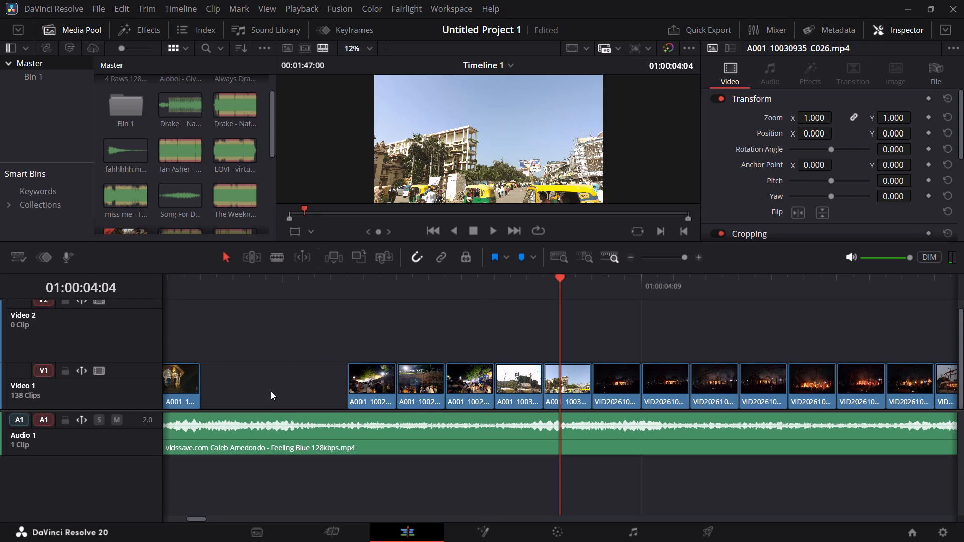
# Play the cut from 01:00:00:00 through the folded-hands sculpture clips at 01:00:07:23, checking for repeated shots.
pyautogui.moveTo(172, 284); pyautogui.dragTo(146, 284)
pyautogui.press('BackSpace')
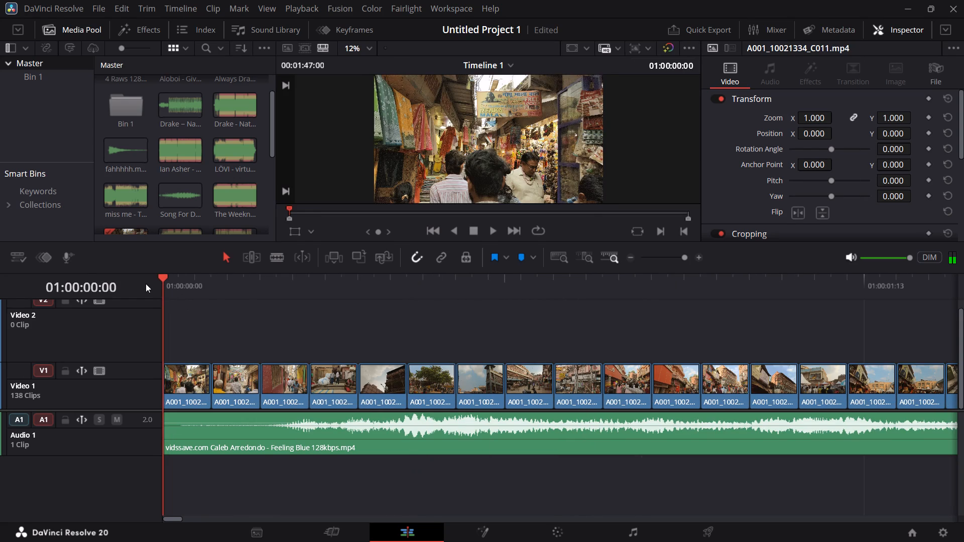
pyautogui.press('space')
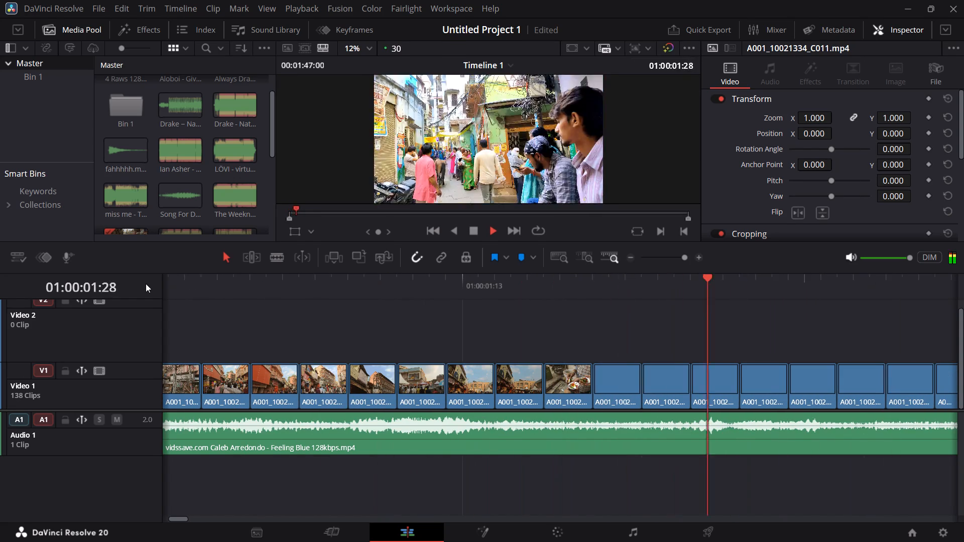
pyautogui.press('space')
pyautogui.press('space')
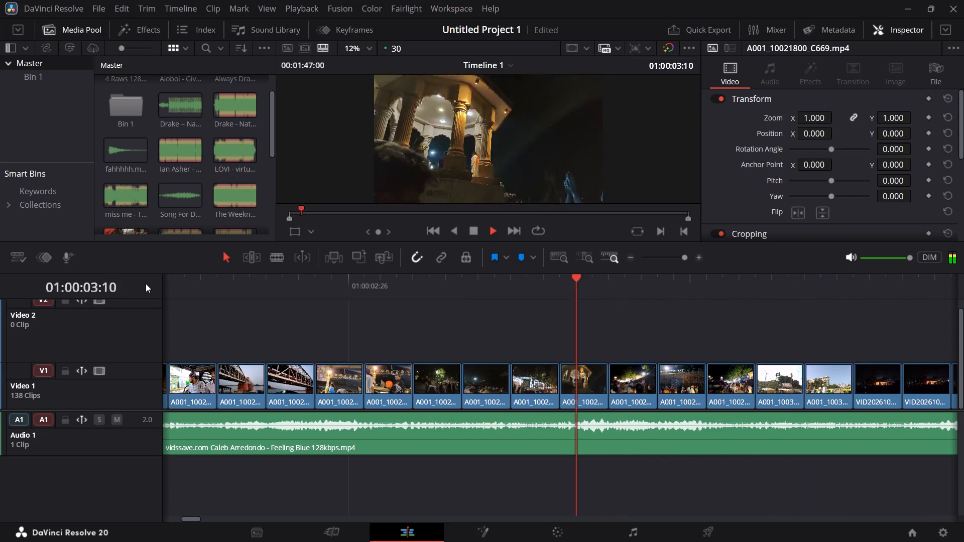
pyautogui.press('space')
pyautogui.press('space')
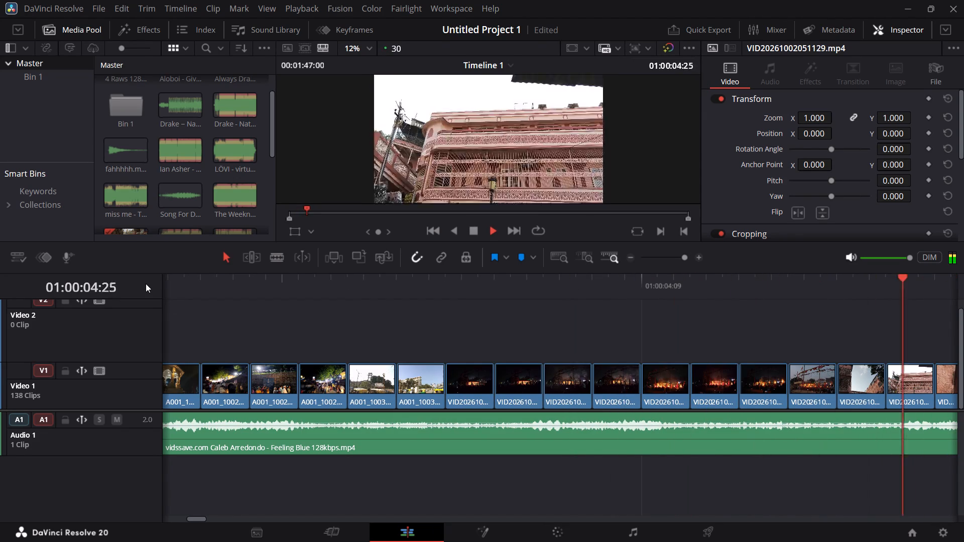
pyautogui.press('space')
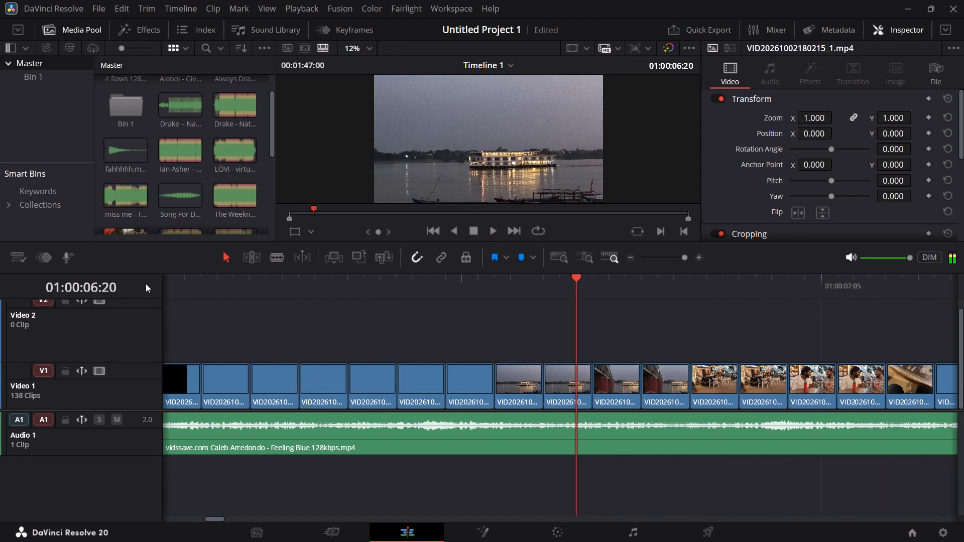
pyautogui.press('space')
pyautogui.press('space')
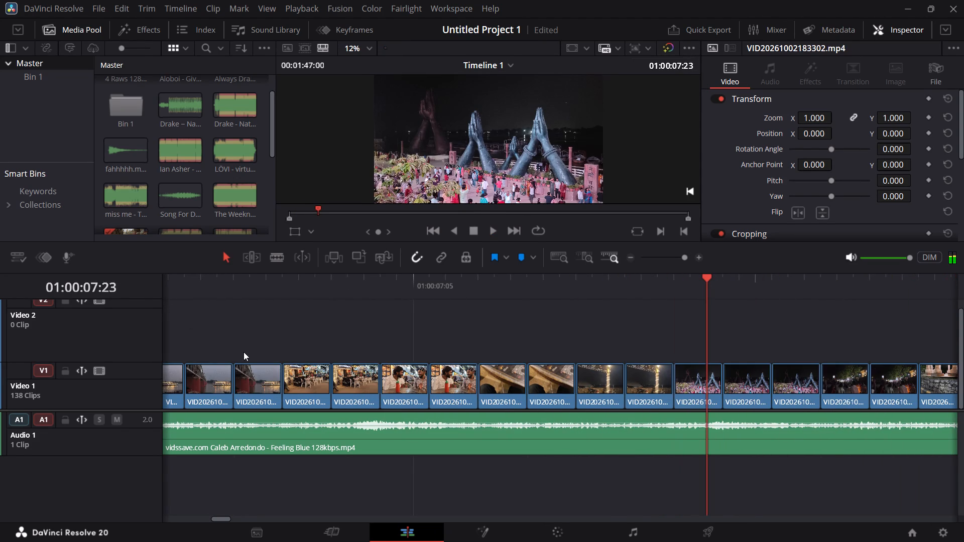
# Delete one clip from each repeated pair showing the seated man and the street stall on Video 1, closing the gaps.
pyautogui.click(408, 392)
pyautogui.press('BackSpace')
pyautogui.click(408, 392)
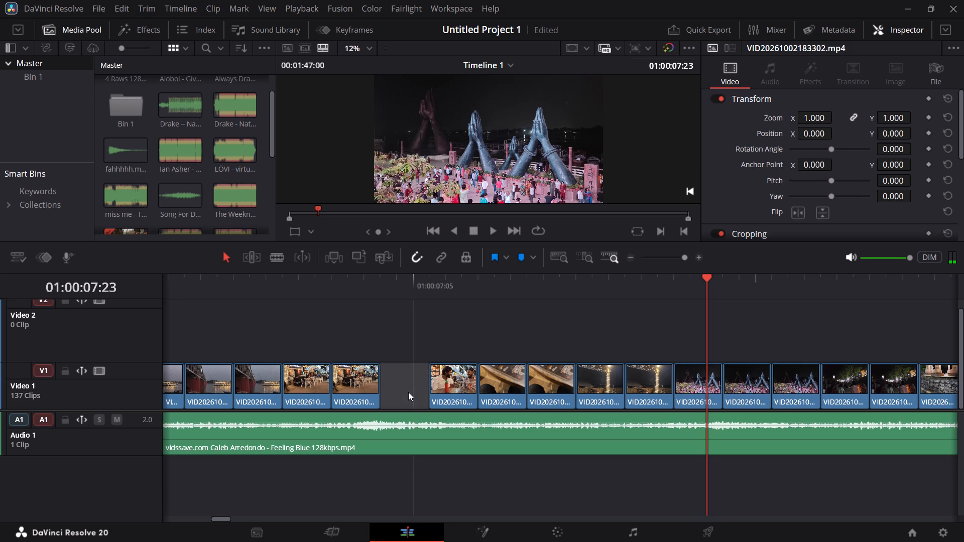
pyautogui.press('BackSpace')
pyautogui.click(231, 290)
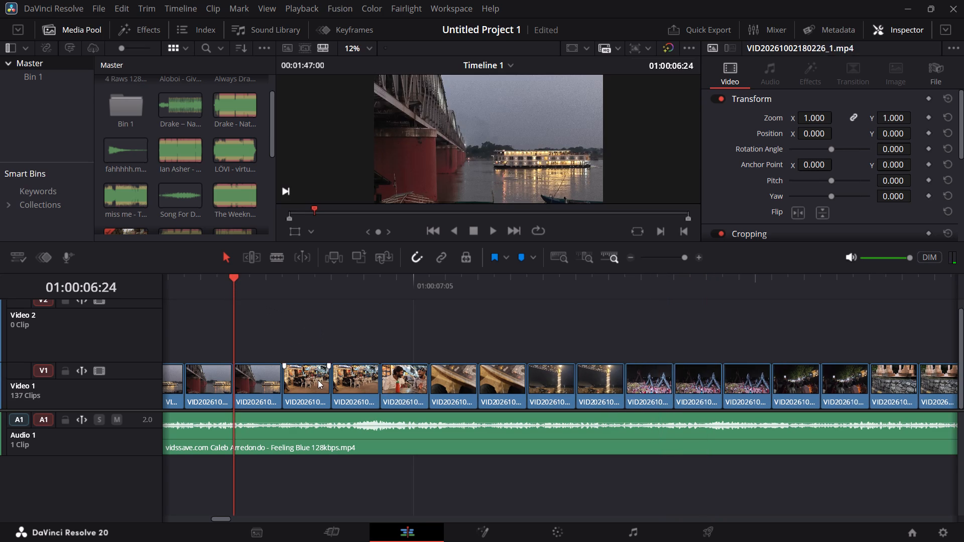
pyautogui.click(316, 381)
pyautogui.press('BackSpace')
pyautogui.click(316, 381)
pyautogui.press('BackSpace')
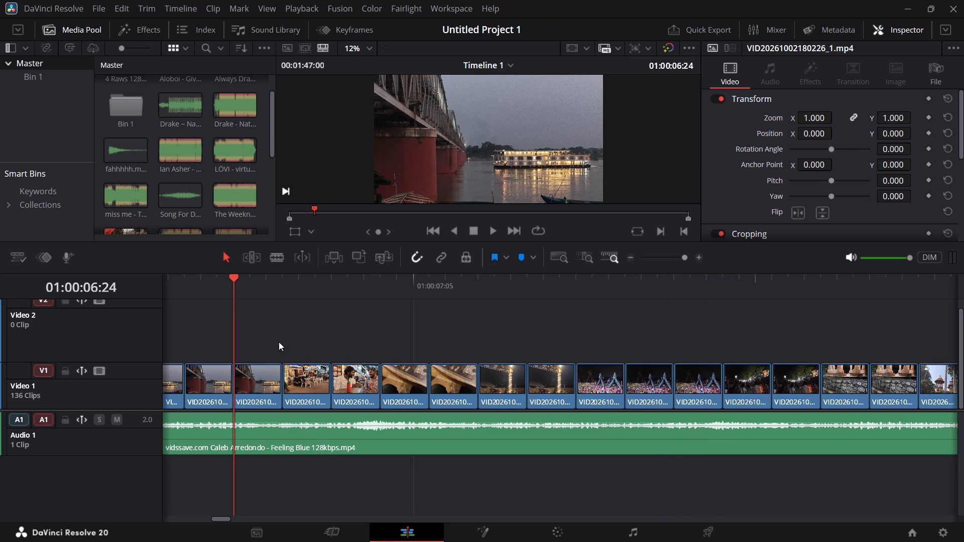
# Play on from the bridge clips, delete one duplicate arch clip and one duplicate night-lamp clip on Video 1, and close the gaps.
pyautogui.press('space')
pyautogui.press('space')
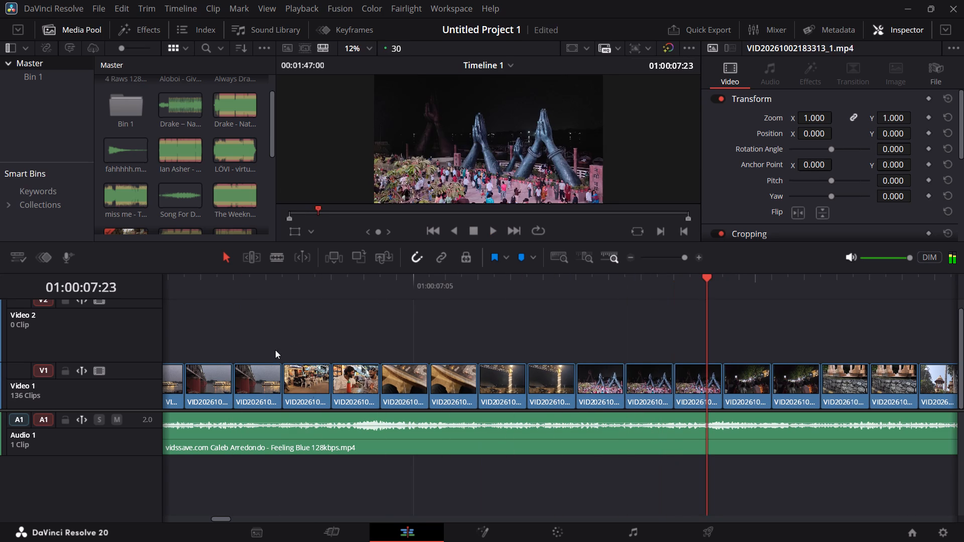
pyautogui.click(397, 389)
pyautogui.press('BackSpace')
pyautogui.click(397, 389)
pyautogui.press('BackSpace')
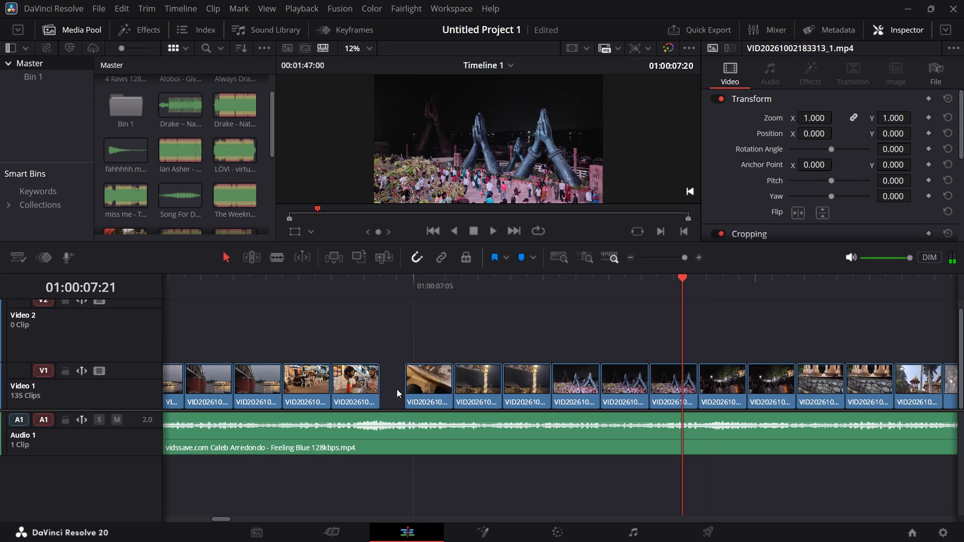
pyautogui.click(397, 389)
pyautogui.click(450, 396)
pyautogui.press('BackSpace')
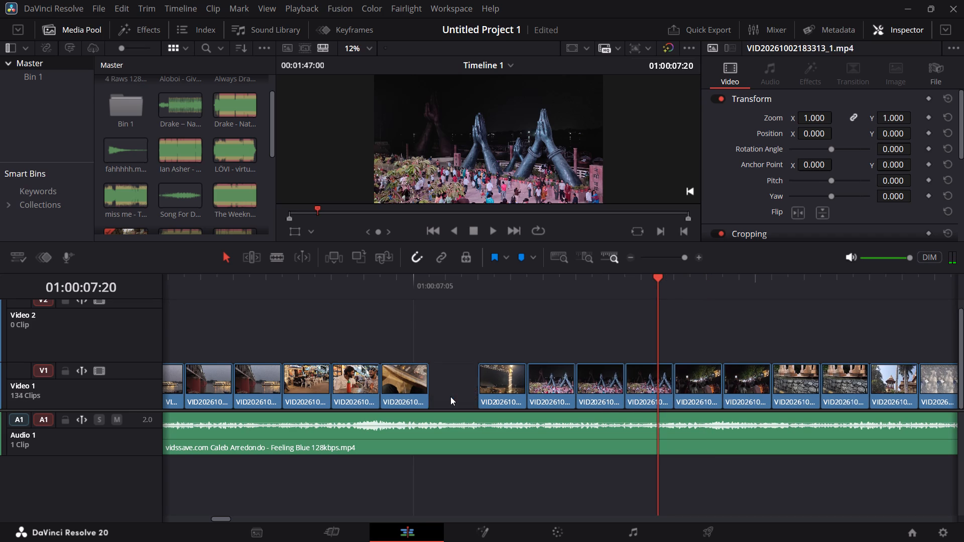
pyautogui.click(450, 396)
pyautogui.press('BackSpace')
# Delete the first two of the three repeated folded-hands sculpture clips on Video 1 and close the gaps.
pyautogui.click(501, 389)
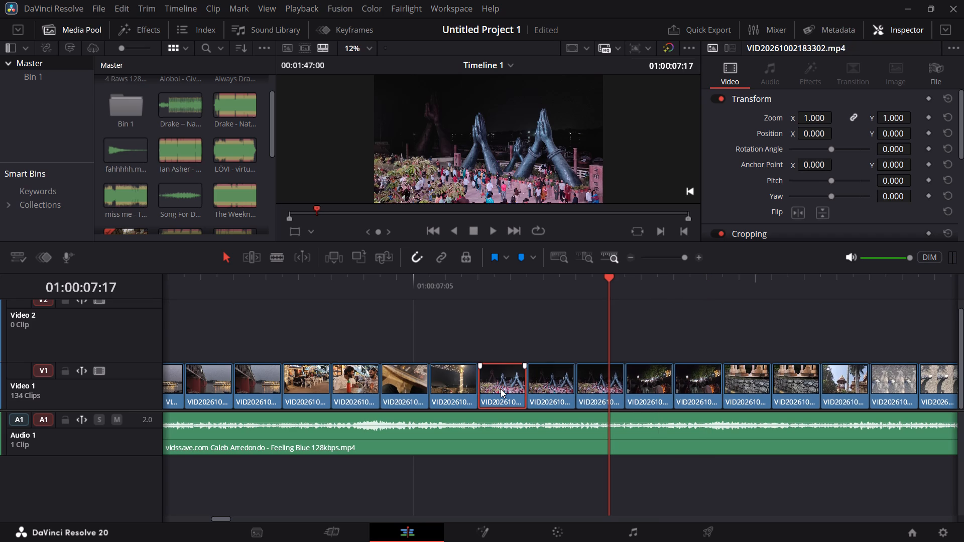
pyautogui.press('BackSpace')
pyautogui.click(501, 389)
pyautogui.press('BackSpace')
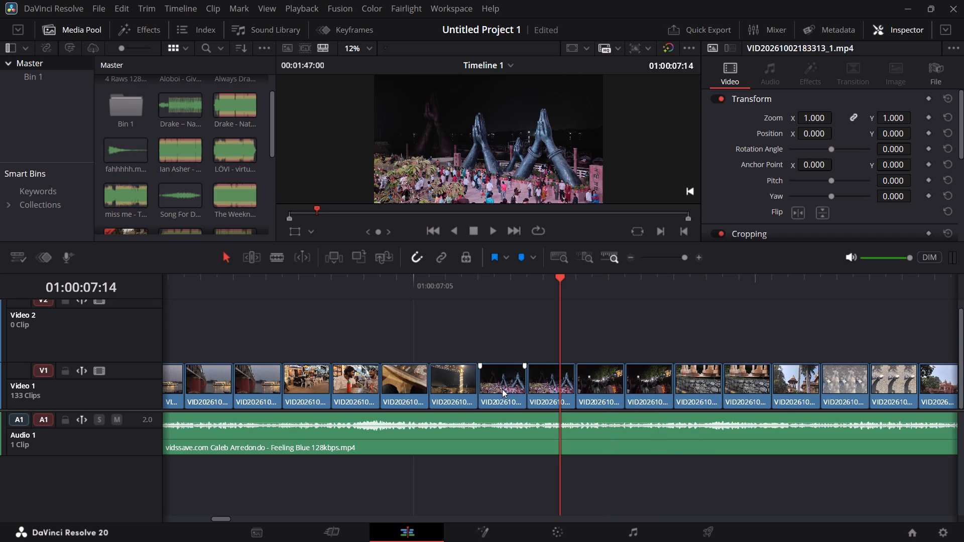
pyautogui.click(502, 389)
pyautogui.press('BackSpace')
pyautogui.click(502, 389)
pyautogui.press('BackSpace')
# Delete the first of the paired dark night-crowd clips and the first of the paired stone-wall clips, closing each gap on Video 1.
pyautogui.click(540, 384)
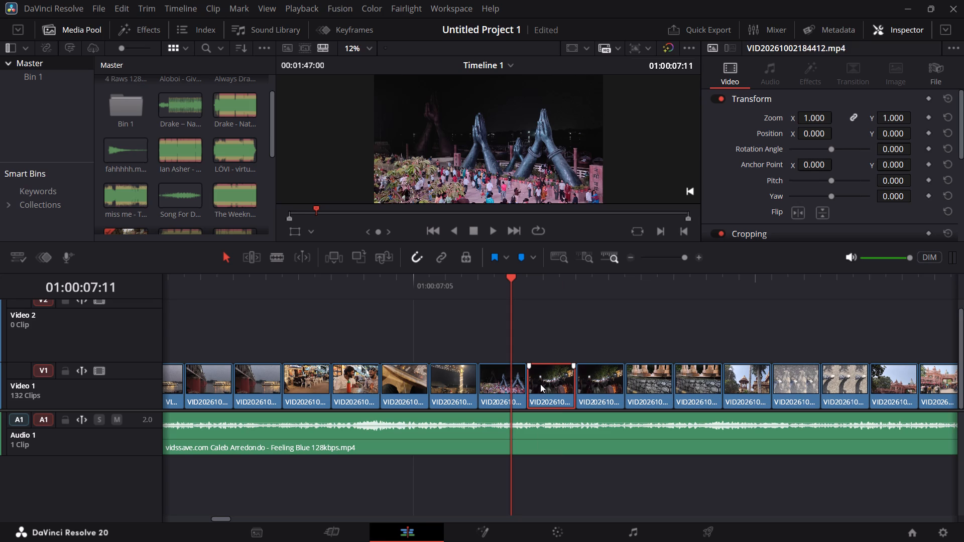
pyautogui.press('BackSpace')
pyautogui.click(540, 384)
pyautogui.press('BackSpace')
pyautogui.click(601, 385)
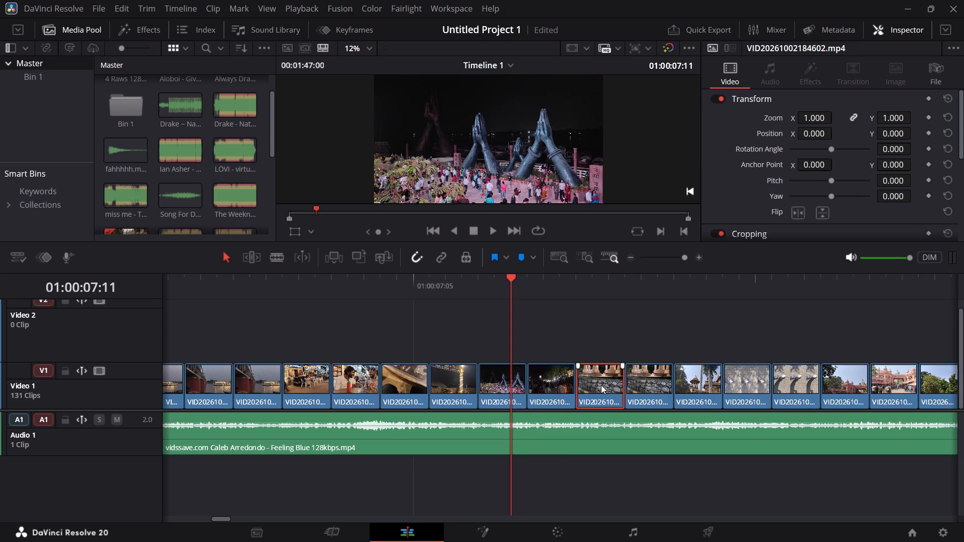
pyautogui.press('BackSpace')
pyautogui.click(601, 385)
pyautogui.press('BackSpace')
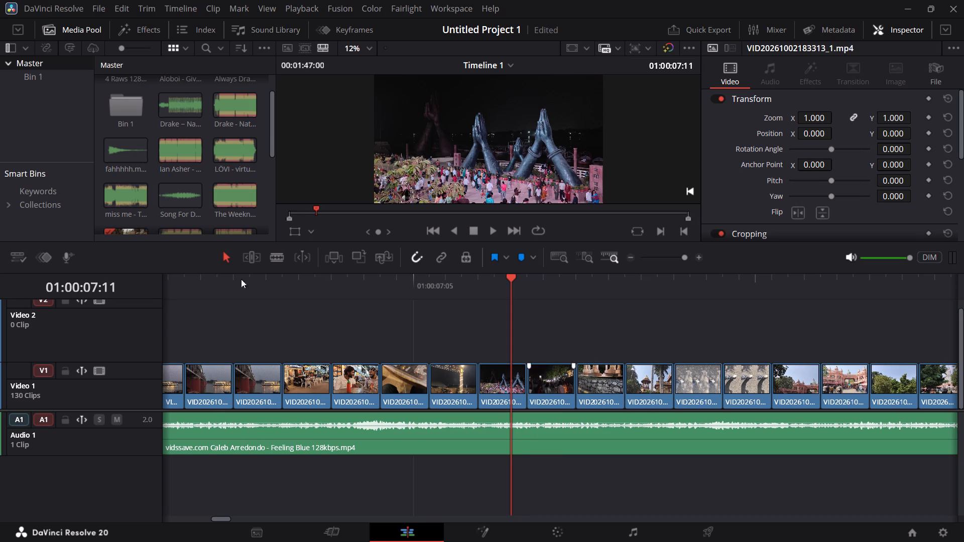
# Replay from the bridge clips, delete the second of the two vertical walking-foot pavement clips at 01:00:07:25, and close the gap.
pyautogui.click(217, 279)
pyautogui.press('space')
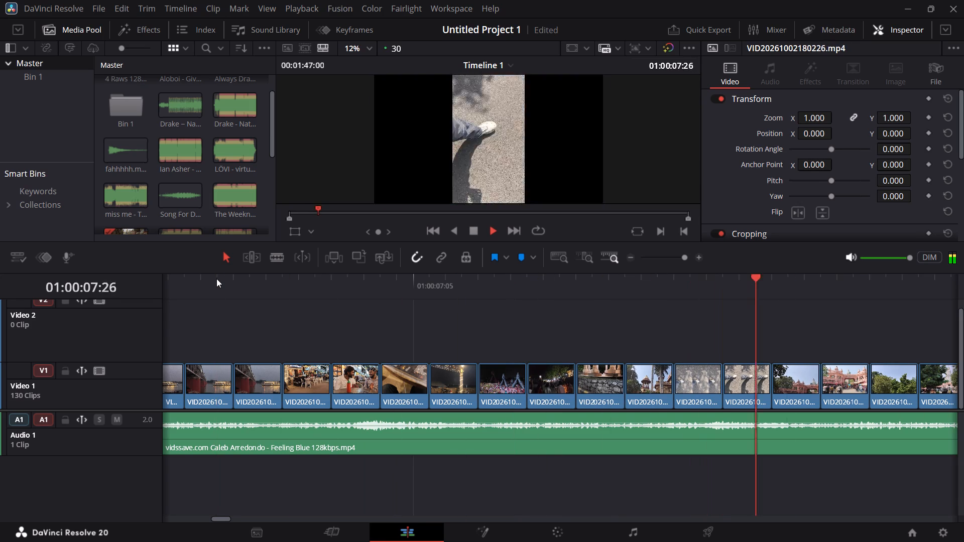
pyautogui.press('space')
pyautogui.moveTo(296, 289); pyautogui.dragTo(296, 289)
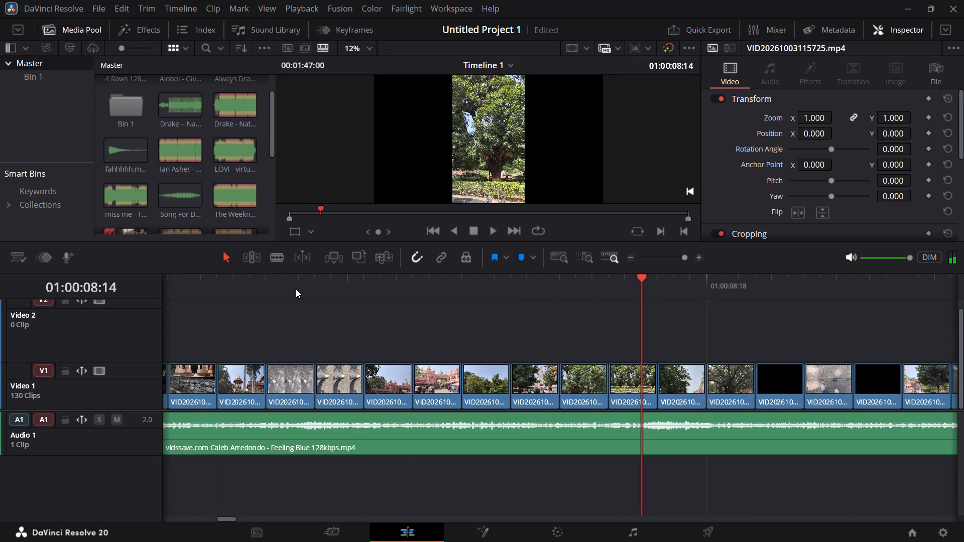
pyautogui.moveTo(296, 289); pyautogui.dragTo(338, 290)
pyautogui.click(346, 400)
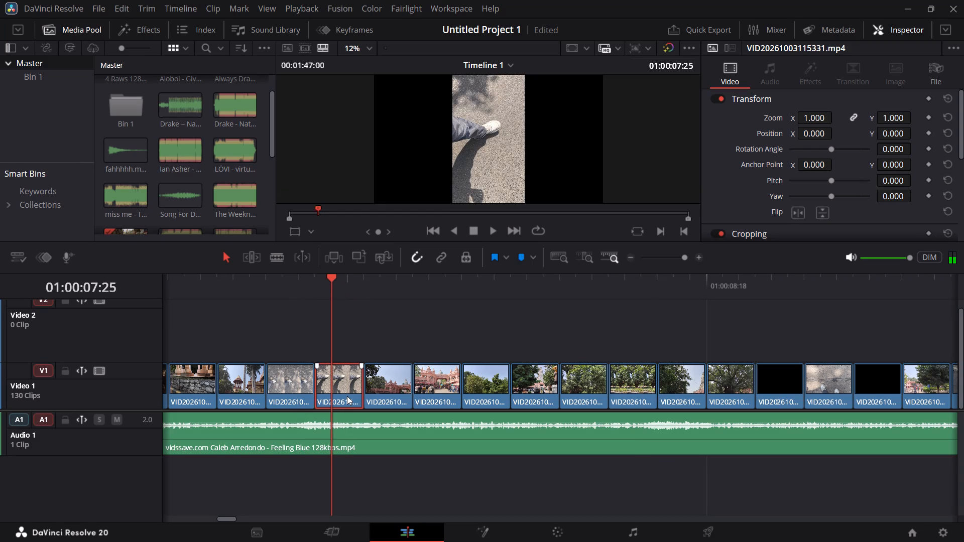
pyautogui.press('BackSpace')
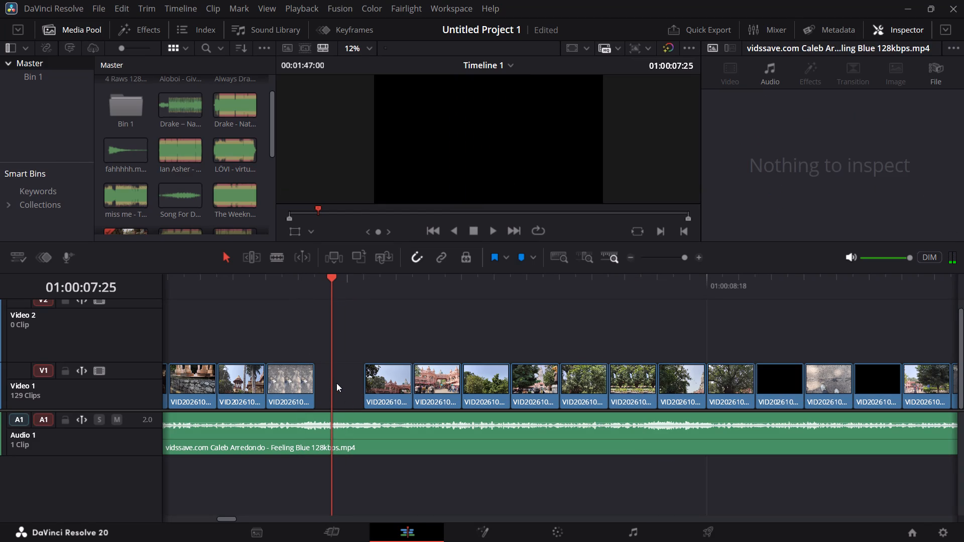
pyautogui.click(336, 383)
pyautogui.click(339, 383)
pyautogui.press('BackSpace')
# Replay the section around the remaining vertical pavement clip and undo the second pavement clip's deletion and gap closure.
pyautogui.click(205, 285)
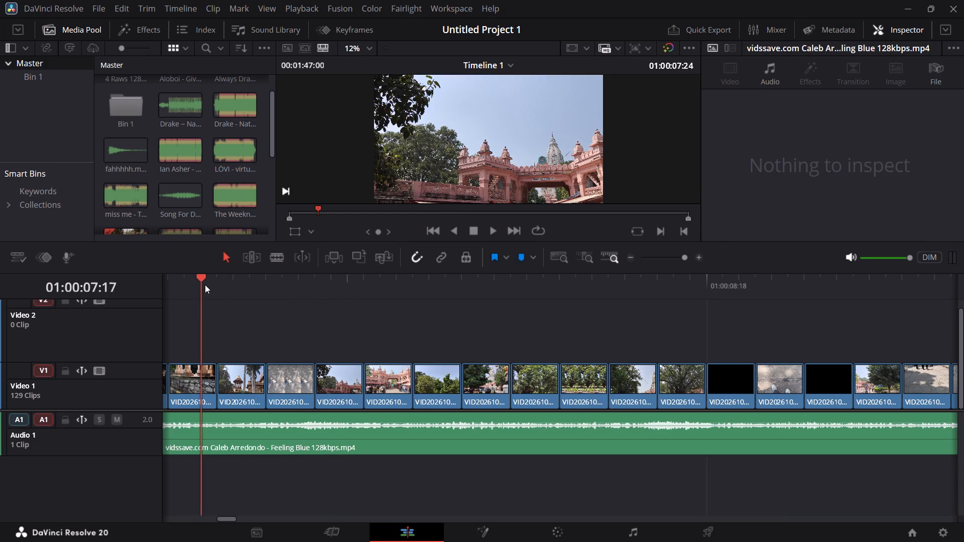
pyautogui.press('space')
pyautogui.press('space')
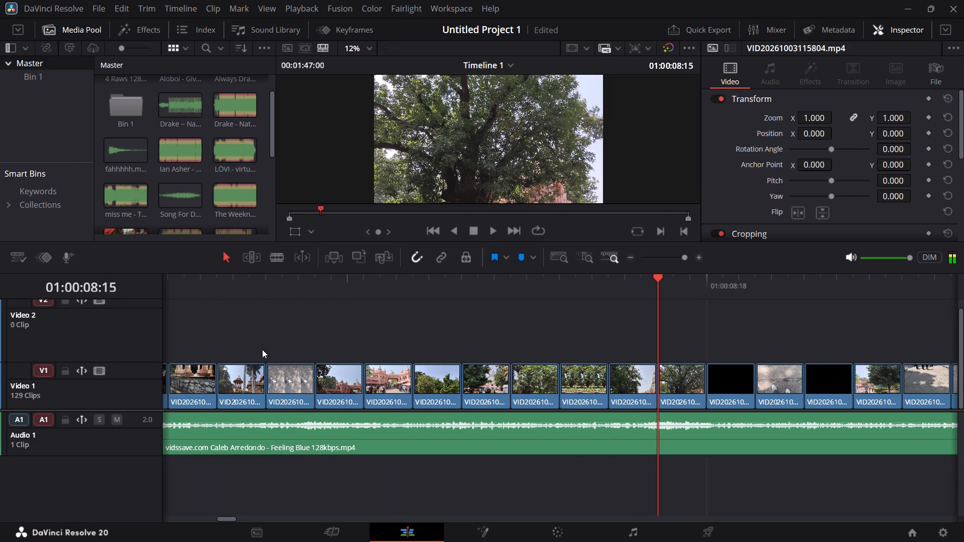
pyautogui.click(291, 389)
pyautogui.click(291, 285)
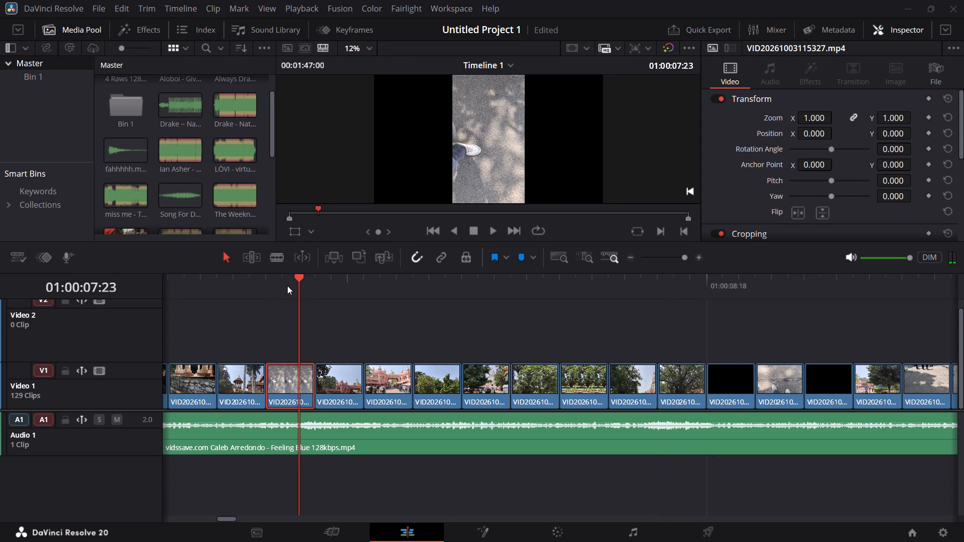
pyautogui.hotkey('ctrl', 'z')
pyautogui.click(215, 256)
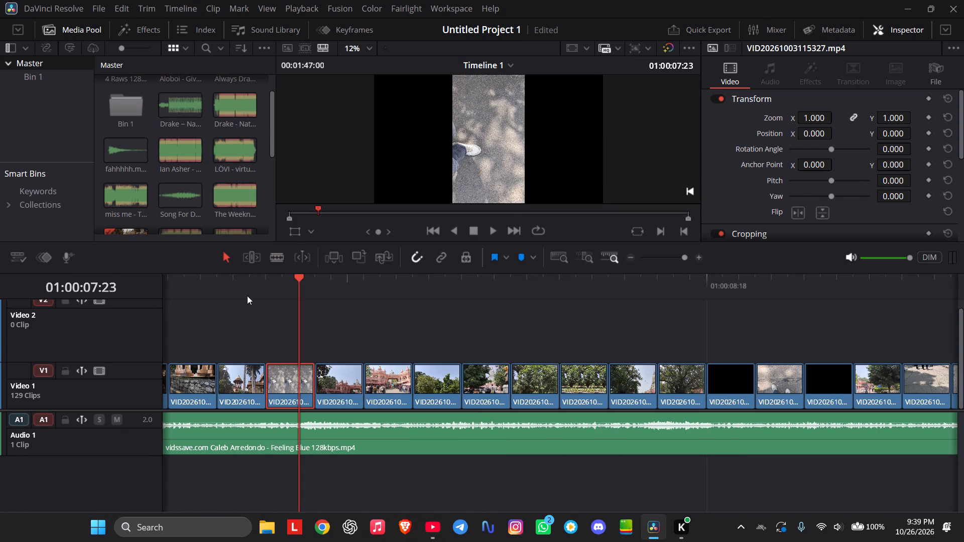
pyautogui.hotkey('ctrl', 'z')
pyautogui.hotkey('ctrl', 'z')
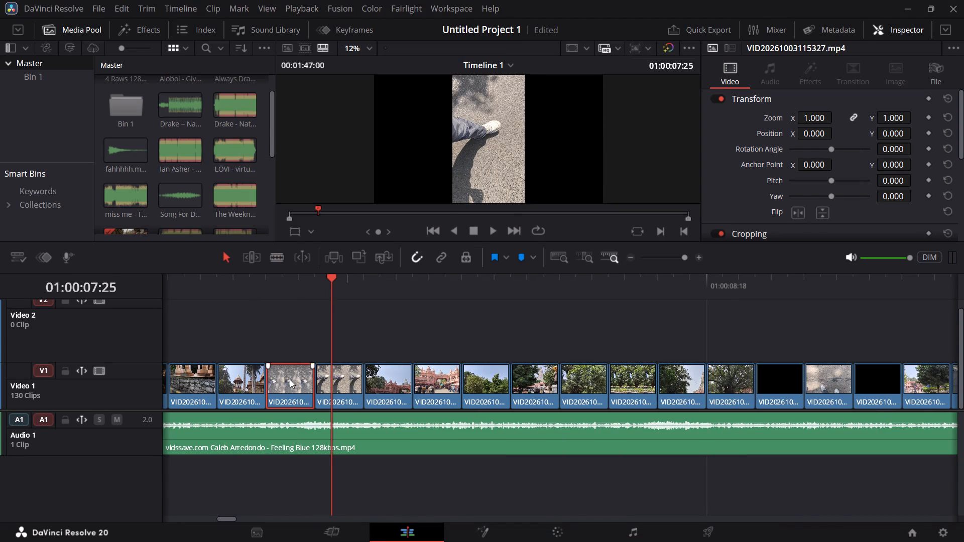
# Delete both adjacent vertical walking-foot pavement clips around 01:00:07:24 on Video 1 and close the gap.
pyautogui.moveTo(271, 287); pyautogui.dragTo(321, 292)
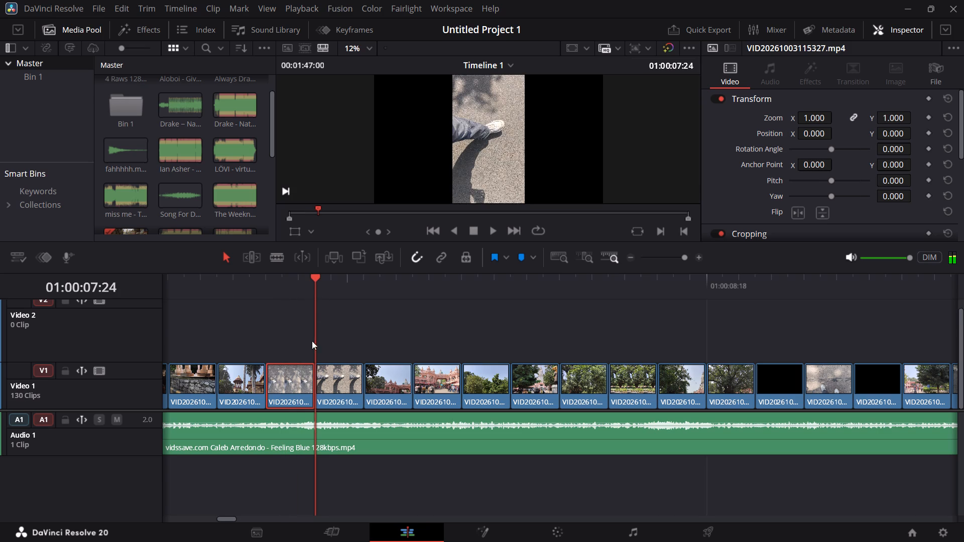
pyautogui.moveTo(299, 342); pyautogui.dragTo(343, 382)
pyautogui.press('BackSpace')
pyautogui.click(340, 381)
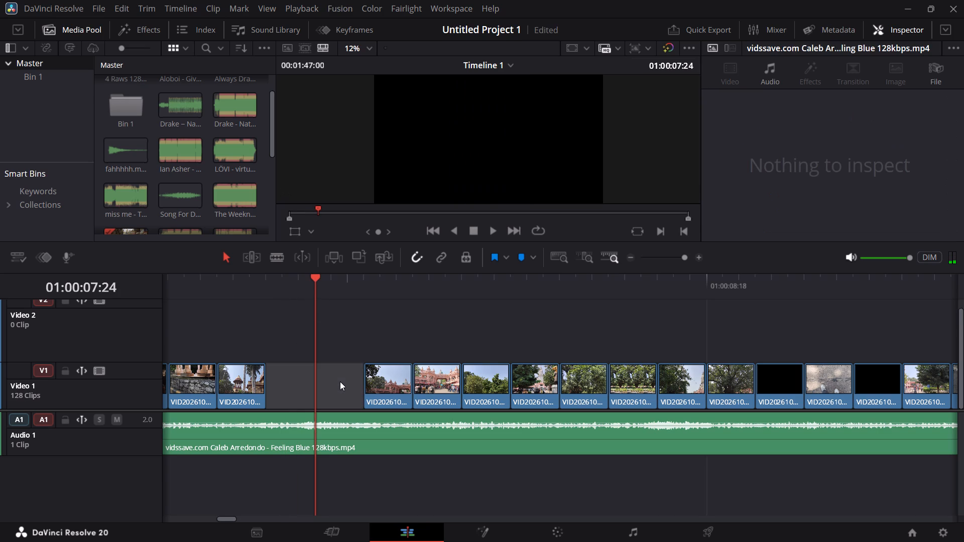
pyautogui.press('BackSpace')
# Review the pink temple and tree clips, and delete the vertical tree clip at 01:00:08:07 on Video 1.
pyautogui.click(217, 291)
pyautogui.press('space')
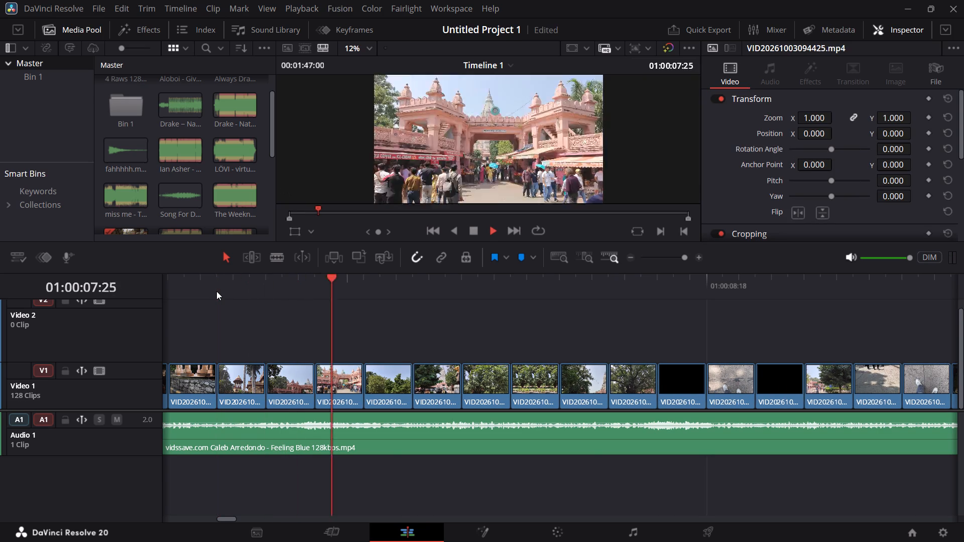
pyautogui.press('space')
pyautogui.moveTo(354, 299); pyautogui.dragTo(355, 299)
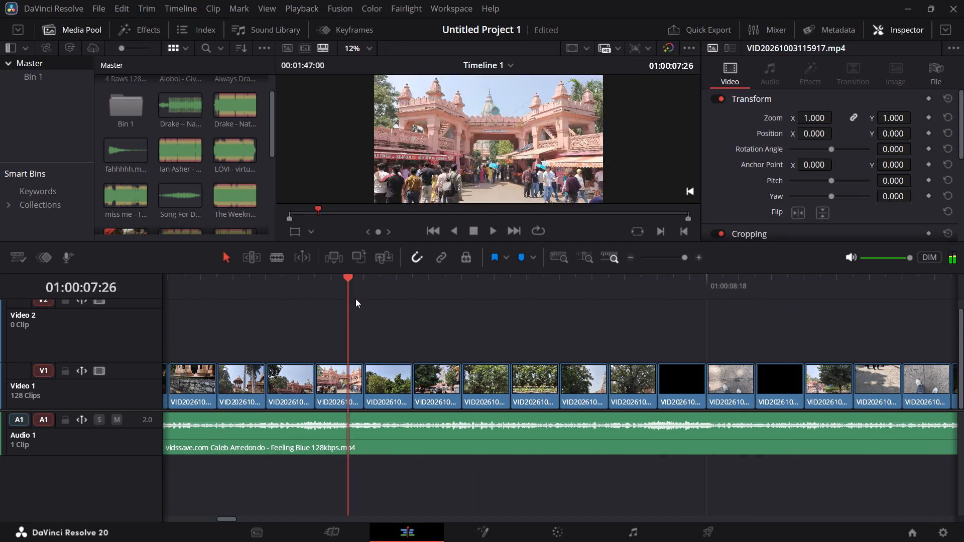
pyautogui.moveTo(355, 299); pyautogui.dragTo(488, 313)
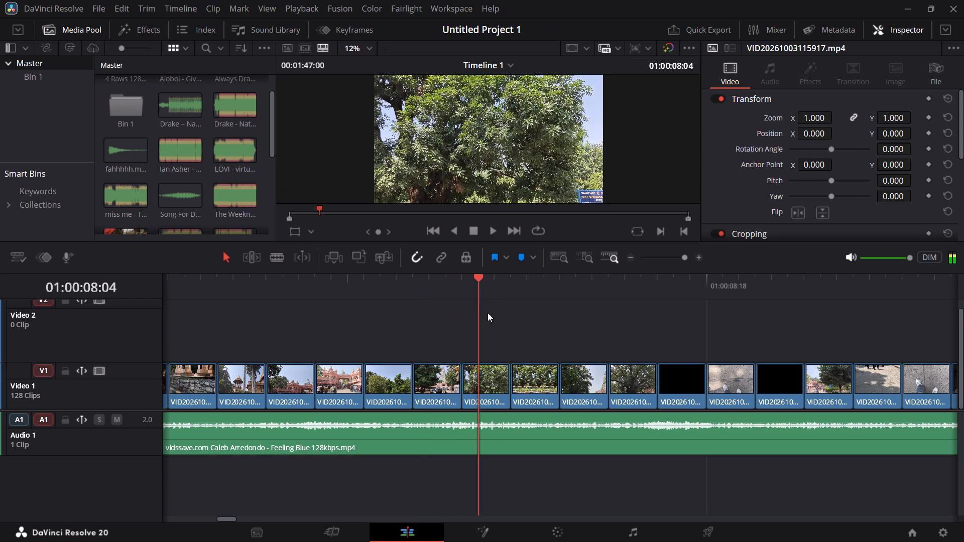
pyautogui.moveTo(488, 313); pyautogui.dragTo(530, 320)
pyautogui.click(539, 373)
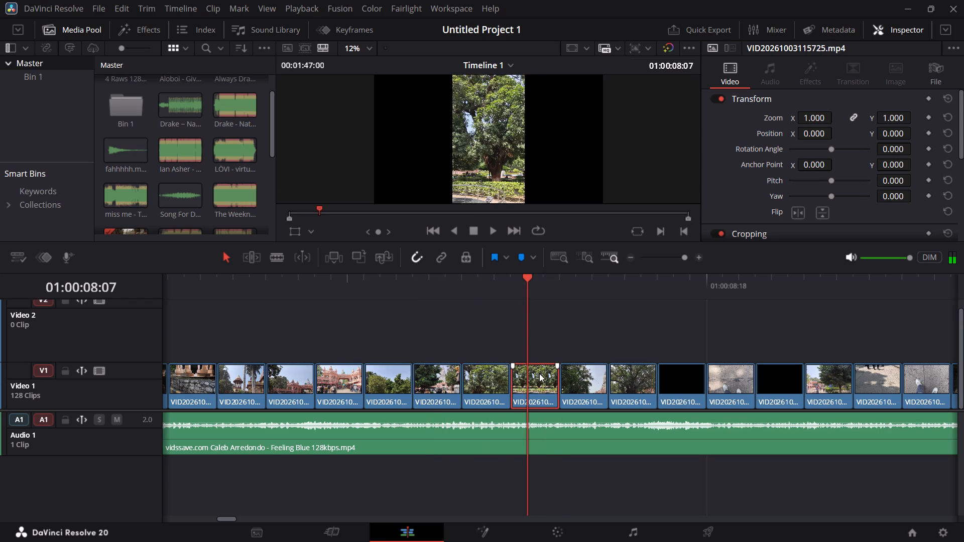
pyautogui.press('BackSpace')
pyautogui.click(539, 373)
# Close the gap left by the deleted vertical tree clip at 01:00:08:07 on Video 1.
pyautogui.press('space')
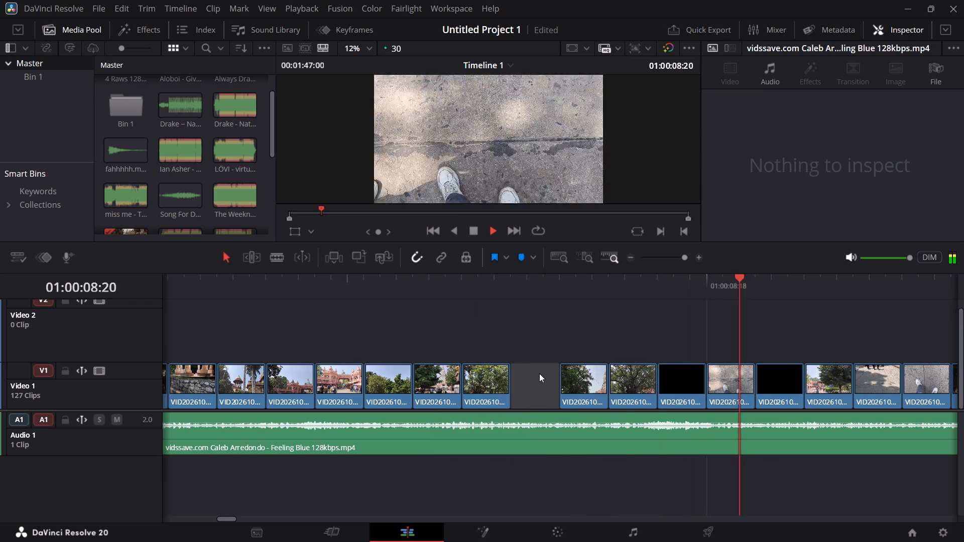
pyautogui.click(539, 373)
pyautogui.press('space')
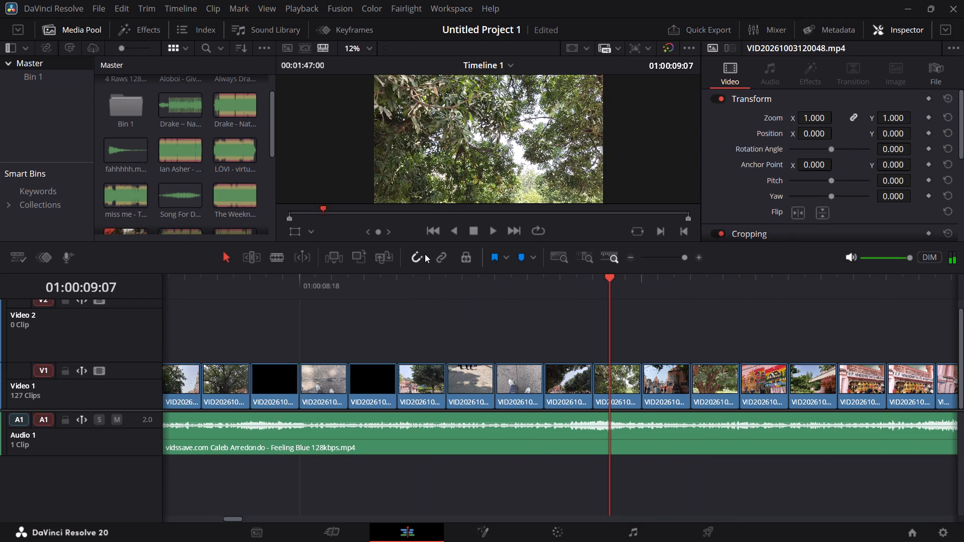
pyautogui.tripleClick(437, 232)
pyautogui.tripleClick(437, 232)
pyautogui.tripleClick(437, 232)
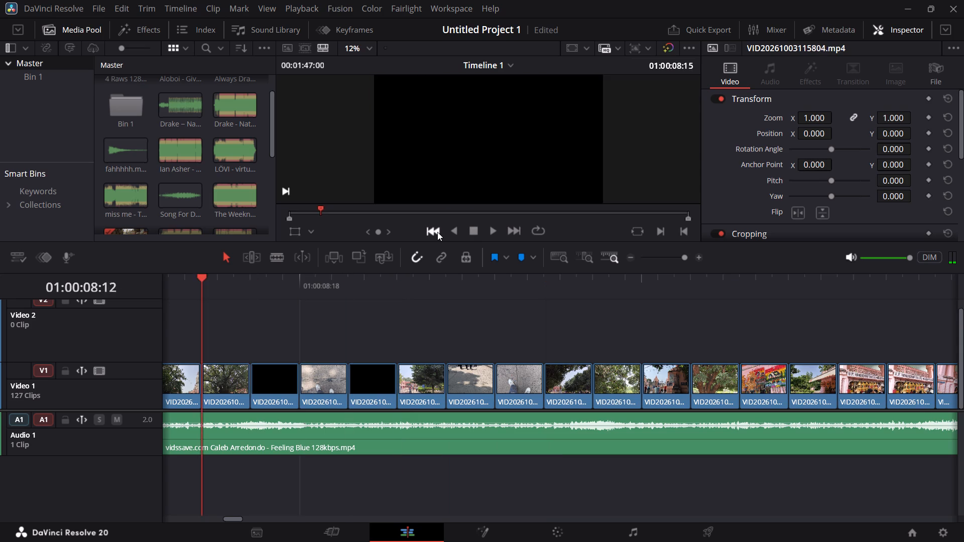
pyautogui.tripleClick(437, 232)
pyautogui.click(524, 384)
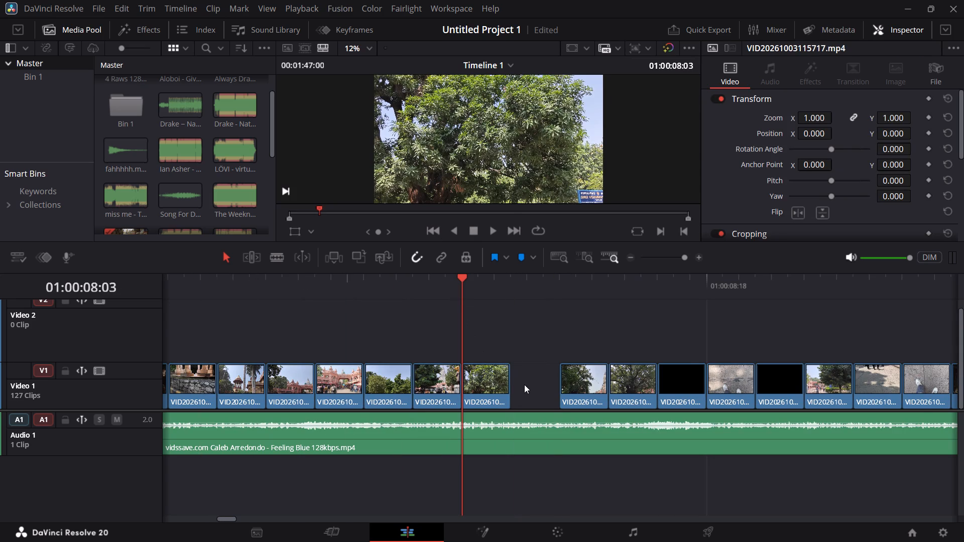
pyautogui.press('BackSpace')
# Replay onward and swap the second U.P. Handicrafts shop clip at 01:00:09:21 with the building clip at 01:00:10:12, using Video 2 temporarily.
pyautogui.press('space')
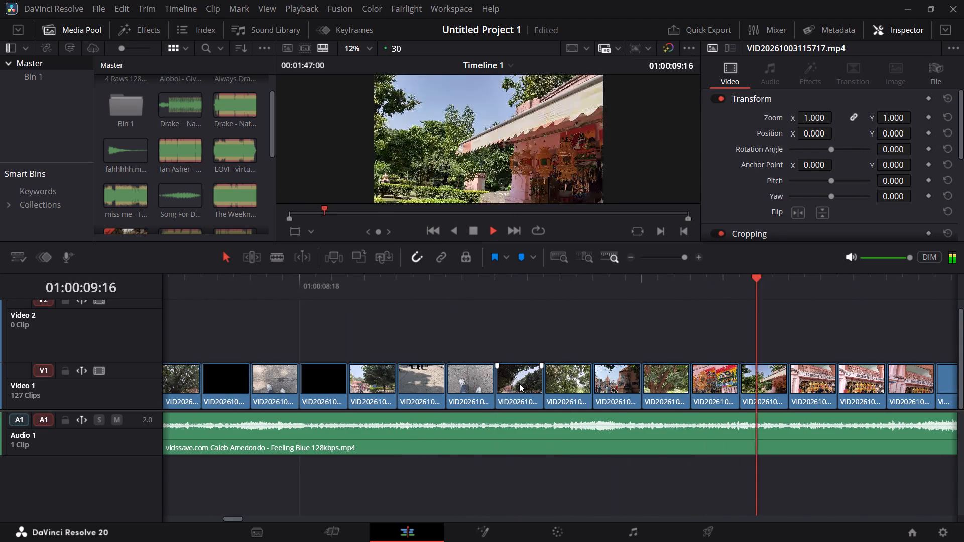
pyautogui.press('space')
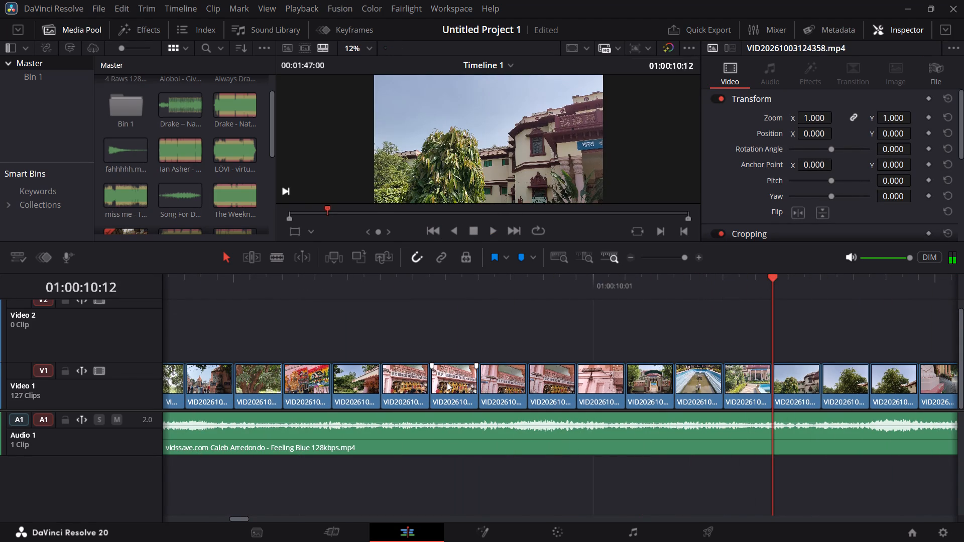
pyautogui.click(447, 382)
pyautogui.moveTo(447, 383); pyautogui.dragTo(442, 343)
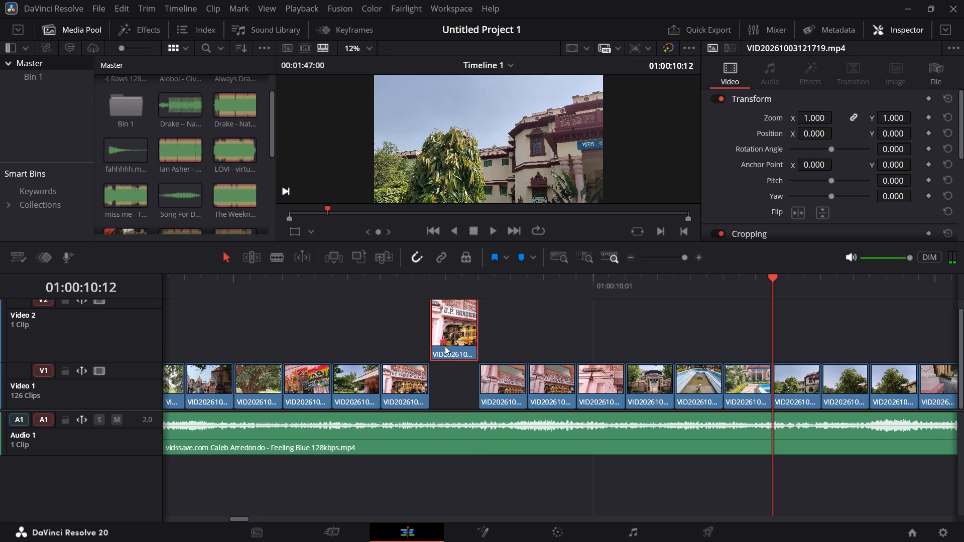
pyautogui.moveTo(798, 385); pyautogui.dragTo(452, 391)
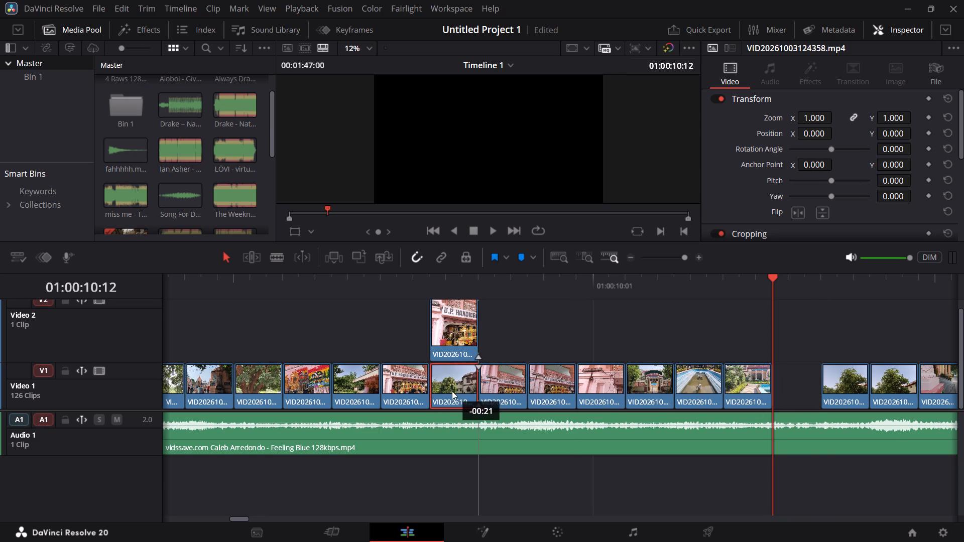
pyautogui.moveTo(452, 391); pyautogui.dragTo(448, 391)
pyautogui.moveTo(451, 334); pyautogui.dragTo(791, 381)
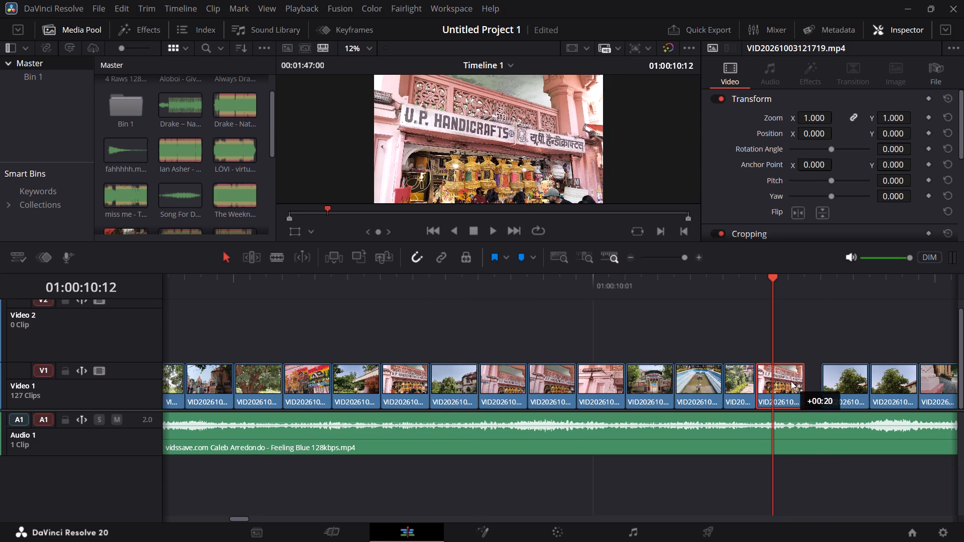
pyautogui.moveTo(791, 381); pyautogui.dragTo(799, 383)
# Swap the stone plinth clip at 01:00:10:21 with the pink shopfront clip at 01:00:09:27, using Video 2 as temporary space.
pyautogui.moveTo(937, 396); pyautogui.dragTo(885, 348)
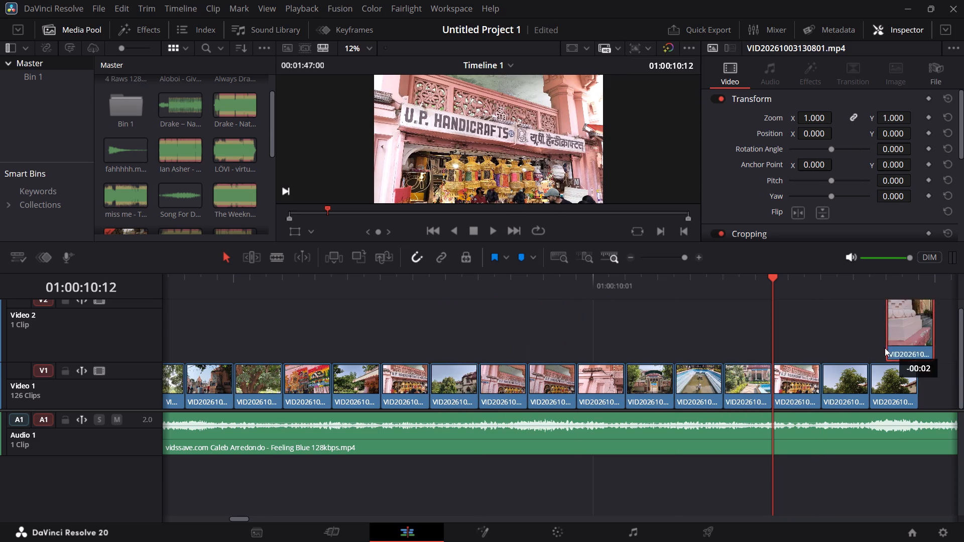
pyautogui.moveTo(885, 348); pyautogui.dragTo(545, 359)
pyautogui.moveTo(540, 381); pyautogui.dragTo(889, 382)
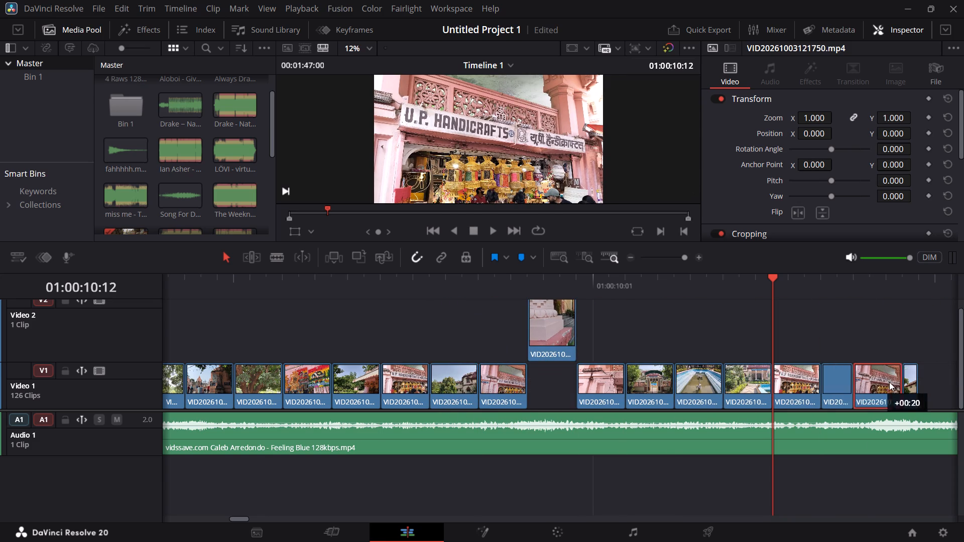
pyautogui.moveTo(889, 382); pyautogui.dragTo(782, 394)
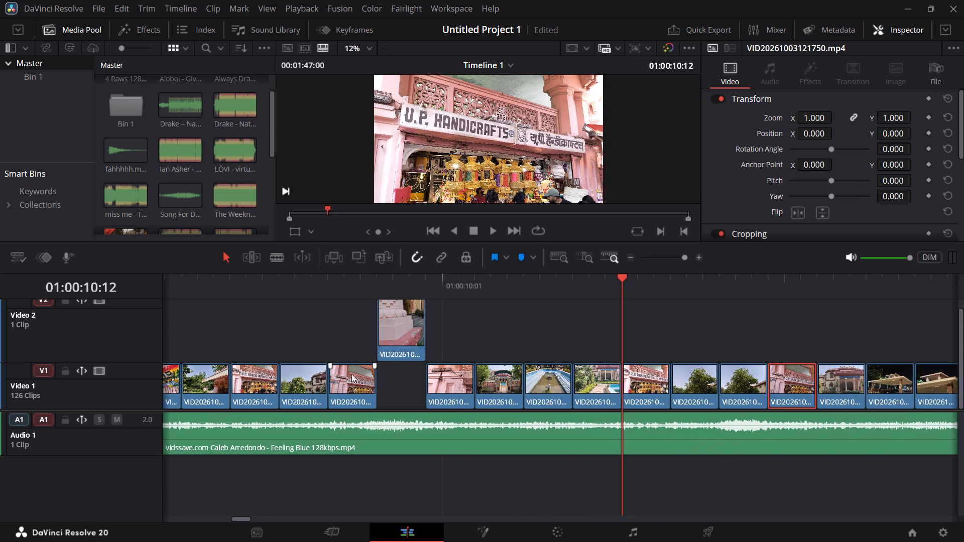
pyautogui.moveTo(402, 336); pyautogui.dragTo(400, 381)
# Review from 01:00:09:15, split the Feeling Blue audio at the last video clip's end, 01:00:12:21, and delete the excess music.
pyautogui.moveTo(190, 282); pyautogui.dragTo(172, 283)
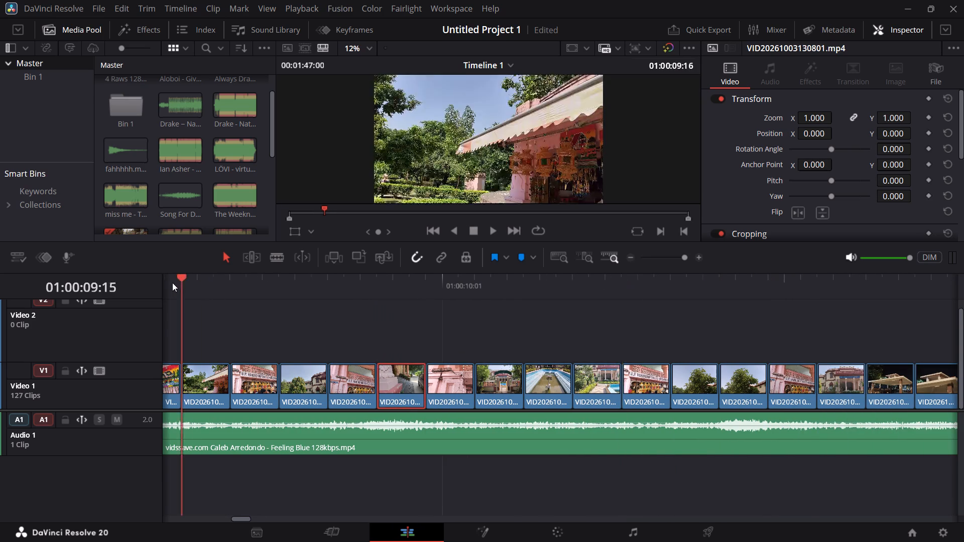
pyautogui.moveTo(172, 283); pyautogui.dragTo(167, 283)
pyautogui.press('space')
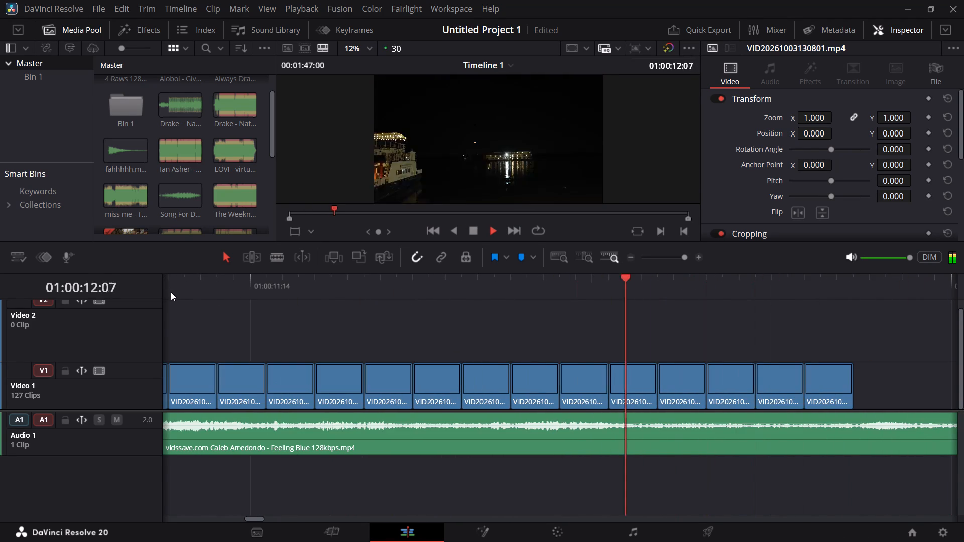
pyautogui.press('space')
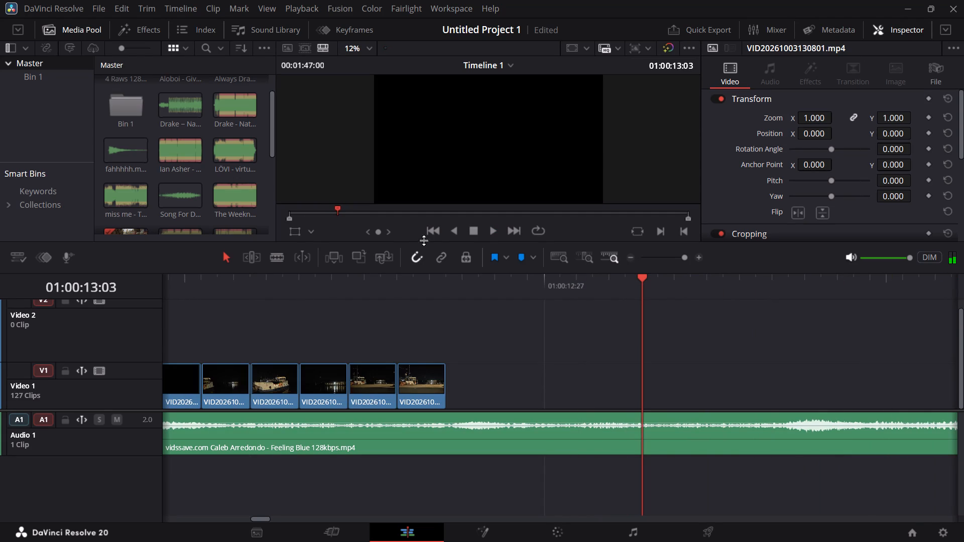
pyautogui.click(452, 278)
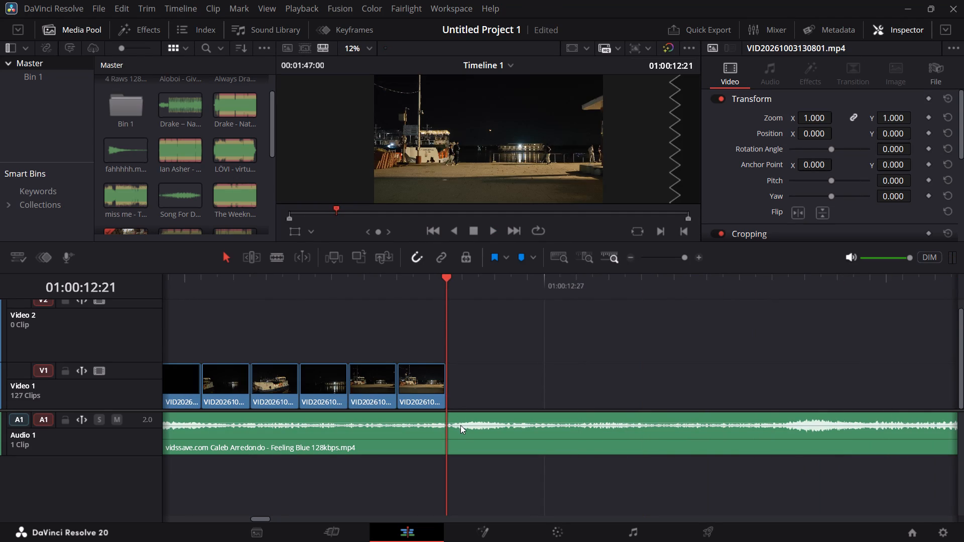
pyautogui.click(461, 438)
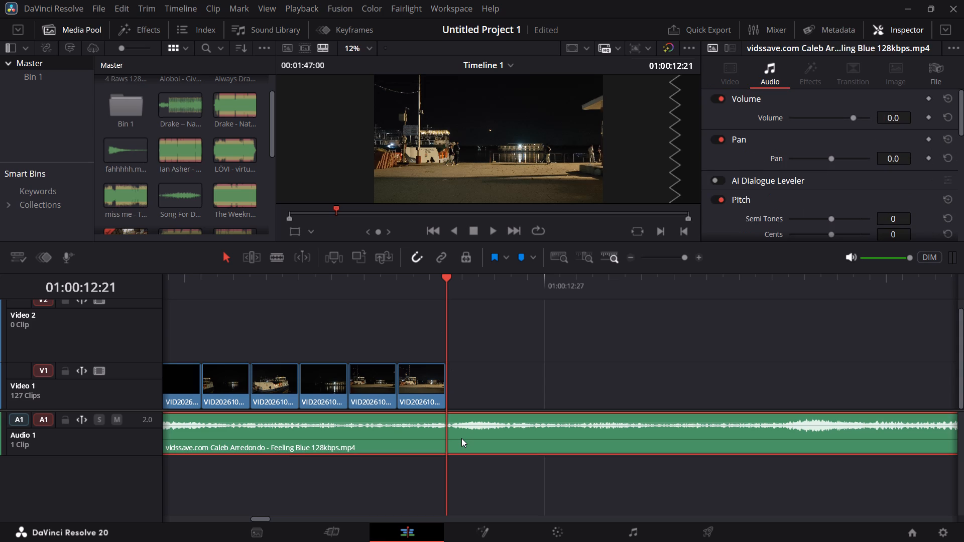
pyautogui.hotkey('ctrl', 'b')
pyautogui.click(461, 438)
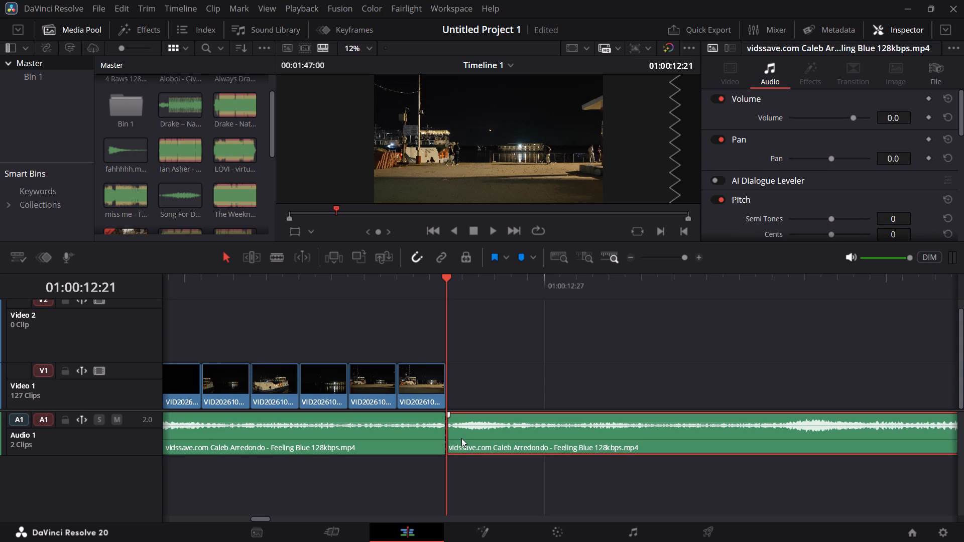
pyautogui.press('BackSpace')
# Duplicate all Video 1 clips onto Video 2 at the same timeline positions, leaving the music out of the selection.
pyautogui.click(442, 234)
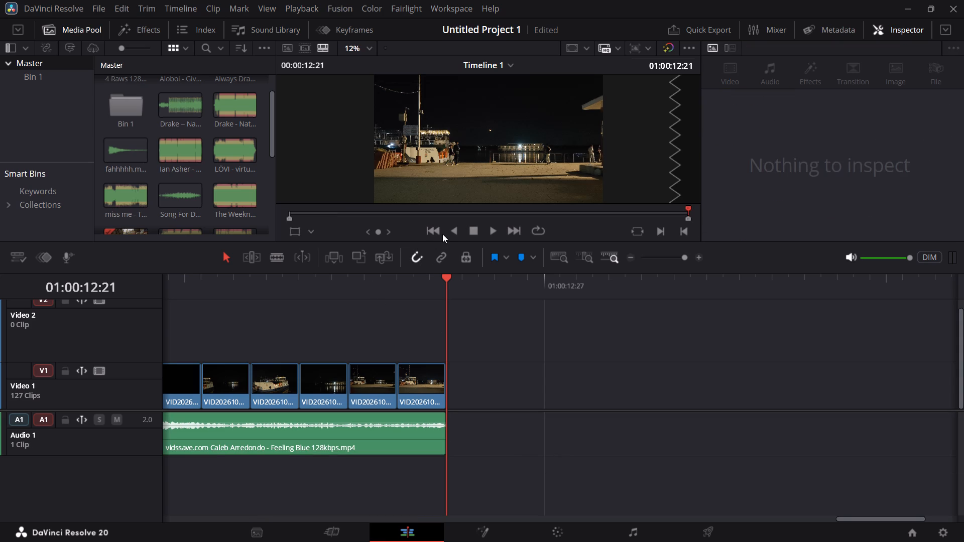
pyautogui.click(440, 233)
pyautogui.click(433, 231)
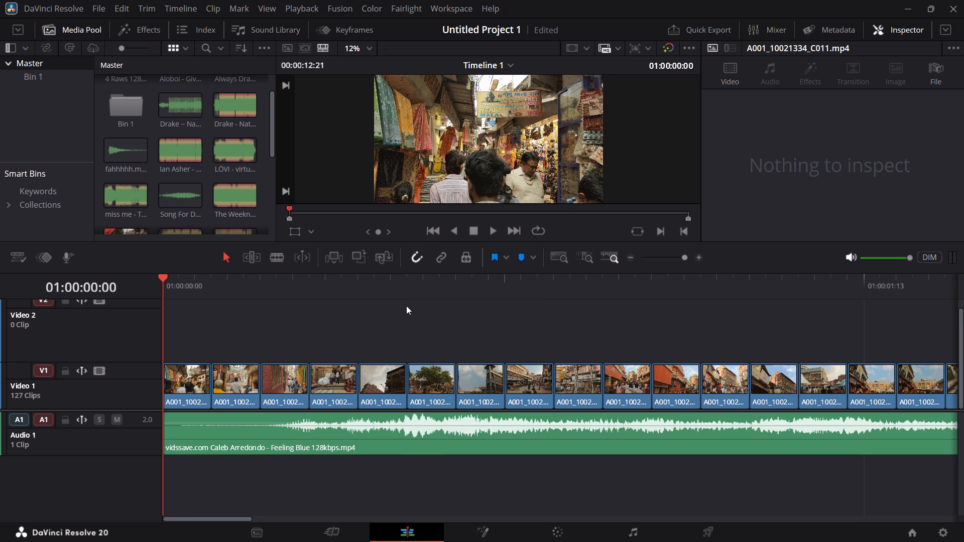
pyautogui.hotkey('ctrl', 'a')
pyautogui.keyDown('ctrl'); pyautogui.click(278, 445); pyautogui.keyUp('ctrl')
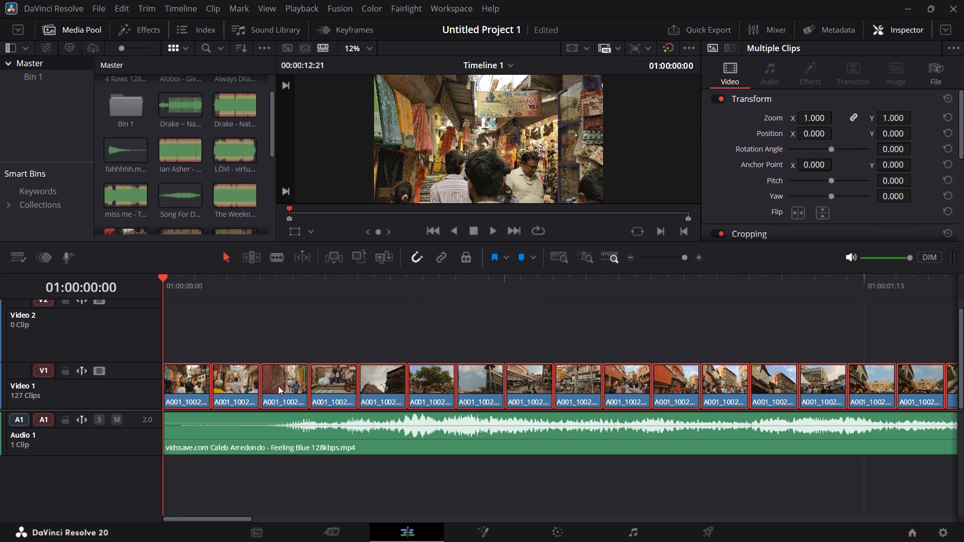
pyautogui.moveTo(278, 386); pyautogui.dragTo(275, 378)
pyautogui.keyDown('alt'); pyautogui.moveTo(275, 378); pyautogui.dragTo(273, 351); pyautogui.keyUp('alt')
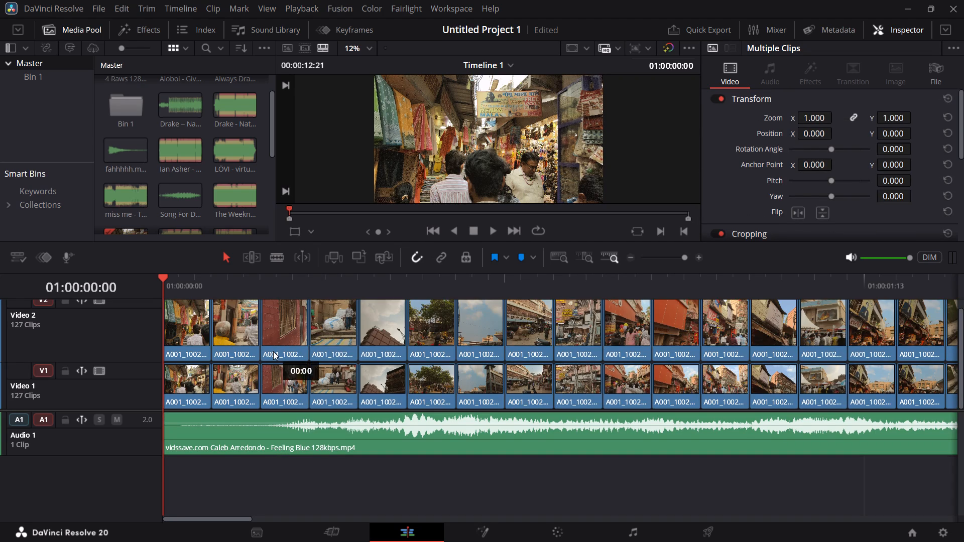
pyautogui.click(183, 254)
# On Video 2, trim the first clip's start to 01:00:00:02 and the second clip's end so one frame of each remains.
pyautogui.click(187, 281)
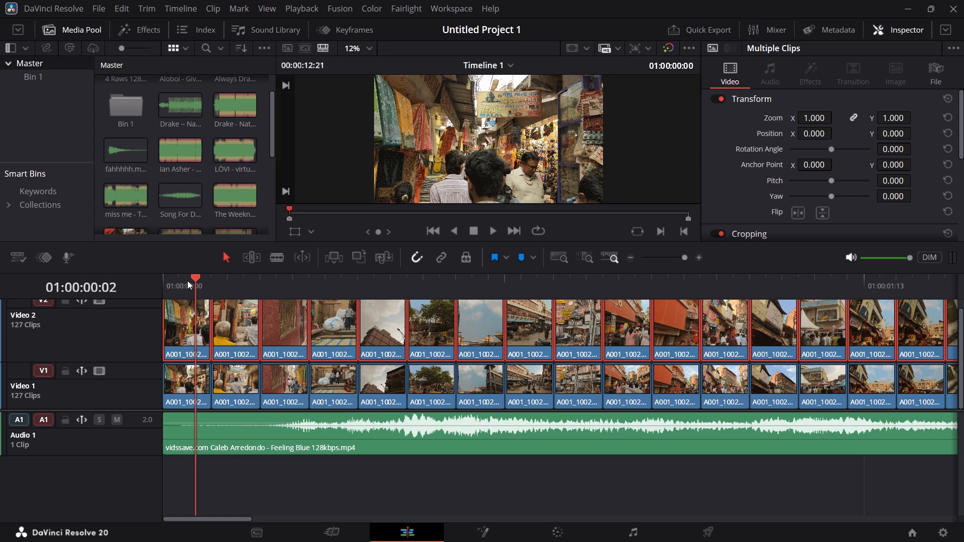
pyautogui.click(206, 475)
pyautogui.scroll(1, 218, 433)
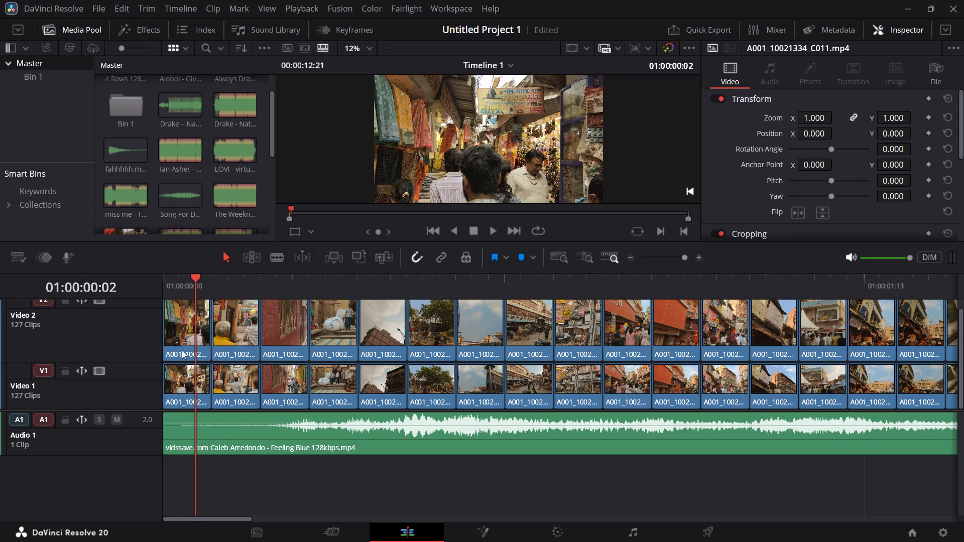
pyautogui.moveTo(169, 327); pyautogui.dragTo(203, 325)
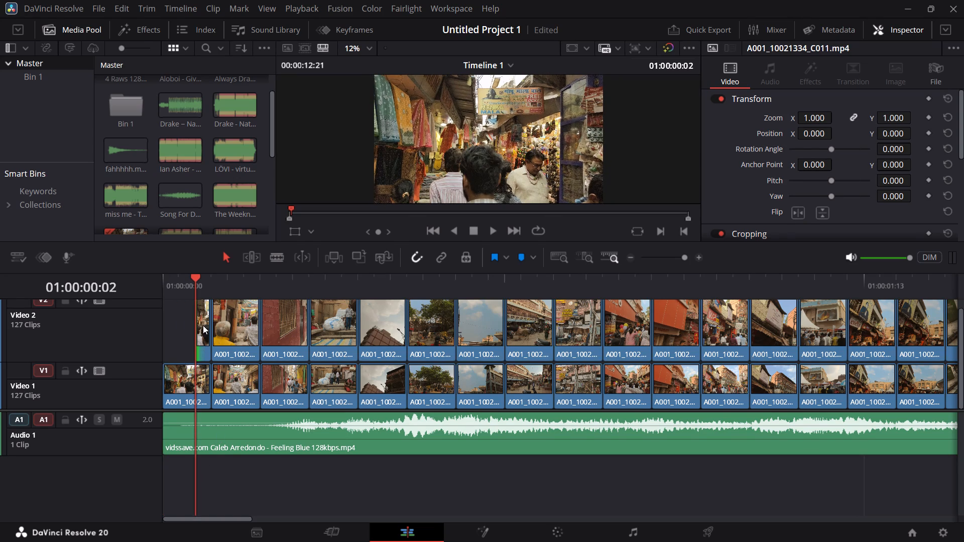
pyautogui.moveTo(254, 333); pyautogui.dragTo(219, 332)
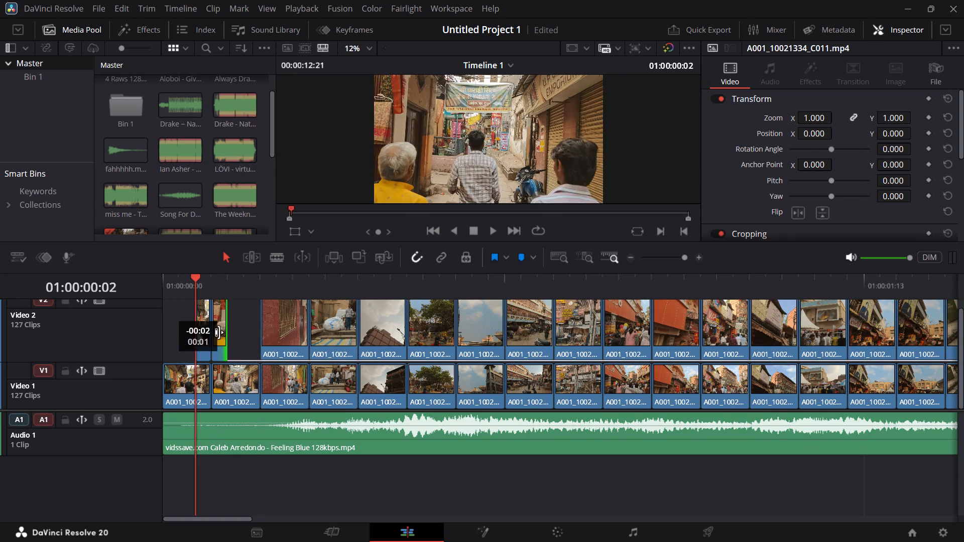
pyautogui.moveTo(219, 332); pyautogui.dragTo(218, 332)
# Enlarge the timeline's video track area and reduce the Video 2 track height so both video tracks fit in view.
pyautogui.moveTo(128, 410); pyautogui.dragTo(127, 443)
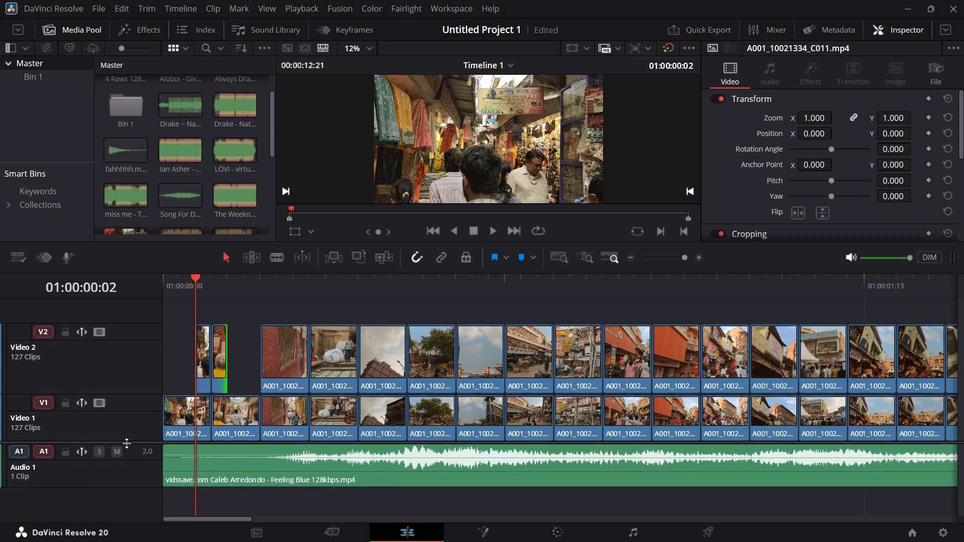
pyautogui.moveTo(127, 443); pyautogui.dragTo(127, 466)
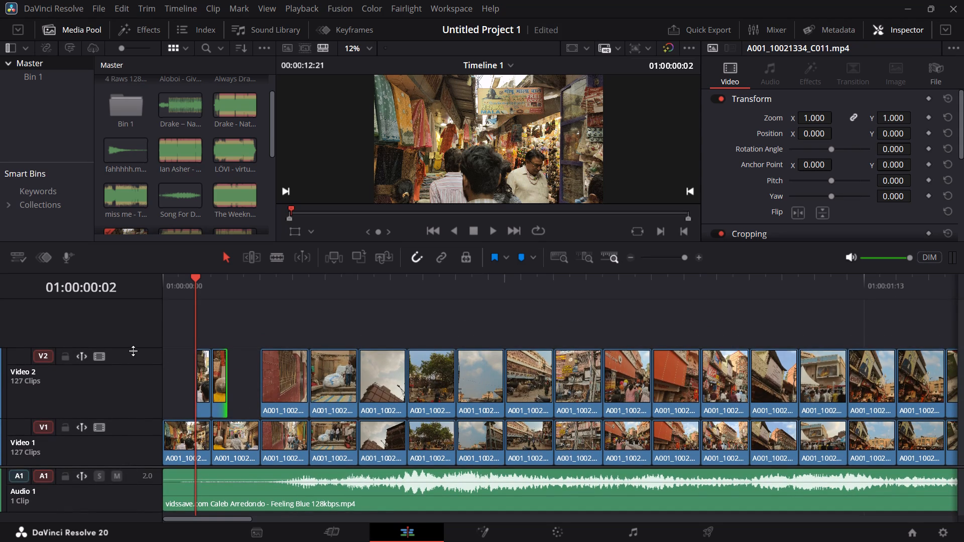
pyautogui.moveTo(134, 350); pyautogui.dragTo(128, 379)
pyautogui.click(136, 376)
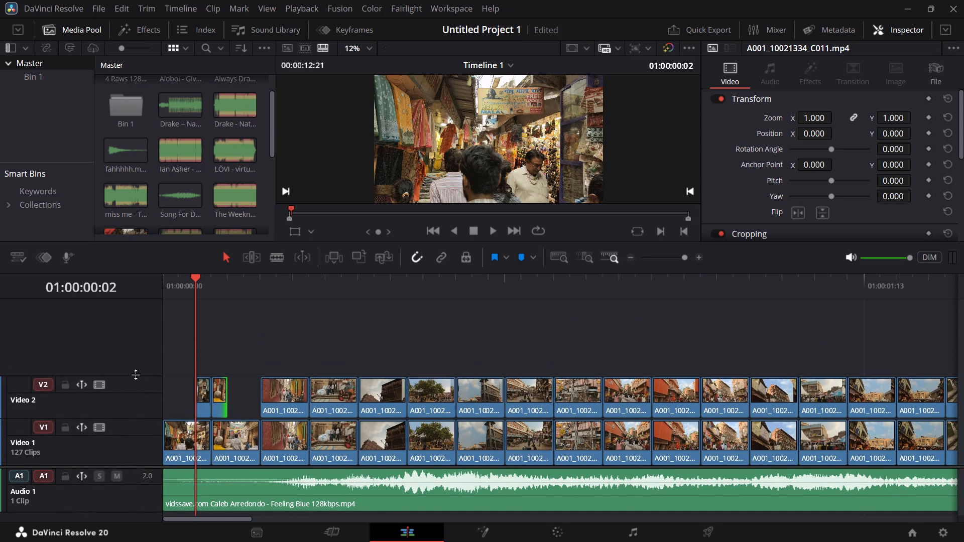
# On Video 2, trim clips 3 to 12 to one frame each, cutting the odd clips' starts and the even clips' ends.
pyautogui.moveTo(265, 396); pyautogui.dragTo(303, 395)
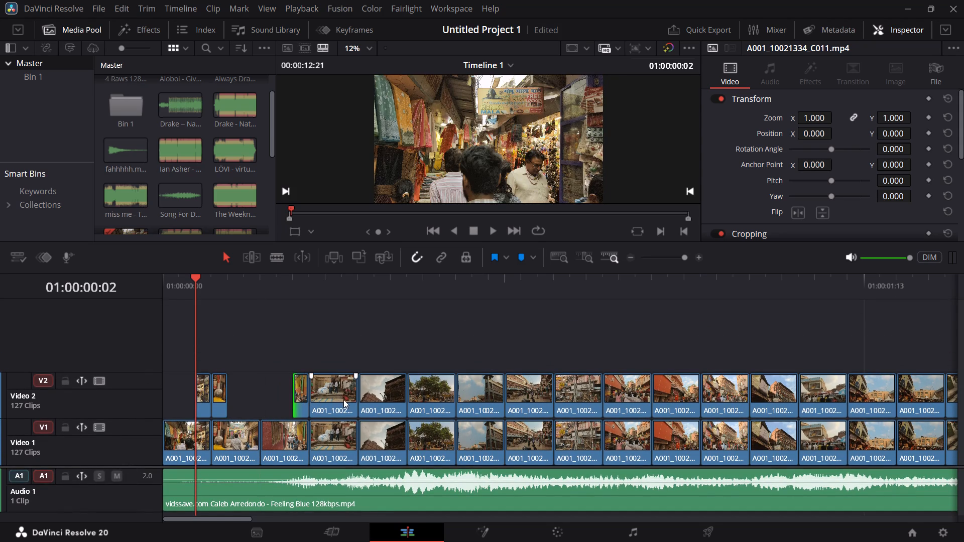
pyautogui.moveTo(351, 399); pyautogui.dragTo(317, 401)
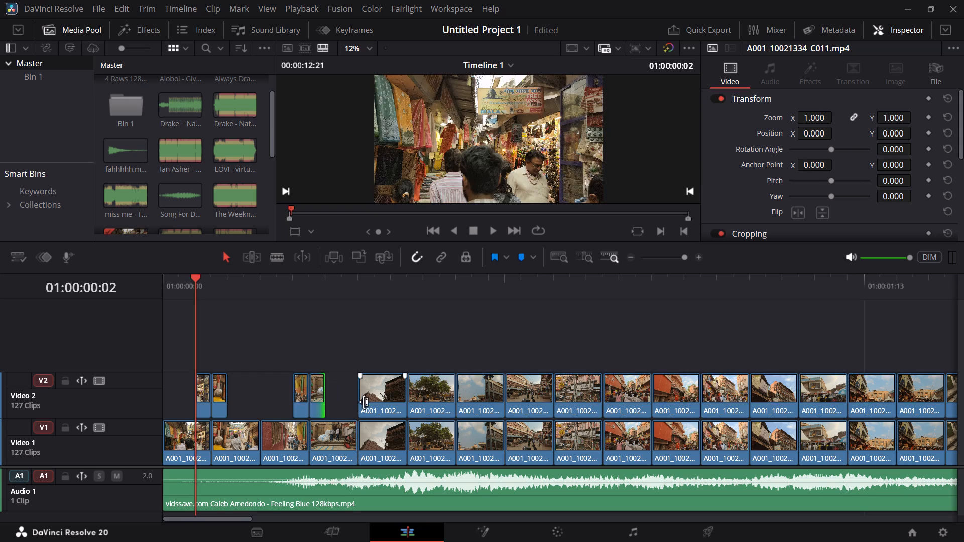
pyautogui.moveTo(364, 402); pyautogui.dragTo(400, 402)
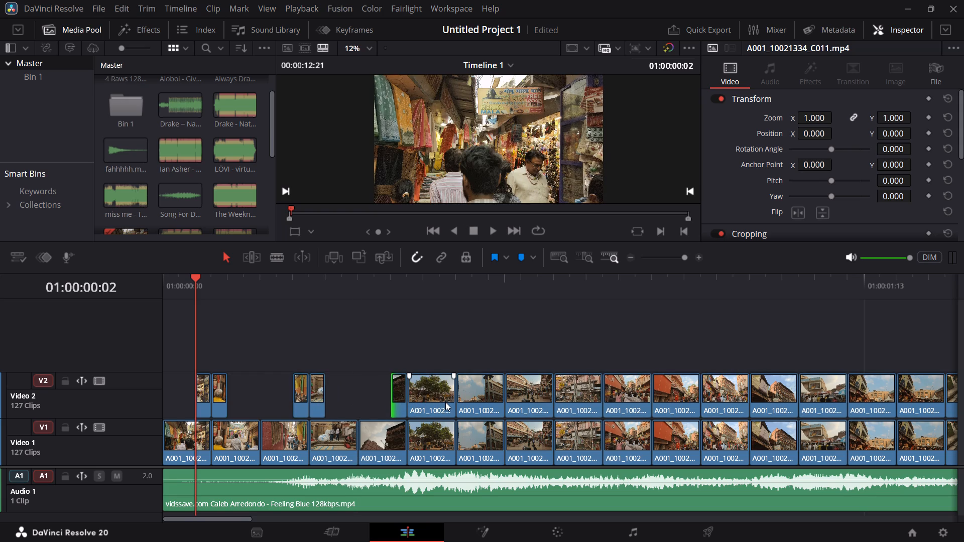
pyautogui.moveTo(448, 402); pyautogui.dragTo(416, 404)
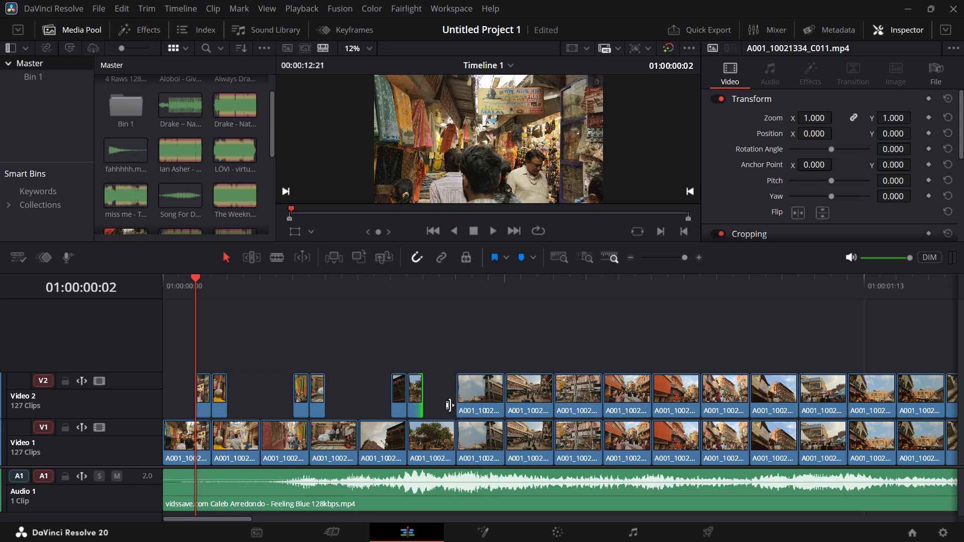
pyautogui.moveTo(462, 400); pyautogui.dragTo(500, 402)
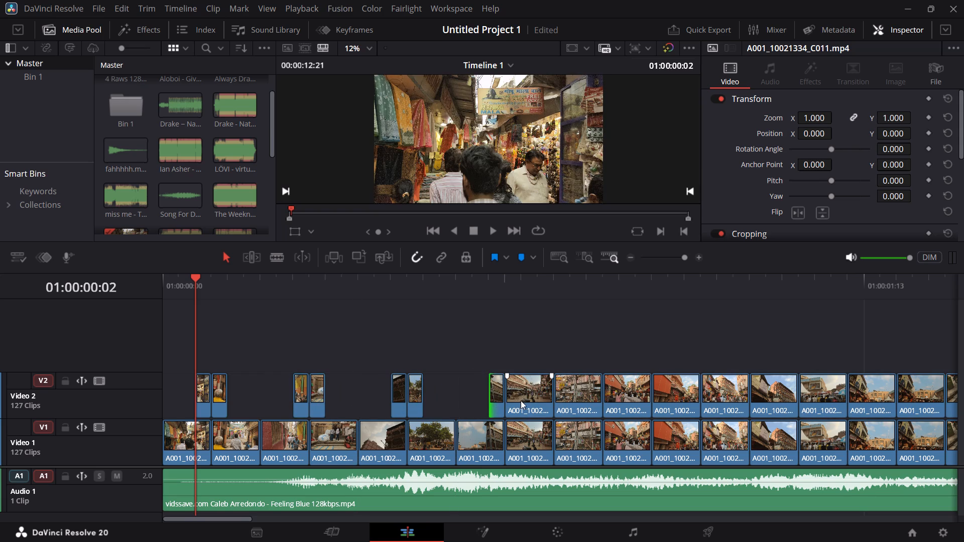
pyautogui.moveTo(546, 400); pyautogui.dragTo(511, 402)
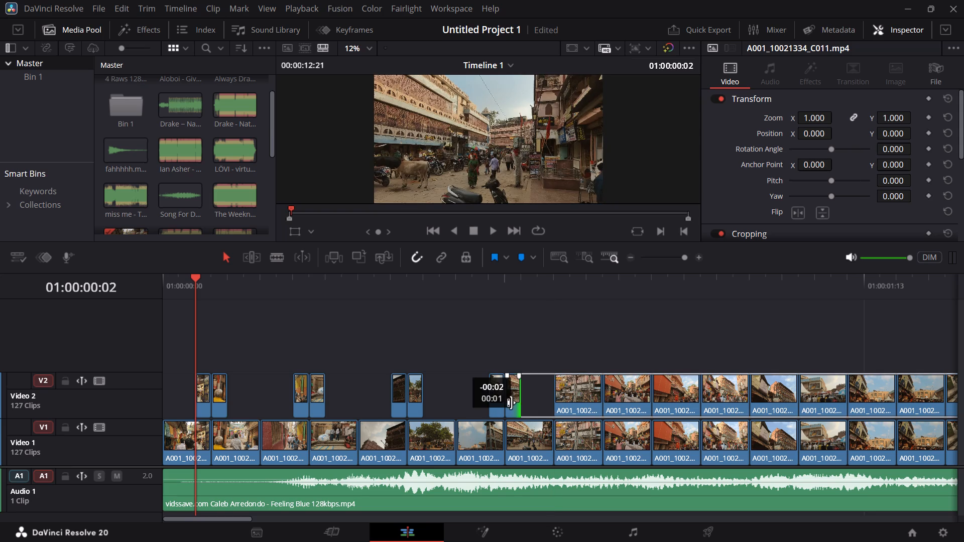
pyautogui.moveTo(511, 402); pyautogui.dragTo(512, 402)
pyautogui.moveTo(559, 400); pyautogui.dragTo(598, 403)
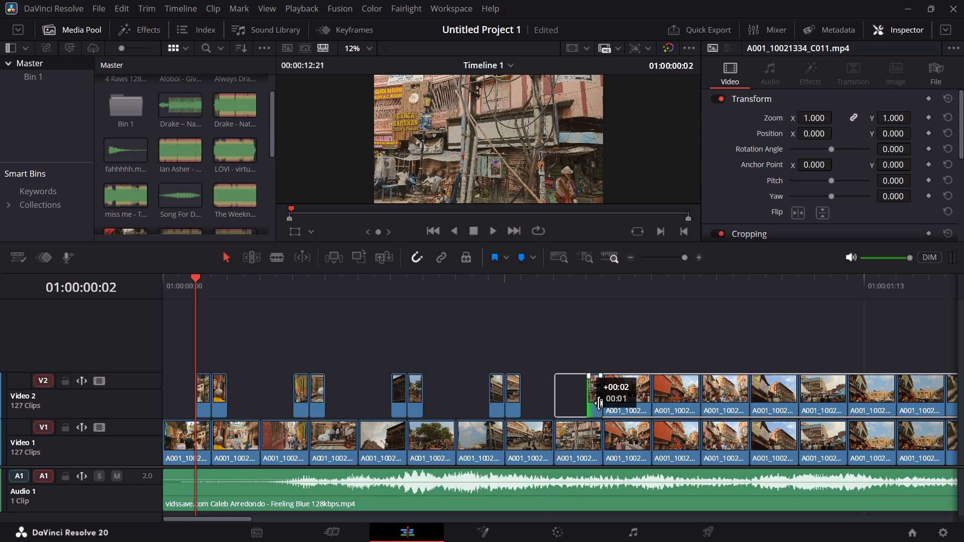
pyautogui.moveTo(598, 403); pyautogui.dragTo(600, 403)
pyautogui.moveTo(645, 401); pyautogui.dragTo(609, 405)
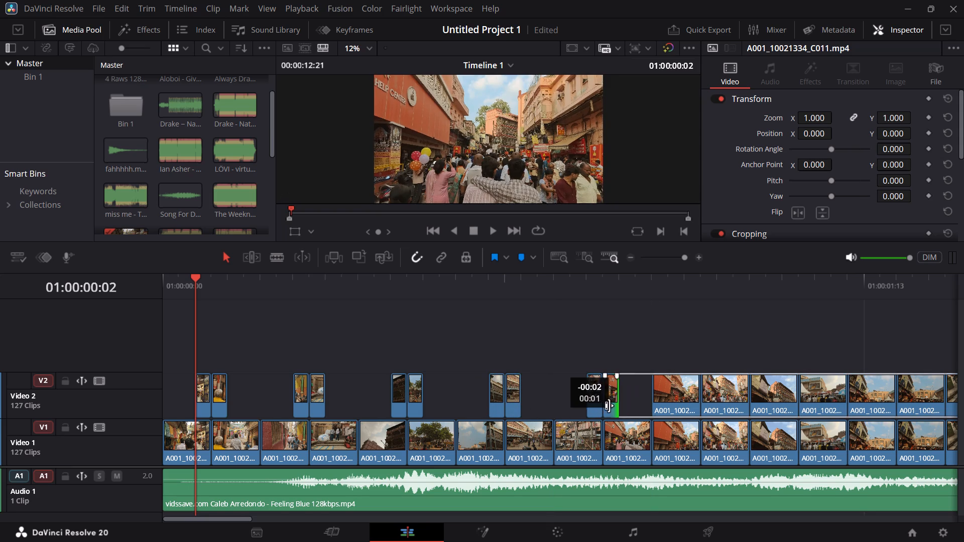
pyautogui.moveTo(609, 405); pyautogui.dragTo(610, 405)
pyautogui.moveTo(658, 402); pyautogui.dragTo(696, 403)
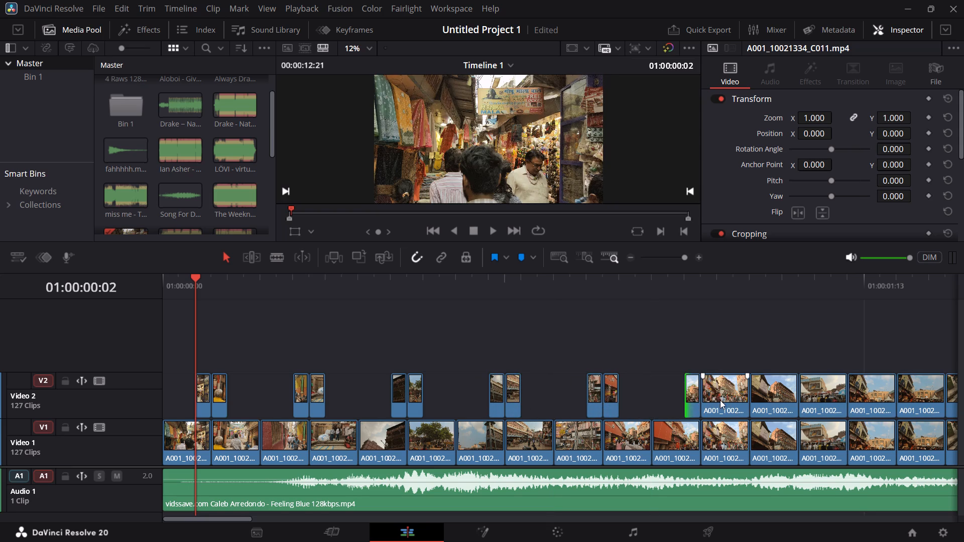
pyautogui.moveTo(743, 401); pyautogui.dragTo(708, 405)
# On Video 2, trim clips 13 to 20 around 01:00:01:13 to one frame each, alternating between clip starts and clip ends.
pyautogui.moveTo(225, 518); pyautogui.dragTo(231, 518)
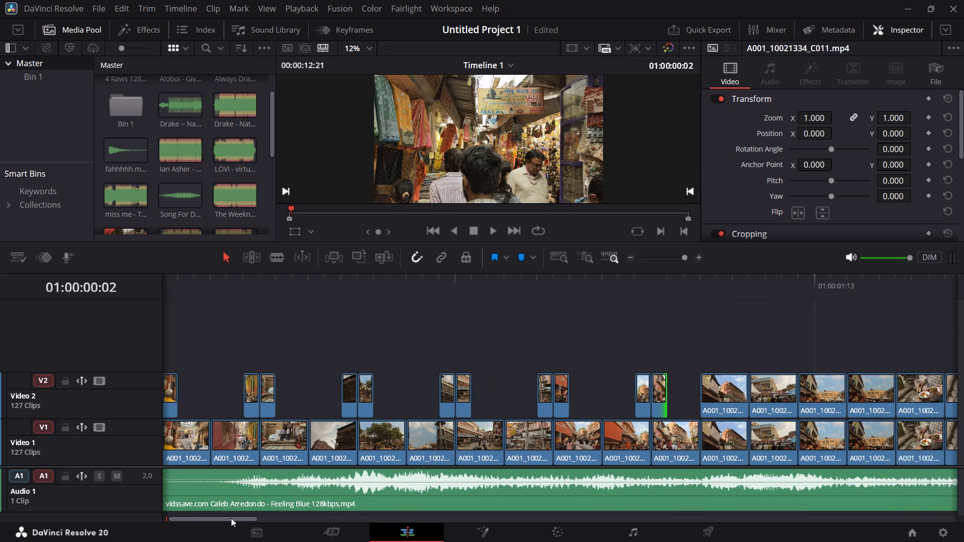
pyautogui.moveTo(231, 518); pyautogui.dragTo(270, 519)
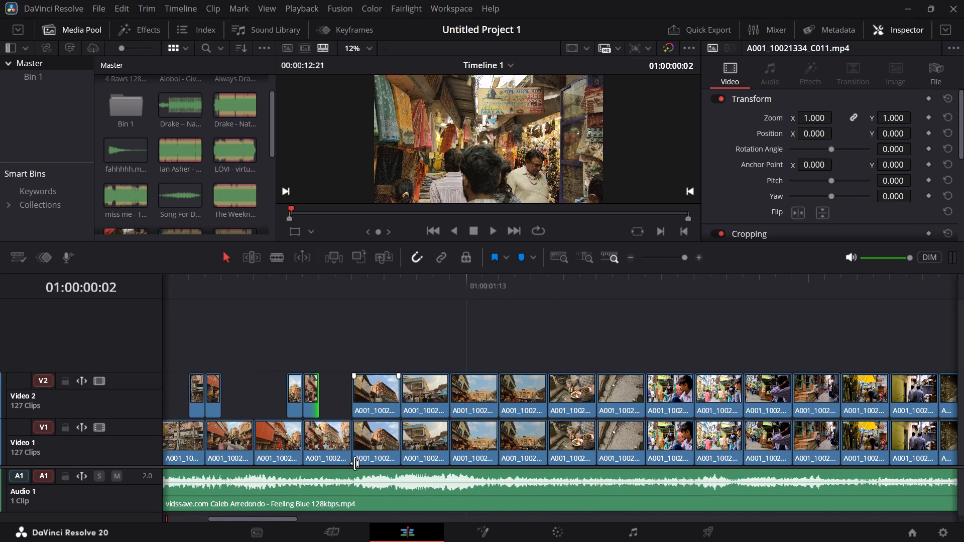
pyautogui.moveTo(357, 392); pyautogui.dragTo(361, 392)
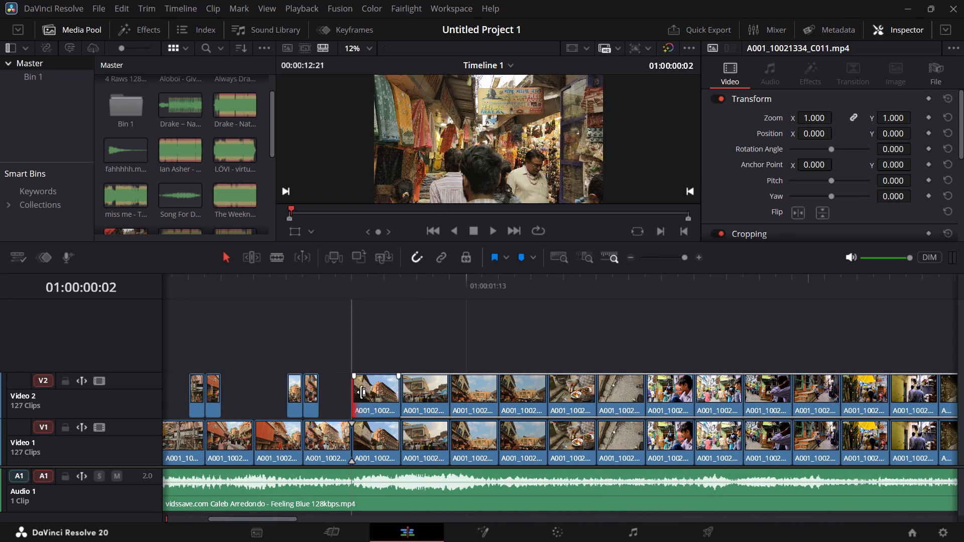
pyautogui.moveTo(361, 392); pyautogui.dragTo(401, 400)
pyautogui.moveTo(444, 404); pyautogui.dragTo(417, 407)
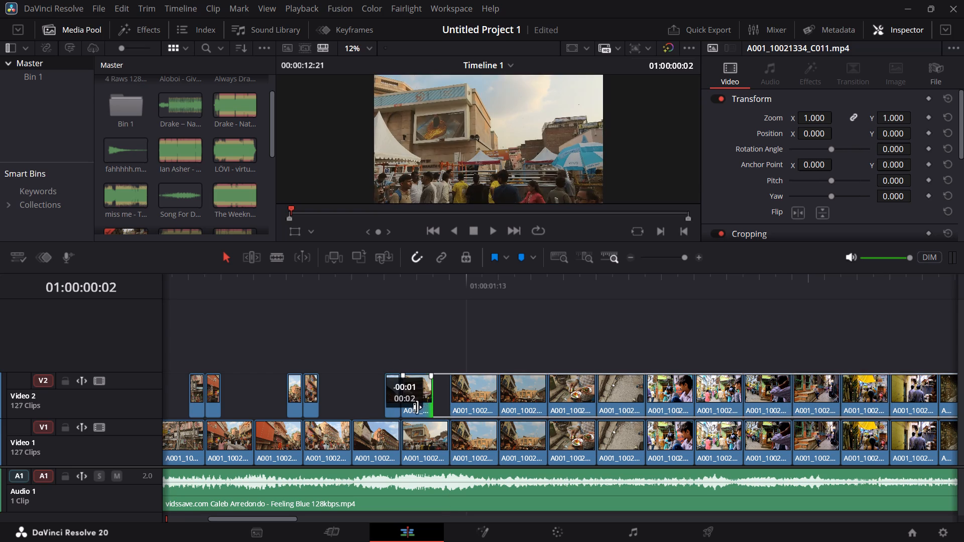
pyautogui.moveTo(417, 407); pyautogui.dragTo(406, 408)
pyautogui.moveTo(454, 401); pyautogui.dragTo(495, 405)
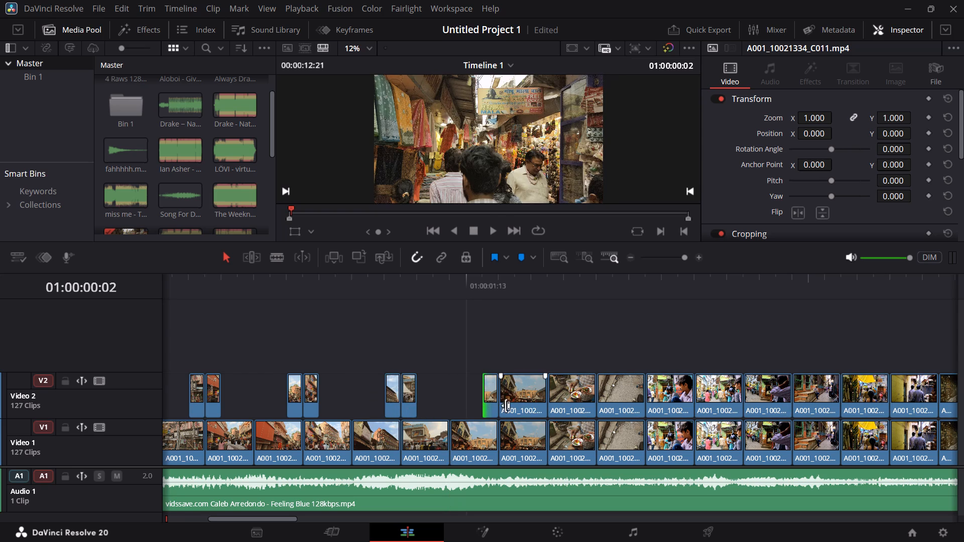
pyautogui.moveTo(540, 405); pyautogui.dragTo(504, 406)
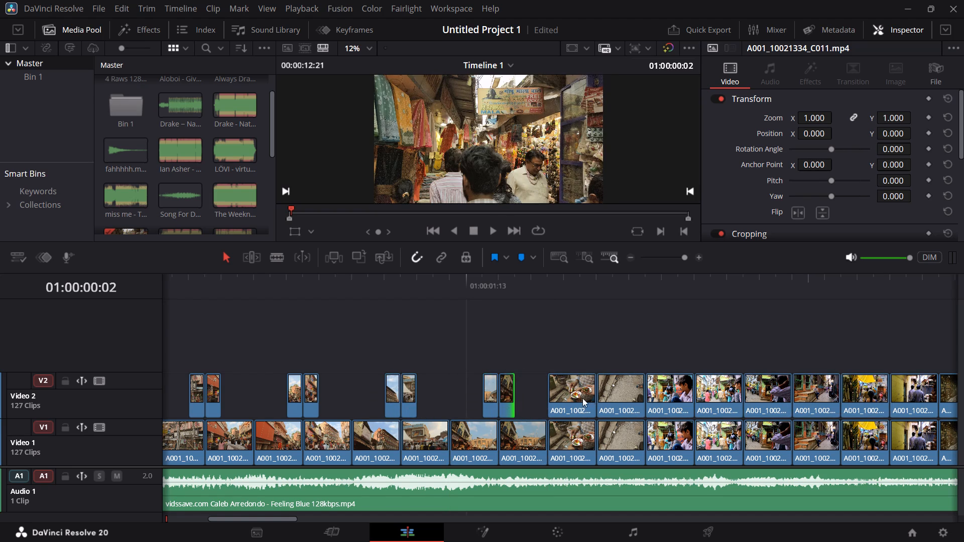
pyautogui.moveTo(554, 400); pyautogui.dragTo(592, 401)
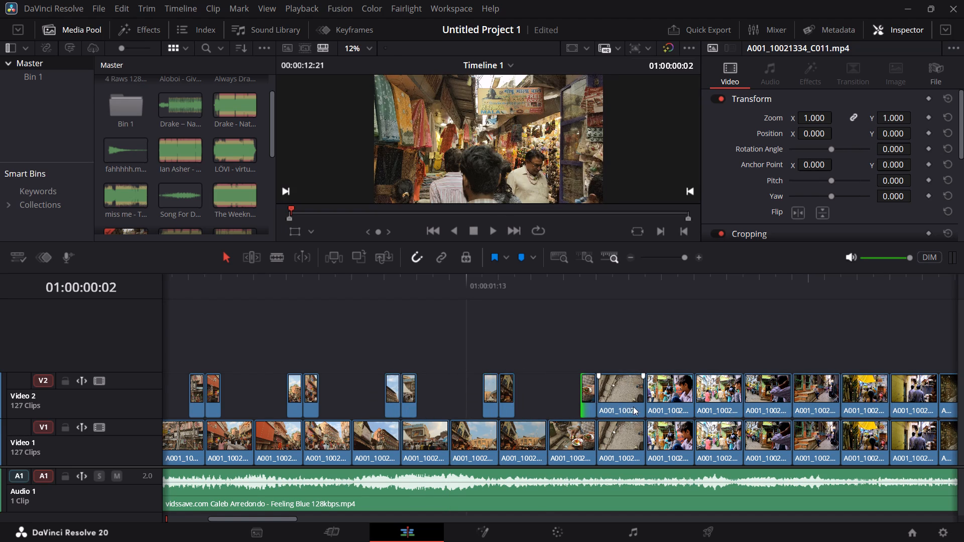
pyautogui.moveTo(638, 406); pyautogui.dragTo(602, 408)
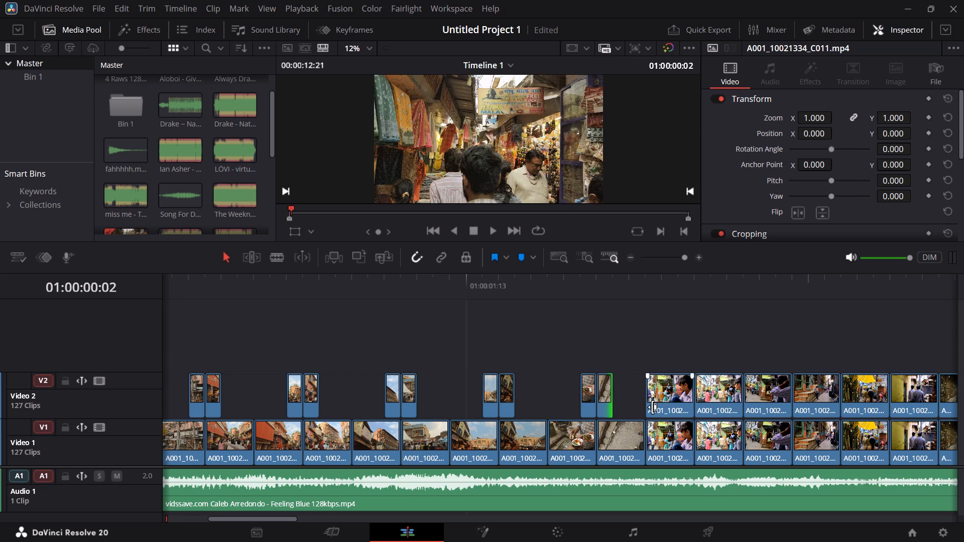
pyautogui.moveTo(652, 400); pyautogui.dragTo(691, 402)
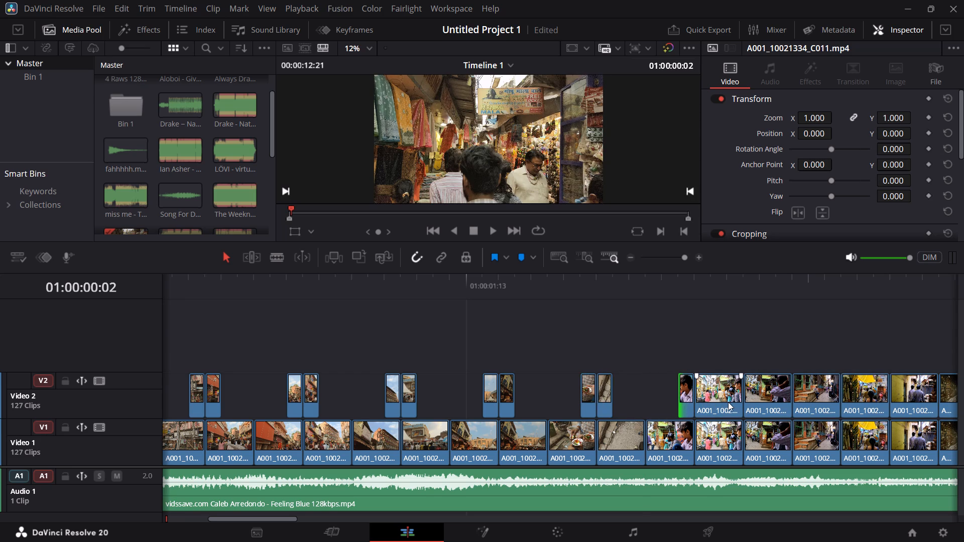
pyautogui.moveTo(738, 402); pyautogui.dragTo(710, 405)
pyautogui.moveTo(722, 404); pyautogui.dragTo(707, 406)
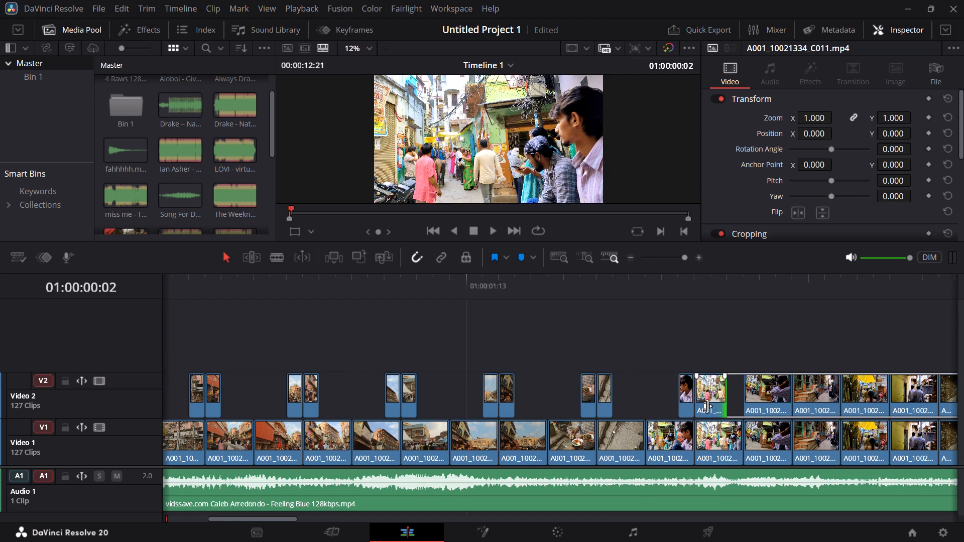
pyautogui.moveTo(707, 406); pyautogui.dragTo(705, 406)
# Trim Video 2 clips 21 to 24 to one frame each, cutting the starts of 21 and 23 and the ends of 22 and 24.
pyautogui.moveTo(275, 517); pyautogui.dragTo(278, 517)
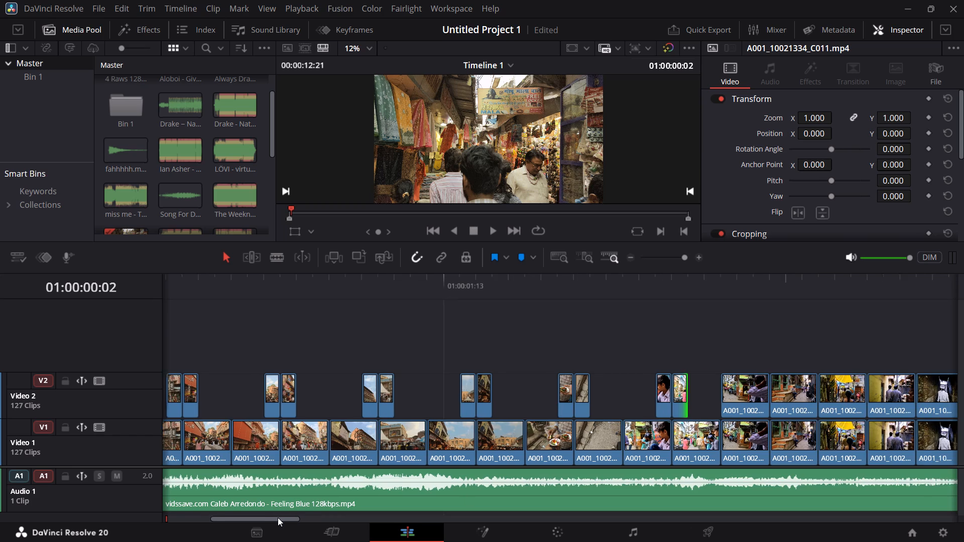
pyautogui.moveTo(278, 517); pyautogui.dragTo(316, 514)
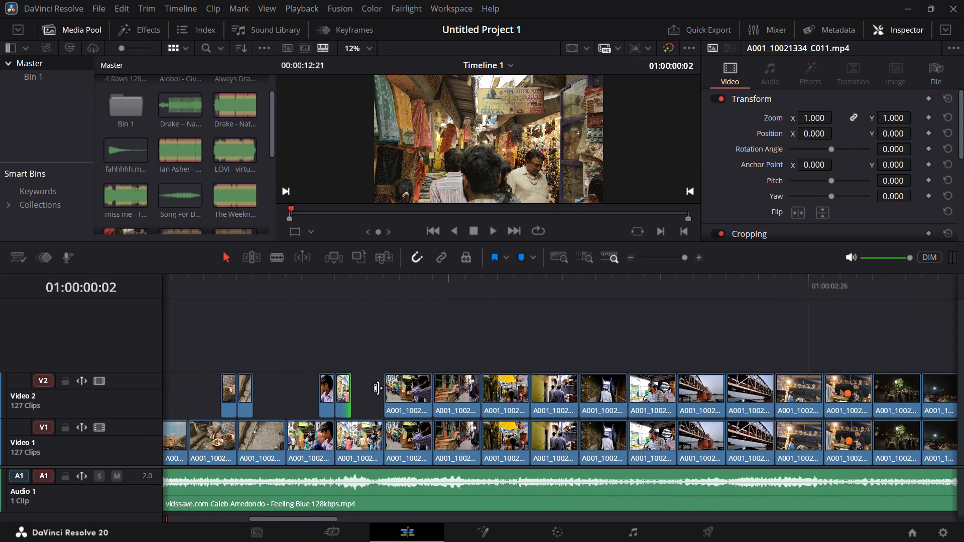
pyautogui.moveTo(387, 396); pyautogui.dragTo(428, 397)
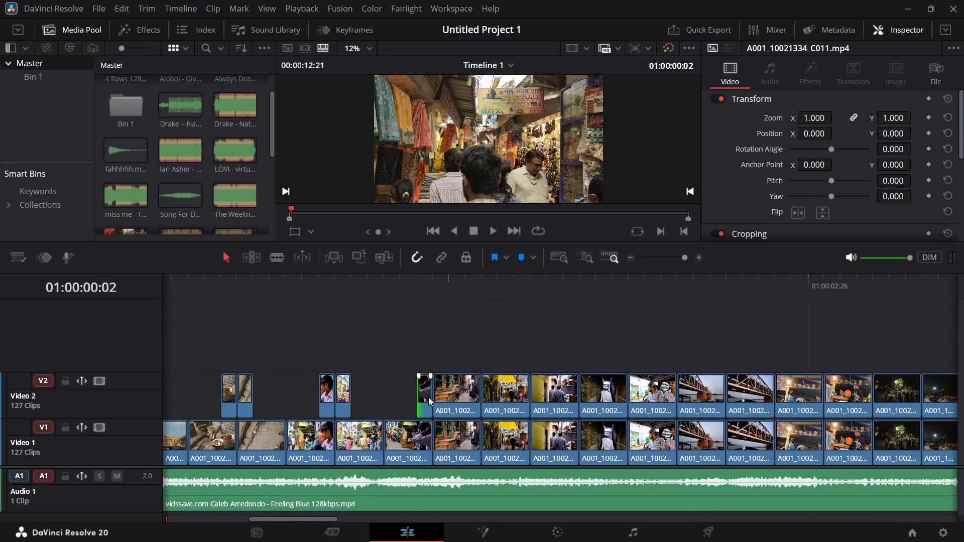
pyautogui.moveTo(475, 402); pyautogui.dragTo(439, 403)
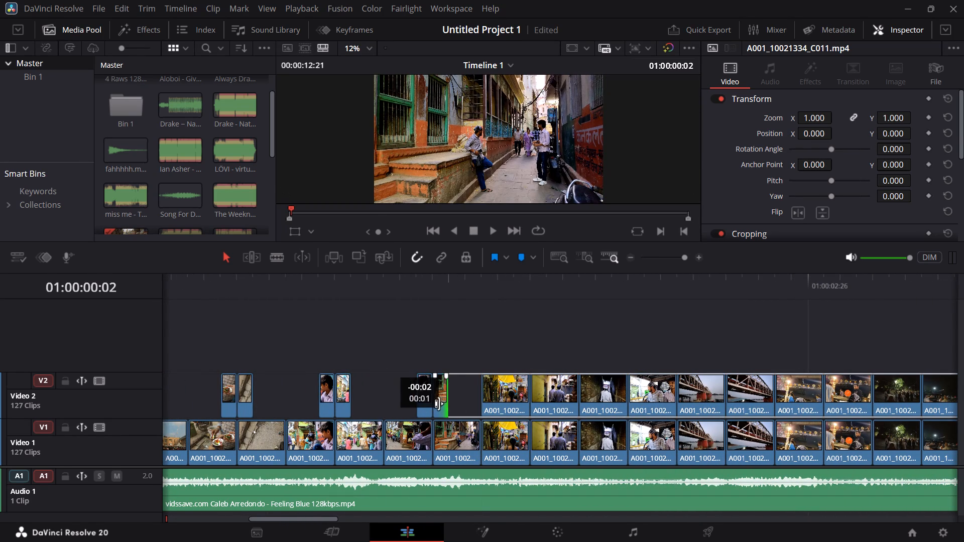
pyautogui.moveTo(439, 403); pyautogui.dragTo(439, 403)
pyautogui.moveTo(487, 398); pyautogui.dragTo(525, 403)
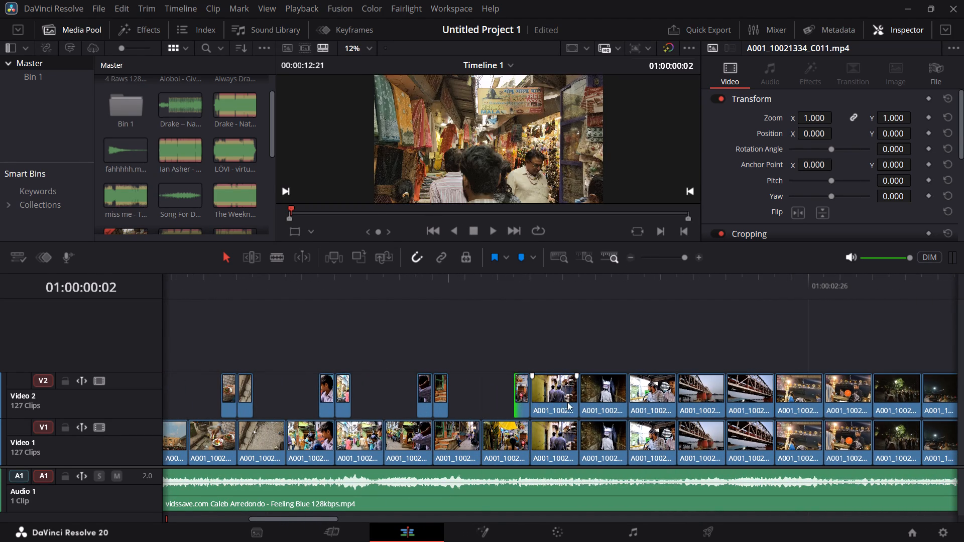
pyautogui.moveTo(572, 402); pyautogui.dragTo(536, 406)
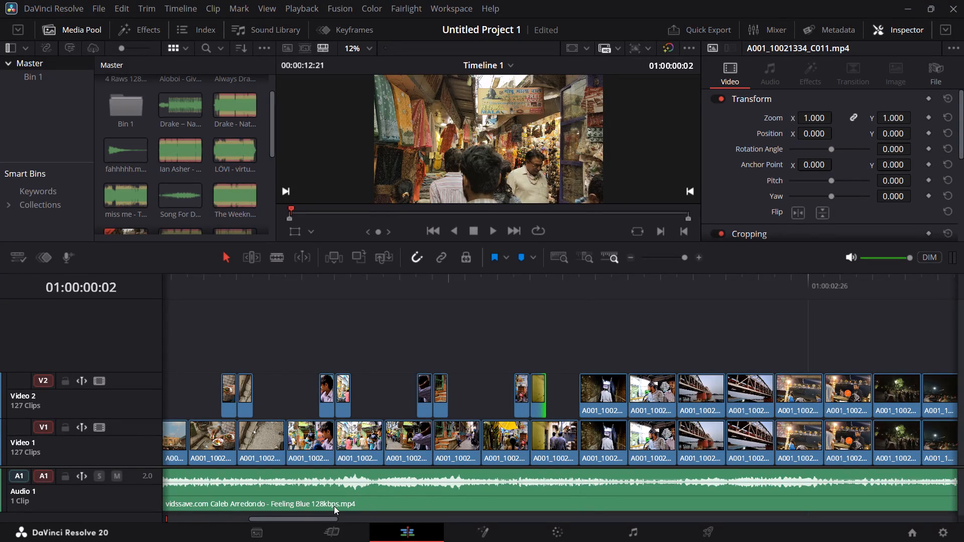
# On Video 2, trim clips 25 to 32 around 01:00:02:26 to one frame each, cutting odd clips' starts and even clips' ends.
pyautogui.moveTo(317, 517); pyautogui.dragTo(356, 516)
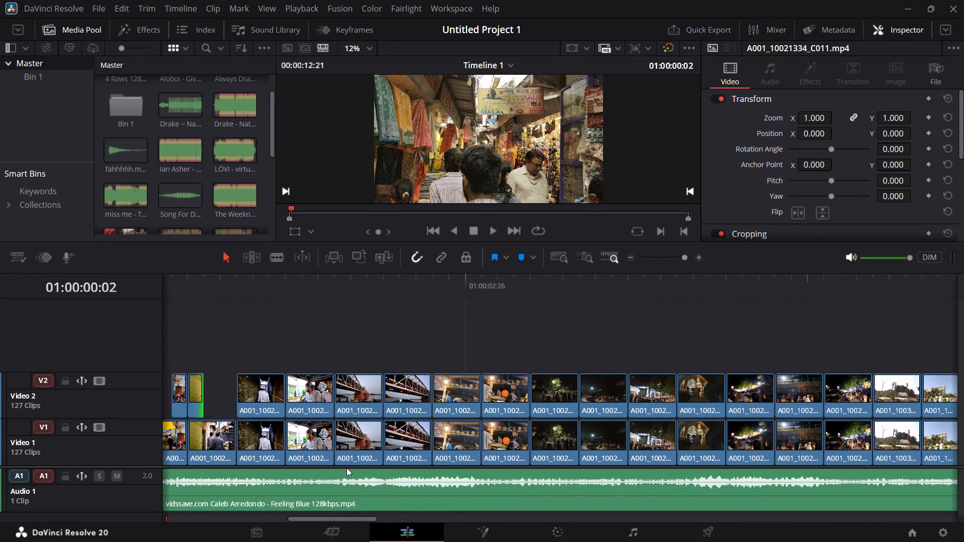
pyautogui.moveTo(243, 398); pyautogui.dragTo(281, 400)
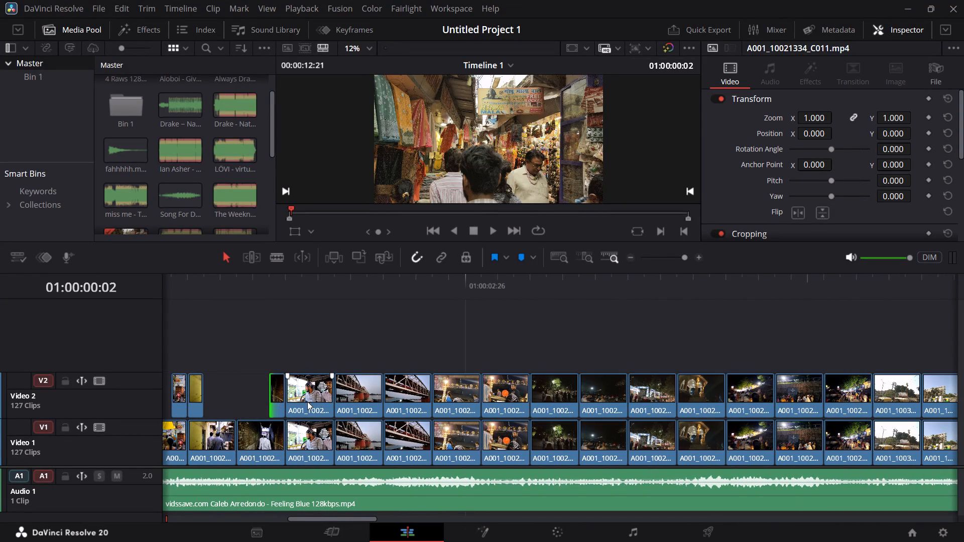
pyautogui.moveTo(329, 401); pyautogui.dragTo(294, 403)
pyautogui.moveTo(341, 403); pyautogui.dragTo(342, 403)
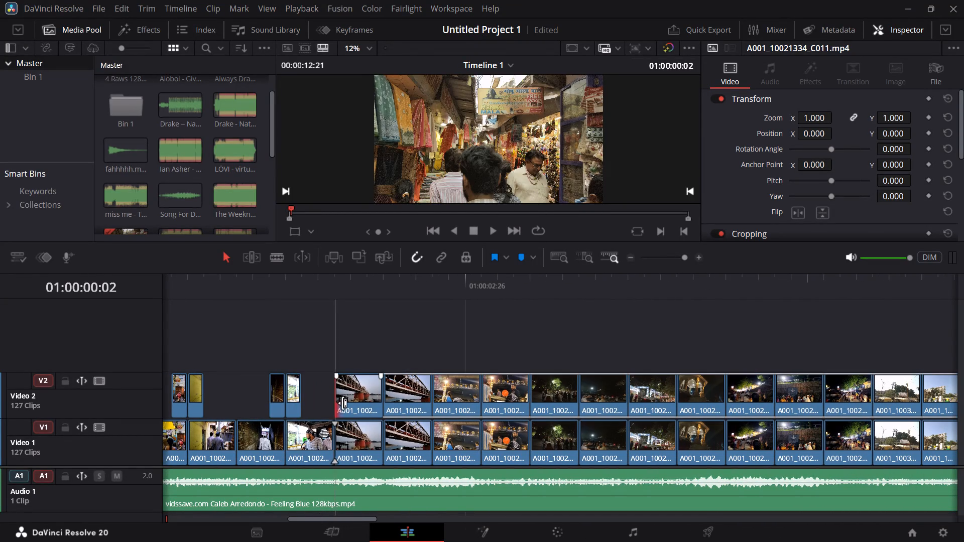
pyautogui.moveTo(342, 403); pyautogui.dragTo(381, 405)
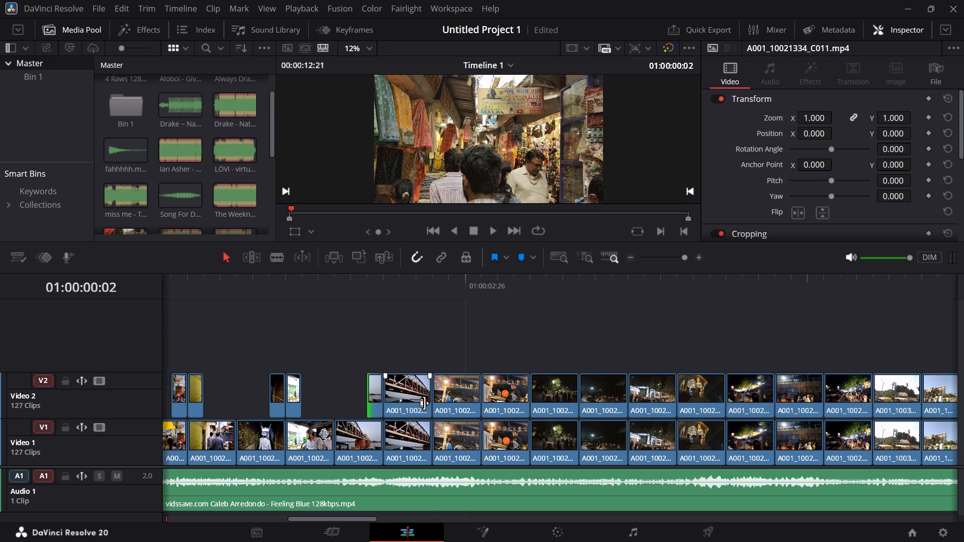
pyautogui.moveTo(426, 403); pyautogui.dragTo(392, 406)
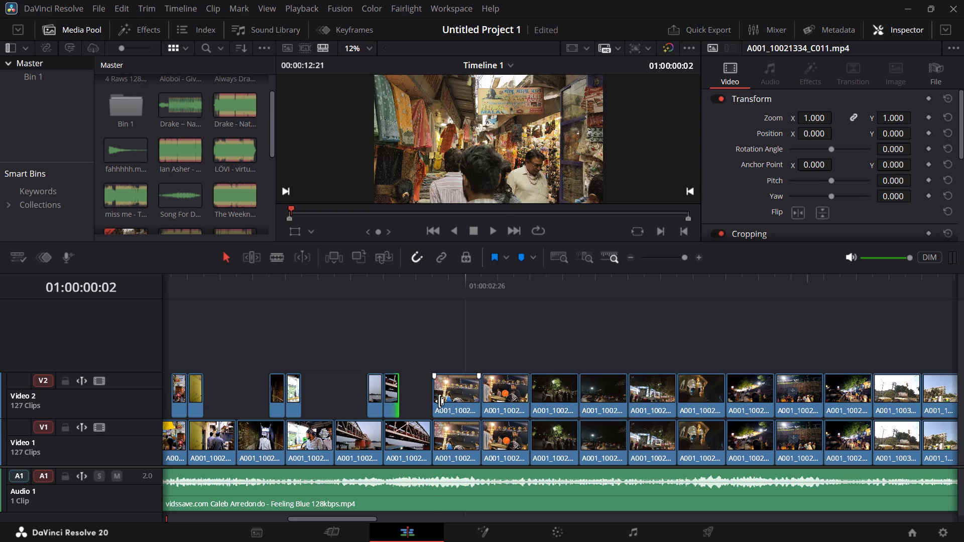
pyautogui.moveTo(439, 401); pyautogui.dragTo(475, 403)
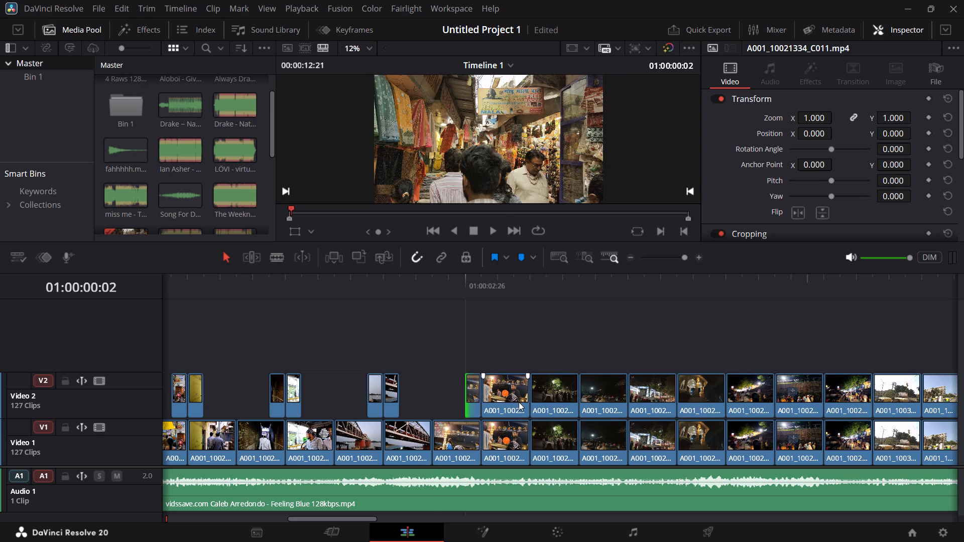
pyautogui.moveTo(523, 403); pyautogui.dragTo(487, 406)
pyautogui.moveTo(537, 402); pyautogui.dragTo(548, 403)
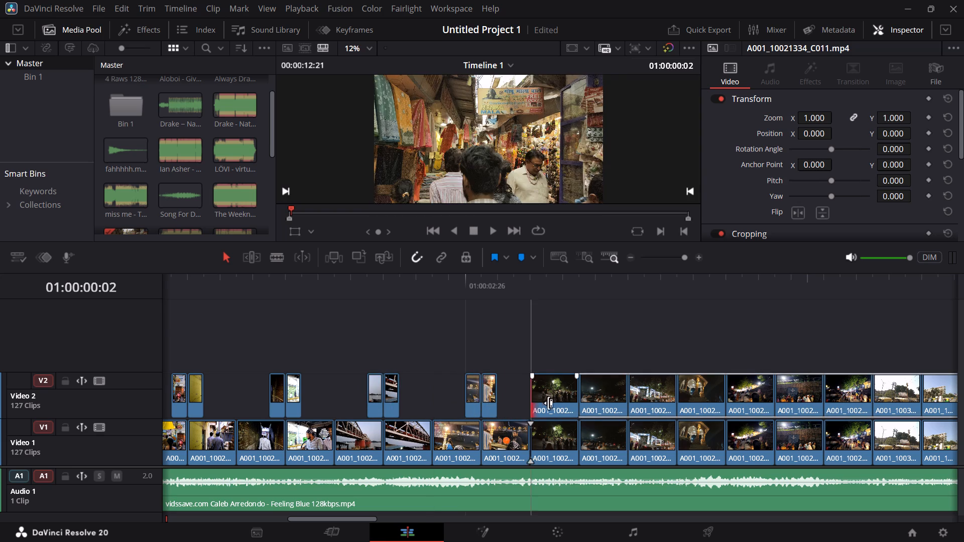
pyautogui.moveTo(548, 403); pyautogui.dragTo(576, 407)
pyautogui.moveTo(622, 404); pyautogui.dragTo(613, 405)
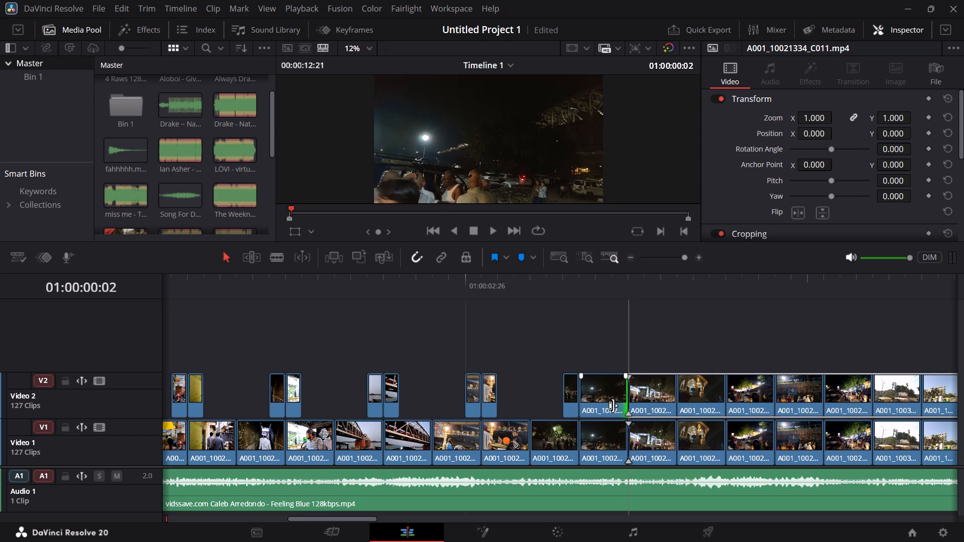
pyautogui.moveTo(613, 405); pyautogui.dragTo(587, 409)
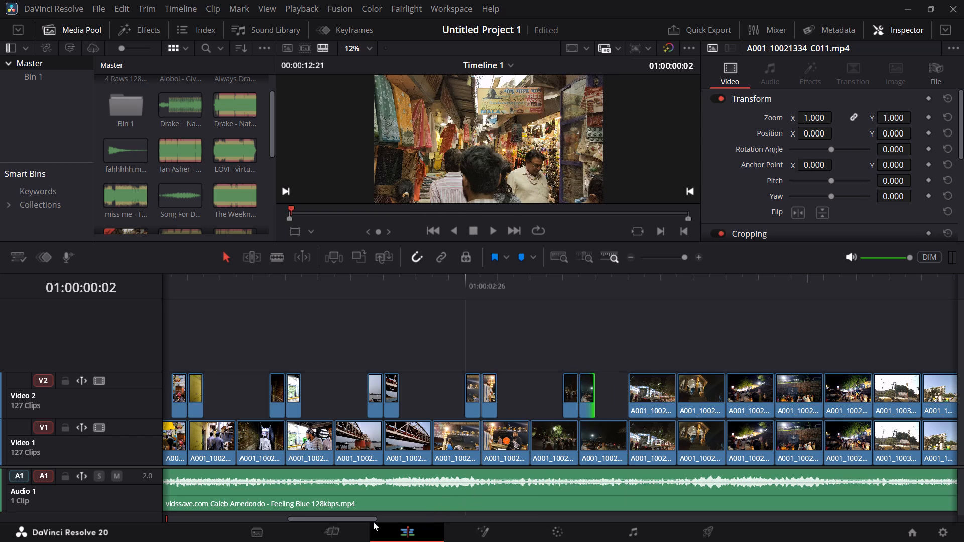
# On Video 2, trim clips 33 to 36 around 01:00:03:09 to one frame each, cutting odd clips' starts and even clips' ends.
pyautogui.moveTo(348, 519); pyautogui.dragTo(375, 517)
pyautogui.moveTo(397, 400); pyautogui.dragTo(438, 401)
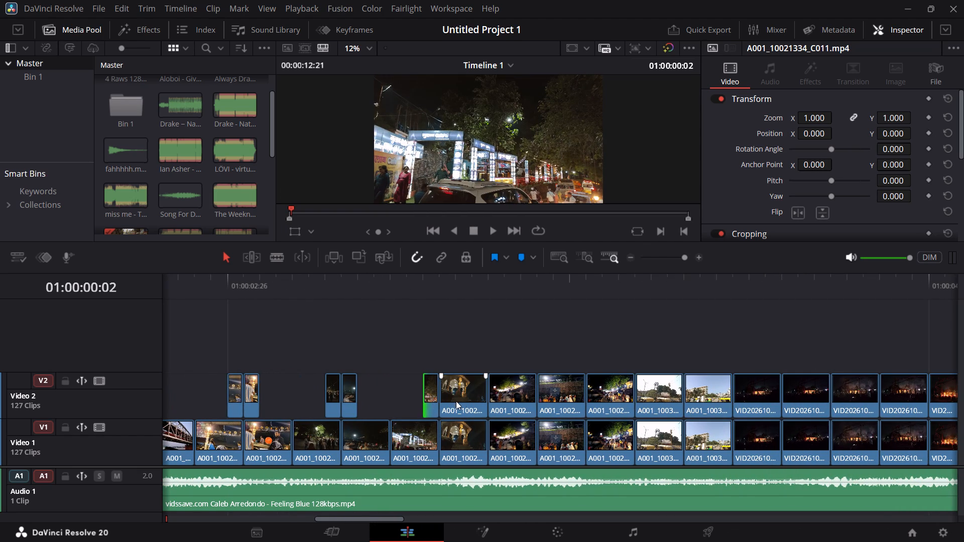
pyautogui.moveTo(483, 404); pyautogui.dragTo(450, 406)
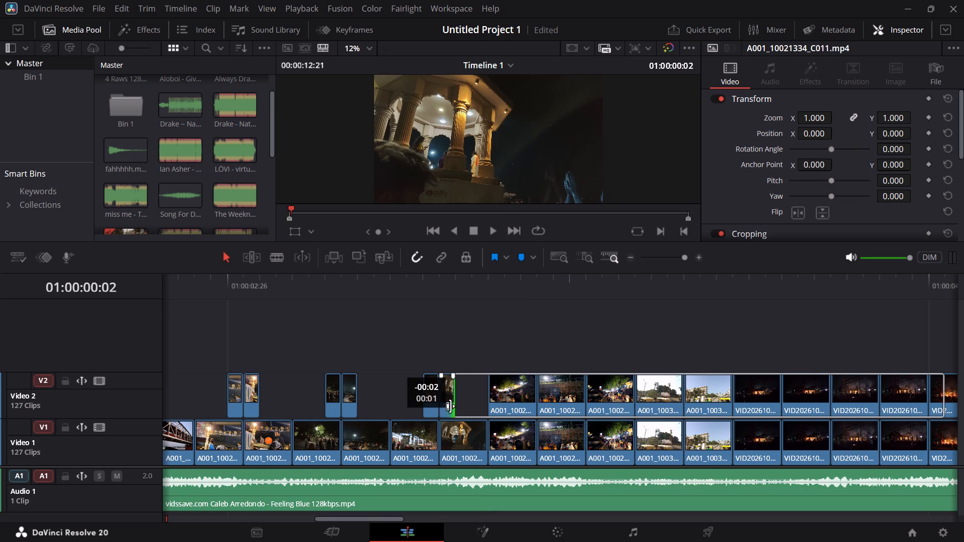
pyautogui.moveTo(450, 406); pyautogui.dragTo(450, 404)
pyautogui.click(435, 279)
pyautogui.moveTo(495, 394); pyautogui.dragTo(501, 394)
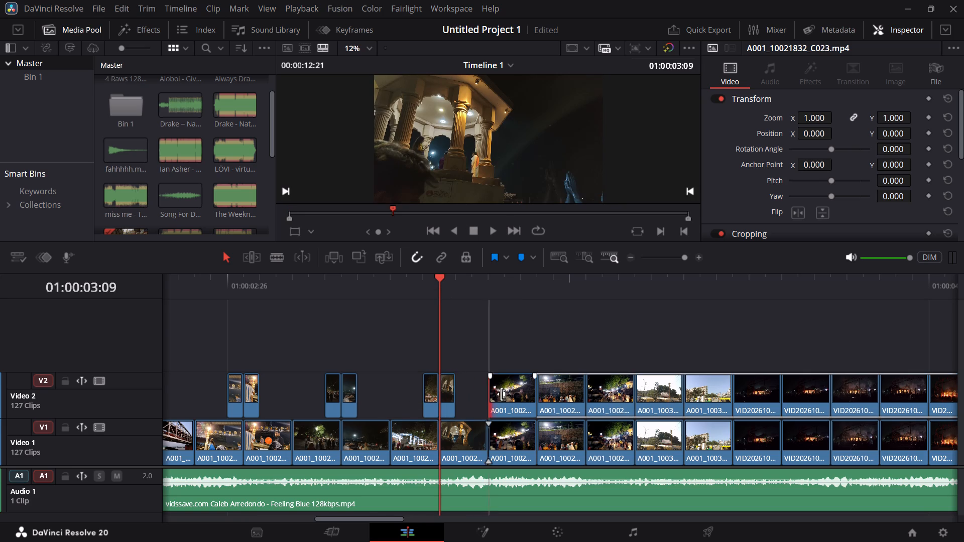
pyautogui.moveTo(501, 394); pyautogui.dragTo(533, 395)
pyautogui.moveTo(580, 404); pyautogui.dragTo(571, 406)
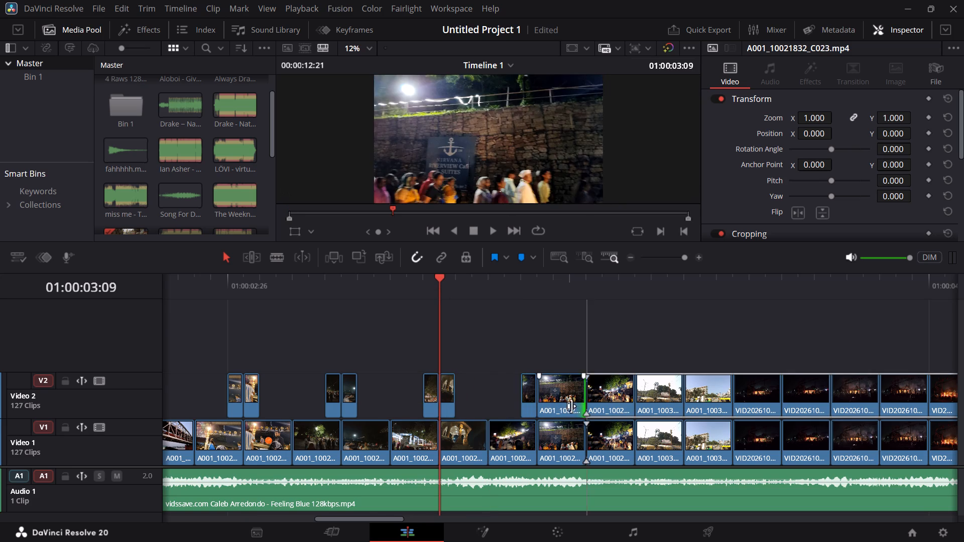
pyautogui.moveTo(571, 406); pyautogui.dragTo(542, 409)
# Trim Video 2 clips 37 to 42 to one frame each, cutting the starts of 37, 39 and 41 and the ends of 38, 40 and 42.
pyautogui.moveTo(392, 515); pyautogui.dragTo(412, 515)
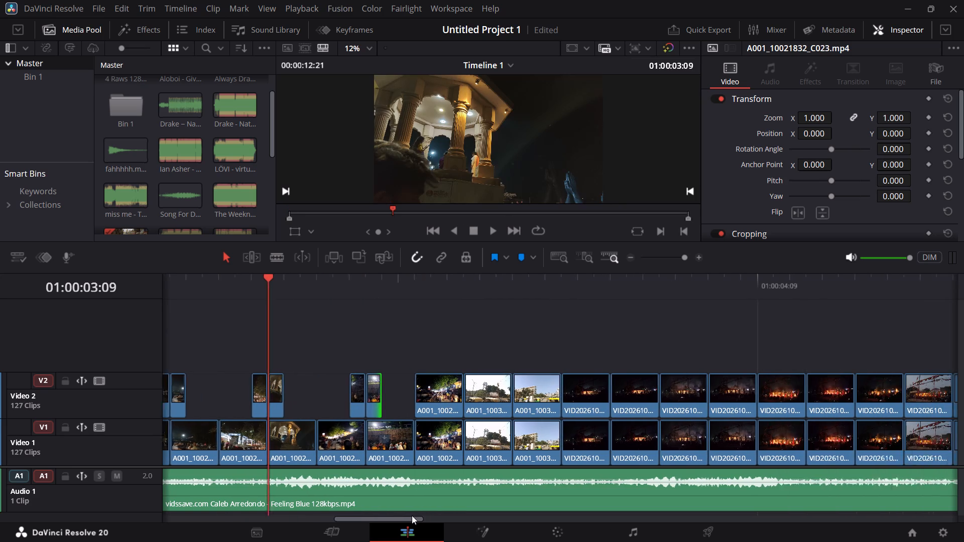
pyautogui.moveTo(412, 515); pyautogui.dragTo(421, 516)
pyautogui.moveTo(334, 399); pyautogui.dragTo(375, 403)
pyautogui.moveTo(414, 405); pyautogui.dragTo(406, 406)
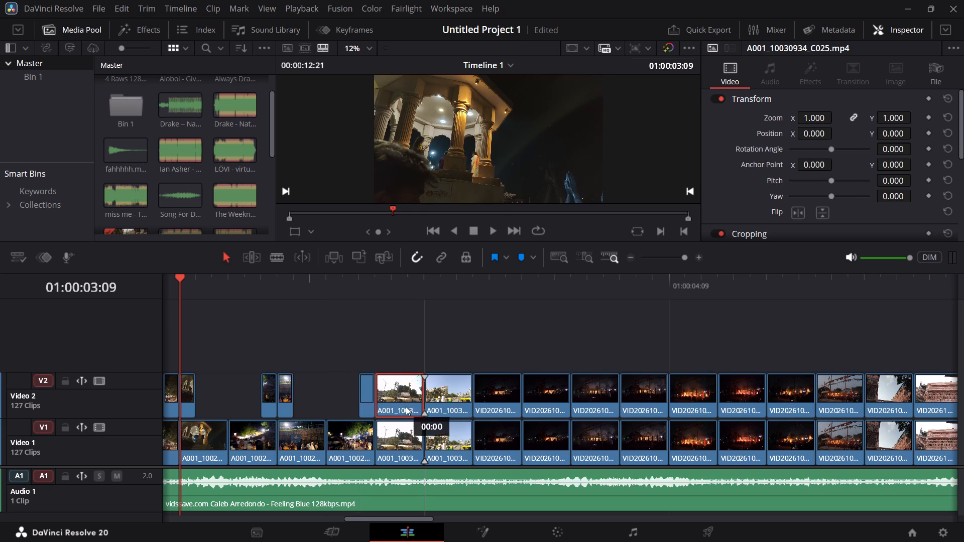
pyautogui.moveTo(406, 406); pyautogui.dragTo(406, 406)
pyautogui.moveTo(418, 401); pyautogui.dragTo(382, 402)
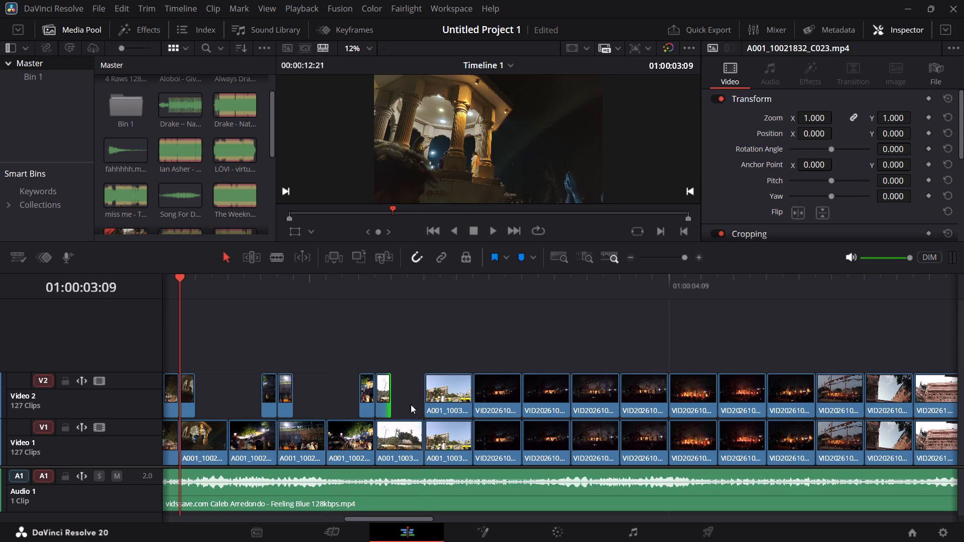
pyautogui.moveTo(431, 404); pyautogui.dragTo(469, 406)
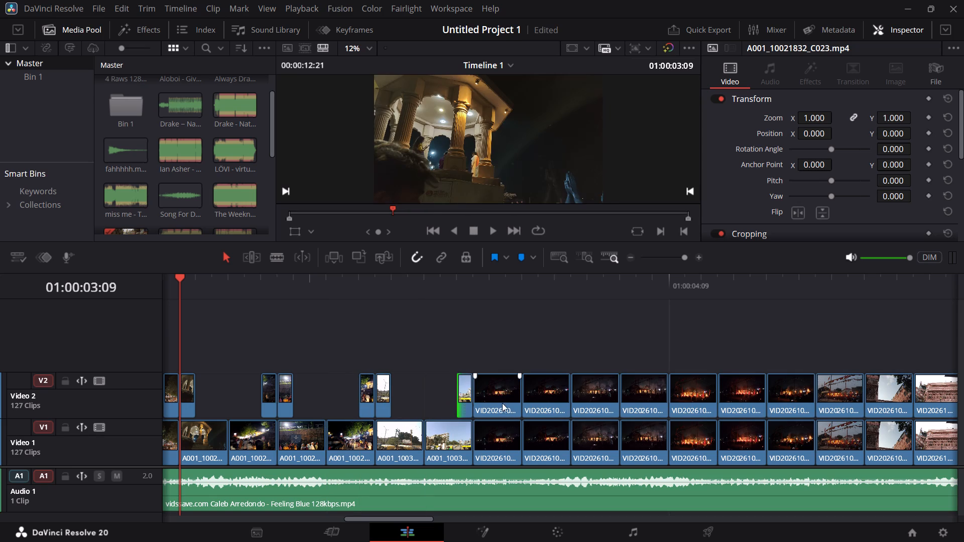
pyautogui.moveTo(516, 402); pyautogui.dragTo(478, 404)
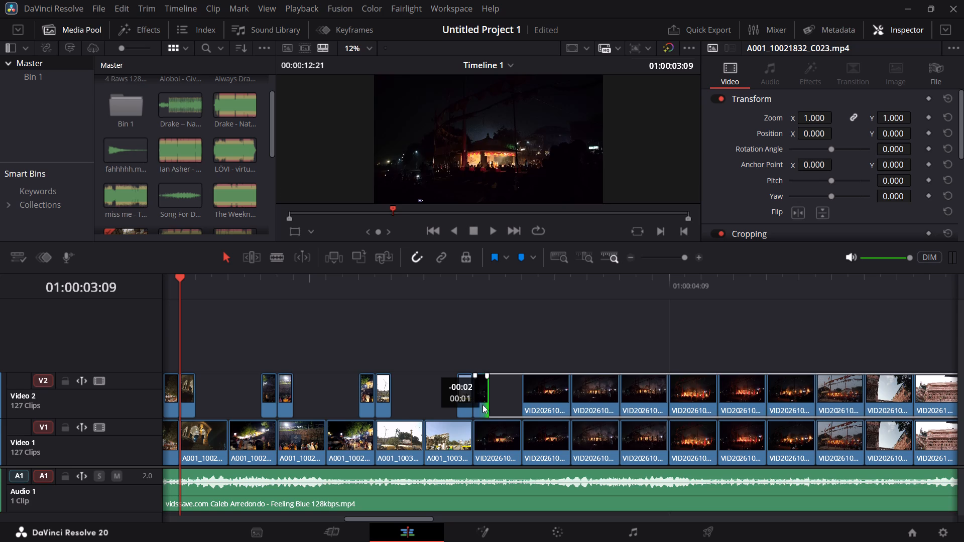
pyautogui.moveTo(527, 401); pyautogui.dragTo(570, 408)
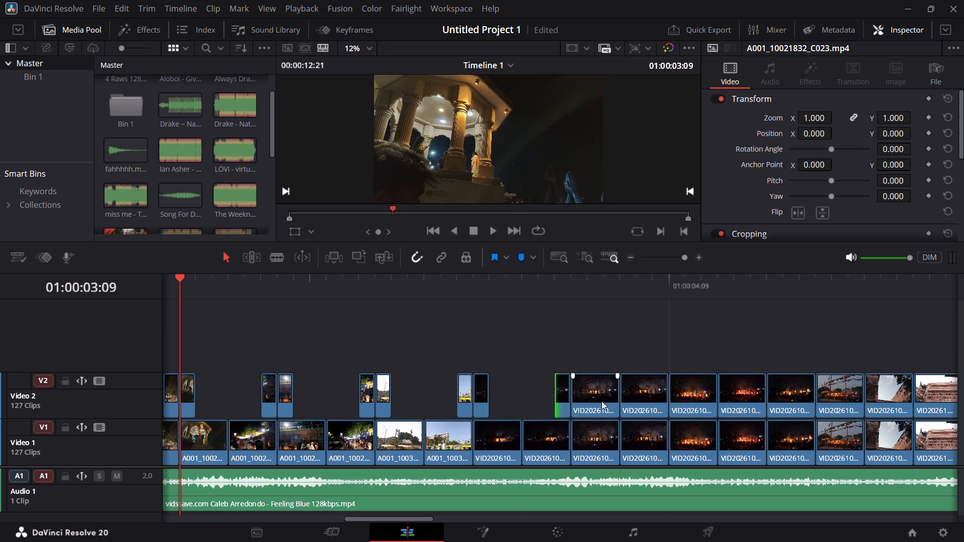
pyautogui.moveTo(614, 402); pyautogui.dragTo(578, 404)
# On Video 2, trim clips 43 to 46 around 01:00:04:09 to one frame each, cutting odd clips' starts and even clips' ends.
pyautogui.moveTo(626, 401); pyautogui.dragTo(640, 402)
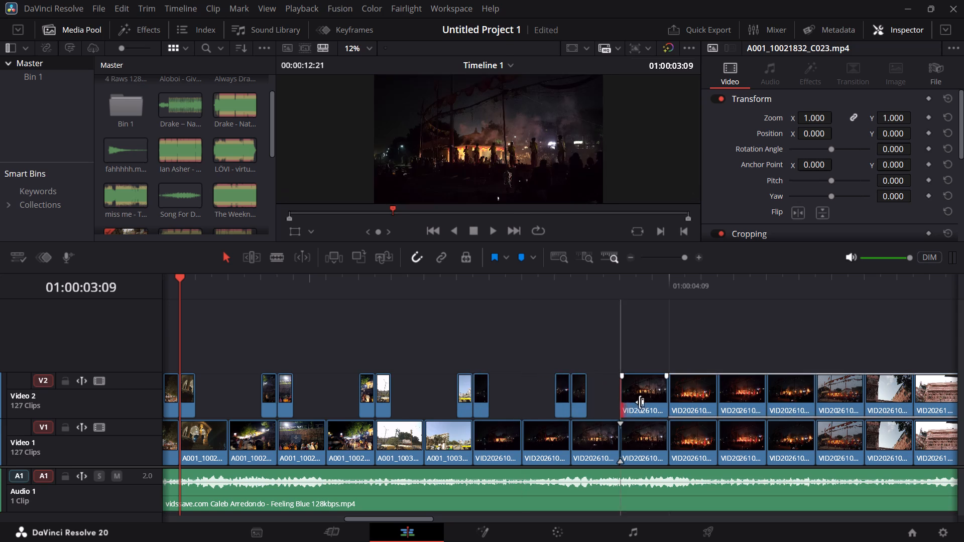
pyautogui.moveTo(640, 402); pyautogui.dragTo(668, 404)
pyautogui.moveTo(712, 401); pyautogui.dragTo(679, 405)
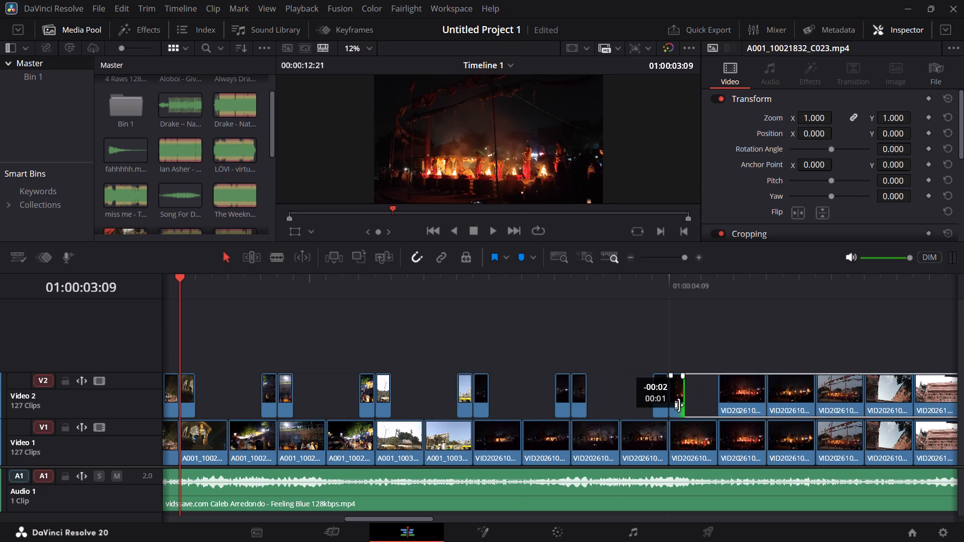
pyautogui.moveTo(679, 405); pyautogui.dragTo(679, 404)
pyautogui.moveTo(727, 398); pyautogui.dragTo(763, 403)
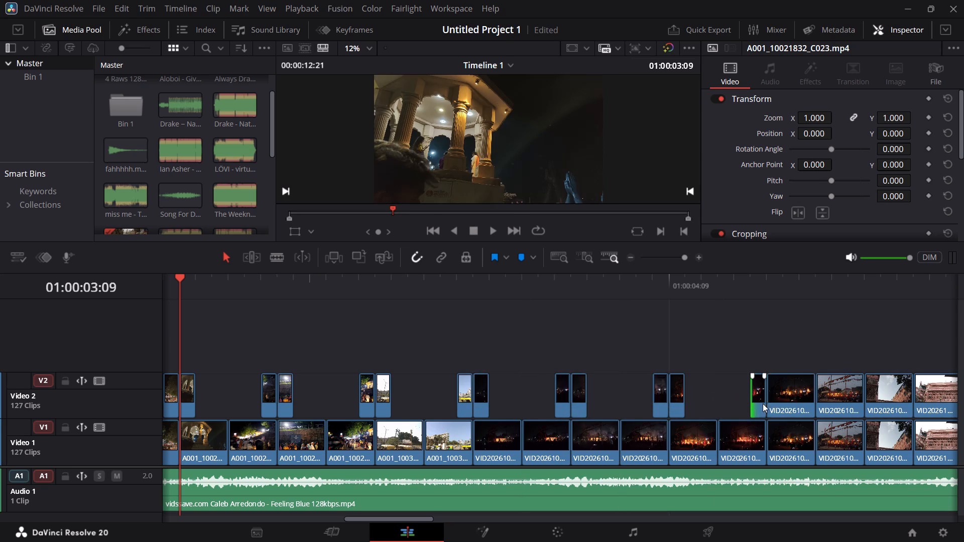
pyautogui.moveTo(809, 402); pyautogui.dragTo(794, 404)
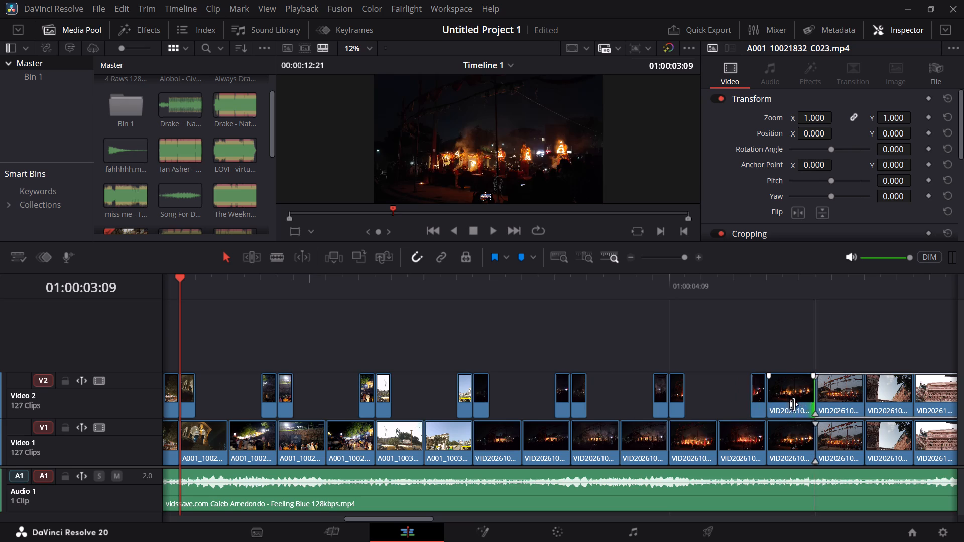
pyautogui.moveTo(794, 404); pyautogui.dragTo(769, 408)
# On Video 2, trim clips 47 to 52, from the dusk fire ceremony to the clay cups, to one frame each, alternating starts and ends.
pyautogui.moveTo(393, 518); pyautogui.dragTo(427, 518)
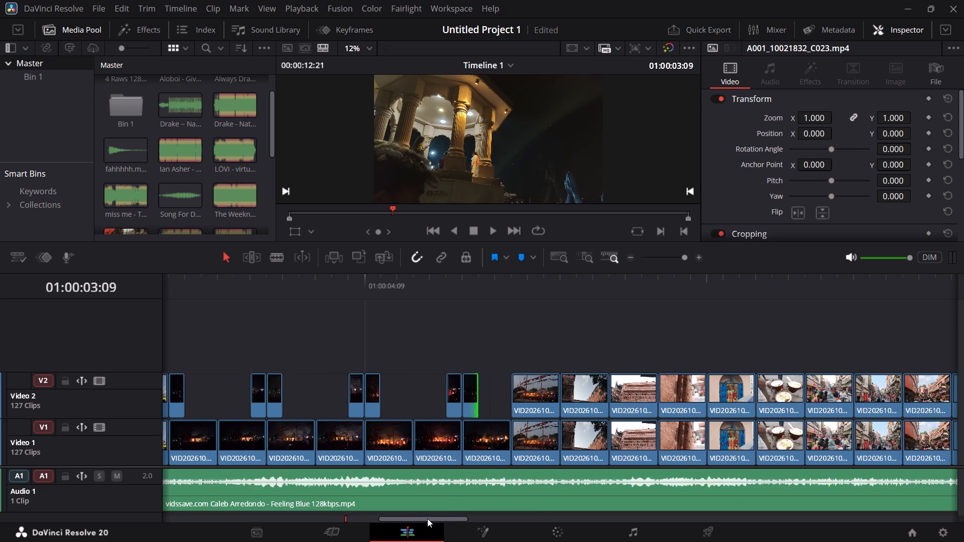
pyautogui.moveTo(427, 518); pyautogui.dragTo(445, 519)
pyautogui.moveTo(359, 401); pyautogui.dragTo(396, 400)
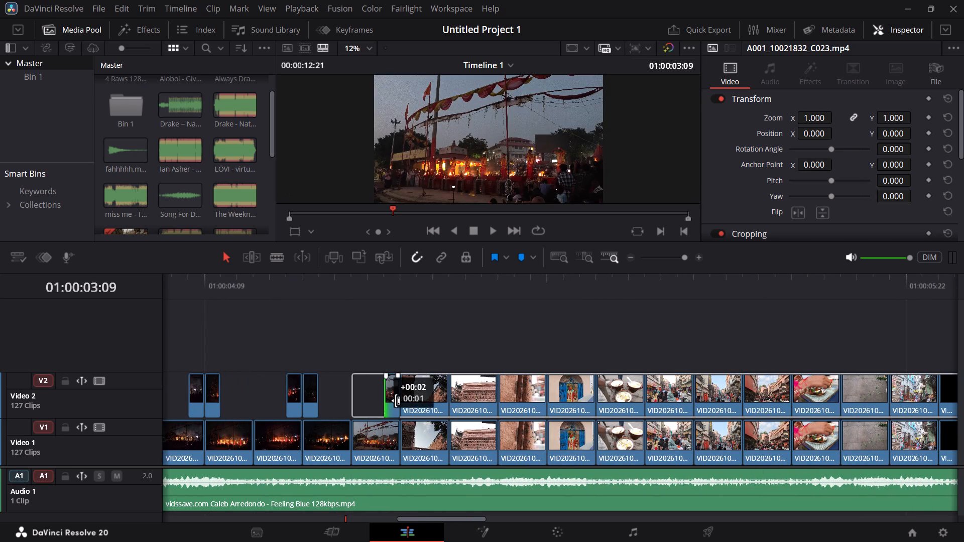
pyautogui.moveTo(396, 400); pyautogui.dragTo(400, 400)
pyautogui.moveTo(442, 405); pyautogui.dragTo(409, 407)
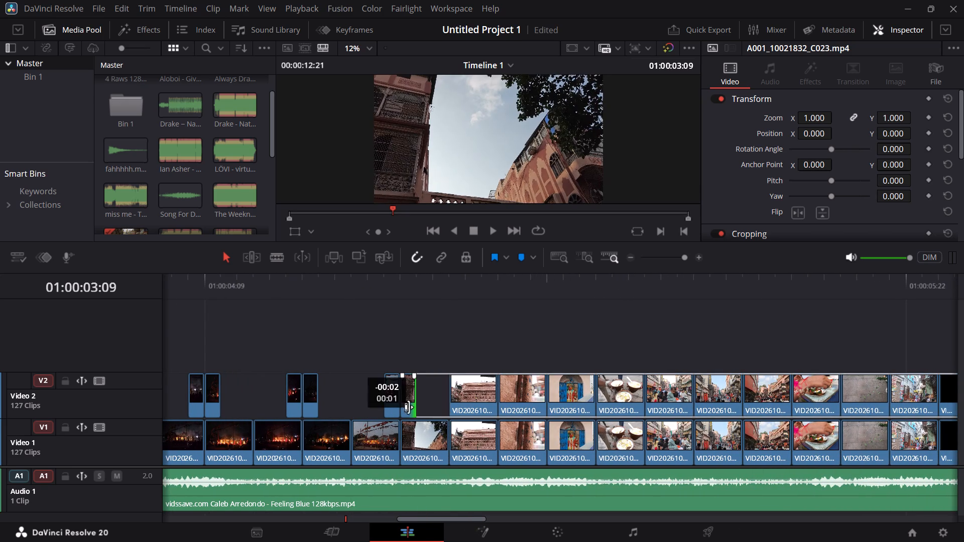
pyautogui.moveTo(409, 407); pyautogui.dragTo(409, 406)
pyautogui.moveTo(454, 397); pyautogui.dragTo(493, 401)
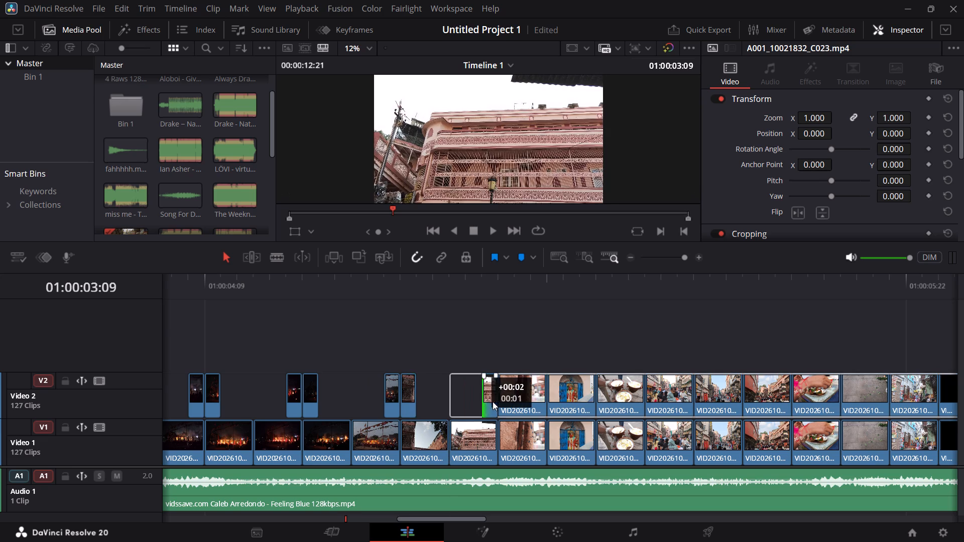
pyautogui.moveTo(493, 401); pyautogui.dragTo(493, 401)
pyautogui.moveTo(542, 402); pyautogui.dragTo(507, 405)
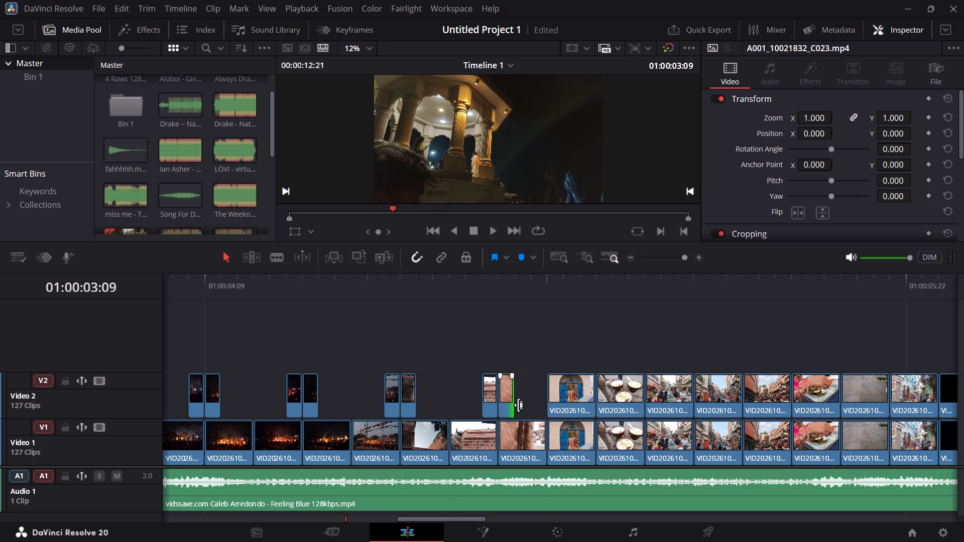
pyautogui.moveTo(554, 401); pyautogui.dragTo(589, 404)
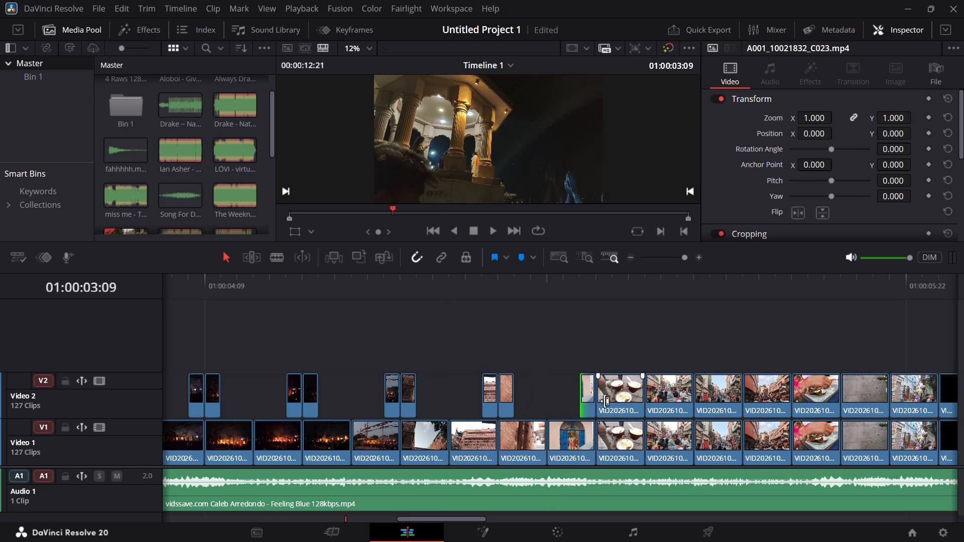
pyautogui.moveTo(638, 403); pyautogui.dragTo(609, 407)
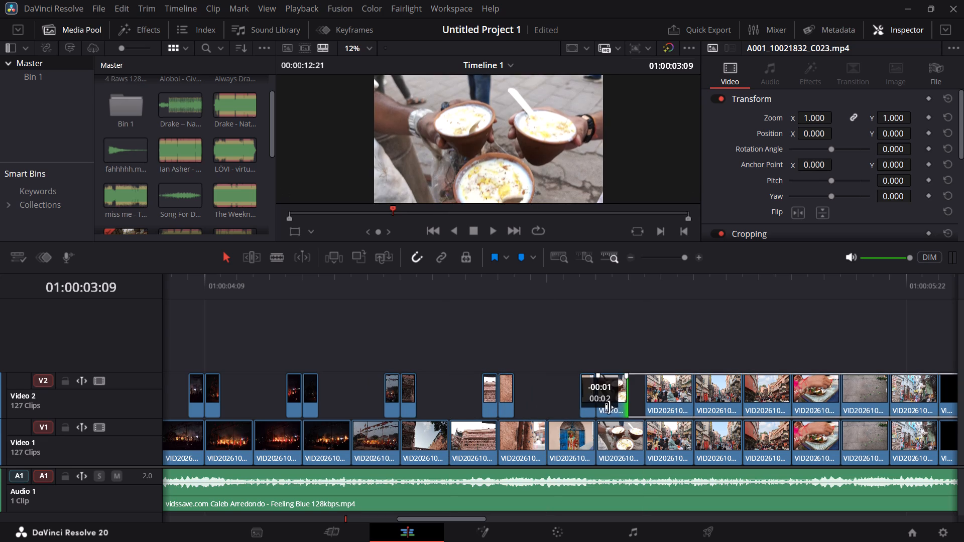
pyautogui.moveTo(609, 407); pyautogui.dragTo(602, 408)
# Trim Video 2 clips 53 to 56 to one frame each, cutting the starts of 53 and 55 and the ends of 54 and 56.
pyautogui.moveTo(438, 517); pyautogui.dragTo(443, 517)
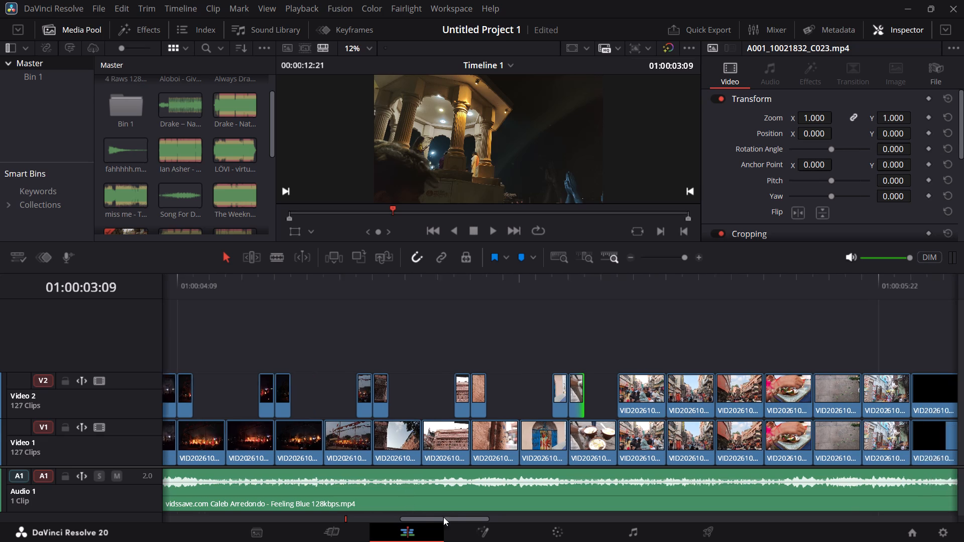
pyautogui.moveTo(443, 517); pyautogui.dragTo(468, 519)
pyautogui.moveTo(377, 394); pyautogui.dragTo(410, 396)
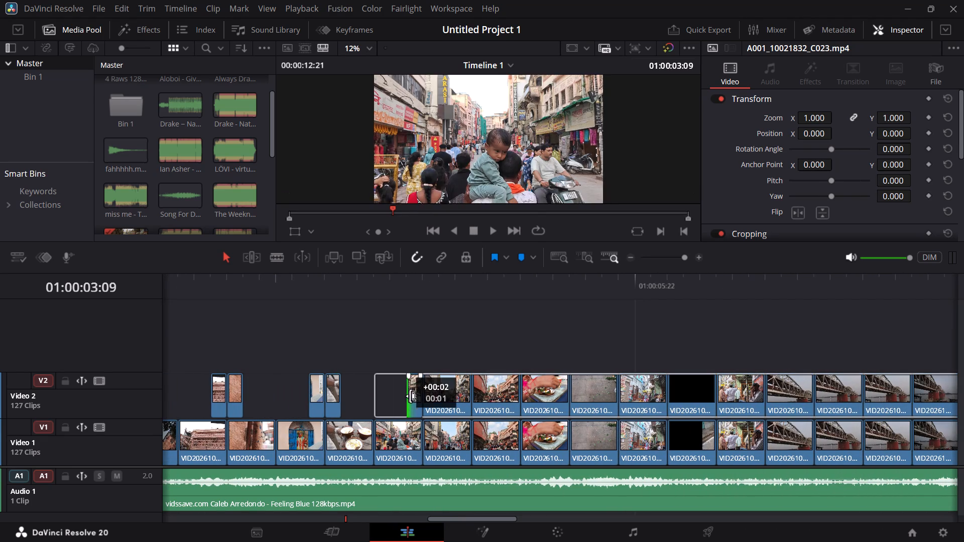
pyautogui.moveTo(410, 396); pyautogui.dragTo(416, 397)
pyautogui.moveTo(467, 395); pyautogui.dragTo(432, 396)
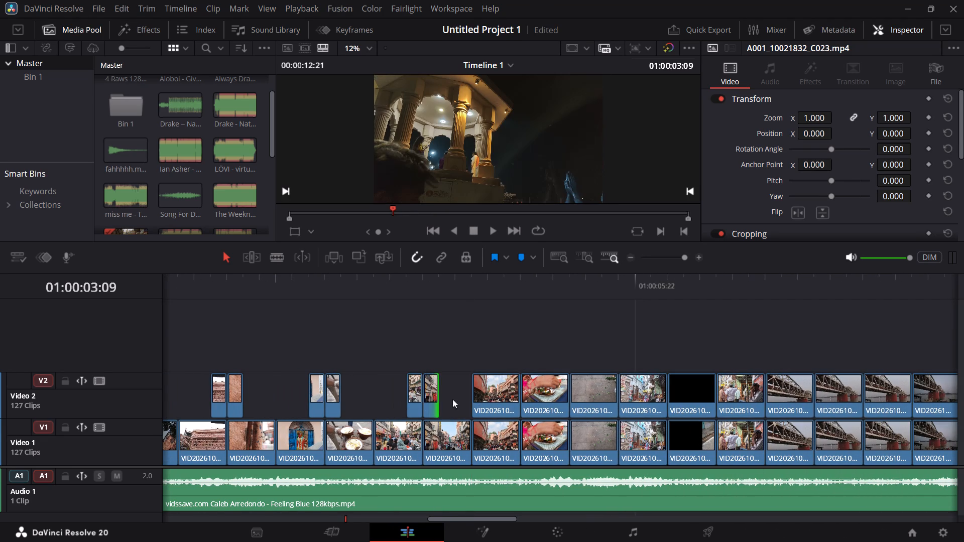
pyautogui.moveTo(477, 400); pyautogui.dragTo(530, 406)
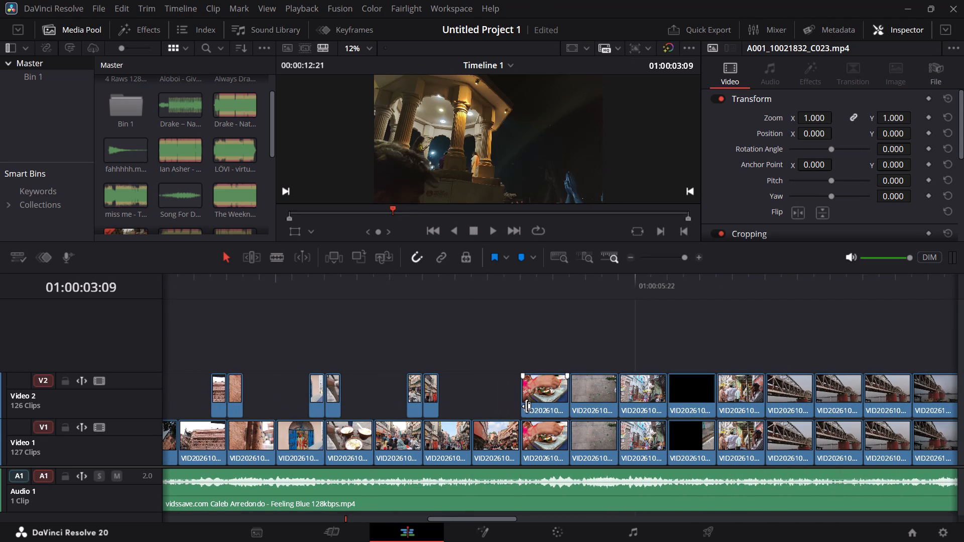
pyautogui.hotkey('ctrl', 'z')
pyautogui.moveTo(476, 399); pyautogui.dragTo(502, 401)
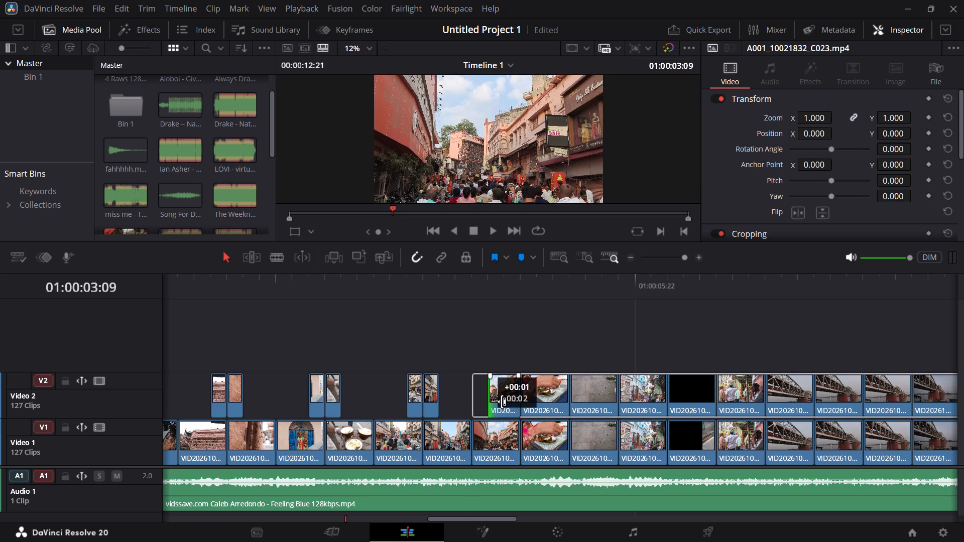
pyautogui.moveTo(502, 401); pyautogui.dragTo(512, 405)
pyautogui.moveTo(564, 404); pyautogui.dragTo(550, 405)
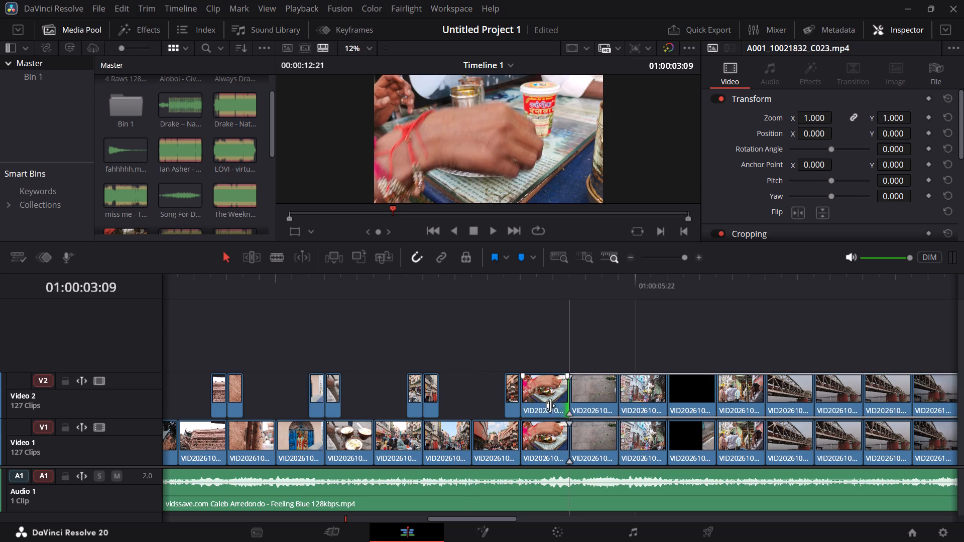
pyautogui.moveTo(550, 405); pyautogui.dragTo(531, 408)
# On Video 2, trim clips 57 to 60 around 01:00:05:22 to one frame each, cutting odd clips' starts and even clips' ends.
pyautogui.moveTo(577, 401); pyautogui.dragTo(602, 403)
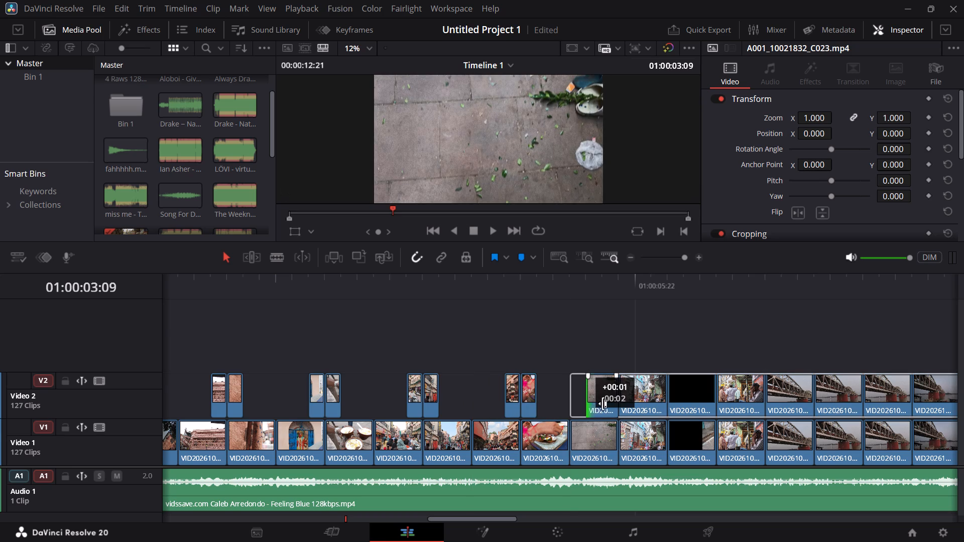
pyautogui.moveTo(602, 403); pyautogui.dragTo(614, 404)
pyautogui.moveTo(661, 403); pyautogui.dragTo(639, 405)
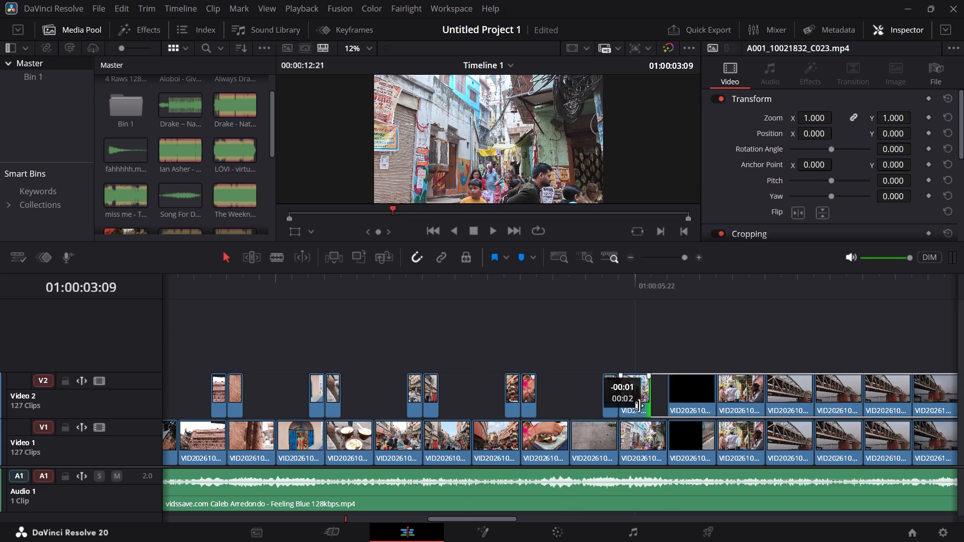
pyautogui.moveTo(639, 405); pyautogui.dragTo(626, 406)
pyautogui.moveTo(673, 403); pyautogui.dragTo(694, 405)
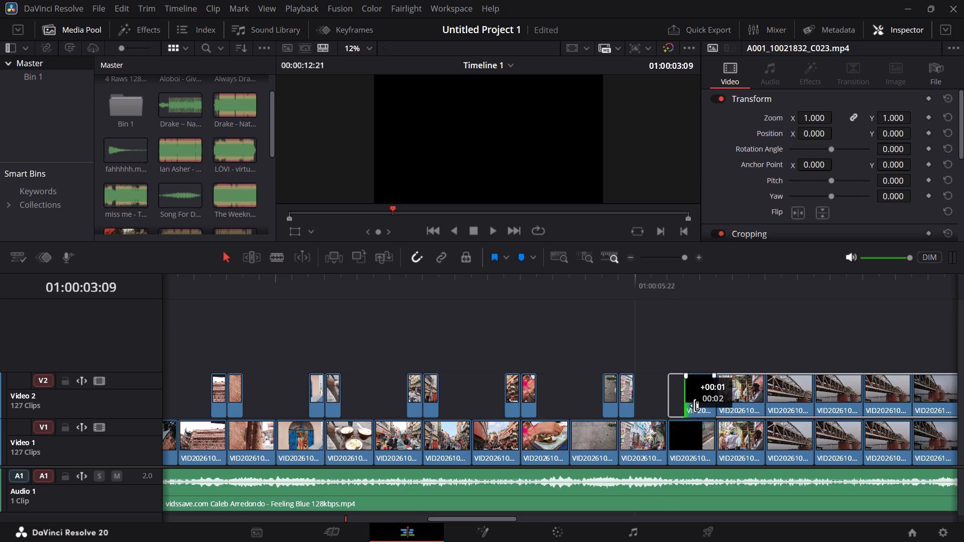
pyautogui.moveTo(694, 405); pyautogui.dragTo(712, 409)
pyautogui.moveTo(759, 402); pyautogui.dragTo(741, 403)
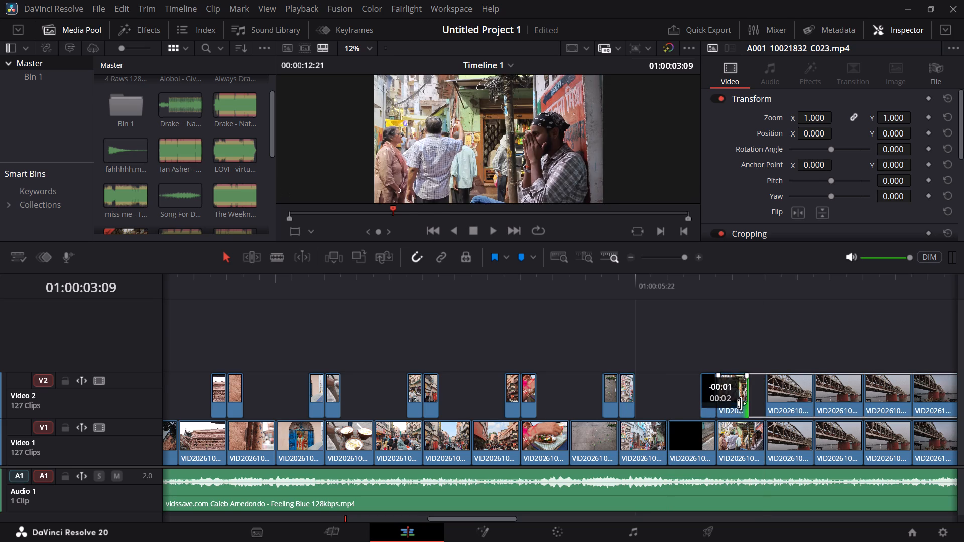
pyautogui.moveTo(741, 403); pyautogui.dragTo(724, 405)
# On Video 2, trim clips 61 to 68, the river bridge and boat shots, to one frame each, cutting odd clips' starts and even clips' ends.
pyautogui.moveTo(486, 518); pyautogui.dragTo(490, 518)
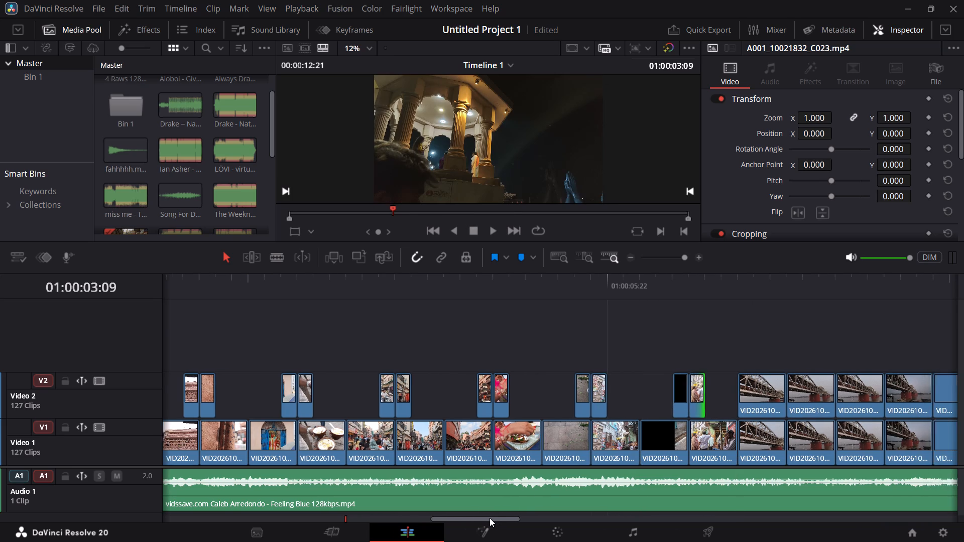
pyautogui.moveTo(490, 518); pyautogui.dragTo(537, 517)
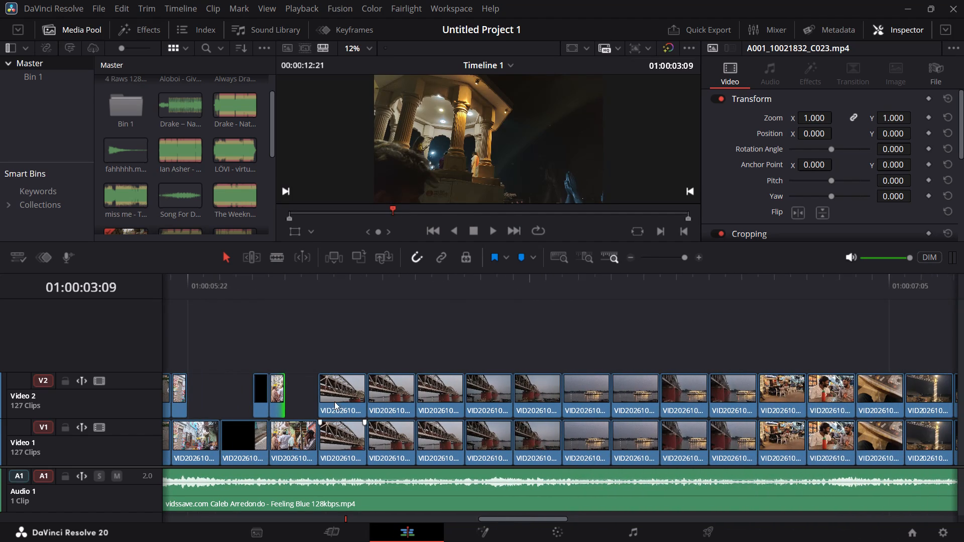
pyautogui.moveTo(321, 394); pyautogui.dragTo(360, 400)
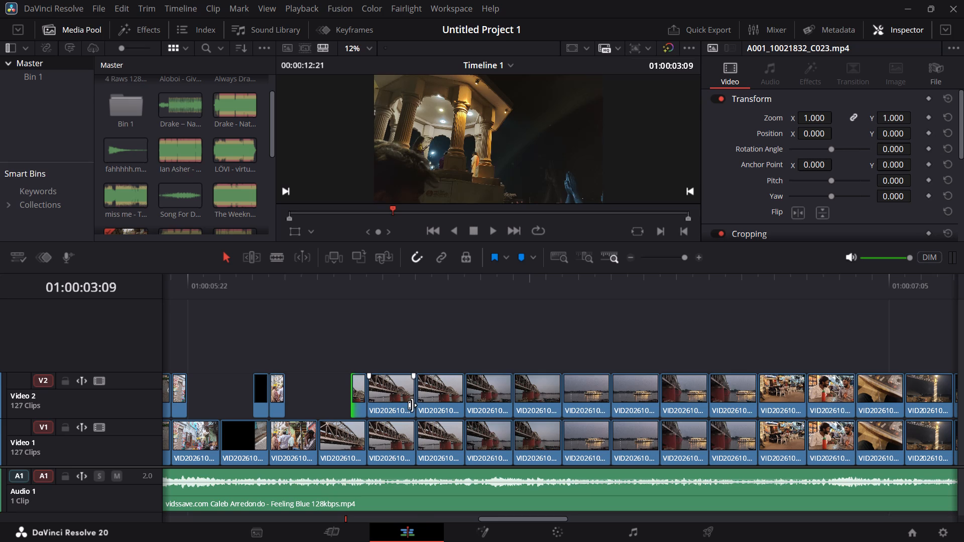
pyautogui.moveTo(410, 401); pyautogui.dragTo(378, 401)
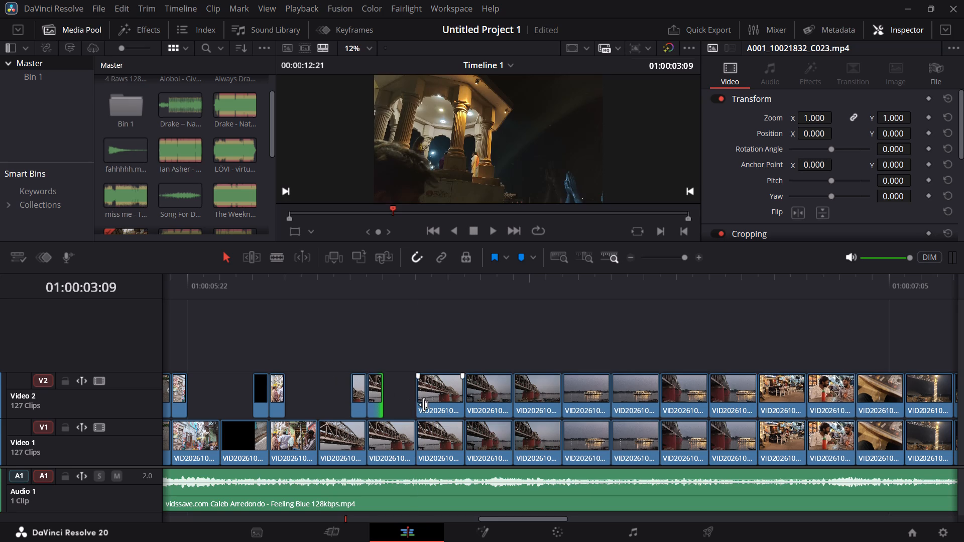
pyautogui.moveTo(423, 404); pyautogui.dragTo(460, 406)
pyautogui.moveTo(505, 399); pyautogui.dragTo(505, 399)
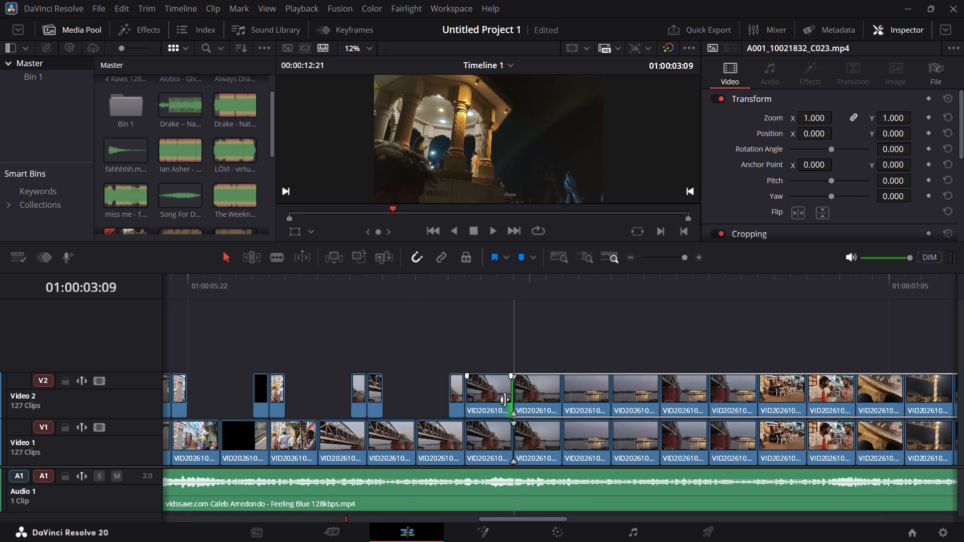
pyautogui.moveTo(505, 399); pyautogui.dragTo(469, 400)
pyautogui.moveTo(519, 398); pyautogui.dragTo(527, 398)
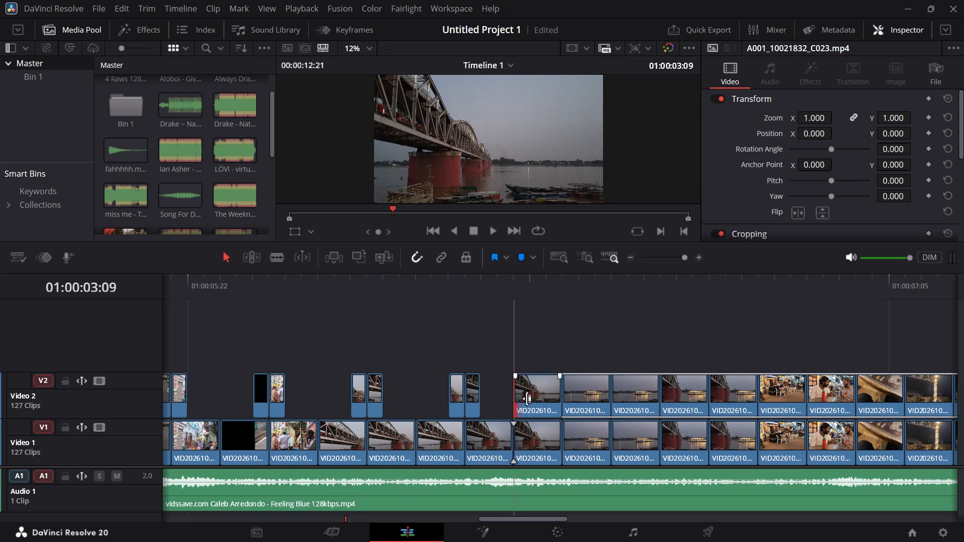
pyautogui.moveTo(527, 398); pyautogui.dragTo(556, 401)
pyautogui.click(602, 402)
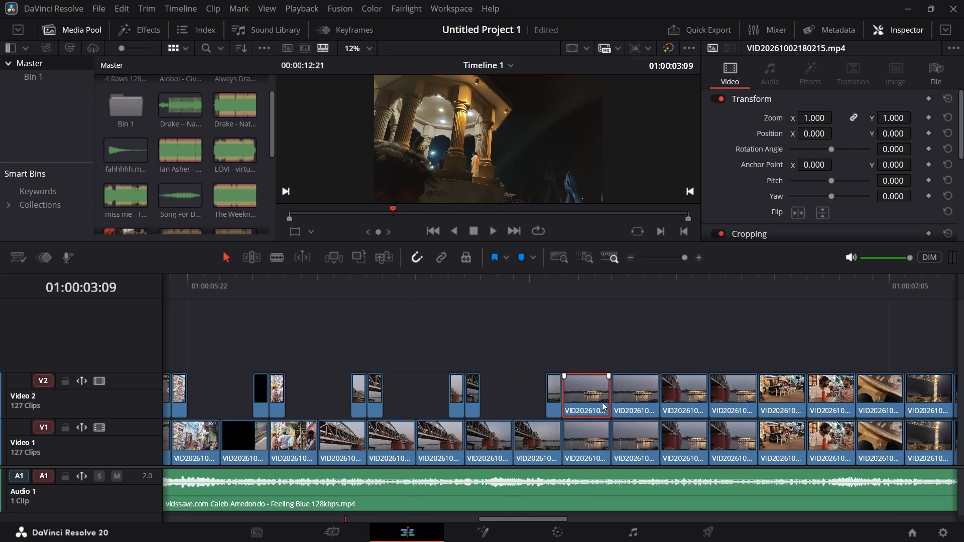
pyautogui.moveTo(606, 403); pyautogui.dragTo(573, 405)
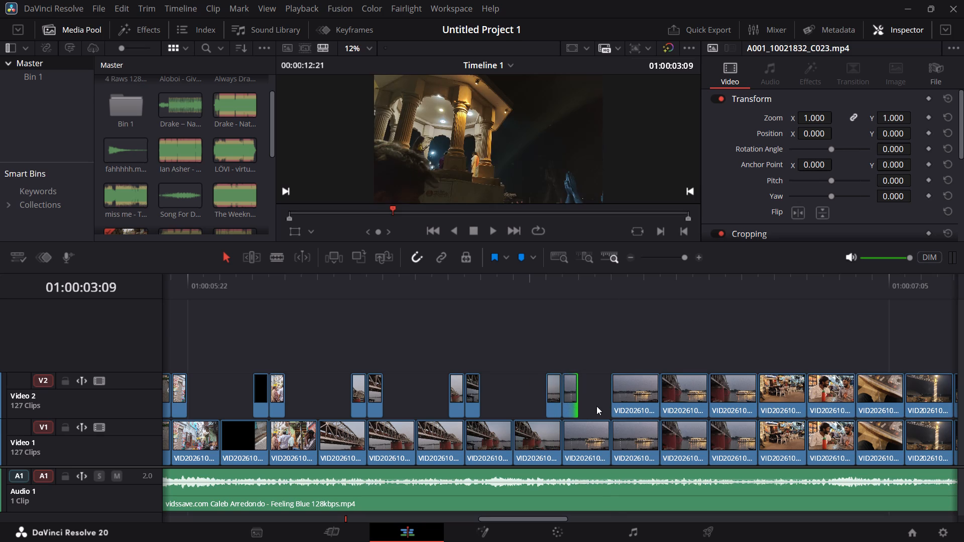
pyautogui.moveTo(618, 401); pyautogui.dragTo(653, 405)
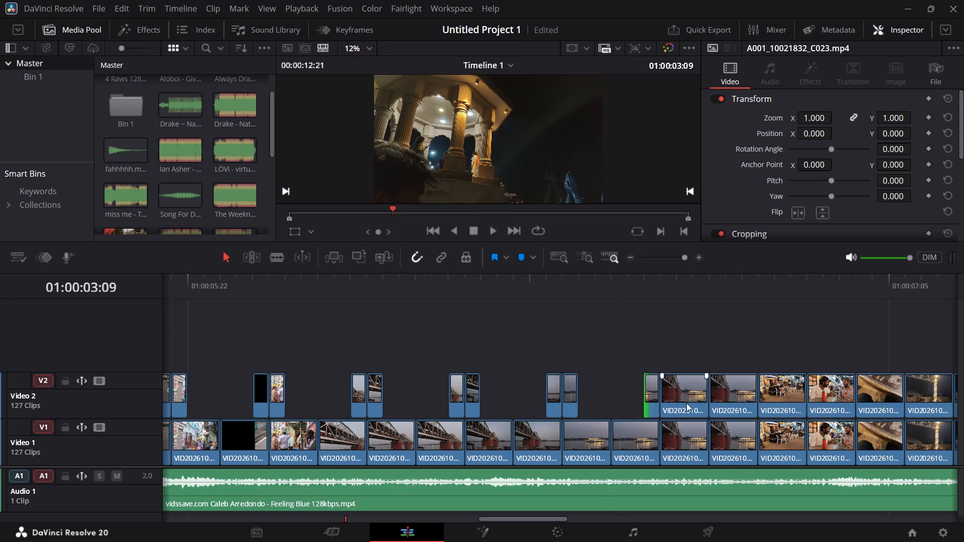
pyautogui.moveTo(704, 401); pyautogui.dragTo(667, 405)
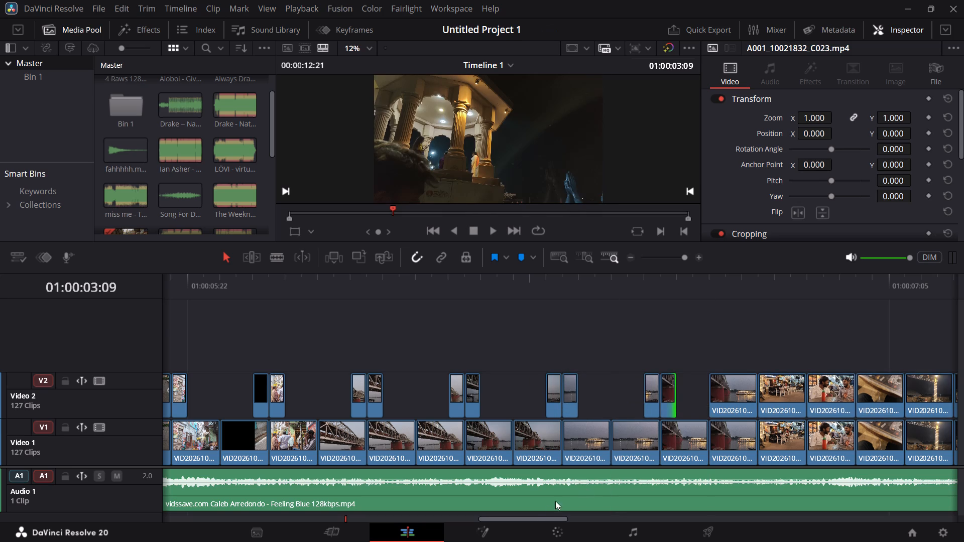
# On Video 2, trim clips 69 to 74 around 01:00:07:05 to one frame each, cutting odd clips' starts and even clips' ends.
pyautogui.moveTo(530, 516); pyautogui.dragTo(564, 516)
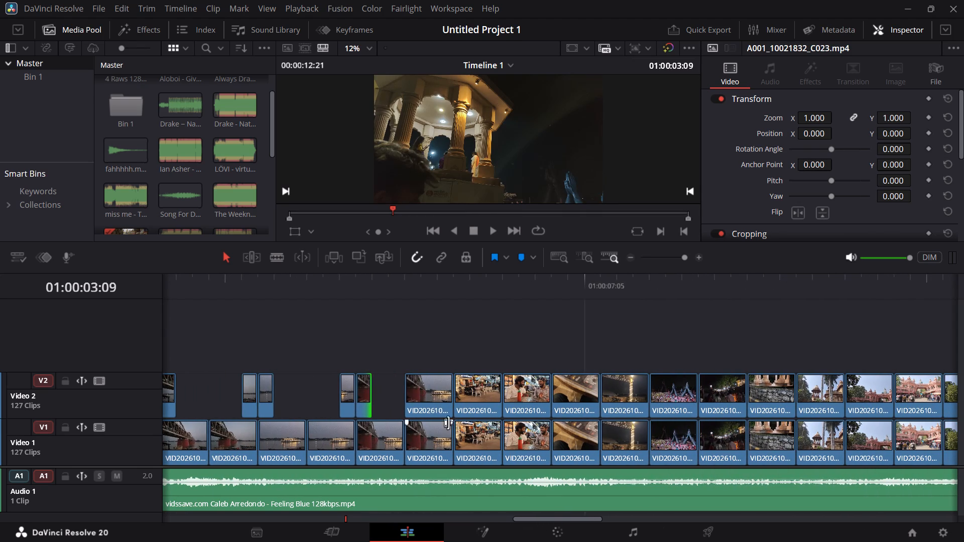
pyautogui.moveTo(409, 399); pyautogui.dragTo(446, 401)
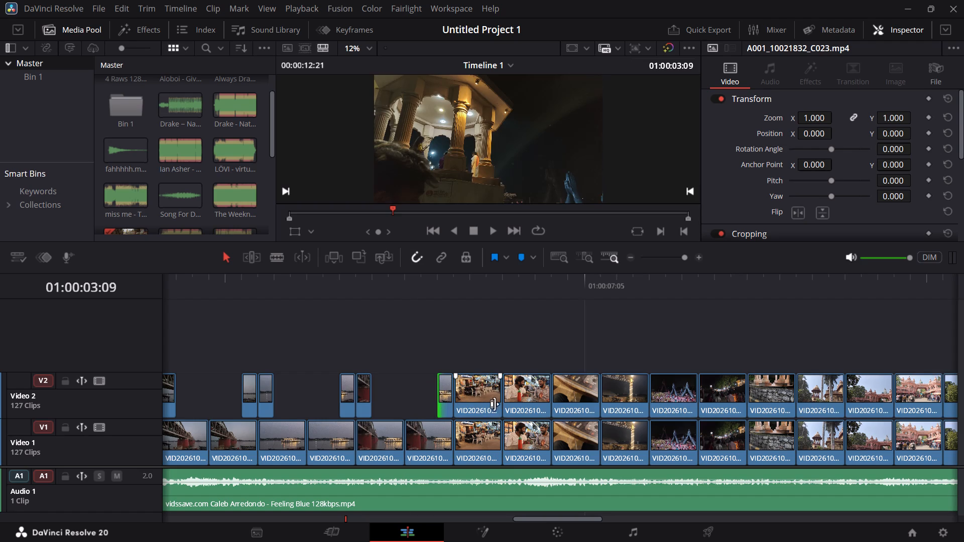
pyautogui.moveTo(498, 404); pyautogui.dragTo(464, 405)
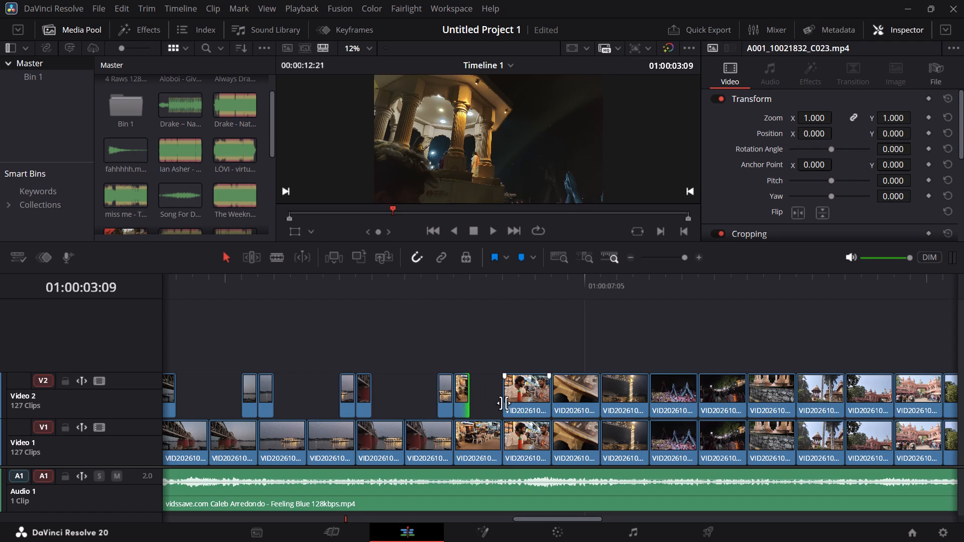
pyautogui.moveTo(511, 403); pyautogui.dragTo(546, 408)
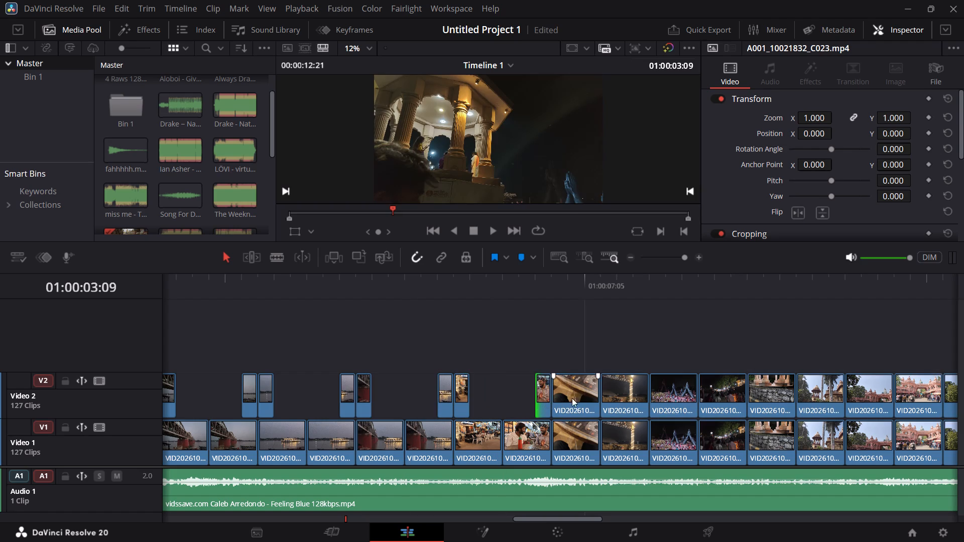
pyautogui.moveTo(593, 399); pyautogui.dragTo(559, 403)
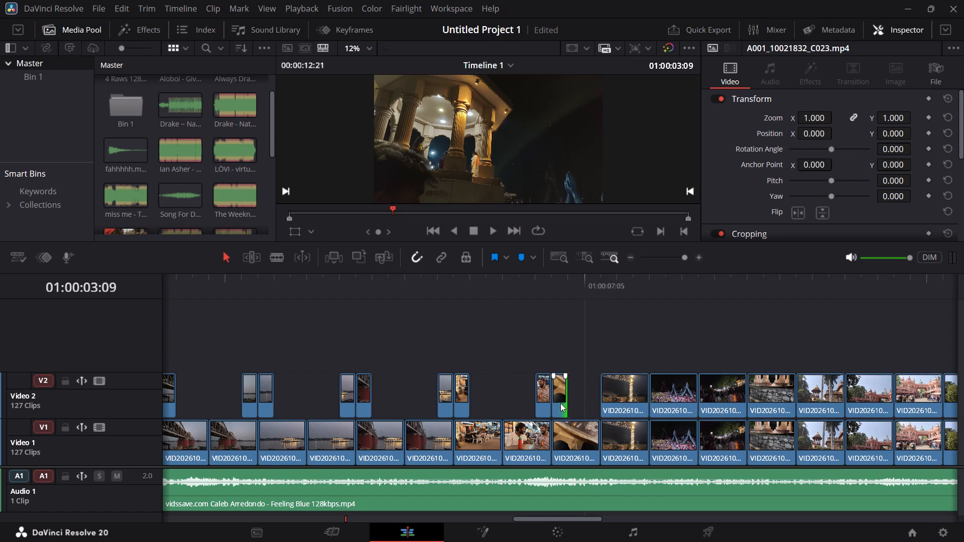
pyautogui.moveTo(606, 399); pyautogui.dragTo(638, 404)
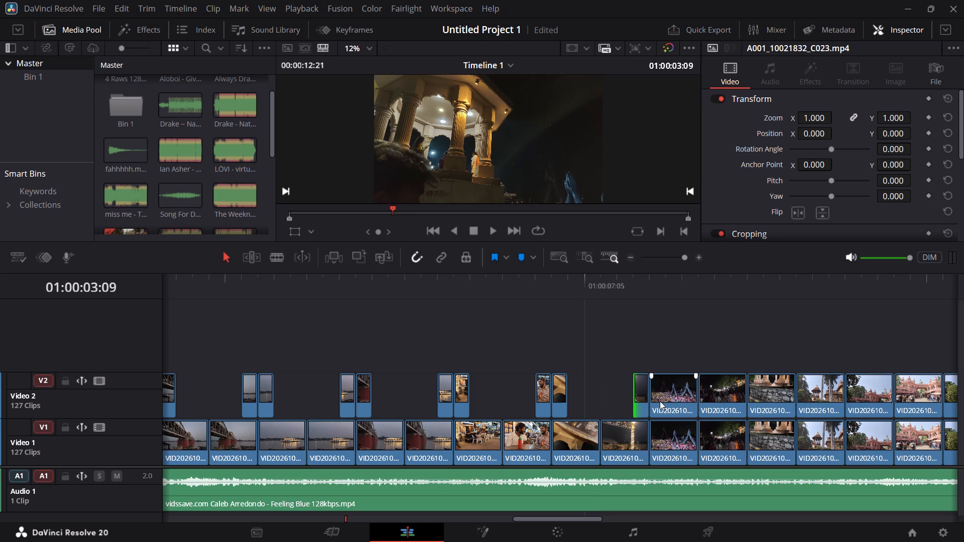
pyautogui.moveTo(693, 405); pyautogui.dragTo(658, 410)
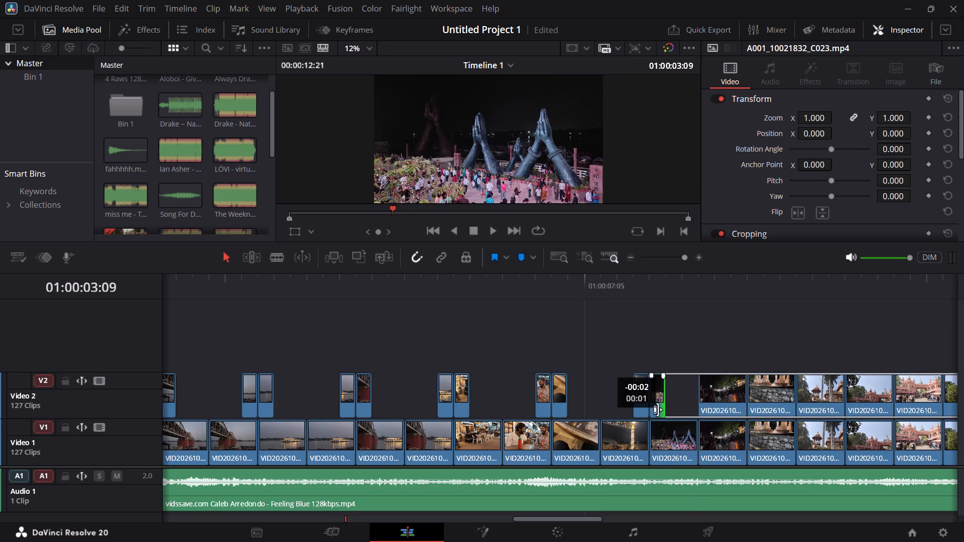
pyautogui.moveTo(658, 410); pyautogui.dragTo(655, 410)
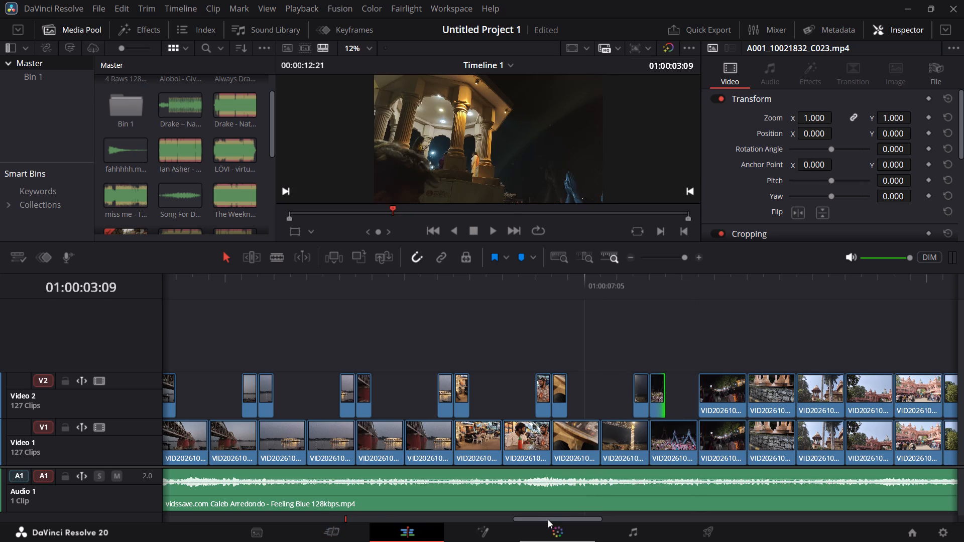
# On Video 2, trim clips 75 to 80, from the dark night crowd to the green treetops, to one frame each, alternating starts and ends.
pyautogui.moveTo(542, 520); pyautogui.dragTo(577, 520)
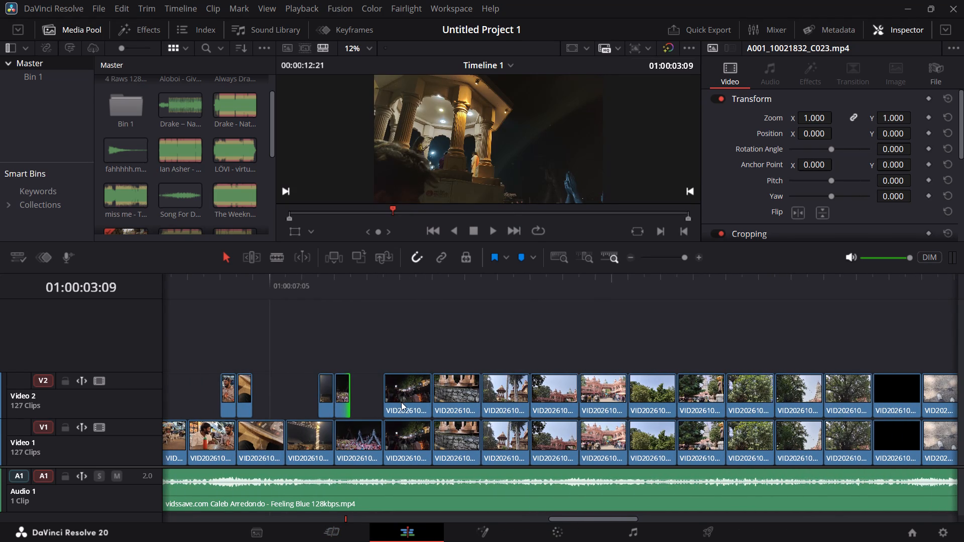
pyautogui.moveTo(388, 398); pyautogui.dragTo(426, 402)
pyautogui.moveTo(476, 396); pyautogui.dragTo(440, 400)
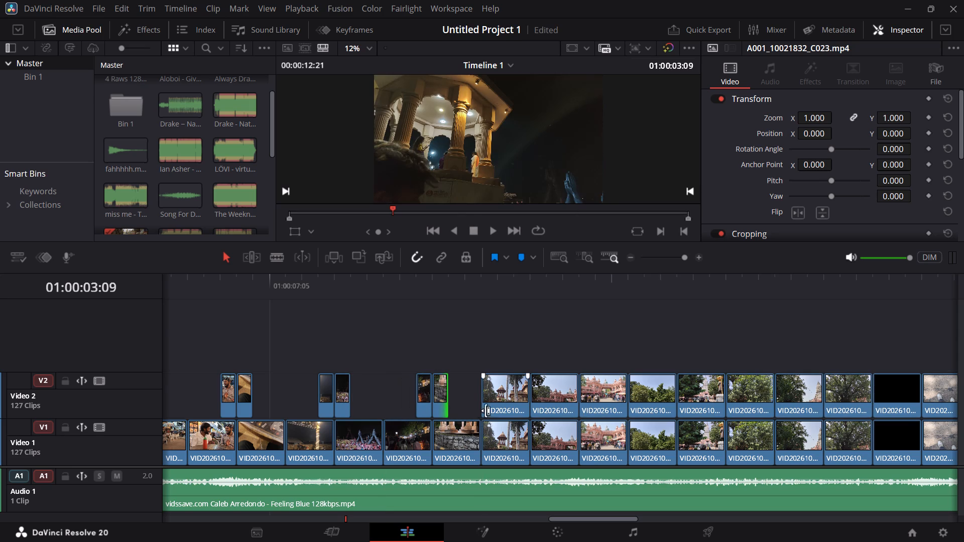
pyautogui.moveTo(488, 396); pyautogui.dragTo(524, 404)
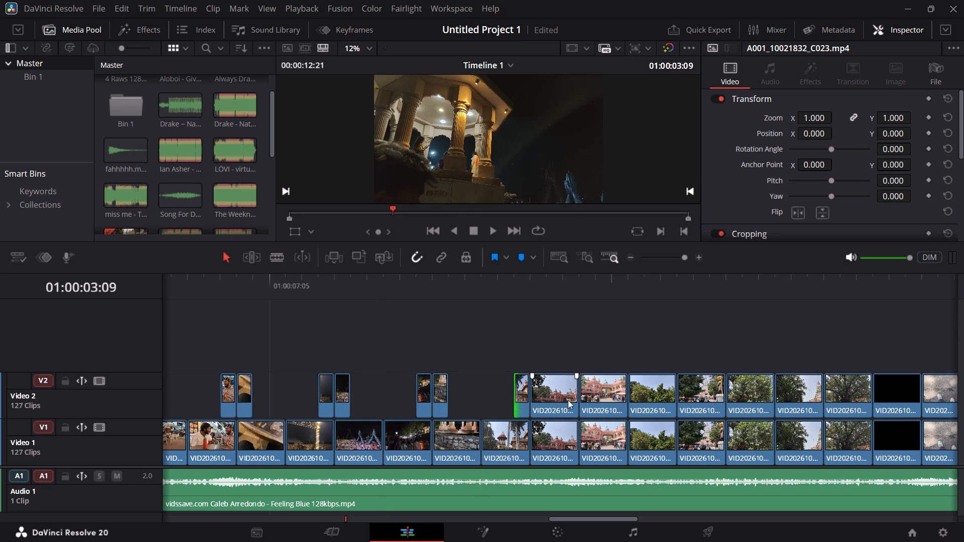
pyautogui.moveTo(572, 400); pyautogui.dragTo(539, 401)
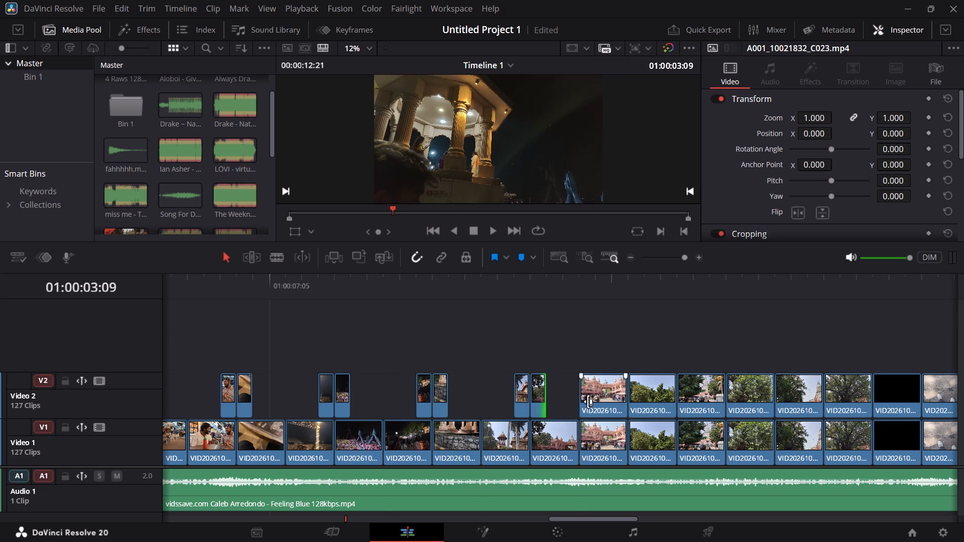
pyautogui.moveTo(588, 401); pyautogui.dragTo(628, 405)
pyautogui.moveTo(670, 403); pyautogui.dragTo(659, 404)
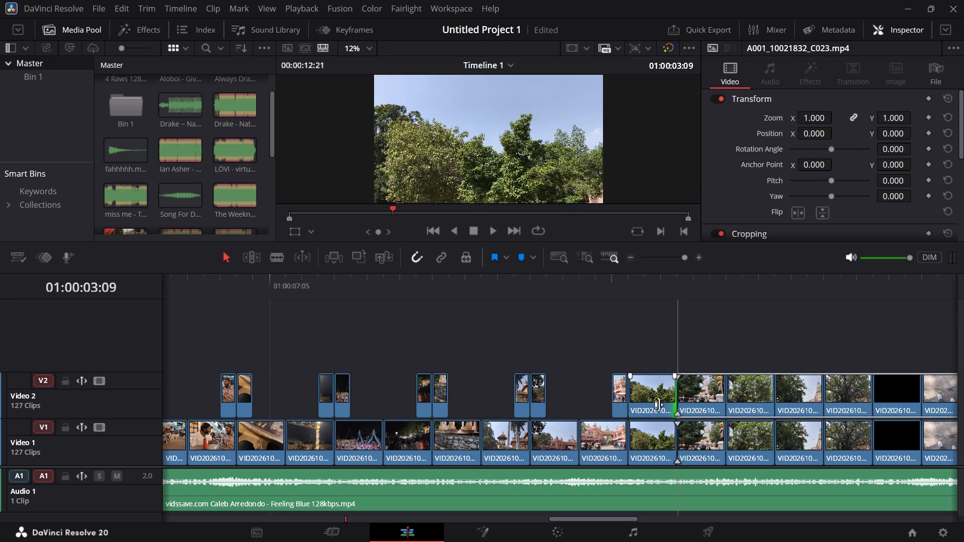
pyautogui.moveTo(659, 404); pyautogui.dragTo(632, 406)
# Trim Video 2 clips 81 to 84 to one frame each, cutting the starts of 81 and 83 and the ends of 82 and 84.
pyautogui.moveTo(609, 516); pyautogui.dragTo(633, 517)
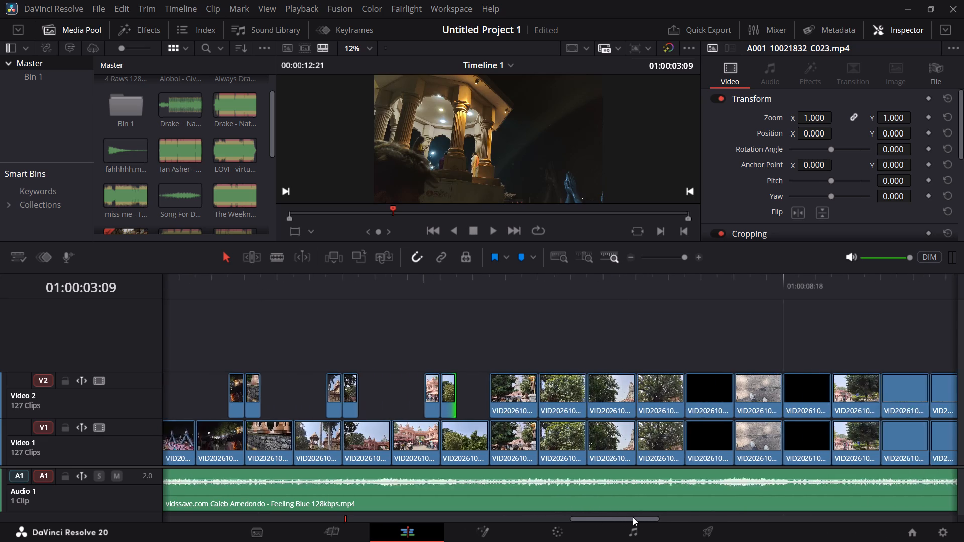
pyautogui.moveTo(633, 517); pyautogui.dragTo(648, 519)
pyautogui.moveTo(335, 389); pyautogui.dragTo(358, 394)
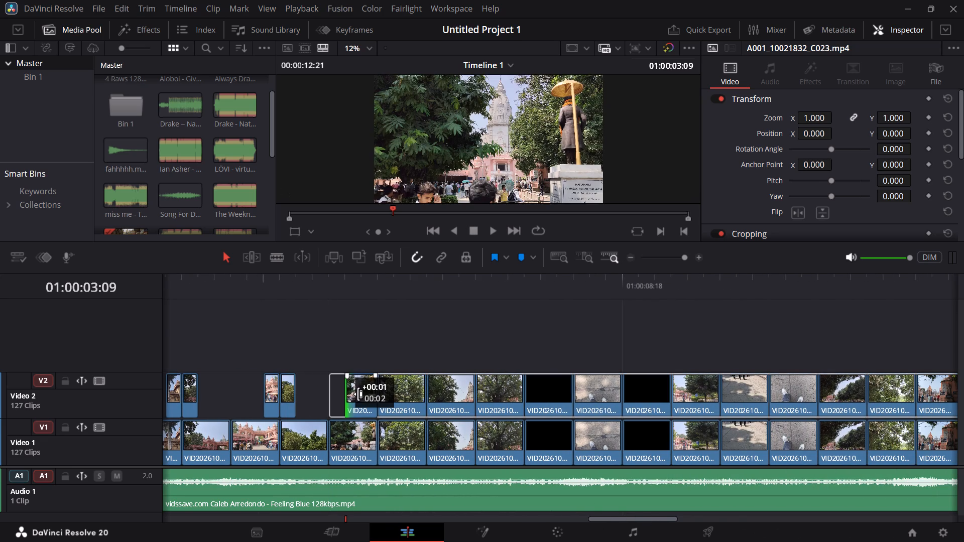
pyautogui.moveTo(358, 394); pyautogui.dragTo(373, 397)
pyautogui.moveTo(422, 398); pyautogui.dragTo(402, 400)
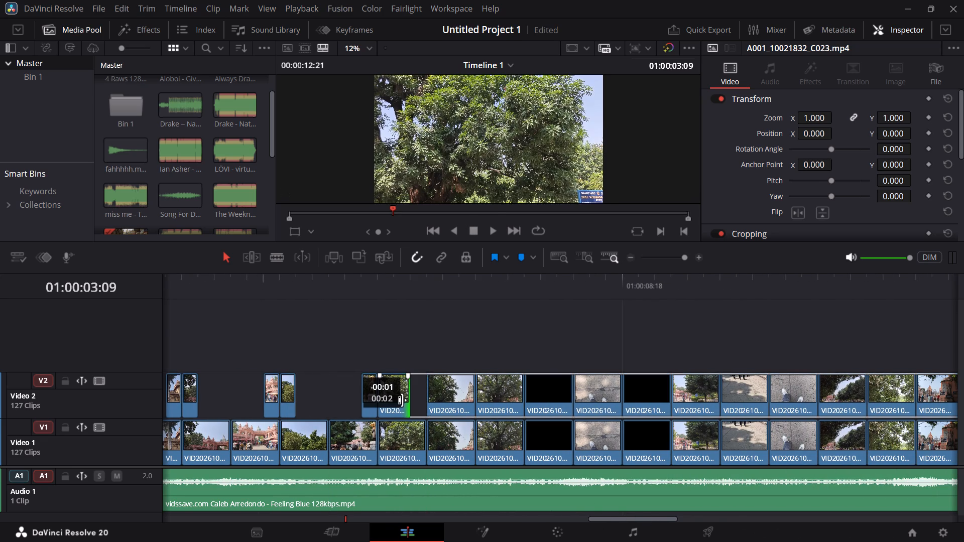
pyautogui.moveTo(402, 400); pyautogui.dragTo(390, 401)
pyautogui.moveTo(406, 394); pyautogui.dragTo(390, 395)
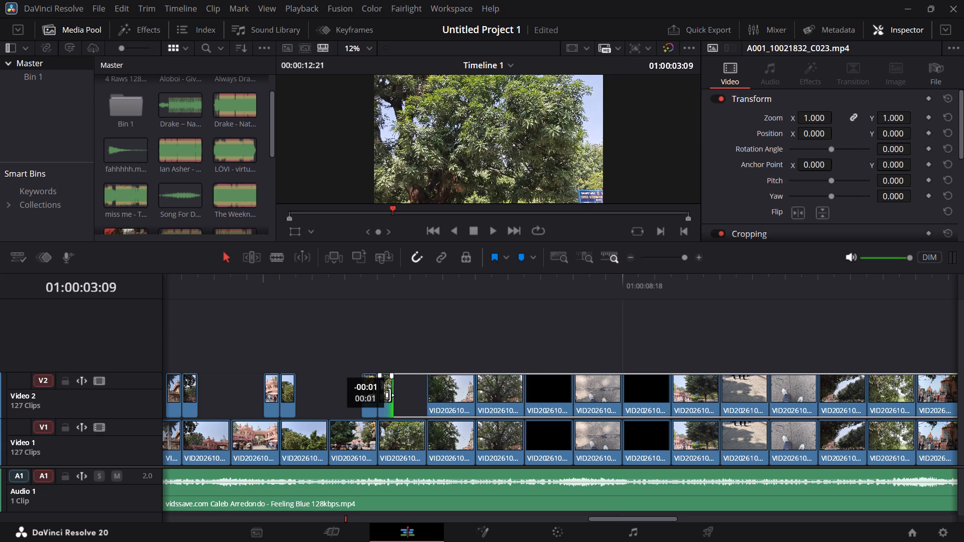
pyautogui.moveTo(390, 395); pyautogui.dragTo(389, 395)
pyautogui.moveTo(430, 387); pyautogui.dragTo(467, 390)
pyautogui.moveTo(519, 393); pyautogui.dragTo(482, 395)
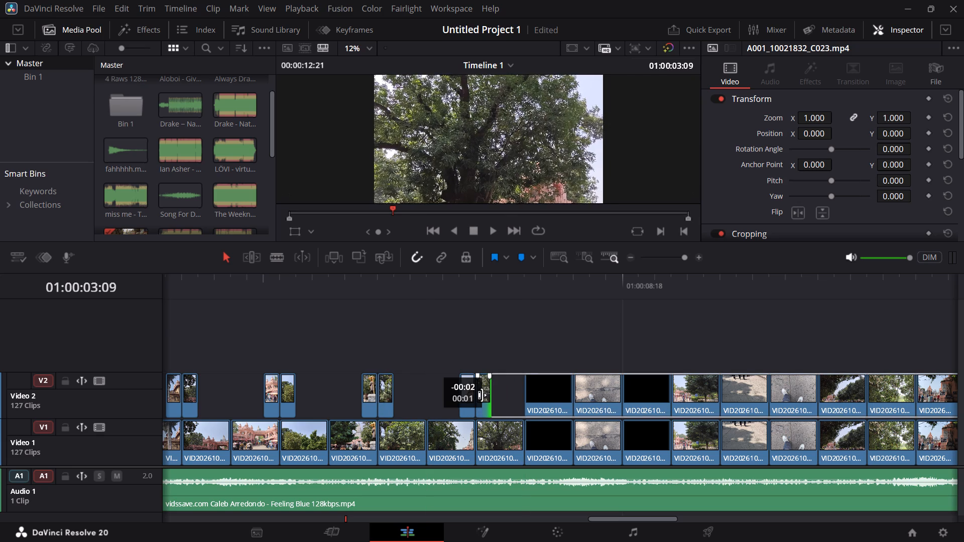
pyautogui.moveTo(482, 395); pyautogui.dragTo(484, 395)
# On Video 2, trim clips 85 to 88 around 01:00:08:18 to one frame each, cutting odd clips' starts and even clips' ends.
pyautogui.moveTo(533, 396); pyautogui.dragTo(575, 401)
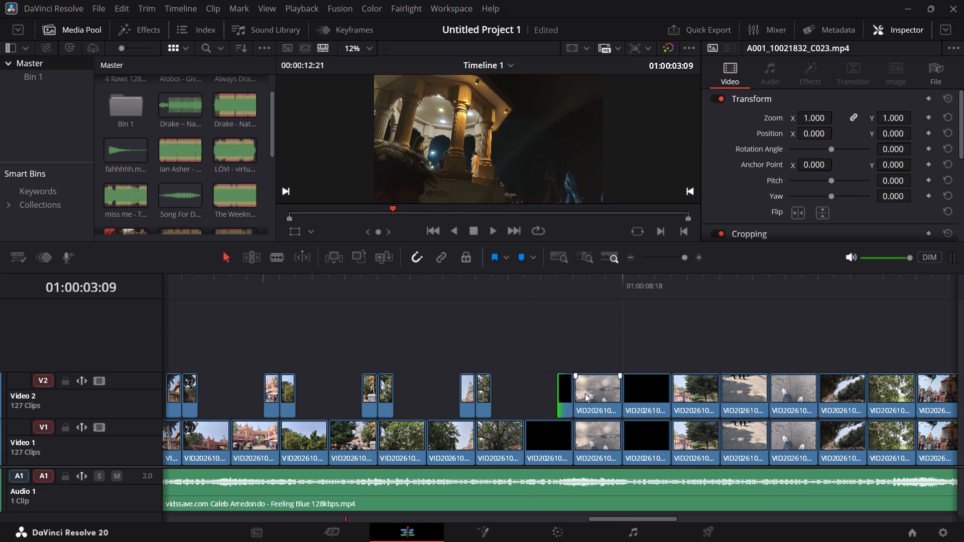
pyautogui.moveTo(616, 399); pyautogui.dragTo(593, 401)
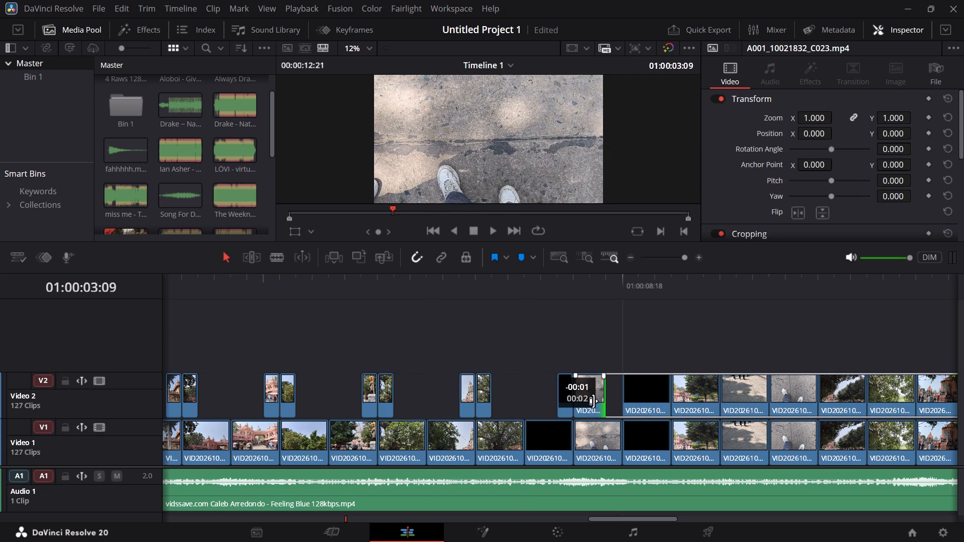
pyautogui.moveTo(593, 401); pyautogui.dragTo(580, 402)
pyautogui.moveTo(628, 395); pyautogui.dragTo(640, 396)
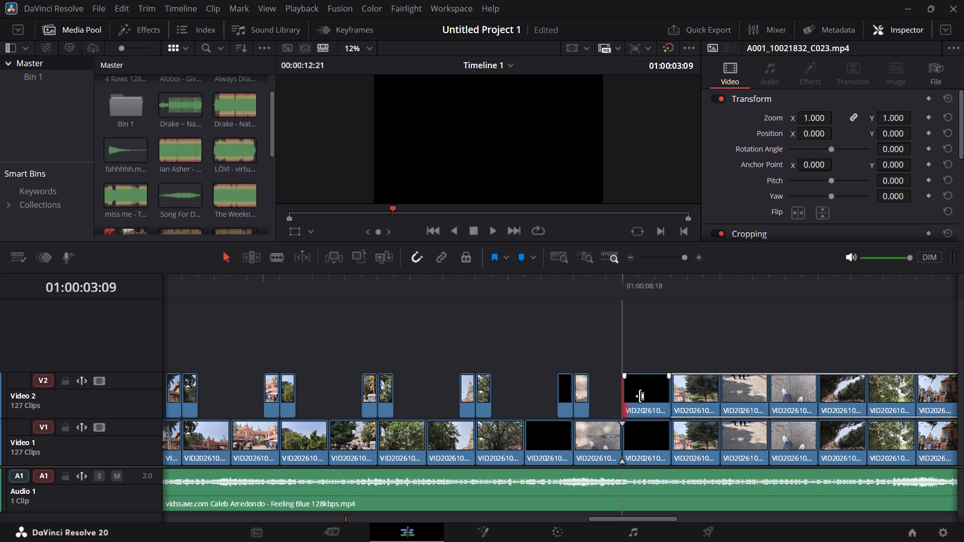
pyautogui.moveTo(640, 396); pyautogui.dragTo(664, 400)
pyautogui.moveTo(714, 398); pyautogui.dragTo(704, 399)
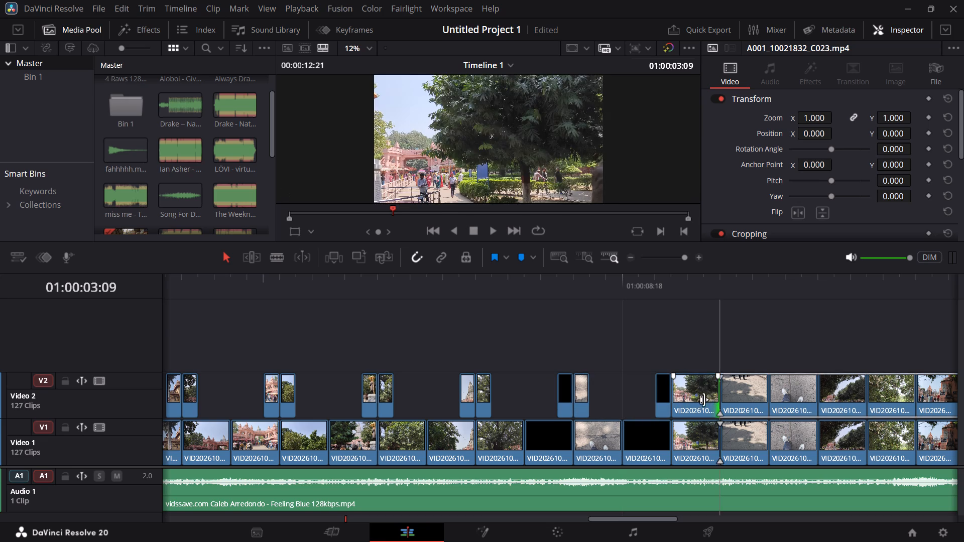
pyautogui.moveTo(704, 399); pyautogui.dragTo(678, 402)
# On Video 2, trim clips 89 to 92 after 01:00:08:18 to one frame each, cutting odd clips' starts and even clips' ends.
pyautogui.moveTo(597, 518); pyautogui.dragTo(598, 518)
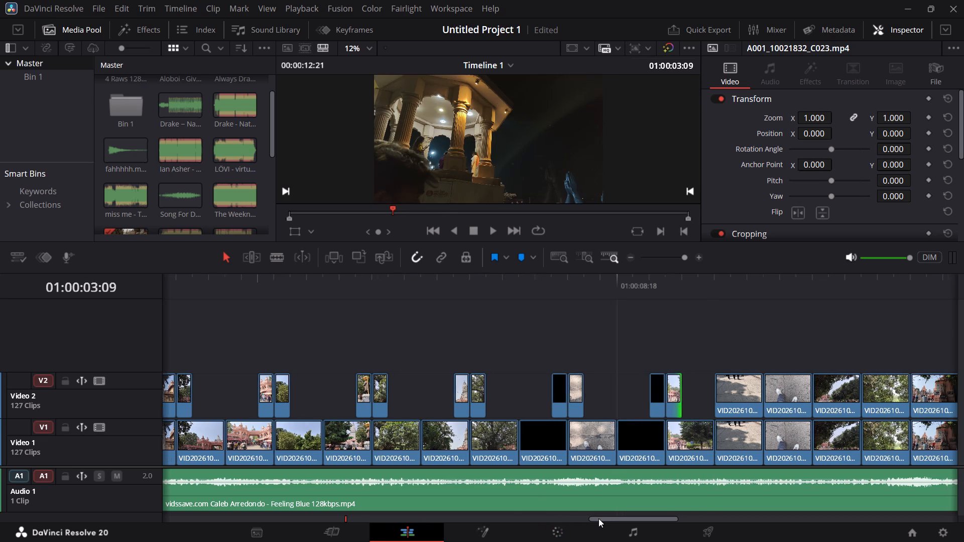
pyautogui.moveTo(598, 518); pyautogui.dragTo(644, 519)
pyautogui.moveTo(314, 389); pyautogui.dragTo(334, 391)
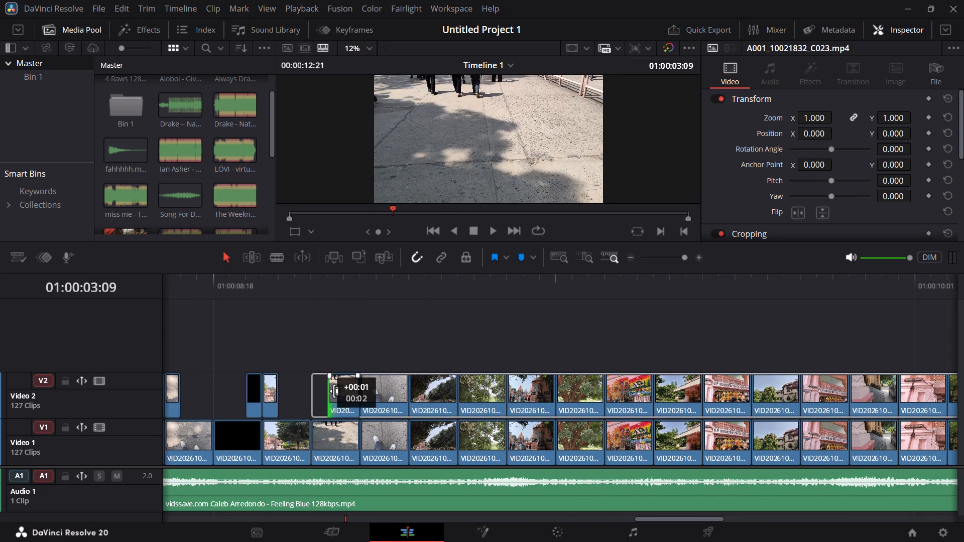
pyautogui.moveTo(334, 391); pyautogui.dragTo(351, 393)
pyautogui.moveTo(402, 399); pyautogui.dragTo(381, 400)
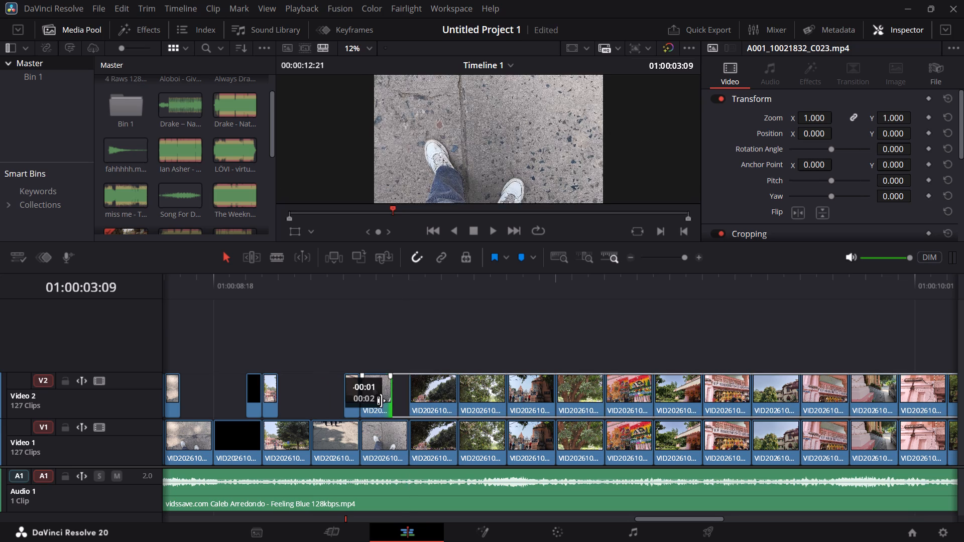
pyautogui.moveTo(381, 400); pyautogui.dragTo(366, 401)
pyautogui.moveTo(413, 398); pyautogui.dragTo(453, 403)
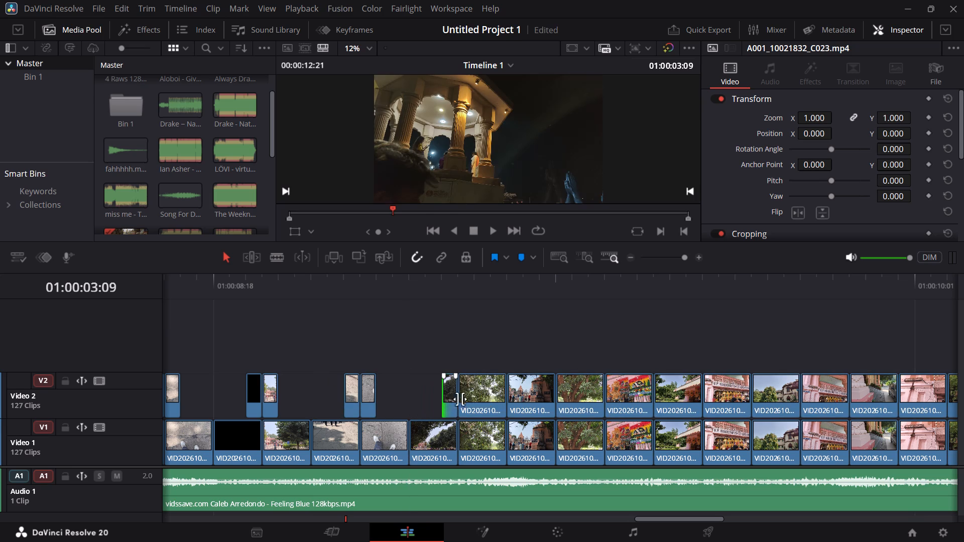
pyautogui.moveTo(500, 399); pyautogui.dragTo(471, 402)
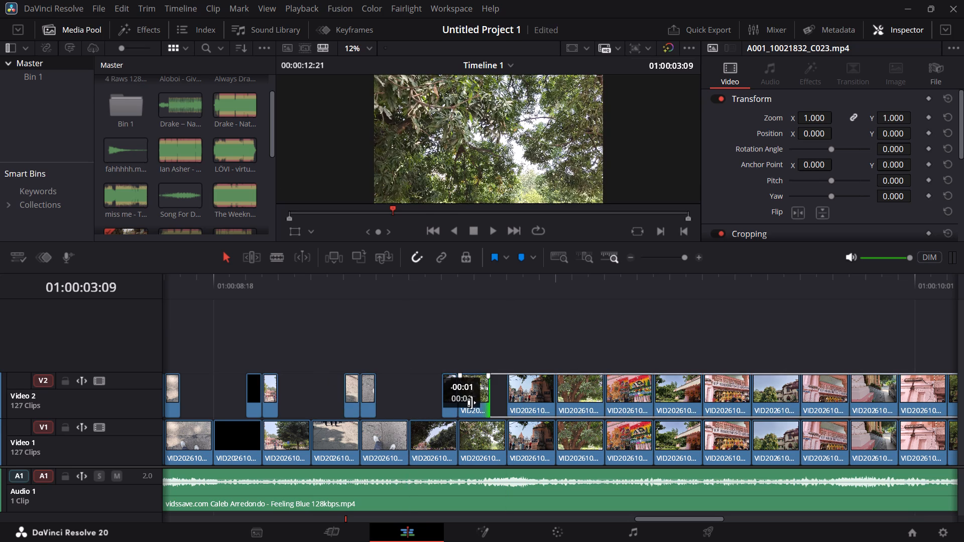
pyautogui.moveTo(471, 402); pyautogui.dragTo(466, 402)
# Trim Video 2 clips 93 to 96 to one frame each, cutting the starts of 93 and 95 and the ends of 94 and 96.
pyautogui.moveTo(512, 392); pyautogui.dragTo(550, 397)
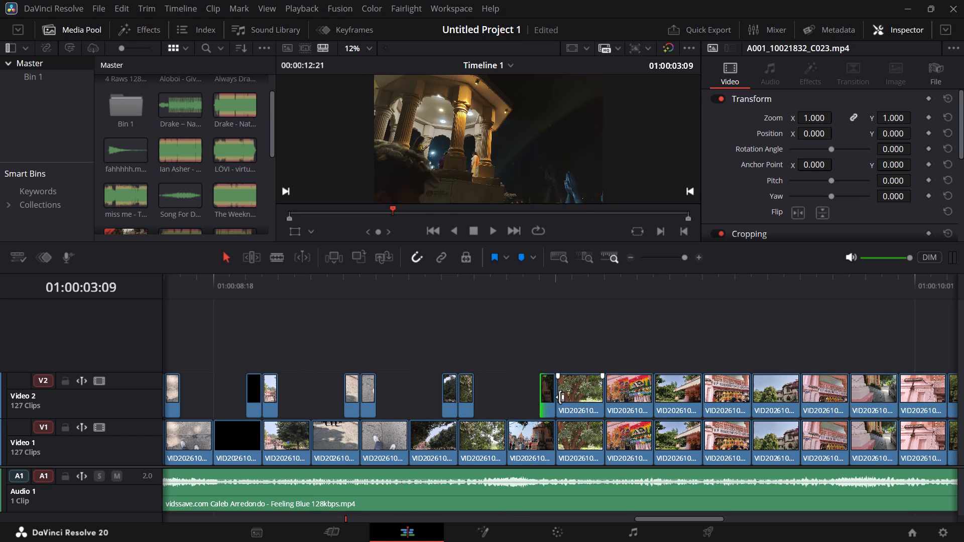
pyautogui.moveTo(598, 397); pyautogui.dragTo(563, 401)
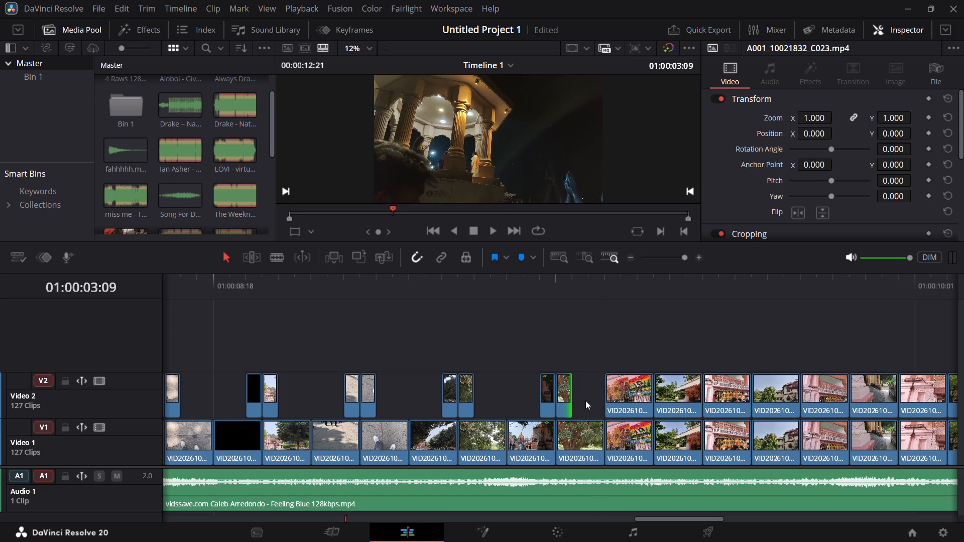
pyautogui.moveTo(611, 398); pyautogui.dragTo(650, 402)
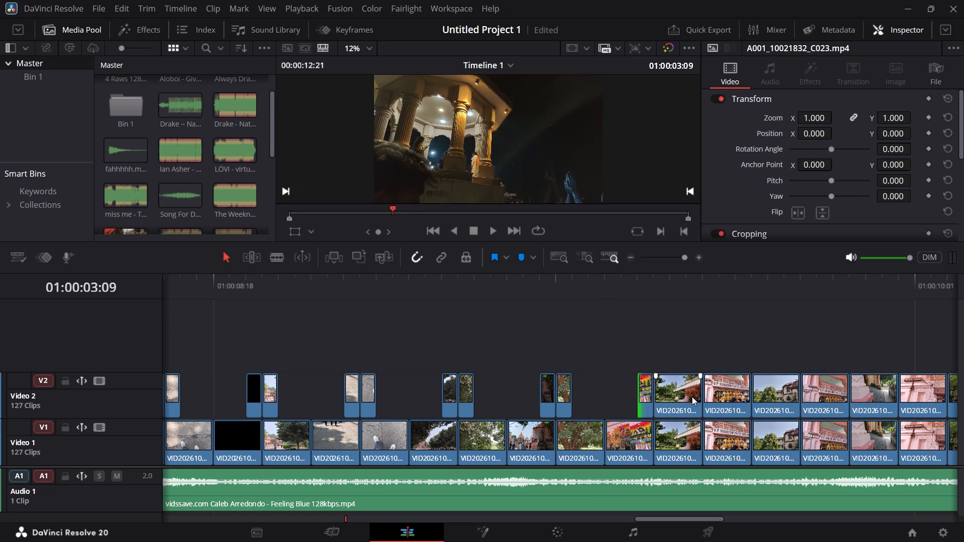
pyautogui.moveTo(698, 397); pyautogui.dragTo(667, 400)
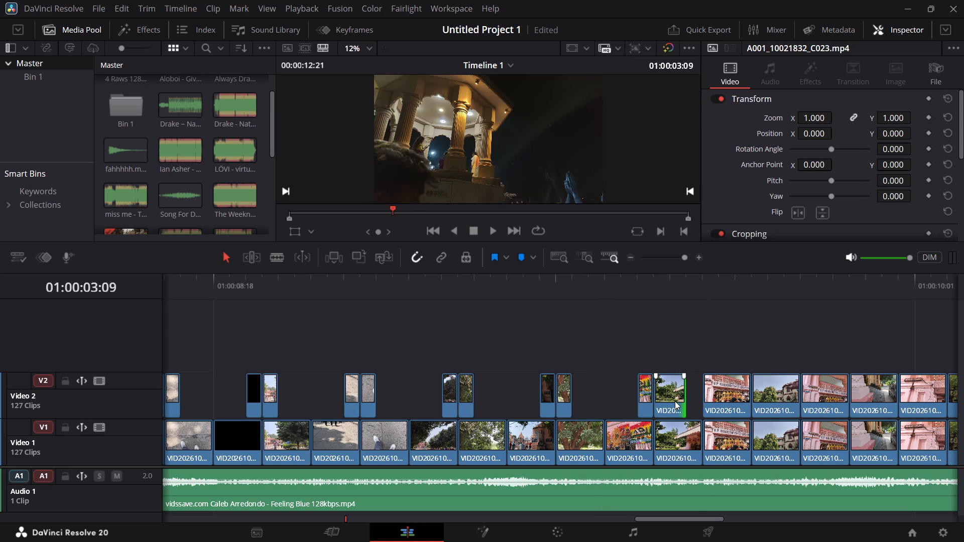
pyautogui.moveTo(682, 401); pyautogui.dragTo(664, 403)
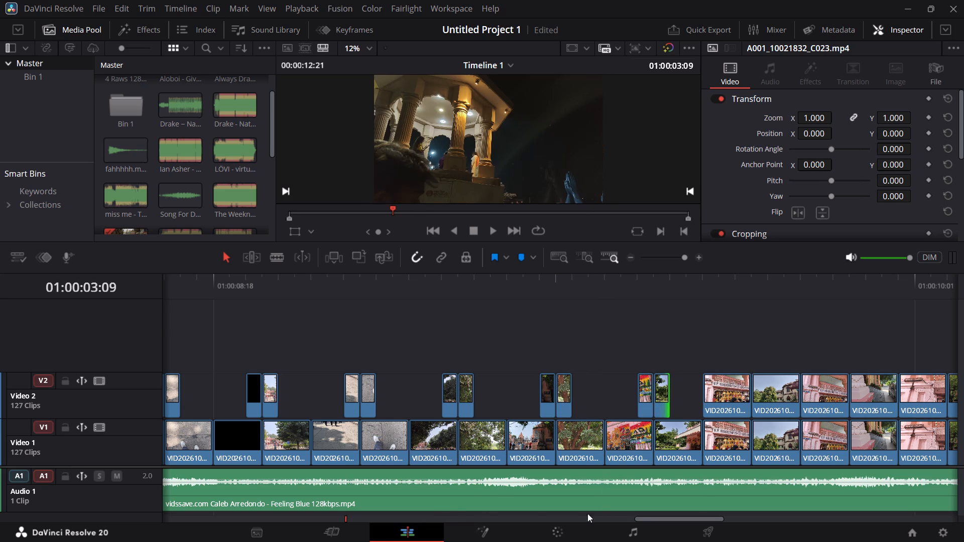
# On Video 2, trim clips 97 to 102 around 01:00:10:01 to one frame each, cutting odd clips' starts and even clips' ends.
pyautogui.moveTo(654, 516); pyautogui.dragTo(698, 517)
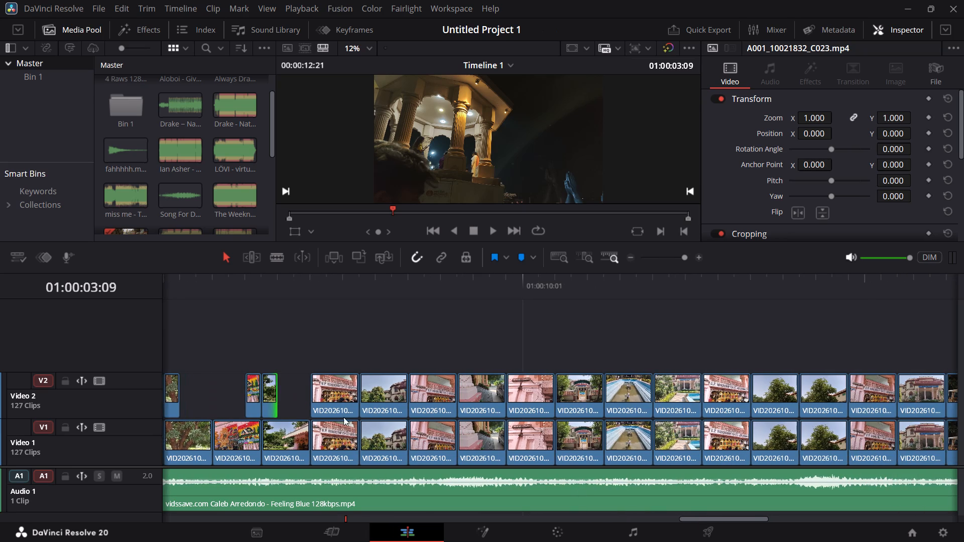
pyautogui.moveTo(313, 385); pyautogui.dragTo(353, 393)
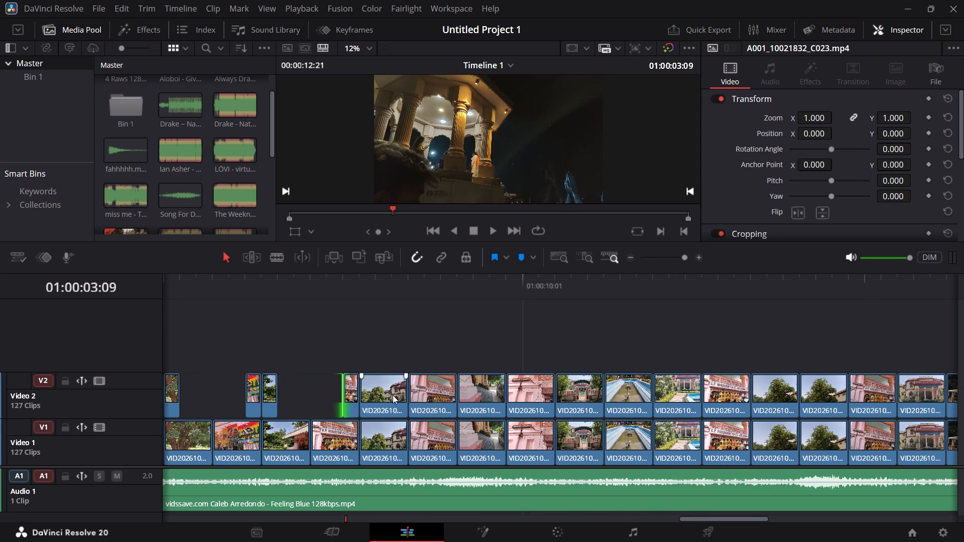
pyautogui.moveTo(403, 397); pyautogui.dragTo(372, 400)
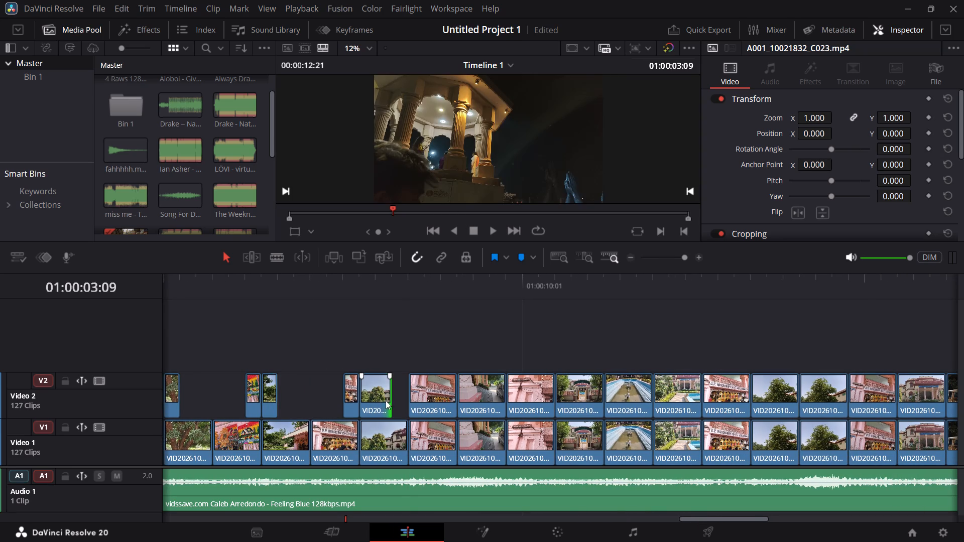
pyautogui.moveTo(386, 400); pyautogui.dragTo(368, 401)
pyautogui.moveTo(412, 391); pyautogui.dragTo(454, 396)
pyautogui.moveTo(498, 399); pyautogui.dragTo(489, 399)
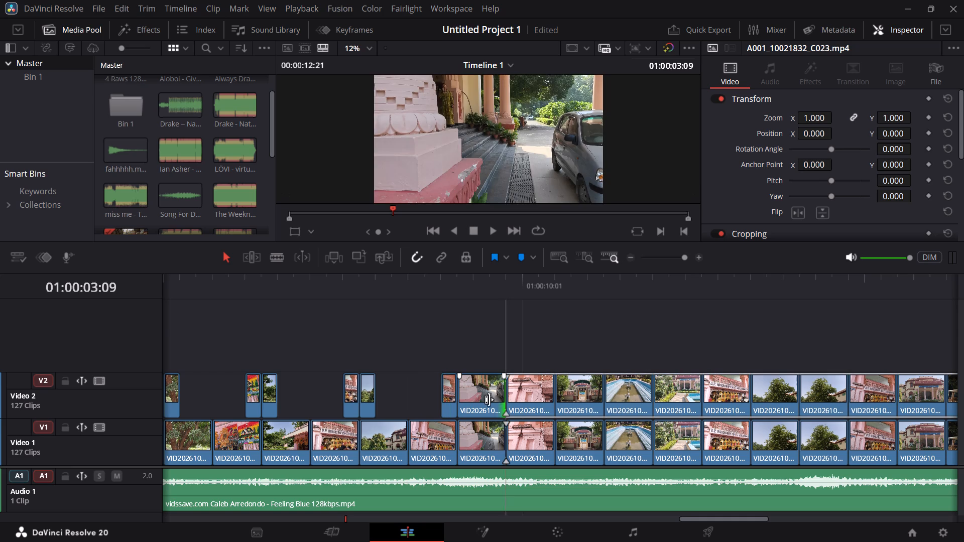
pyautogui.moveTo(489, 399); pyautogui.dragTo(463, 402)
pyautogui.moveTo(512, 393); pyautogui.dragTo(535, 395)
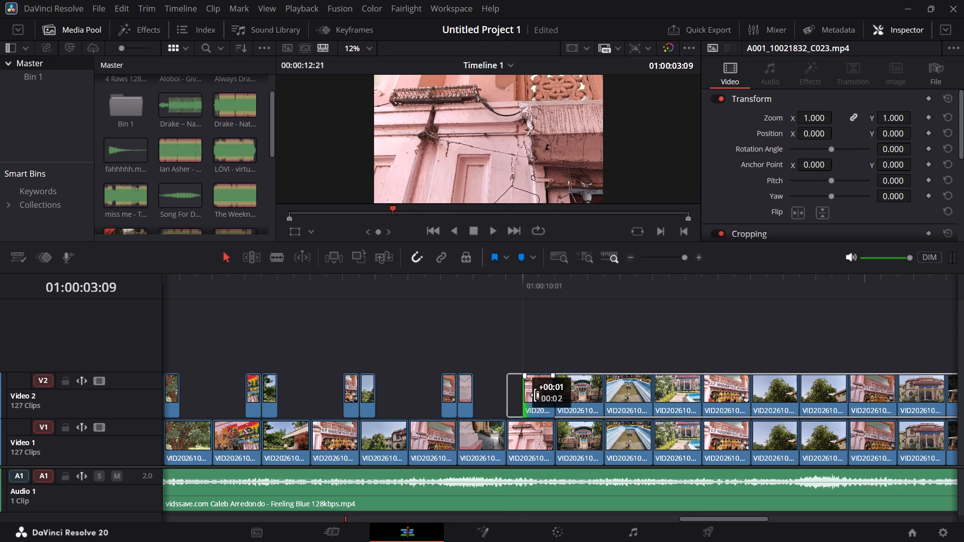
pyautogui.moveTo(535, 395); pyautogui.dragTo(550, 396)
pyautogui.moveTo(598, 401); pyautogui.dragTo(576, 402)
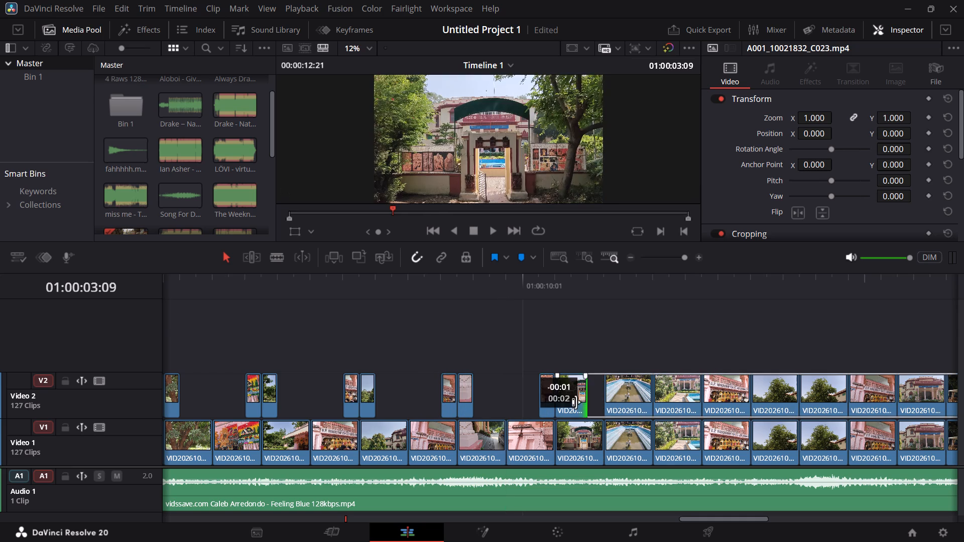
pyautogui.moveTo(576, 402); pyautogui.dragTo(562, 403)
# On Video 2, trim clips 103 to 106, starting at the blue pool, to one frame each, alternating starts and ends.
pyautogui.moveTo(688, 517); pyautogui.dragTo(707, 518)
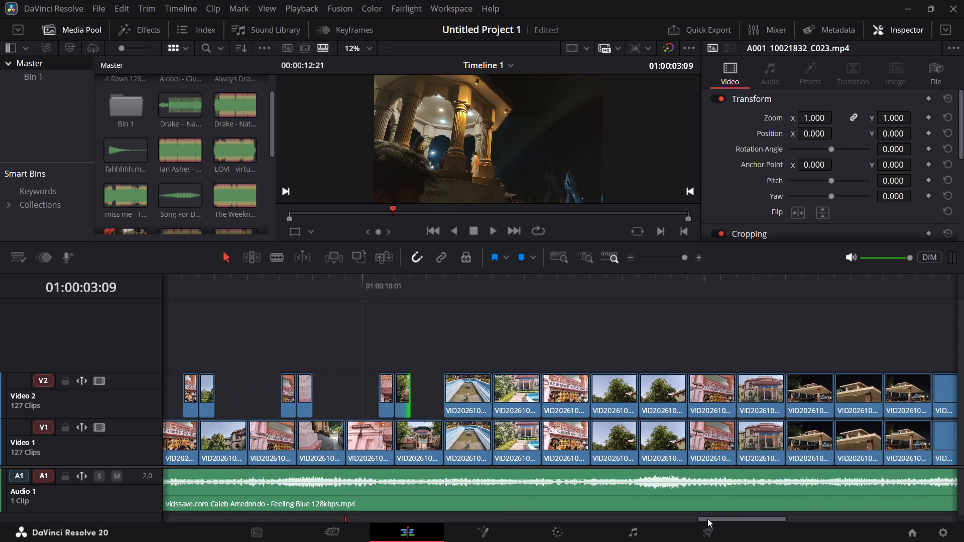
pyautogui.moveTo(707, 518); pyautogui.dragTo(728, 521)
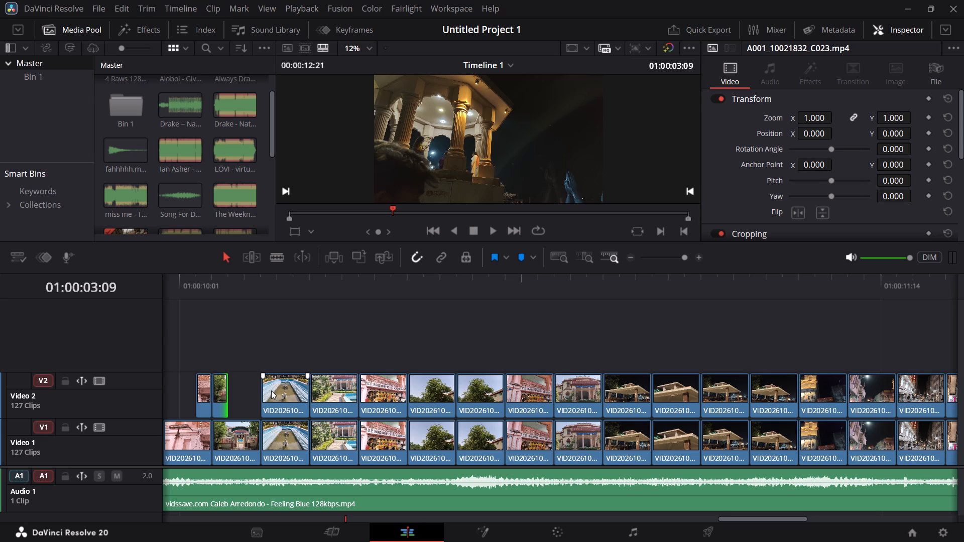
pyautogui.moveTo(267, 390); pyautogui.dragTo(304, 392)
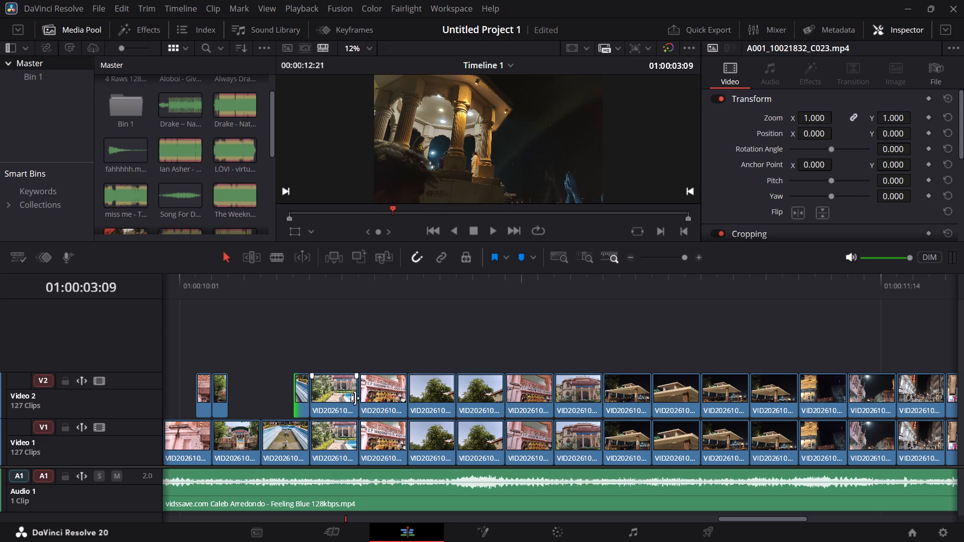
pyautogui.moveTo(351, 398); pyautogui.dragTo(314, 399)
pyautogui.moveTo(363, 400); pyautogui.dragTo(370, 401)
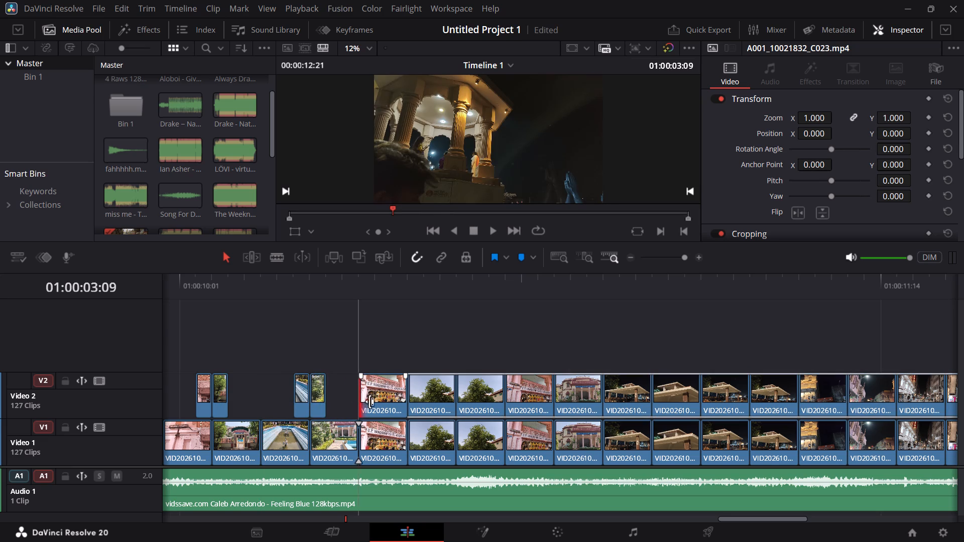
pyautogui.moveTo(370, 401); pyautogui.dragTo(408, 408)
pyautogui.moveTo(450, 400); pyautogui.dragTo(446, 401)
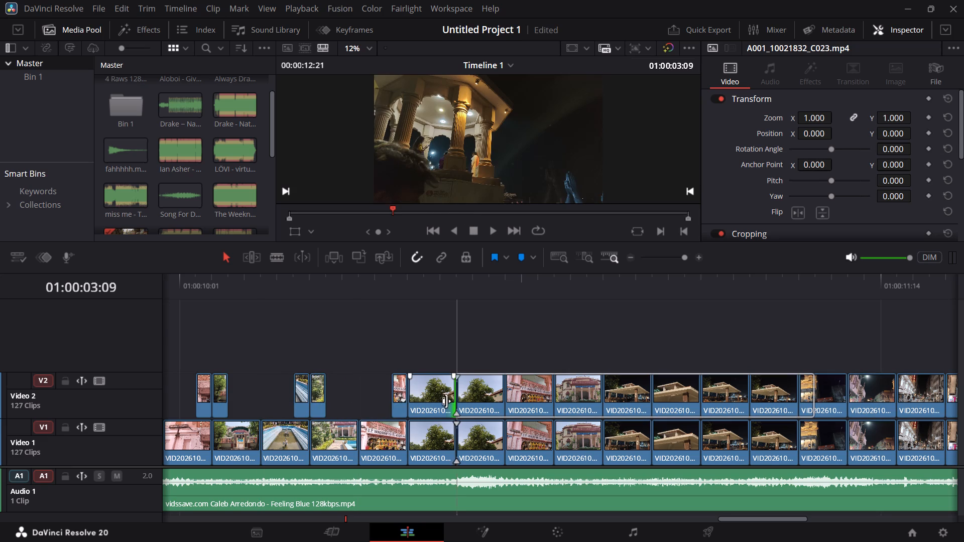
pyautogui.moveTo(446, 401); pyautogui.dragTo(418, 402)
# Trim Video 2 clips 107 to 110 to one frame each, cutting the starts of 107 and 109 and the ends of 108 and 110.
pyautogui.moveTo(461, 399); pyautogui.dragTo(484, 403)
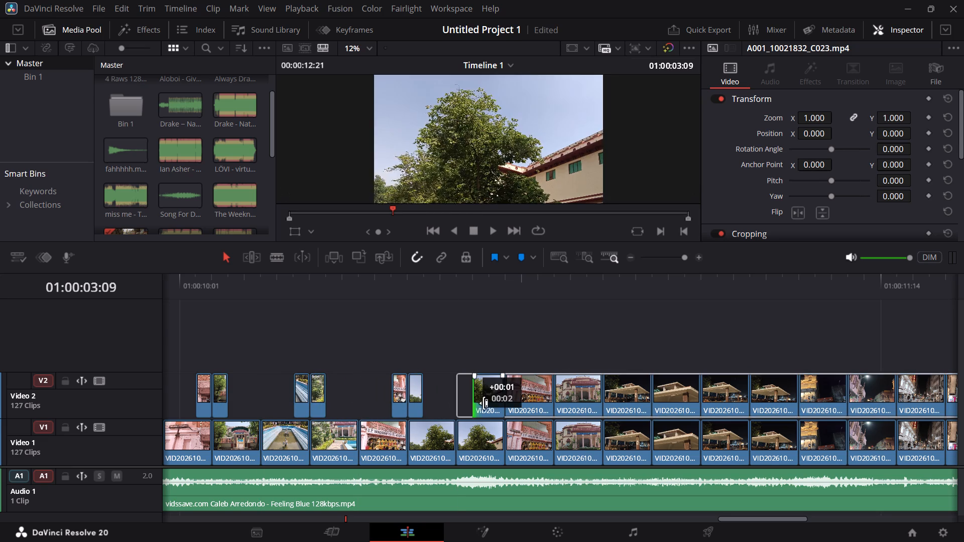
pyautogui.moveTo(484, 403); pyautogui.dragTo(498, 404)
pyautogui.moveTo(550, 403); pyautogui.dragTo(517, 406)
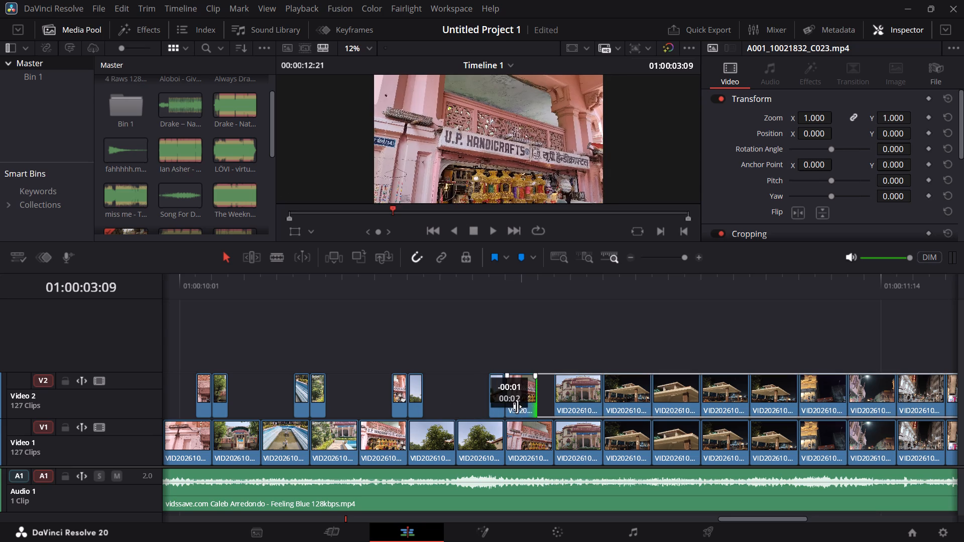
pyautogui.moveTo(517, 406); pyautogui.dragTo(516, 407)
pyautogui.moveTo(557, 399); pyautogui.dragTo(596, 405)
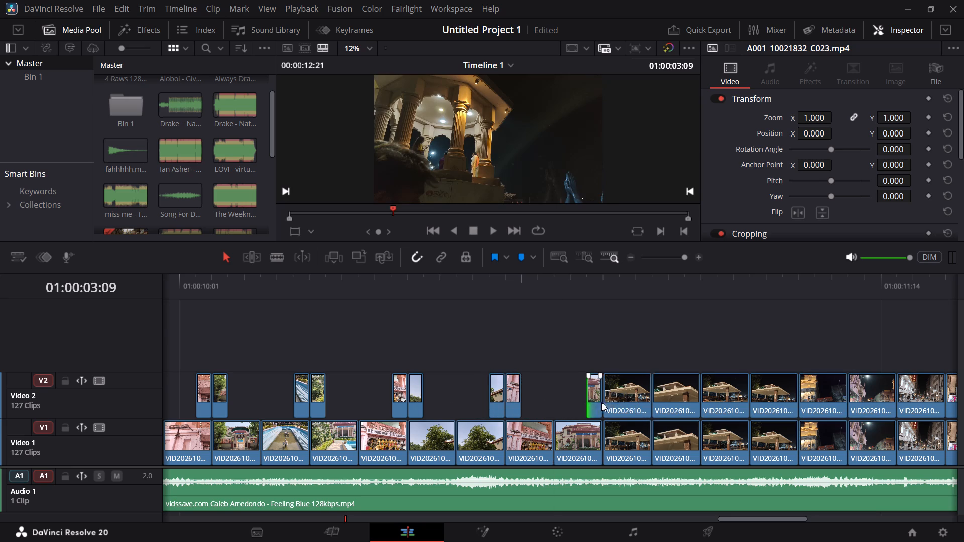
pyautogui.moveTo(646, 402); pyautogui.dragTo(610, 404)
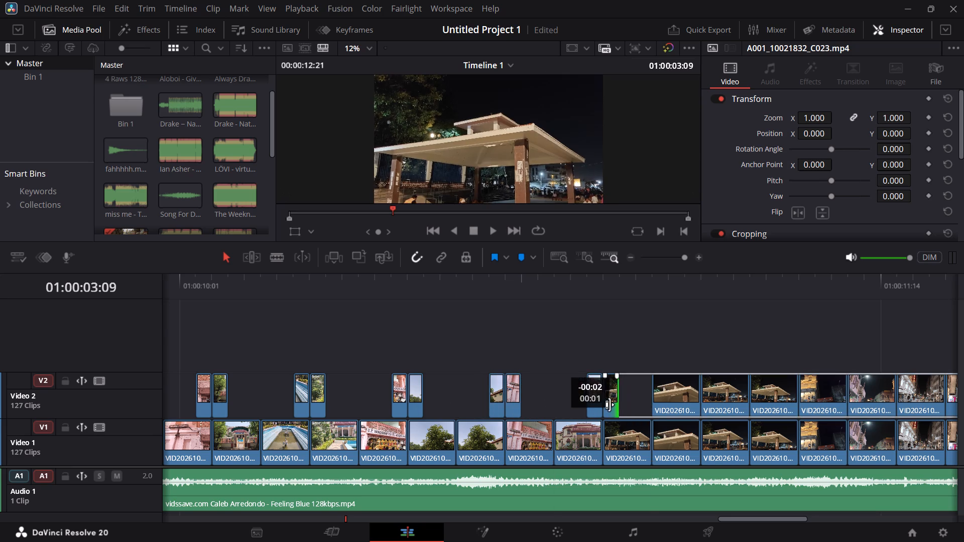
pyautogui.moveTo(610, 404); pyautogui.dragTo(609, 404)
# On Video 2, trim clips 111 to 114, from the night pavilion shots onward, to one frame each, alternating starts and ends.
pyautogui.moveTo(762, 518); pyautogui.dragTo(780, 518)
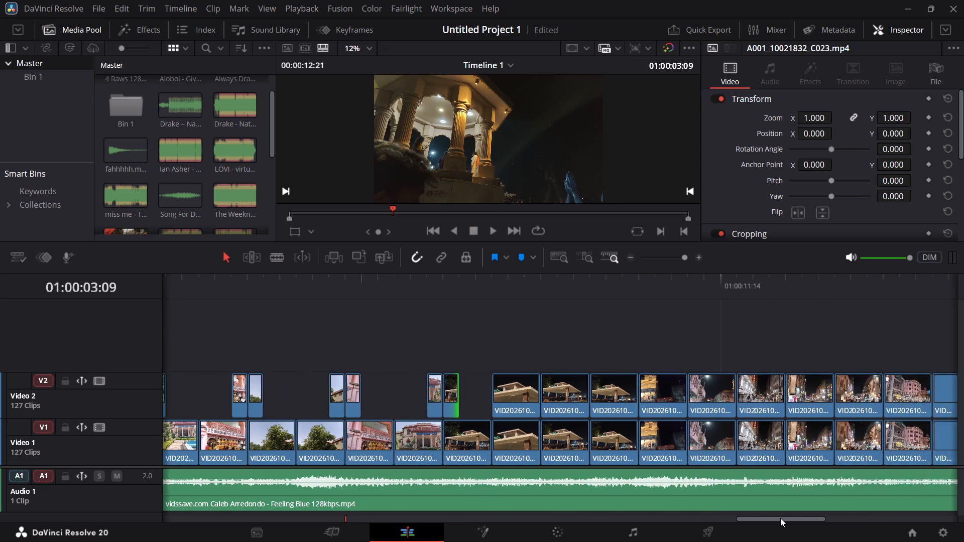
pyautogui.moveTo(780, 518); pyautogui.dragTo(808, 519)
pyautogui.moveTo(245, 390); pyautogui.dragTo(246, 391)
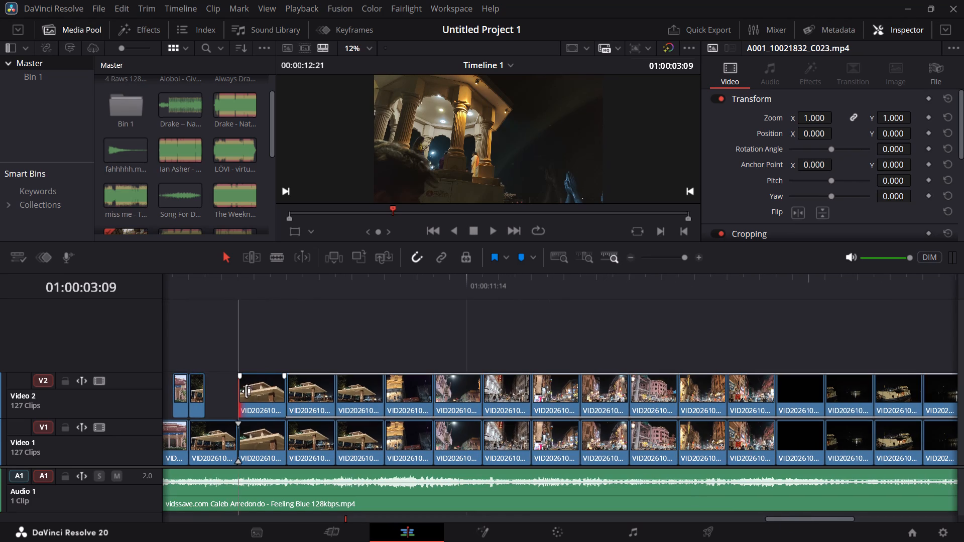
pyautogui.moveTo(246, 391); pyautogui.dragTo(283, 402)
pyautogui.moveTo(330, 394); pyautogui.dragTo(311, 396)
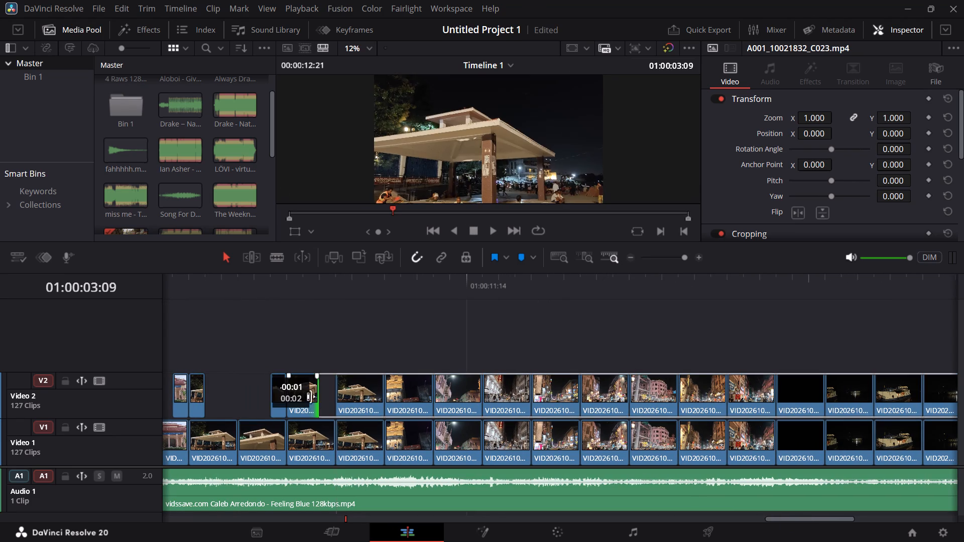
pyautogui.moveTo(311, 396); pyautogui.dragTo(290, 398)
pyautogui.moveTo(338, 398); pyautogui.dragTo(370, 400)
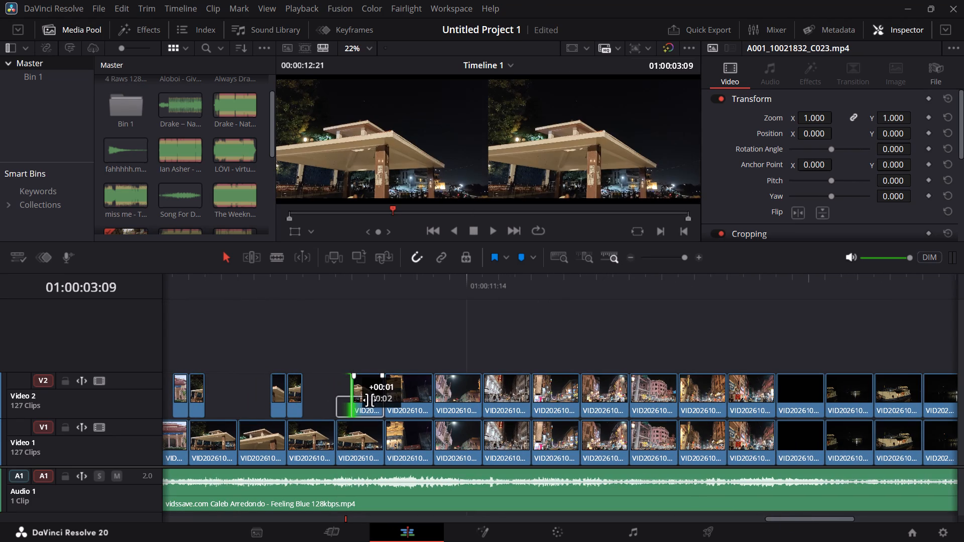
pyautogui.moveTo(370, 400); pyautogui.dragTo(379, 401)
pyautogui.moveTo(428, 398); pyautogui.dragTo(404, 399)
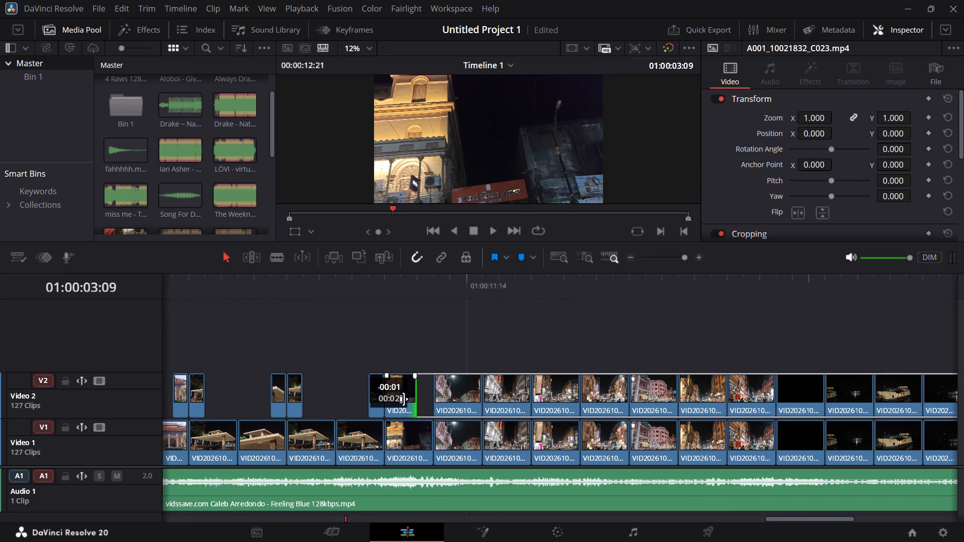
pyautogui.moveTo(404, 399); pyautogui.dragTo(392, 400)
# On Video 2, trim clips 115 to 118 around 01:00:11:14 to one frame each, cutting odd clips' starts and even clips' ends.
pyautogui.moveTo(437, 400); pyautogui.dragTo(473, 403)
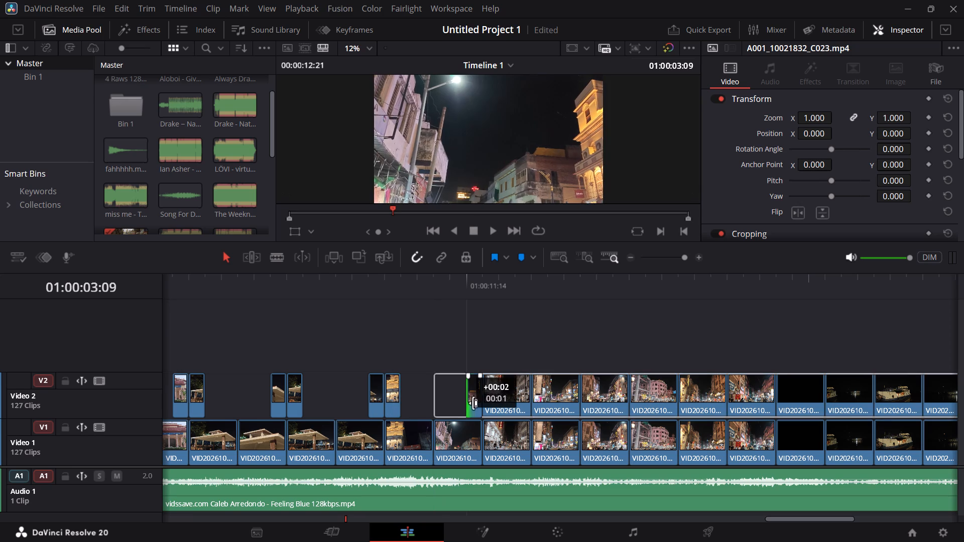
pyautogui.moveTo(473, 403); pyautogui.dragTo(479, 404)
pyautogui.moveTo(526, 398); pyautogui.dragTo(492, 402)
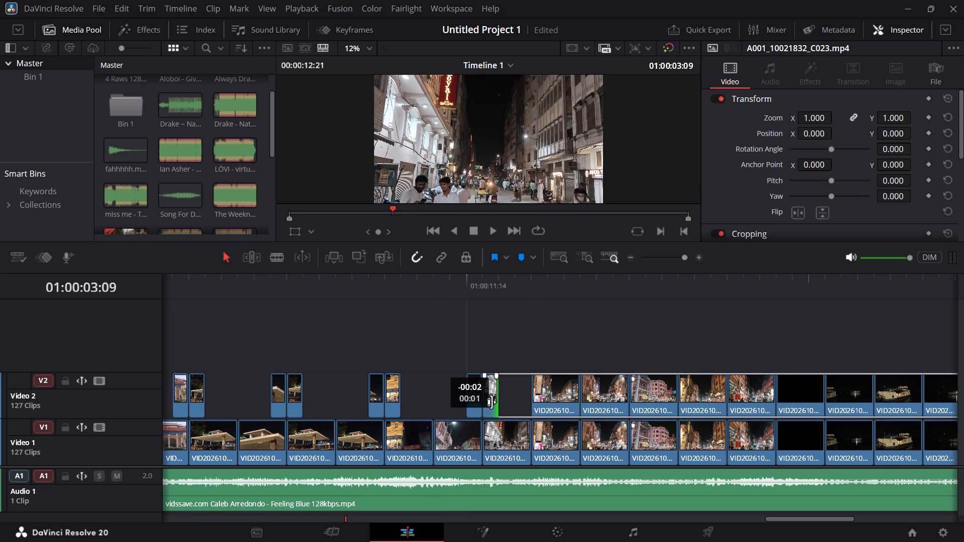
pyautogui.moveTo(492, 402); pyautogui.dragTo(490, 402)
pyautogui.moveTo(541, 398); pyautogui.dragTo(578, 404)
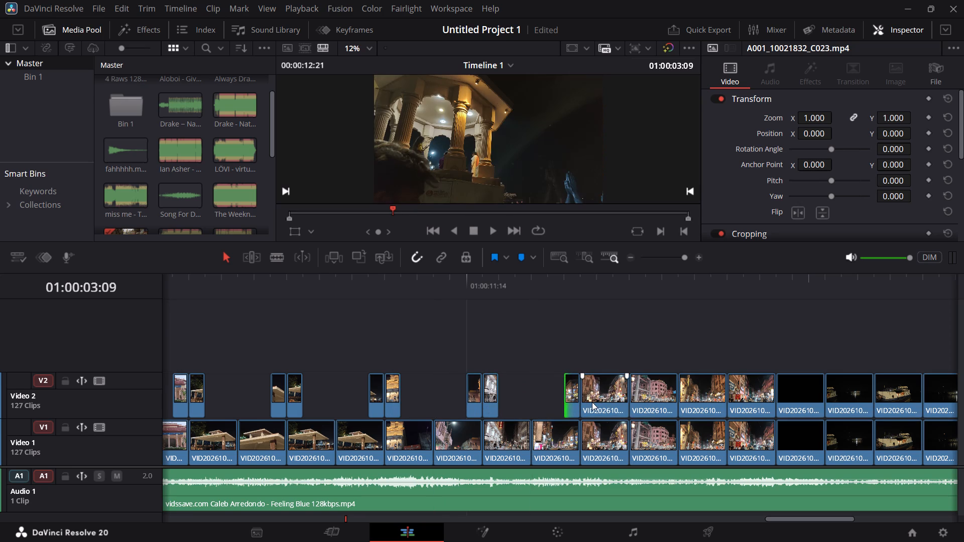
pyautogui.moveTo(622, 404); pyautogui.dragTo(588, 408)
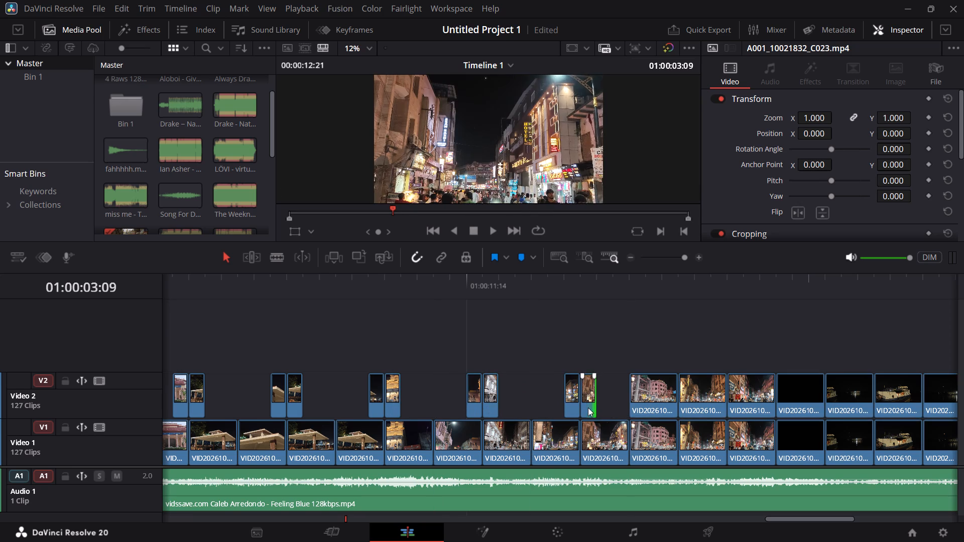
# On Video 2, trim clips 119 to 122, starting at the pink building, to one frame each, alternating starts and ends.
pyautogui.moveTo(788, 515); pyautogui.dragTo(818, 517)
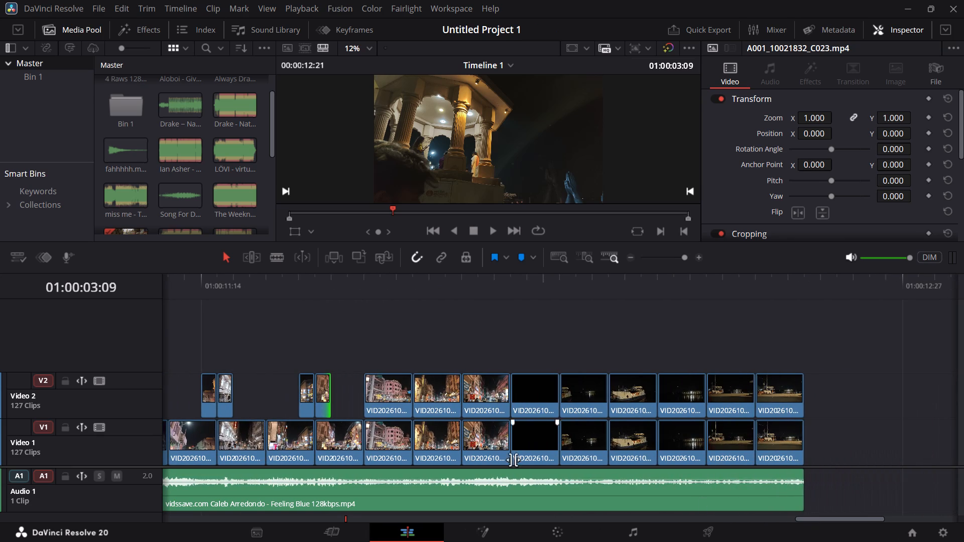
pyautogui.moveTo(368, 396); pyautogui.dragTo(405, 404)
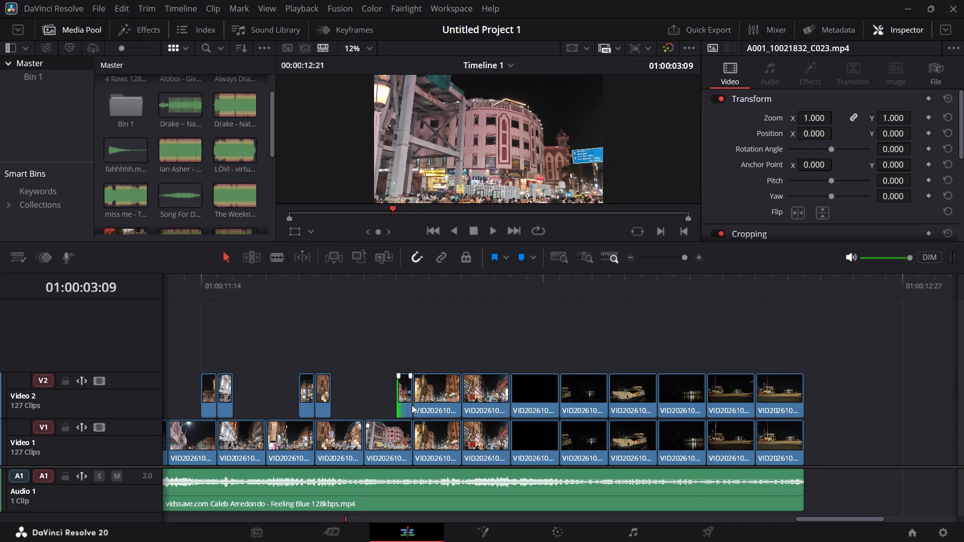
pyautogui.moveTo(457, 399); pyautogui.dragTo(425, 400)
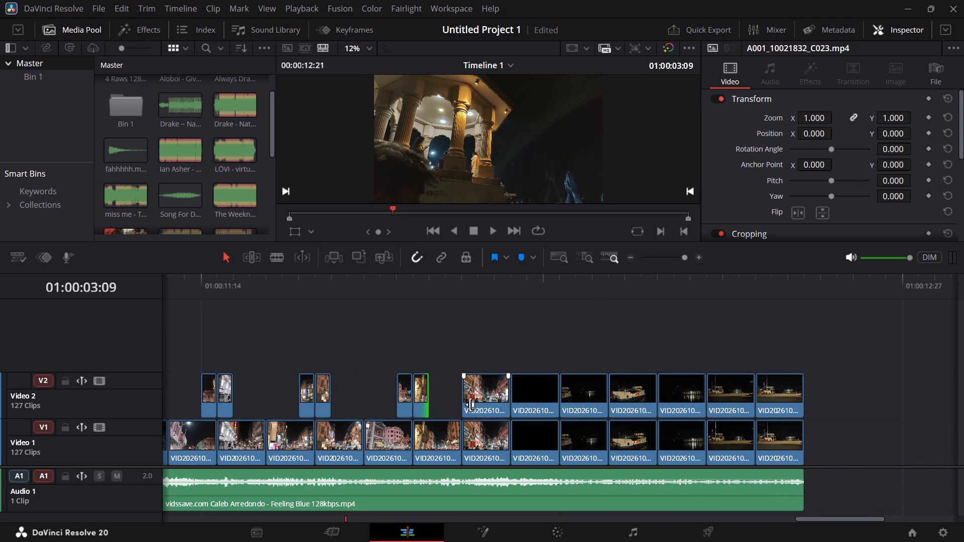
pyautogui.moveTo(467, 395); pyautogui.dragTo(504, 399)
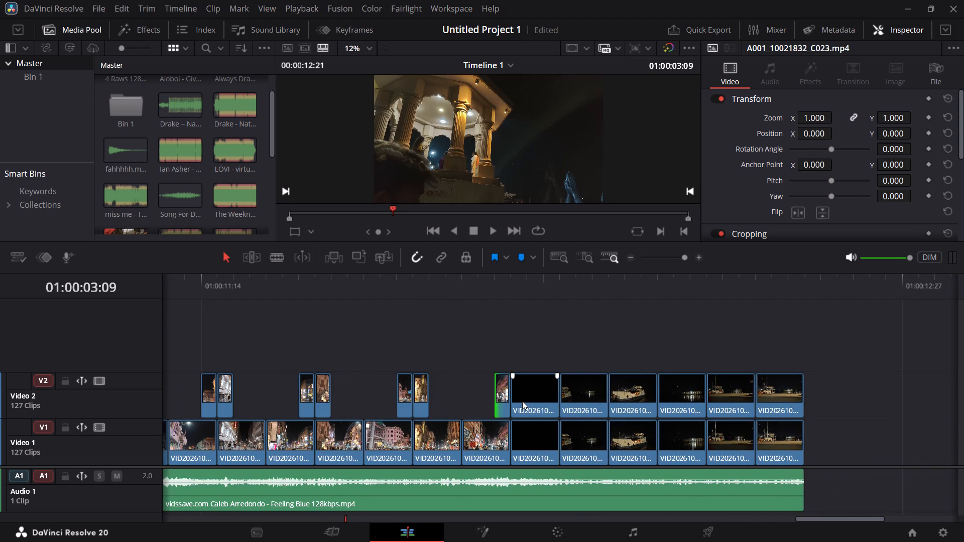
pyautogui.moveTo(551, 403); pyautogui.dragTo(544, 404)
pyautogui.moveTo(554, 405); pyautogui.dragTo(516, 405)
# Trim Video 2 clips 123 to 127, the final night boat shots, to one frame each, cutting odd clips' starts and even clips' ends.
pyautogui.moveTo(566, 400); pyautogui.dragTo(606, 403)
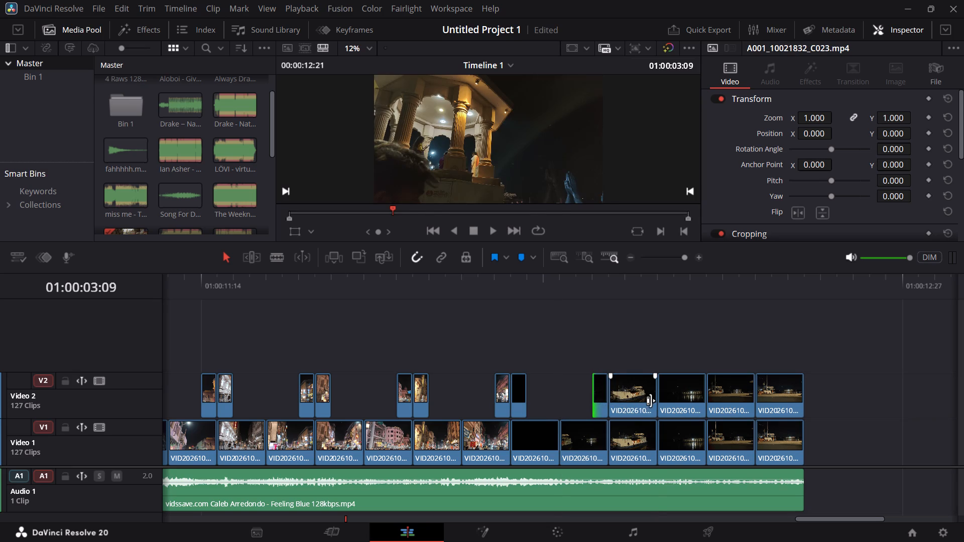
pyautogui.moveTo(651, 400); pyautogui.dragTo(612, 404)
pyautogui.moveTo(665, 403); pyautogui.dragTo(698, 403)
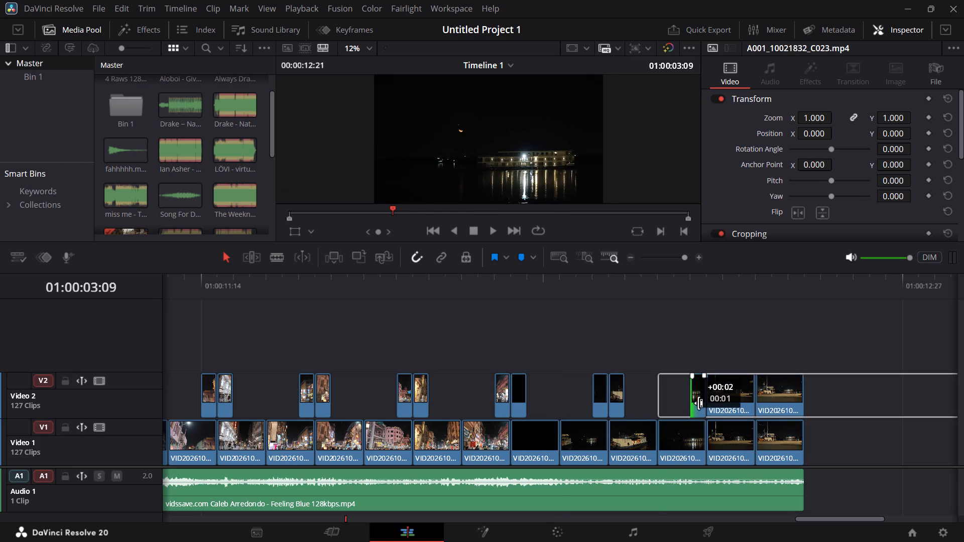
pyautogui.moveTo(698, 403); pyautogui.dragTo(701, 403)
pyautogui.moveTo(750, 404); pyautogui.dragTo(726, 406)
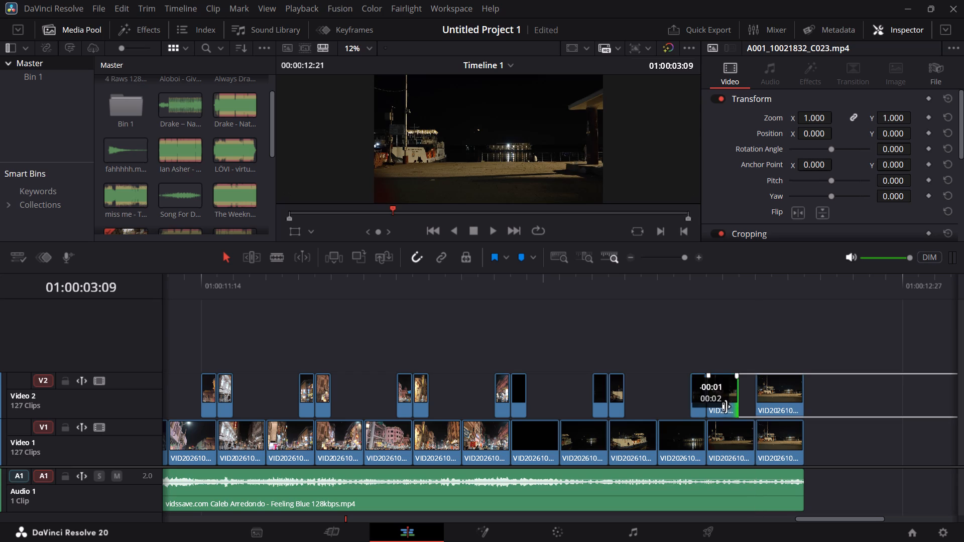
pyautogui.moveTo(726, 406); pyautogui.dragTo(712, 408)
pyautogui.moveTo(763, 403); pyautogui.dragTo(788, 406)
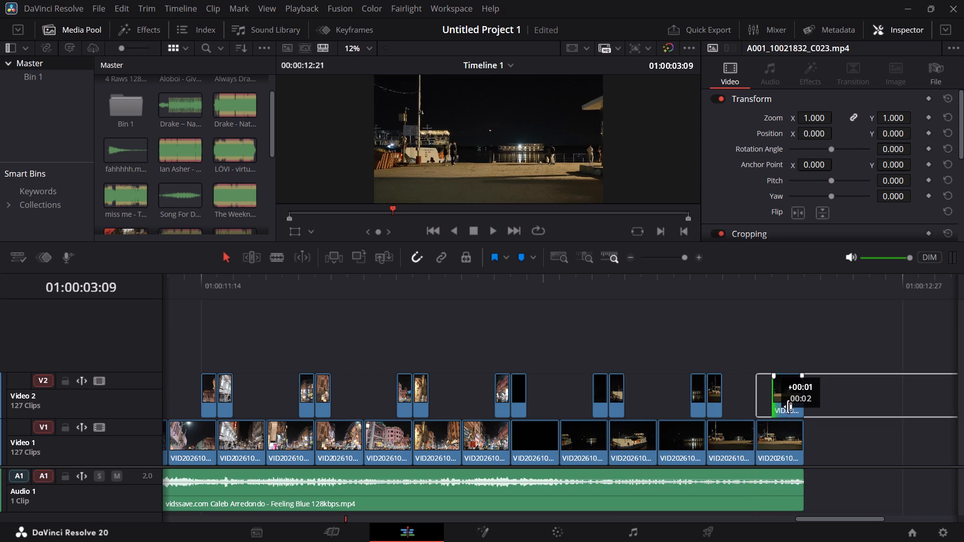
pyautogui.moveTo(788, 406); pyautogui.dragTo(797, 411)
# Play the timeline from 01:00:00:00 to review the fast cuts with their single-frame duplicates.
pyautogui.moveTo(238, 282); pyautogui.dragTo(127, 285)
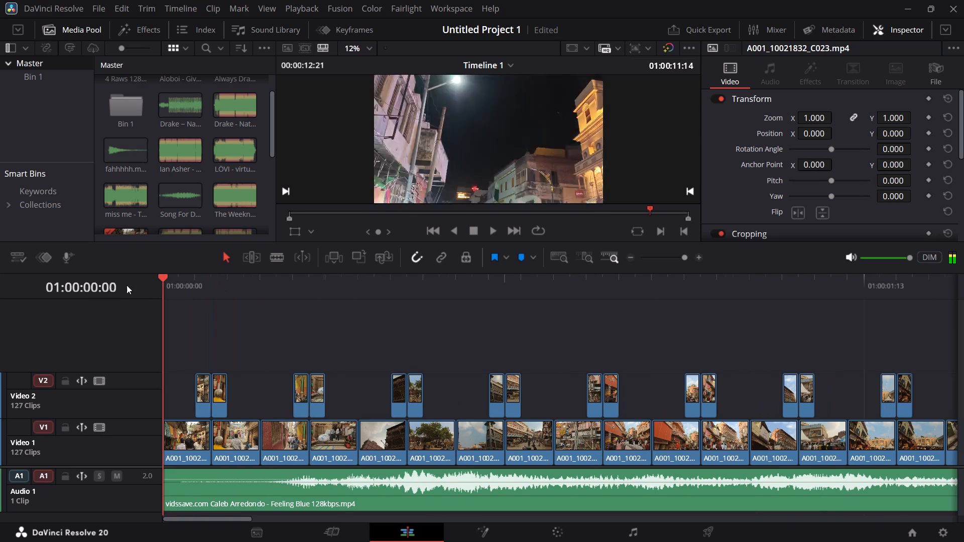
pyautogui.moveTo(127, 285); pyautogui.dragTo(42, 287)
pyautogui.press('space')
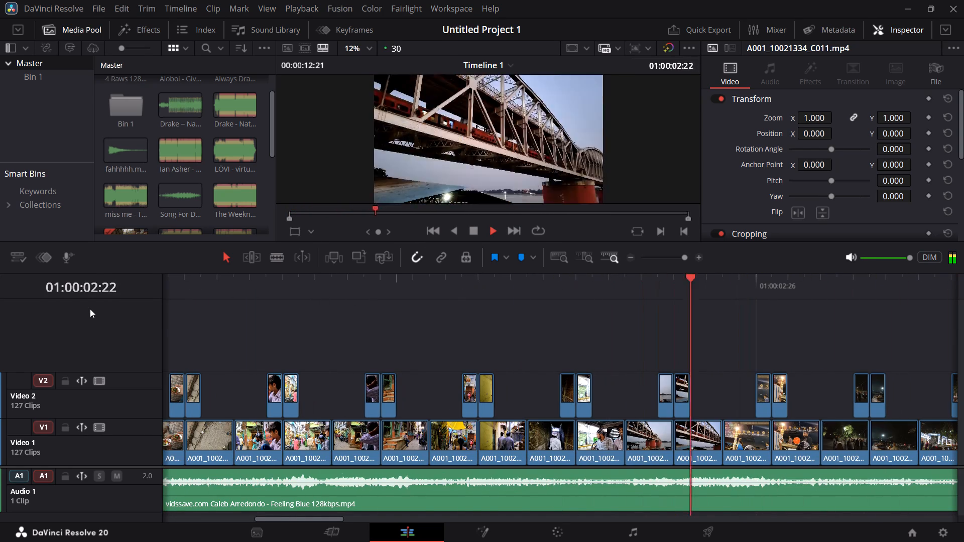
pyautogui.press('space')
# Search the effects for "ad" and add an Adjustment Clip above Video 2 at the timeline start, 01:00:00:00.
pyautogui.moveTo(169, 284); pyautogui.dragTo(124, 283)
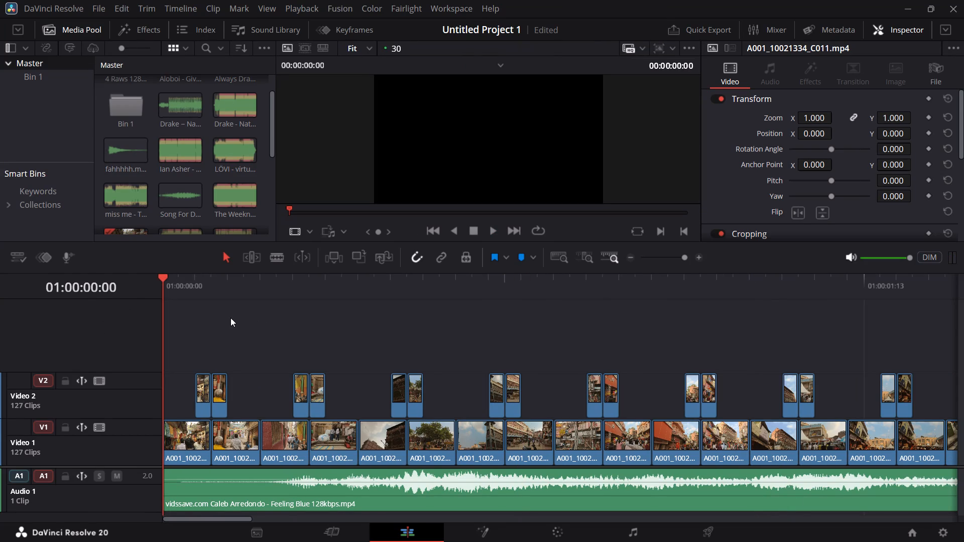
pyautogui.hotkey('shift', 'space')
pyautogui.write('ad')
pyautogui.click(352, 318)
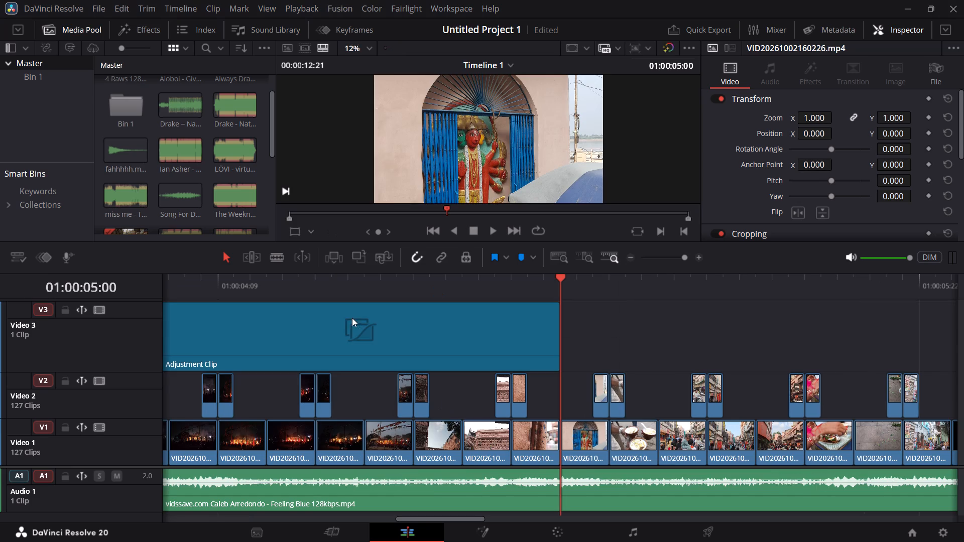
# Split the Video 3 adjustment clip at 01:00:00:03, above the first cut, and delete the part after the split.
pyautogui.click(435, 233)
pyautogui.click(435, 233)
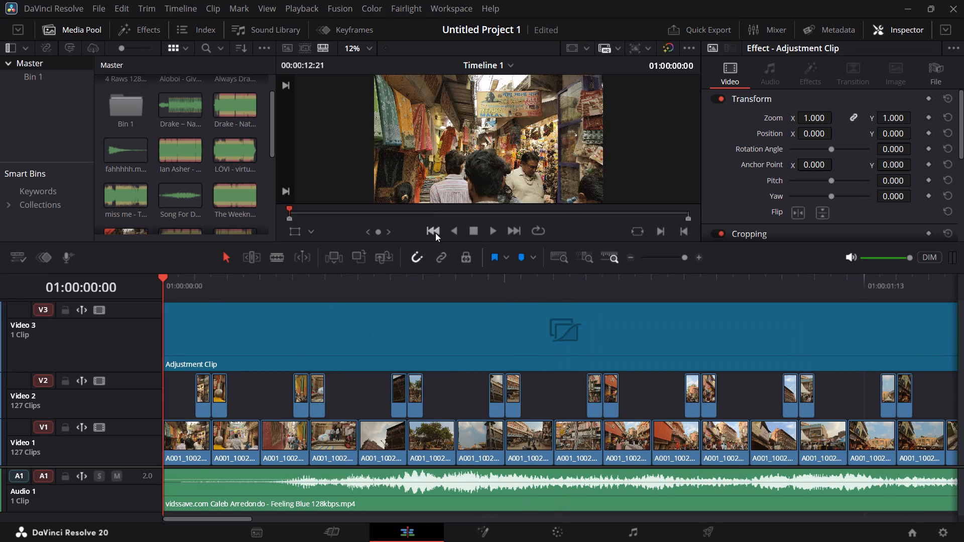
pyautogui.click(228, 302)
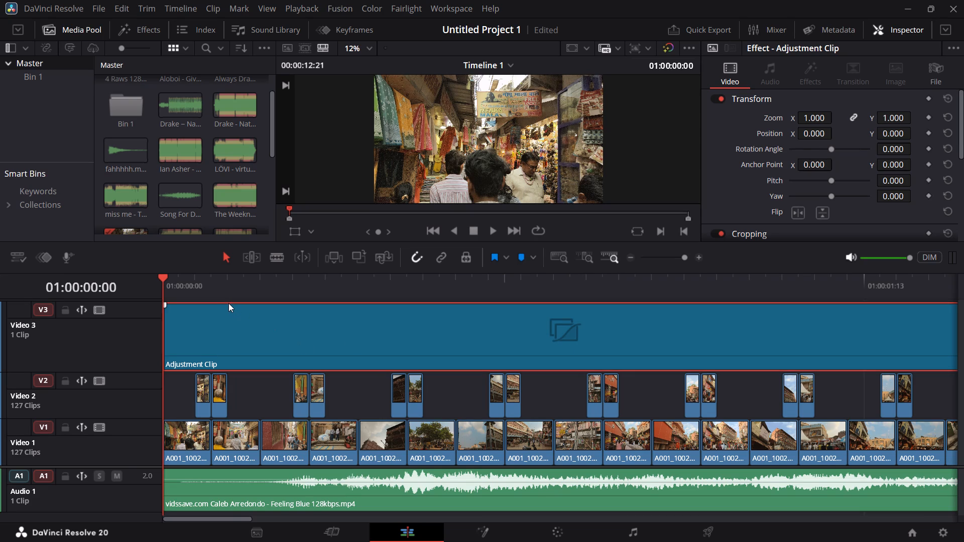
pyautogui.click(228, 303)
pyautogui.click(210, 280)
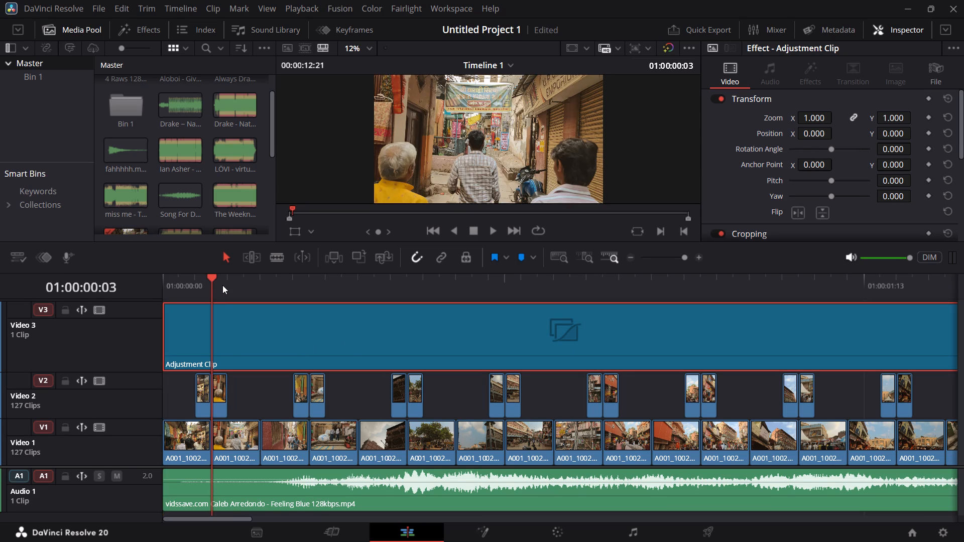
pyautogui.click(225, 285)
pyautogui.click(218, 281)
pyautogui.click(278, 261)
pyautogui.click(216, 331)
pyautogui.click(226, 261)
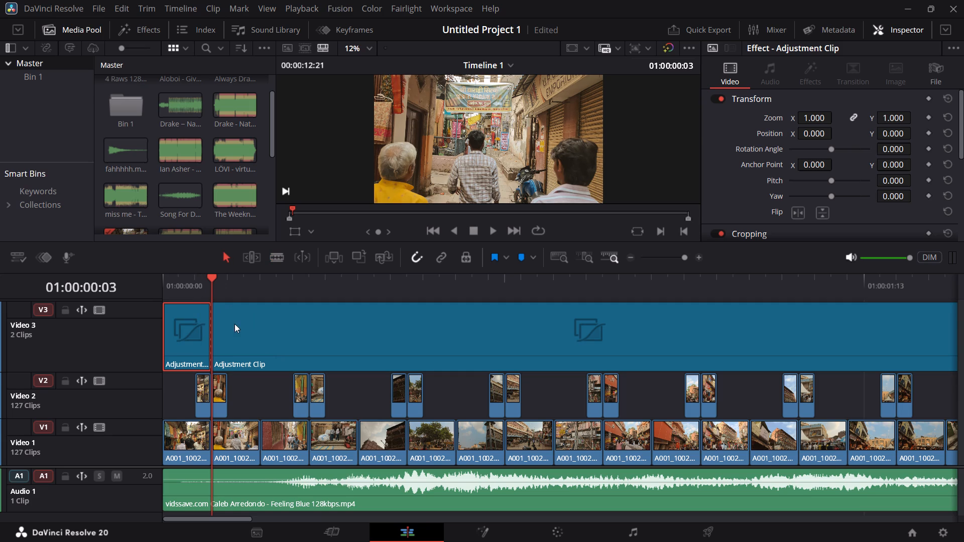
pyautogui.click(239, 334)
pyautogui.press('BackSpace')
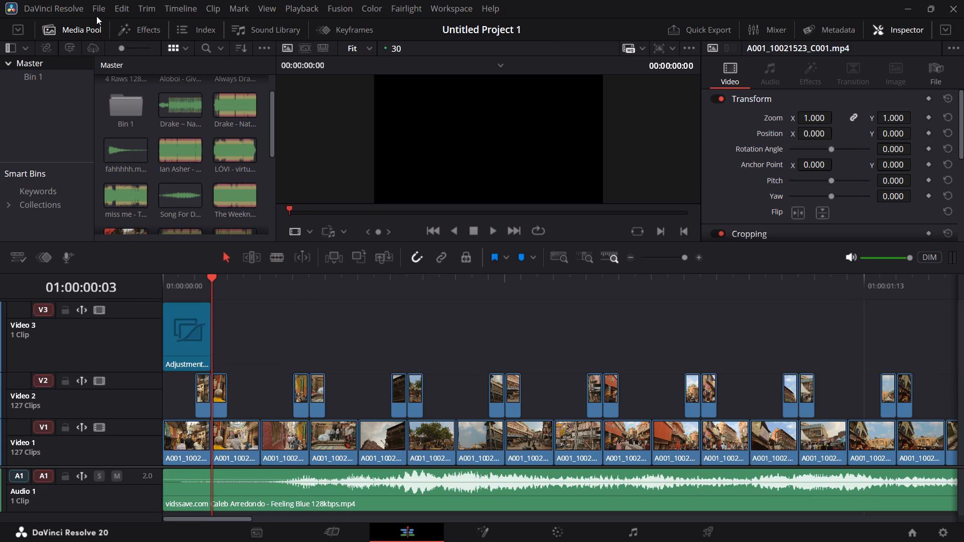
# Open the recent project B A N A R A S.
pyautogui.click(92, 12)
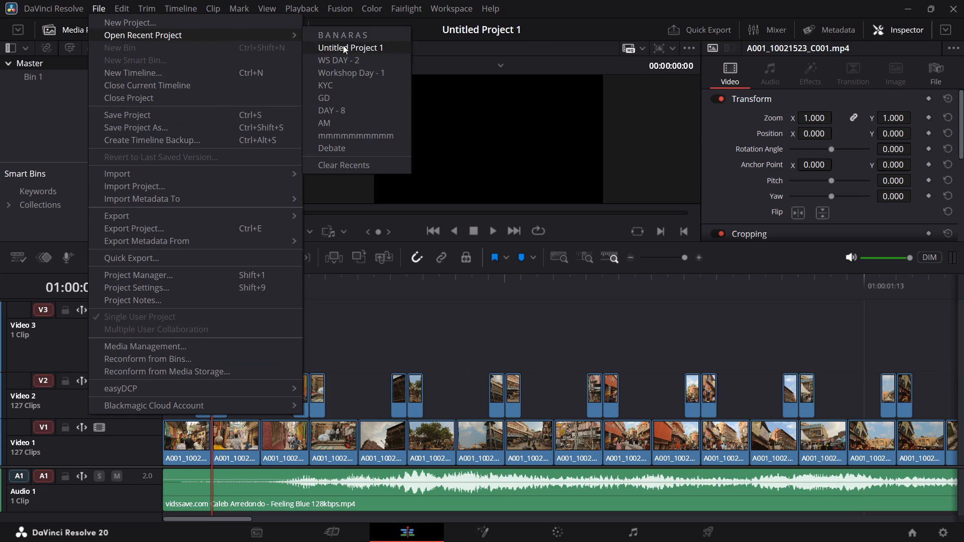
pyautogui.click(350, 36)
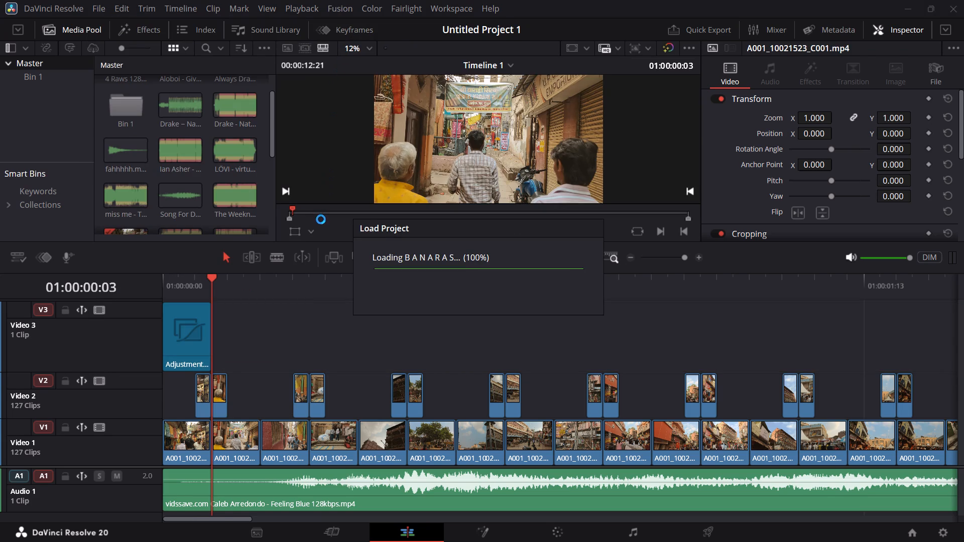
# Play the fast-cut section and examine its adjustment clips and stacked video tracks from 01:00:10:09.
pyautogui.press('space')
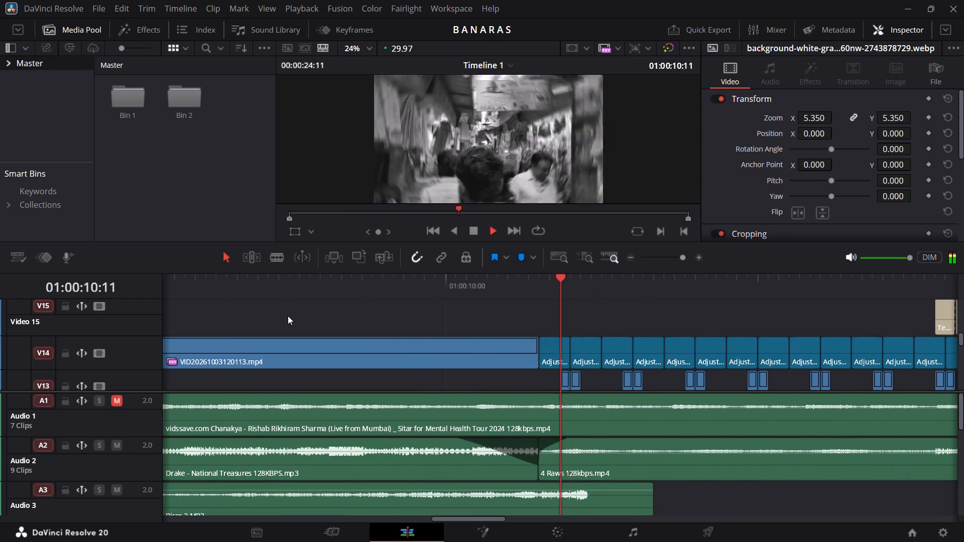
pyautogui.press('space')
pyautogui.scroll(-1, 544, 362)
pyautogui.scroll(1, 544, 362)
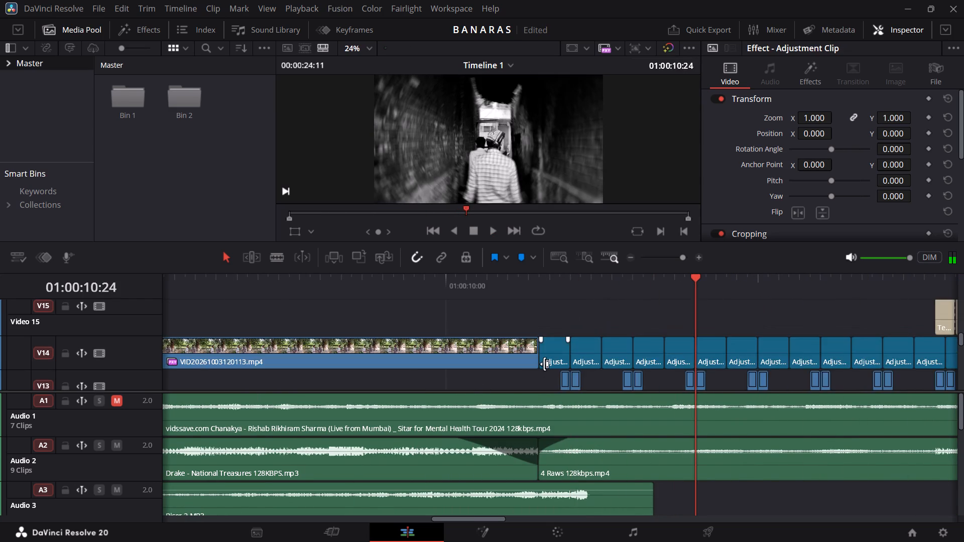
pyautogui.scroll(-1, 544, 364)
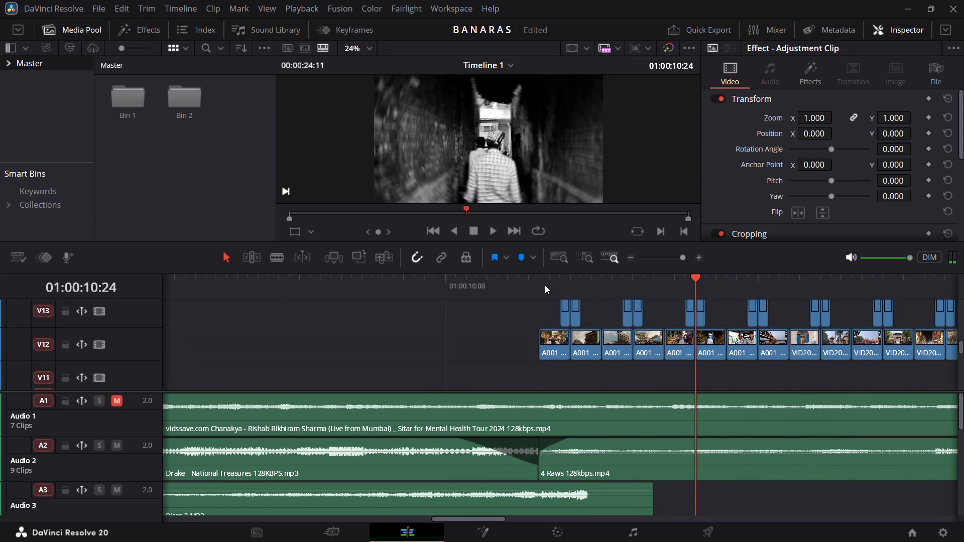
pyautogui.click(538, 281)
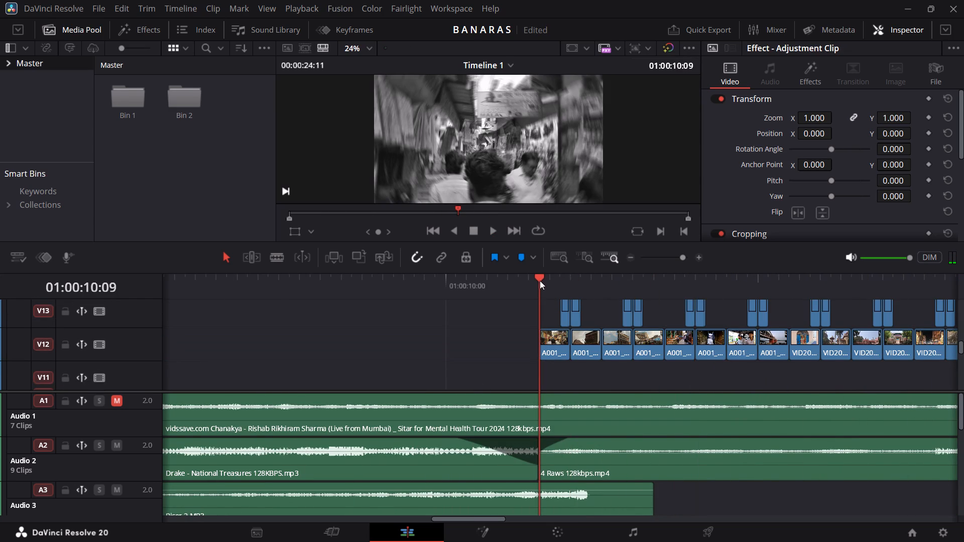
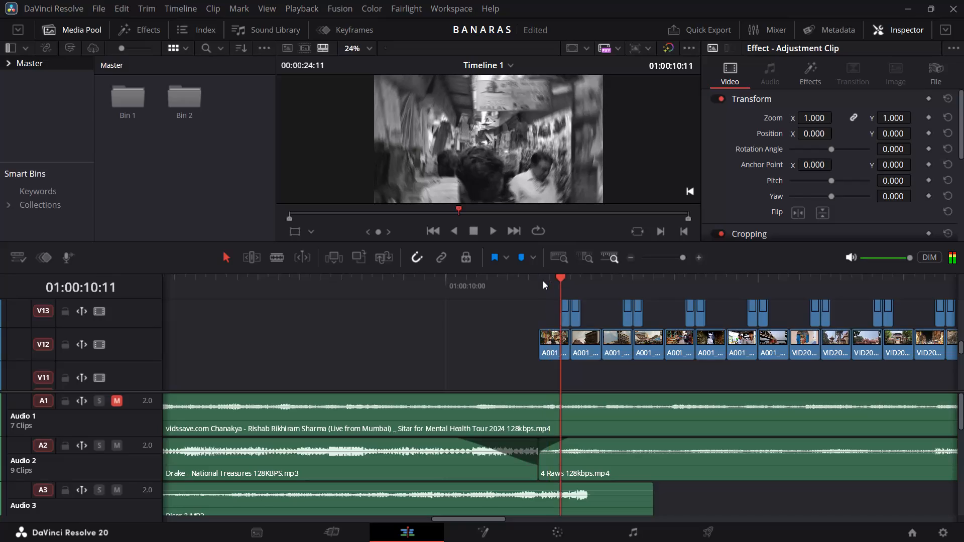
# Step through and replay the fast-cut section from 01:00:10:08, examining its adjustment clips and stacked tracks.
pyautogui.press('Left')
pyautogui.press('Left')
pyautogui.press('Right')
pyautogui.press('Right')
pyautogui.press('Right')
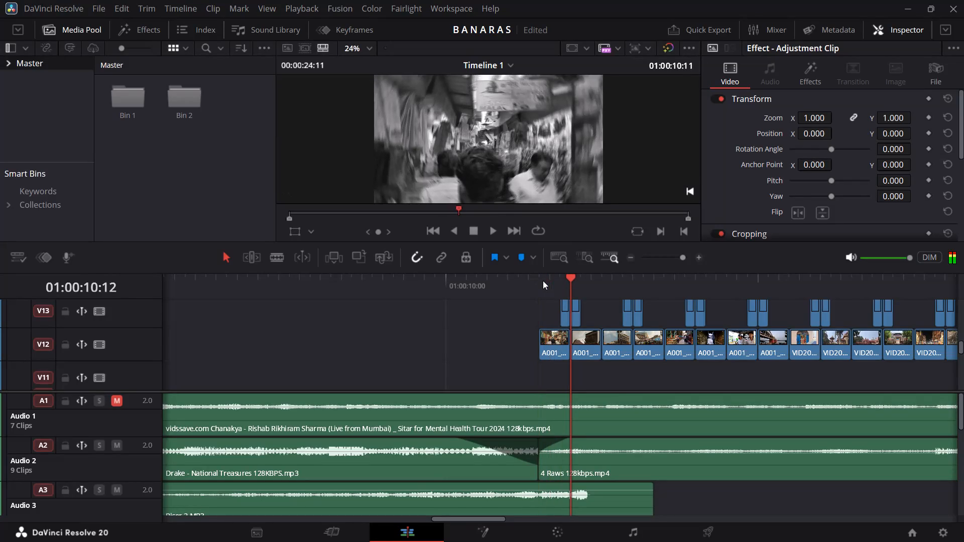
pyautogui.scroll(1, 541, 331)
pyautogui.click(533, 282)
pyautogui.press('space')
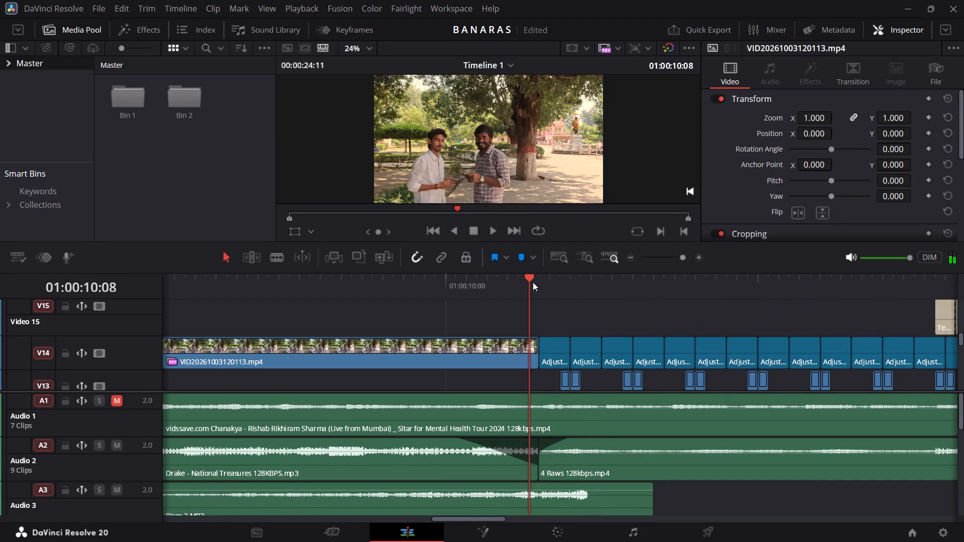
pyautogui.press('space')
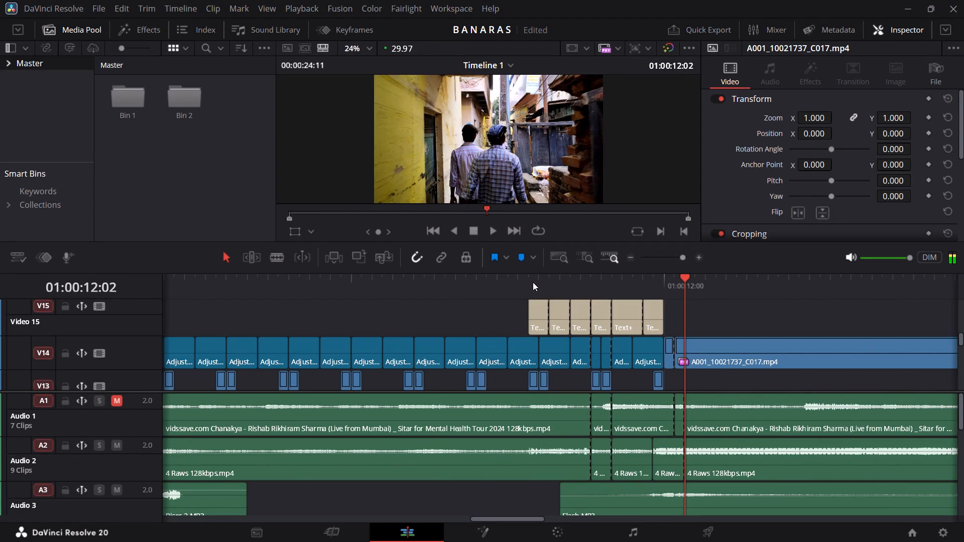
# Open the recent project Untitled Project 1.
pyautogui.click(96, 3)
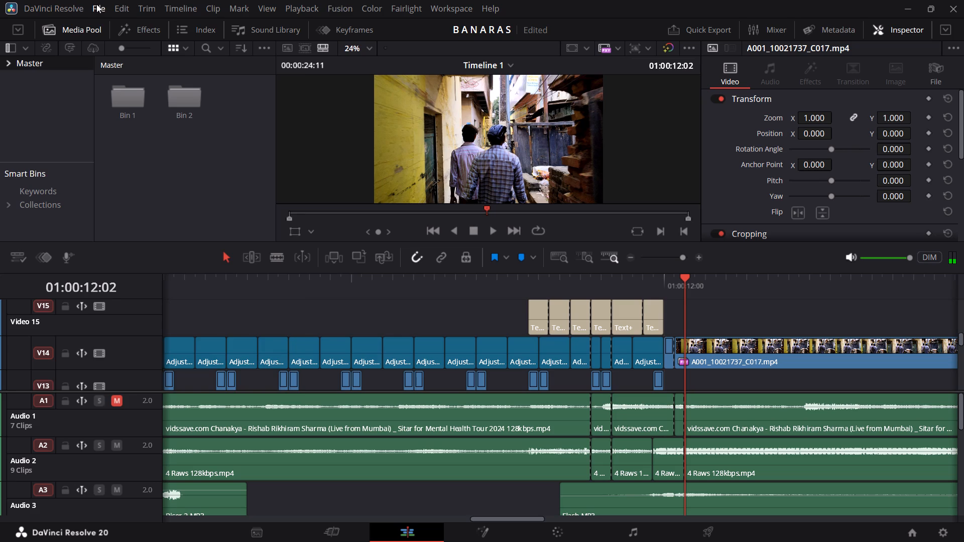
pyautogui.click(96, 6)
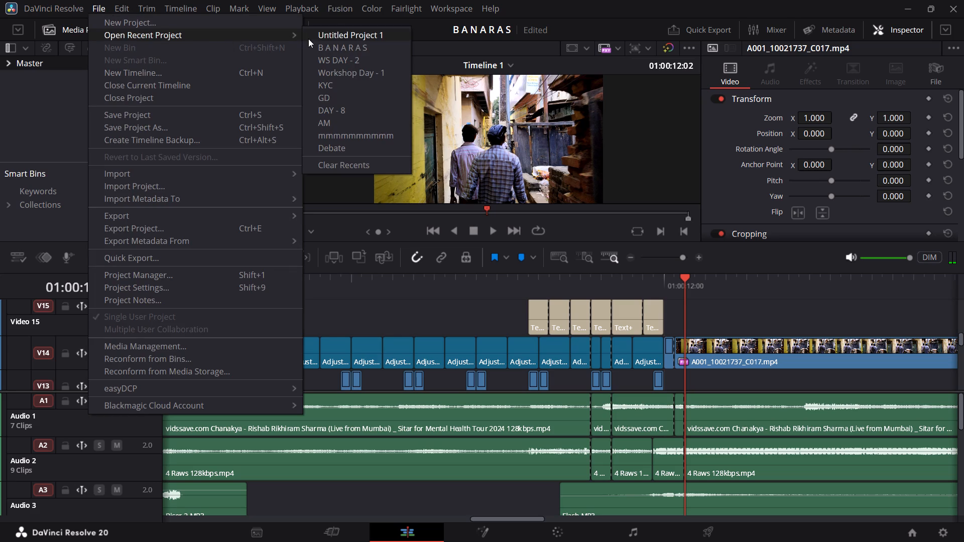
pyautogui.click(317, 40)
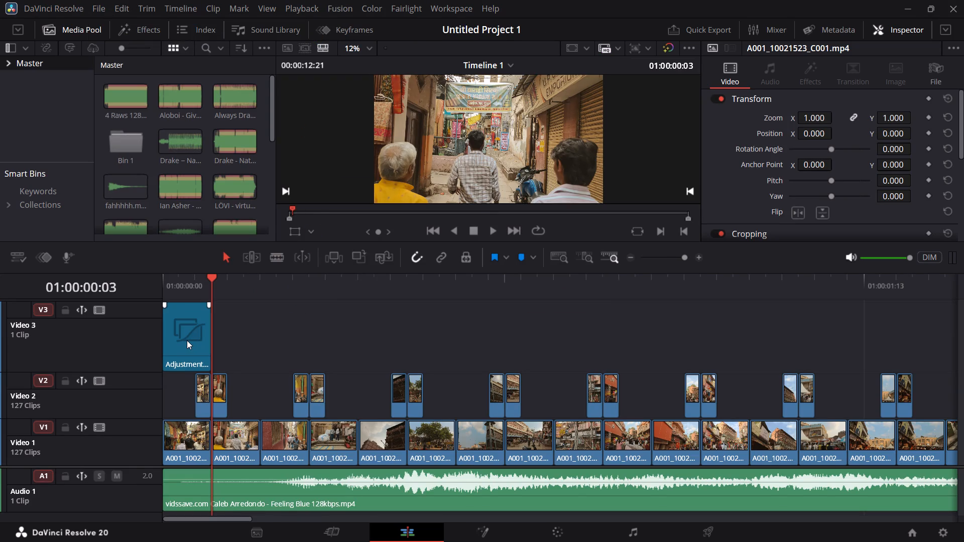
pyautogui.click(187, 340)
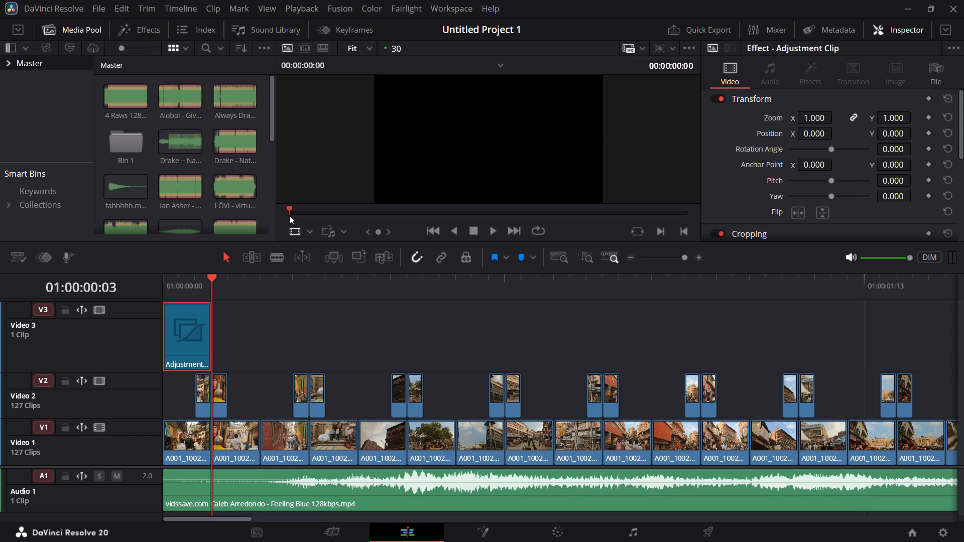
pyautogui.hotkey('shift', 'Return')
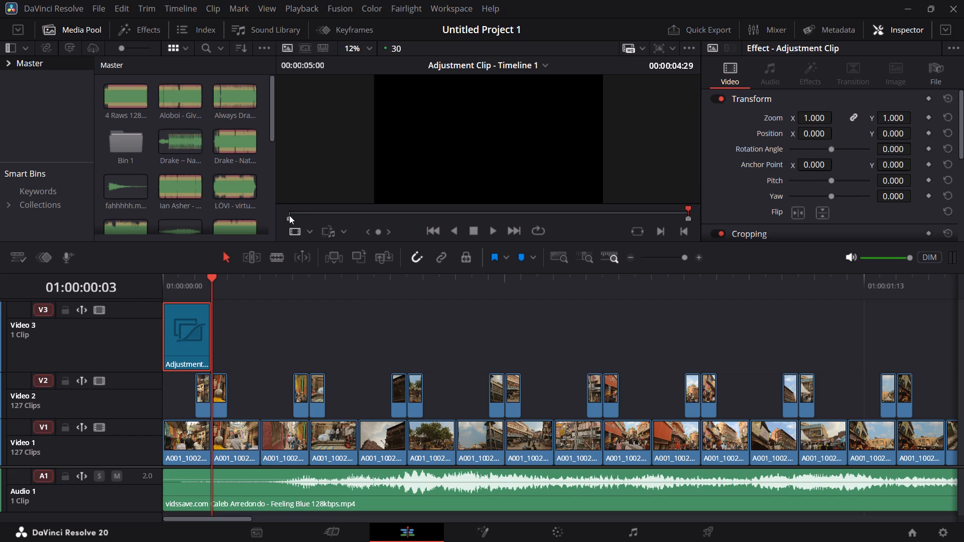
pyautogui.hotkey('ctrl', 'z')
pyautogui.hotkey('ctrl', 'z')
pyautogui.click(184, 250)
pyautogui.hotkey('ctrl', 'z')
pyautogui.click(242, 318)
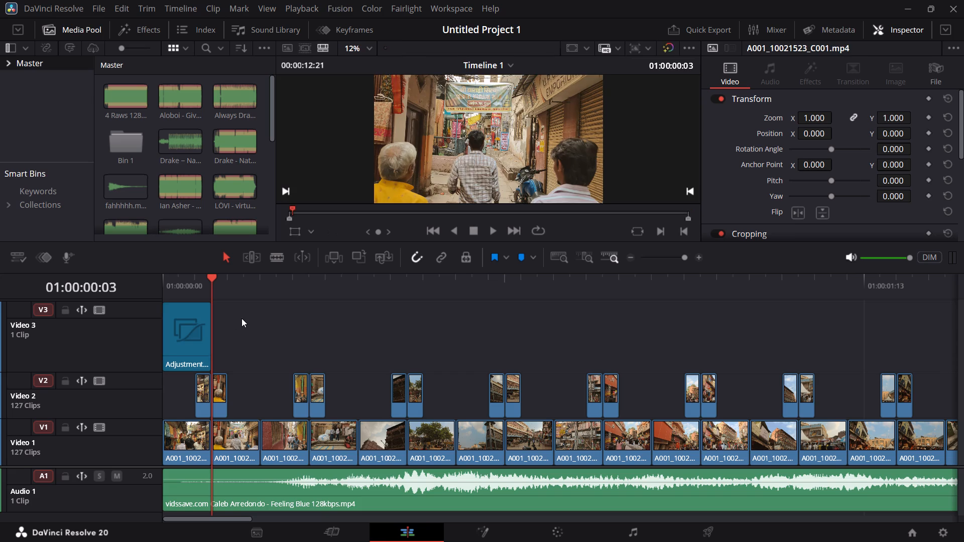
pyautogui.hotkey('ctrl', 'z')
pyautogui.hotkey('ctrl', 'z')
# Search for "rad", apply Radial Blur to the Video 3 adjustment clip and preview it at 01:00:00:00.
pyautogui.click(195, 324)
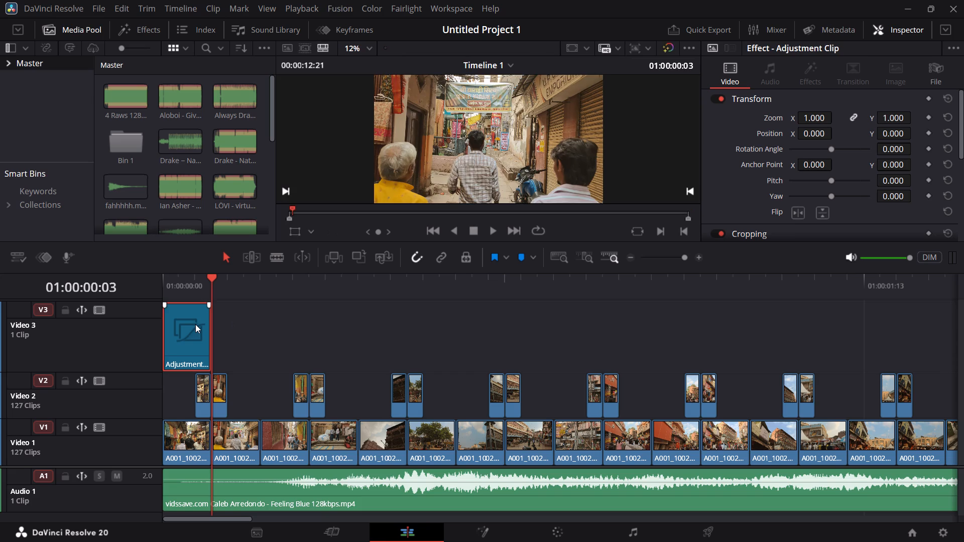
pyautogui.hotkey('shift', 'space')
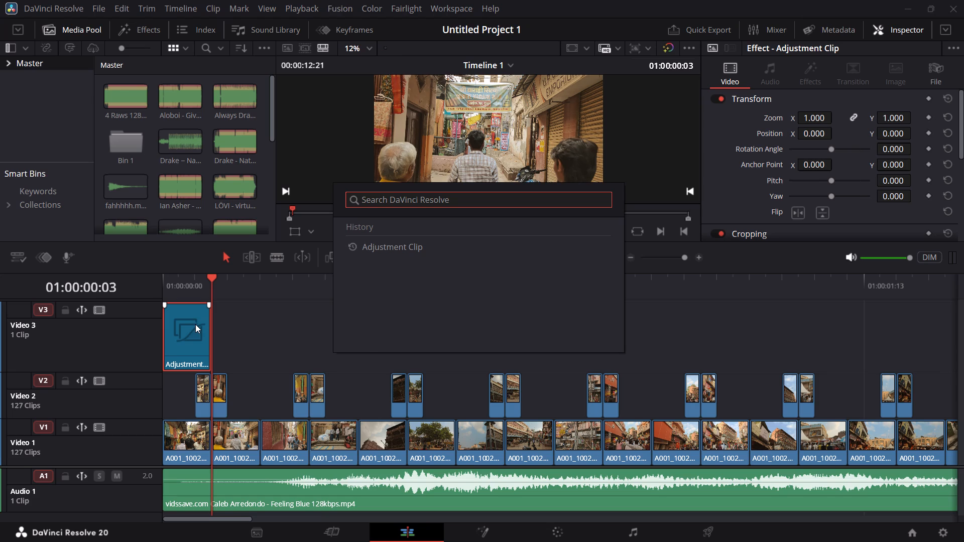
pyautogui.write('rad')
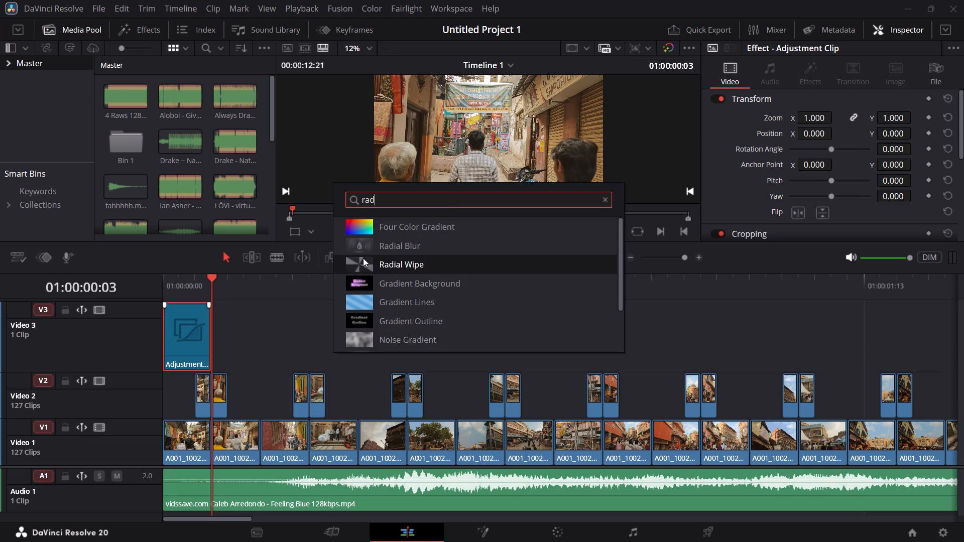
pyautogui.moveTo(367, 246); pyautogui.dragTo(193, 328)
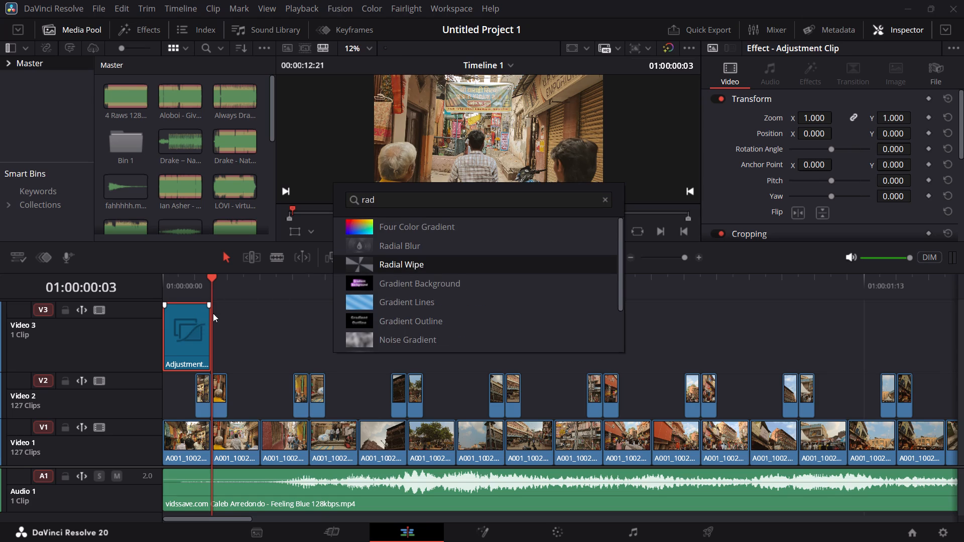
pyautogui.click(354, 245)
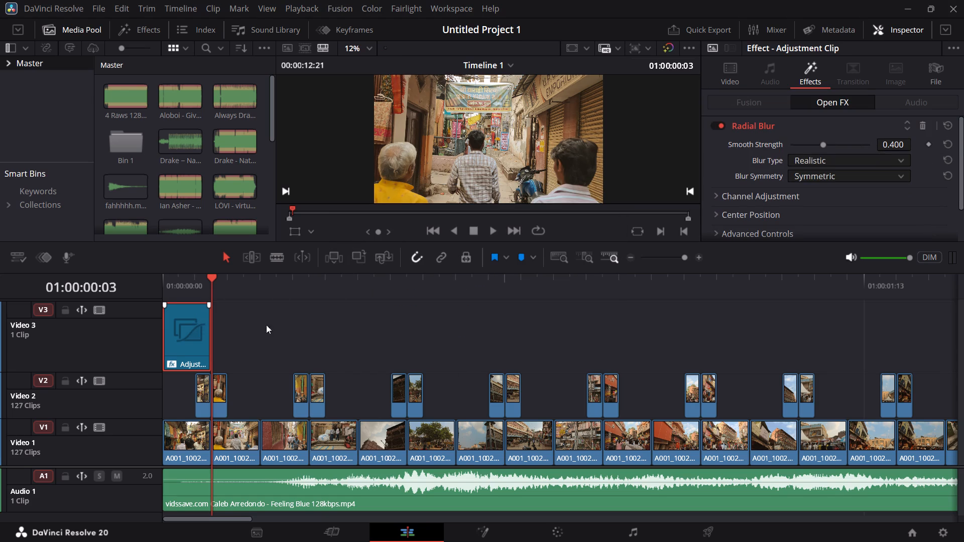
pyautogui.scroll(-1, 788, 124)
pyautogui.scroll(1, 791, 137)
pyautogui.click(166, 282)
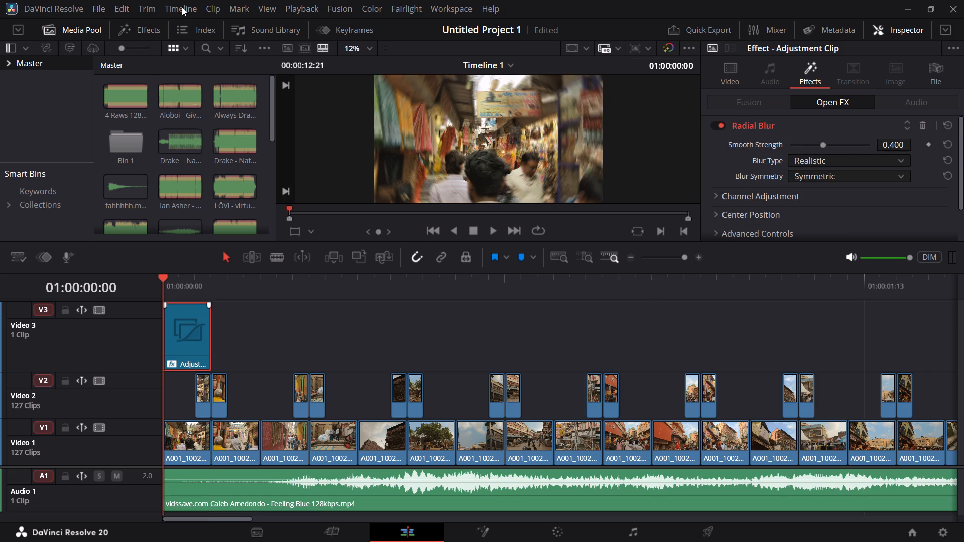
# Open the recent project B A N A R A S.
pyautogui.click(102, 8)
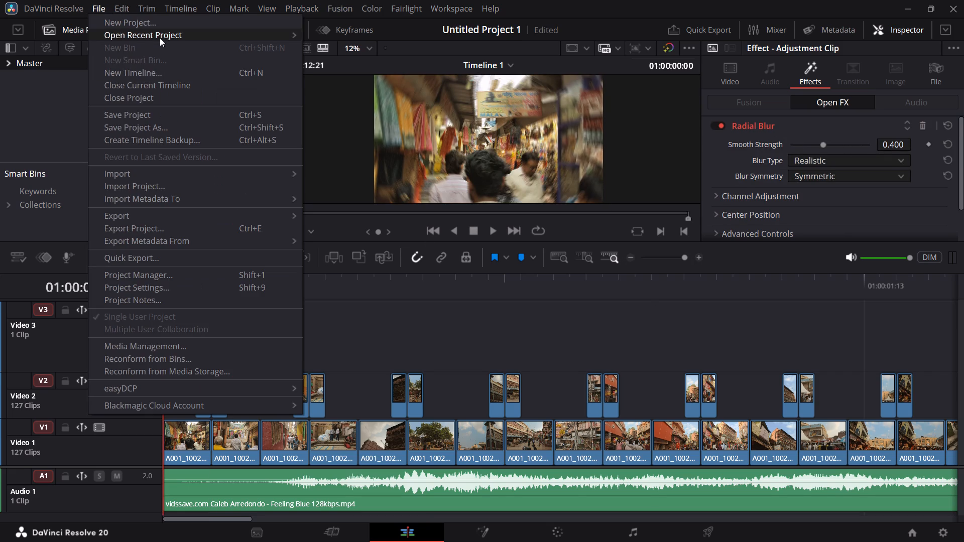
pyautogui.click(338, 34)
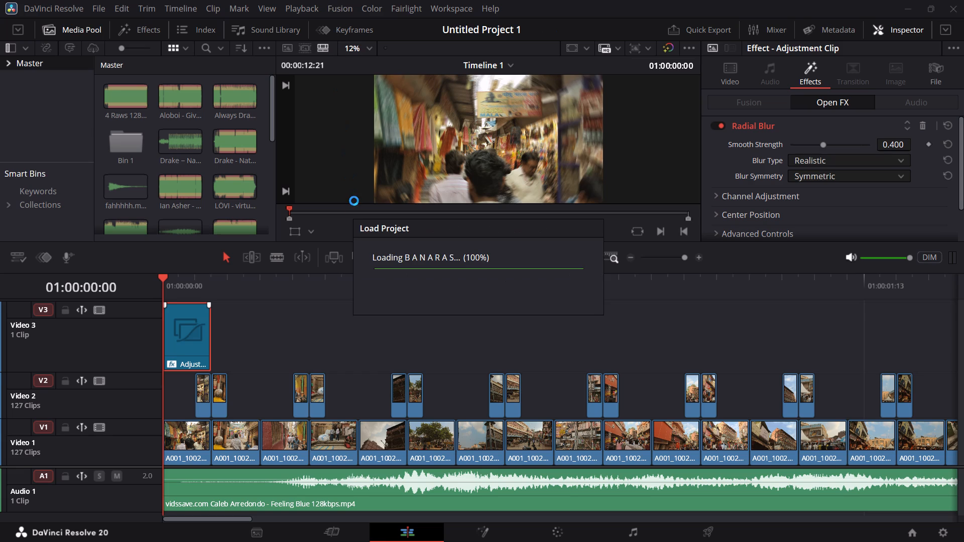
# Examine the Radial Blur settings on a Video 14 adjustment clip near 01:00:10:27.
pyautogui.press('space')
pyautogui.press('space')
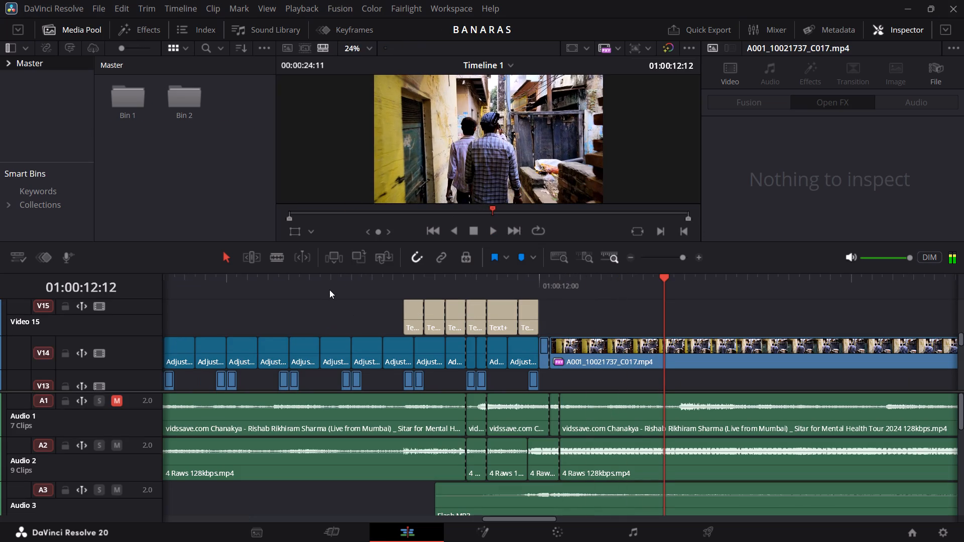
pyautogui.click(198, 280)
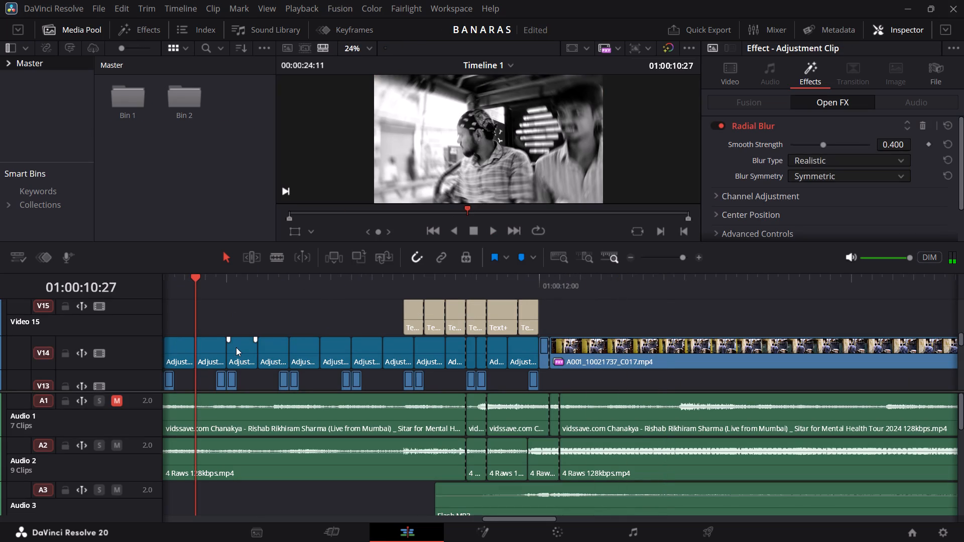
pyautogui.click(236, 347)
pyautogui.scroll(-2, 726, 179)
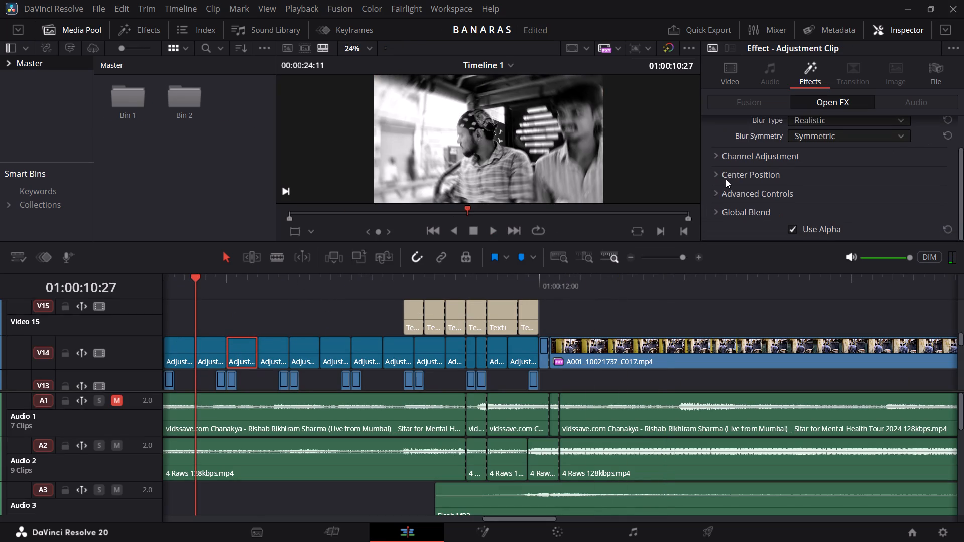
pyautogui.scroll(-1, 726, 179)
pyautogui.scroll(2, 726, 179)
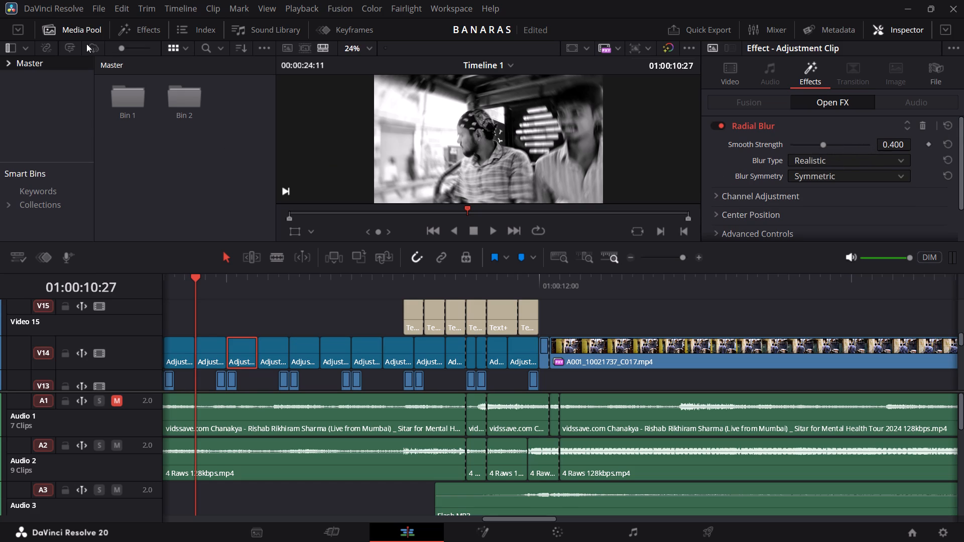
# Open the recent project Untitled Project 1.
pyautogui.click(99, 1)
pyautogui.click(97, 7)
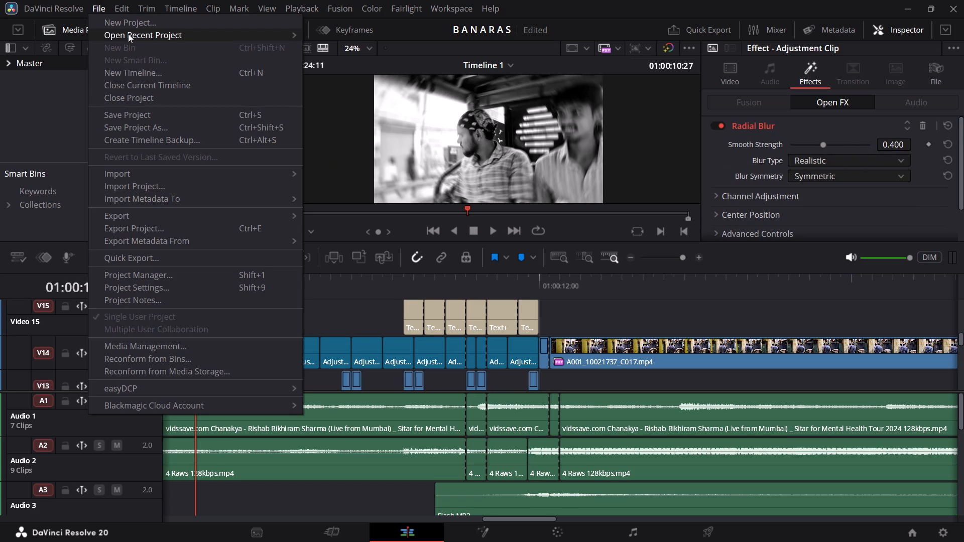
pyautogui.click(332, 36)
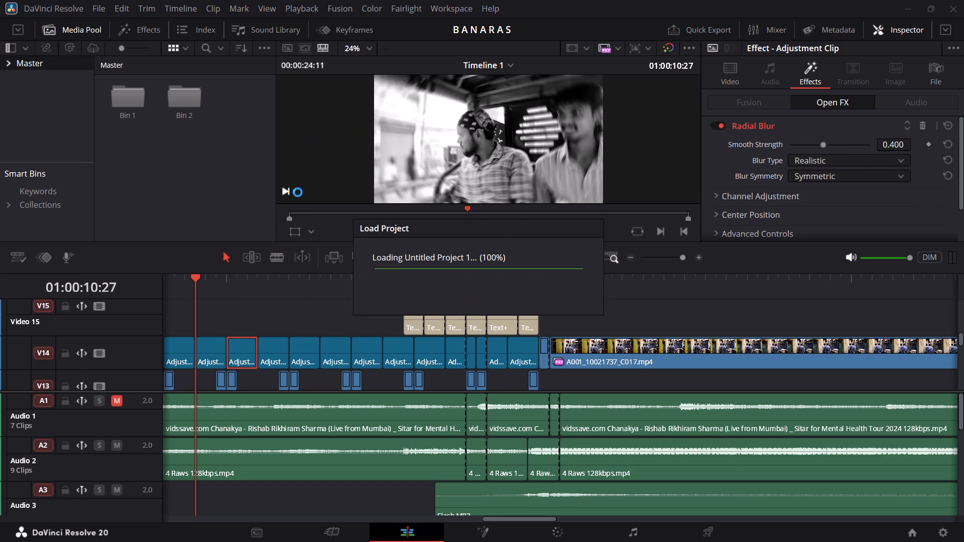
# Set the Radial Blur's Smooth Strength to about 0.410 on the Video 3 adjustment clip.
pyautogui.click(192, 333)
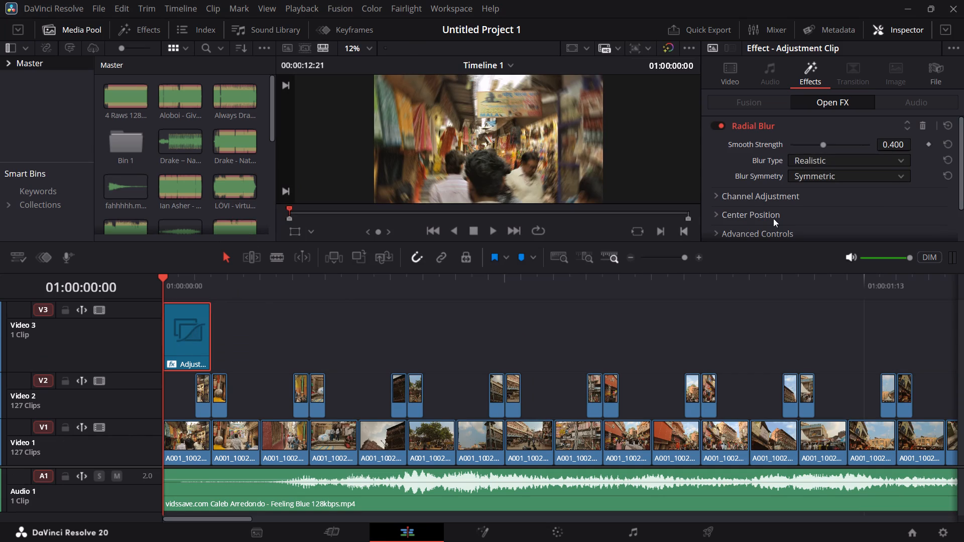
pyautogui.moveTo(889, 145); pyautogui.dragTo(900, 144)
pyautogui.moveTo(900, 144); pyautogui.dragTo(917, 143)
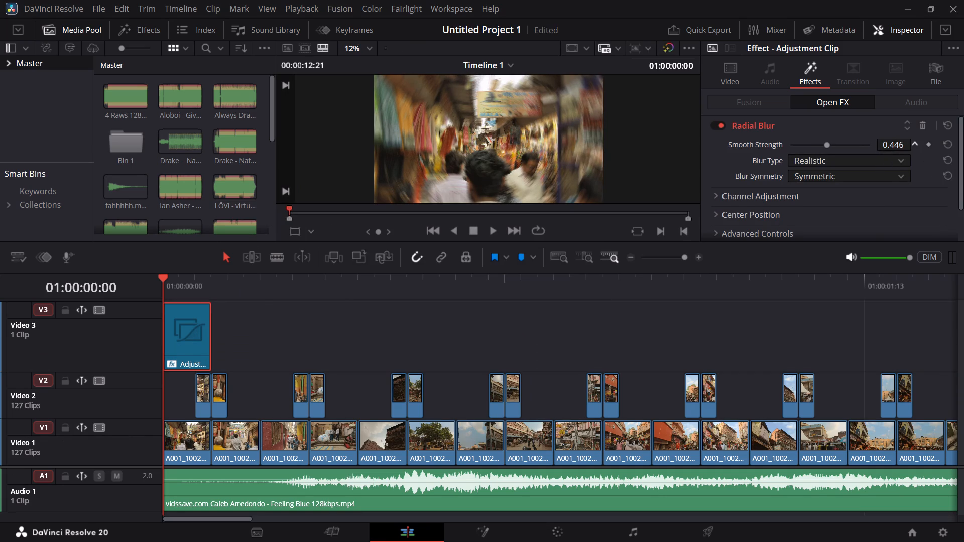
pyautogui.moveTo(917, 143); pyautogui.dragTo(895, 143)
pyautogui.moveTo(895, 143); pyautogui.dragTo(896, 142)
pyautogui.moveTo(896, 142); pyautogui.dragTo(895, 142)
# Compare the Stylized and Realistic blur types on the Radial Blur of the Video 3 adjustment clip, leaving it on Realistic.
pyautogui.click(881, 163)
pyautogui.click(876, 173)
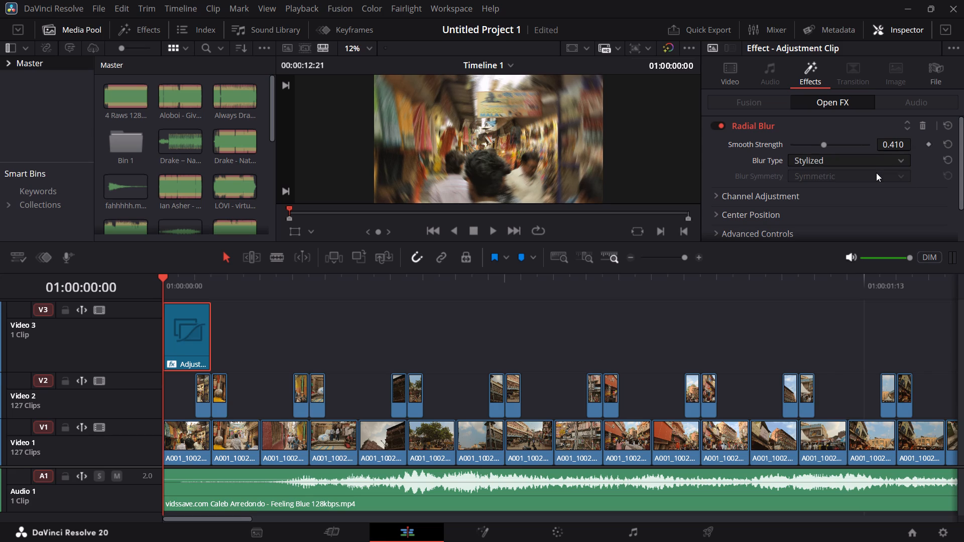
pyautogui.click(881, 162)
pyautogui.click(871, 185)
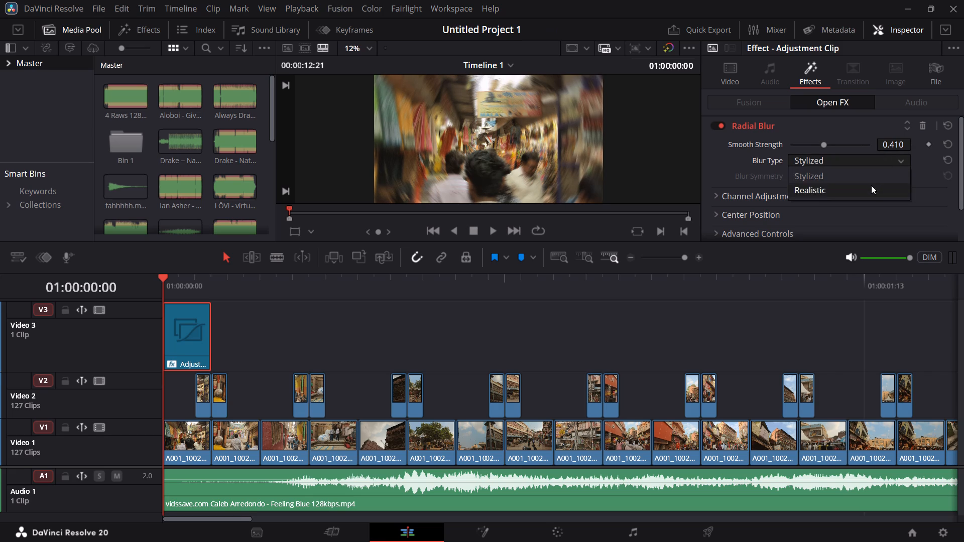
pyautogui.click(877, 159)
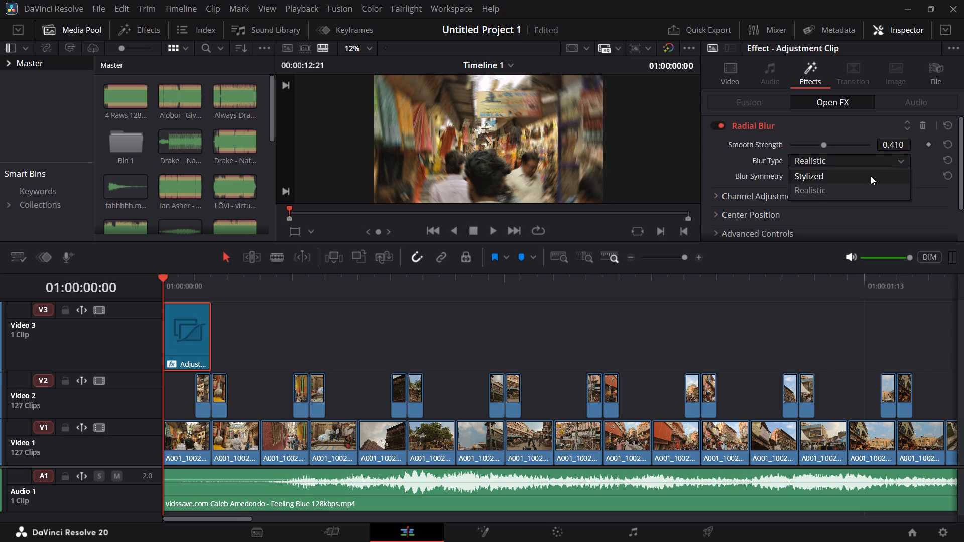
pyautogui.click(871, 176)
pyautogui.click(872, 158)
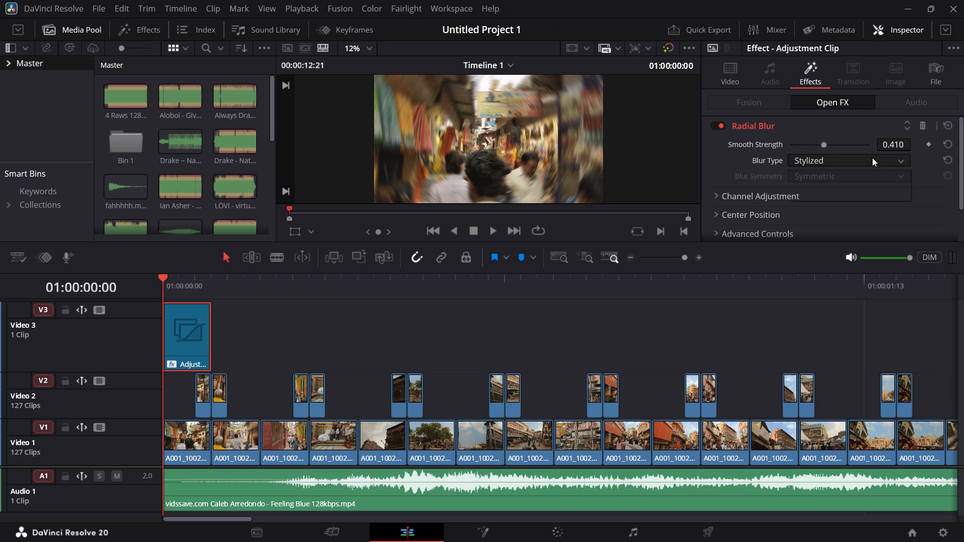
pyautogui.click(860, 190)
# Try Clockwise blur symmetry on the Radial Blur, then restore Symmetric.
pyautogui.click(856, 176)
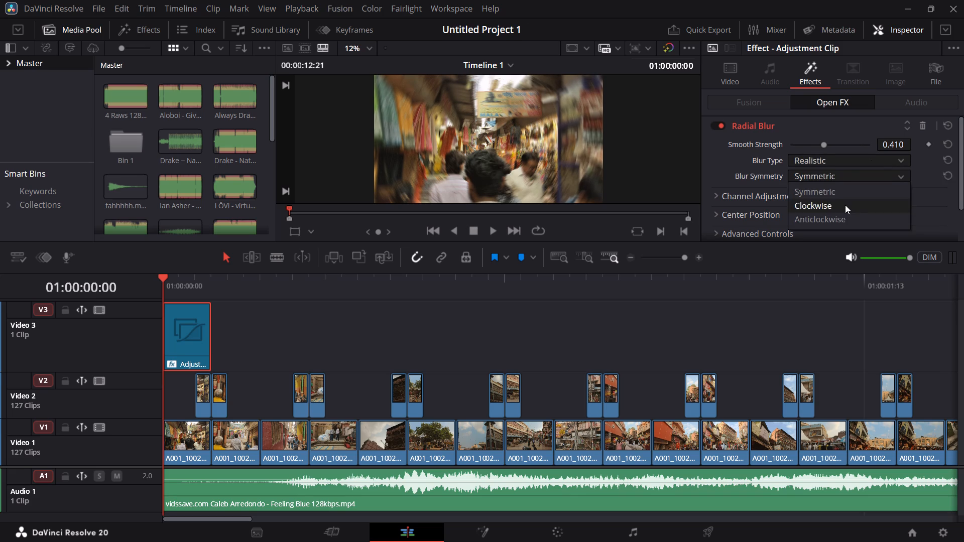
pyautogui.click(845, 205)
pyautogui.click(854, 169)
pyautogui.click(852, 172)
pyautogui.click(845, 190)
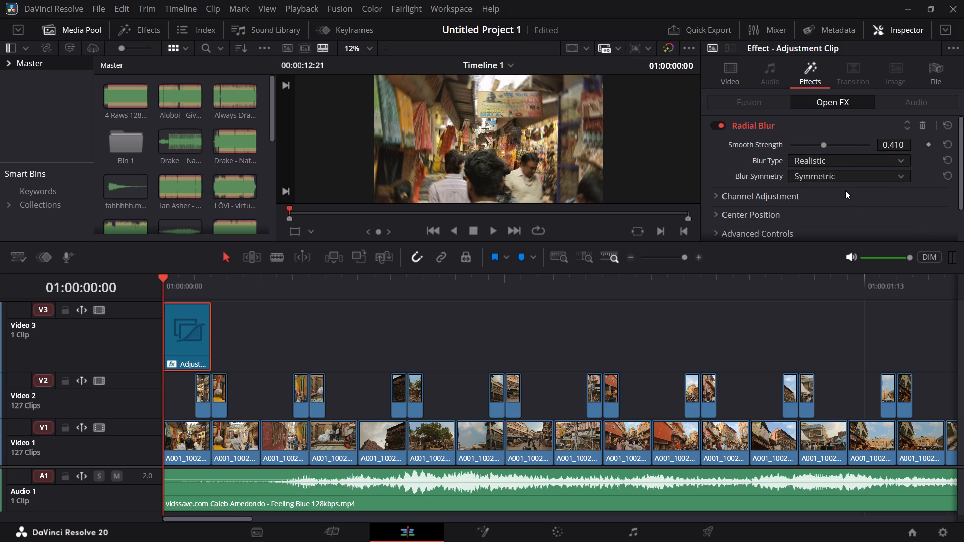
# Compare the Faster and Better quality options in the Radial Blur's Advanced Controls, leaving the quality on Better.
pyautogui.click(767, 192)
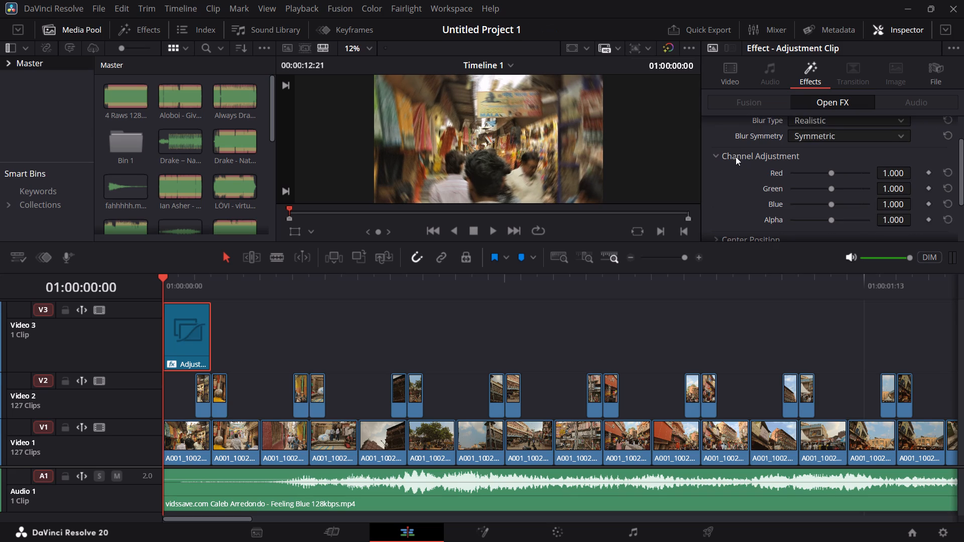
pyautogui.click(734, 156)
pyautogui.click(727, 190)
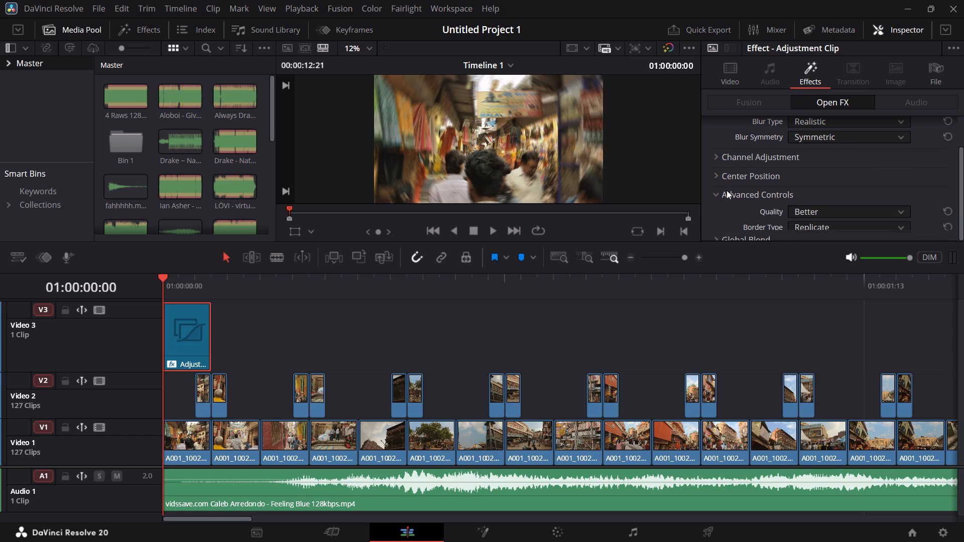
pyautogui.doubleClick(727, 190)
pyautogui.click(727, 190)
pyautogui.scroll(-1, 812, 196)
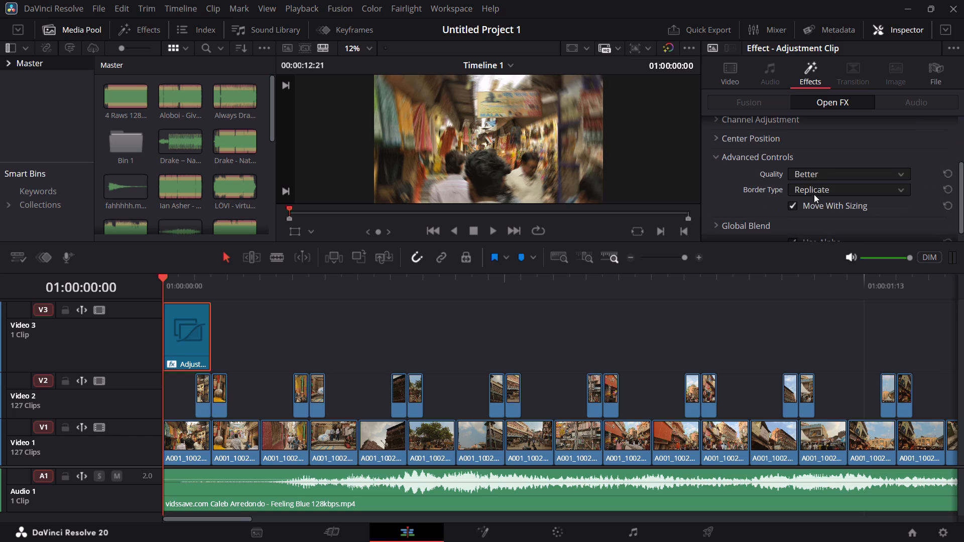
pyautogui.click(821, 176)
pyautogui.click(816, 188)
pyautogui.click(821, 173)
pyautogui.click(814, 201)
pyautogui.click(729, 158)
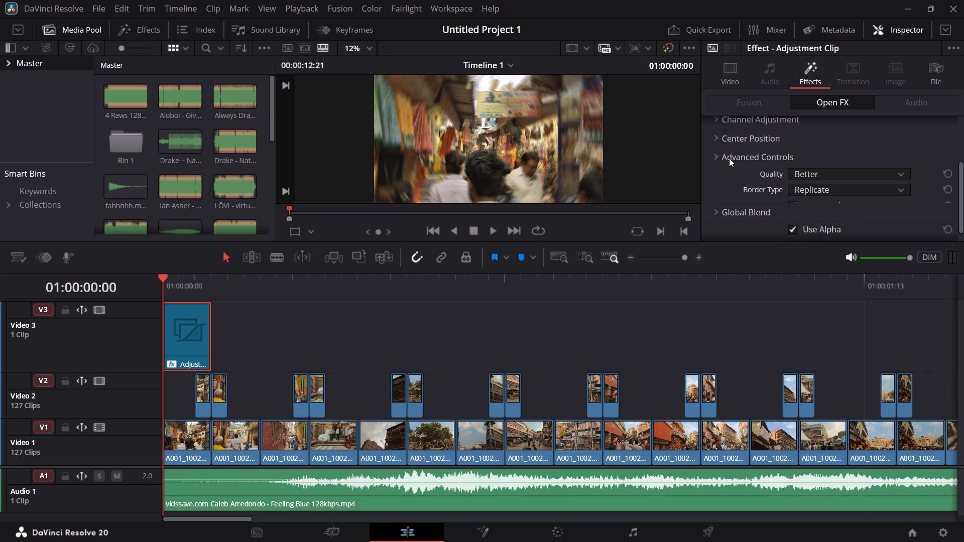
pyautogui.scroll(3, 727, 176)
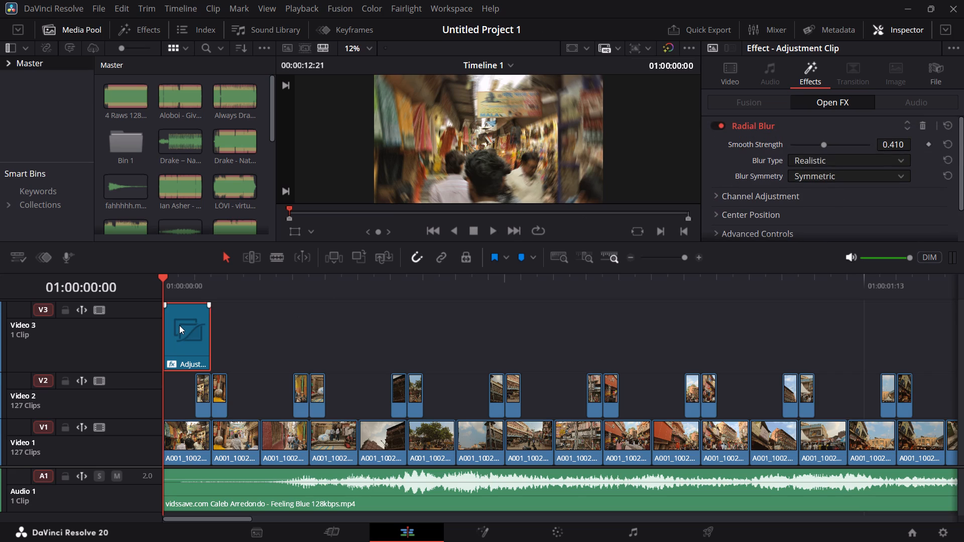
# Duplicate the Radial Blur adjustment clip end to end on Video 3 until twelve clips cover the first twelve Video 1 clips.
pyautogui.keyDown('alt'); pyautogui.moveTo(179, 325); pyautogui.dragTo(239, 338); pyautogui.keyUp('alt')
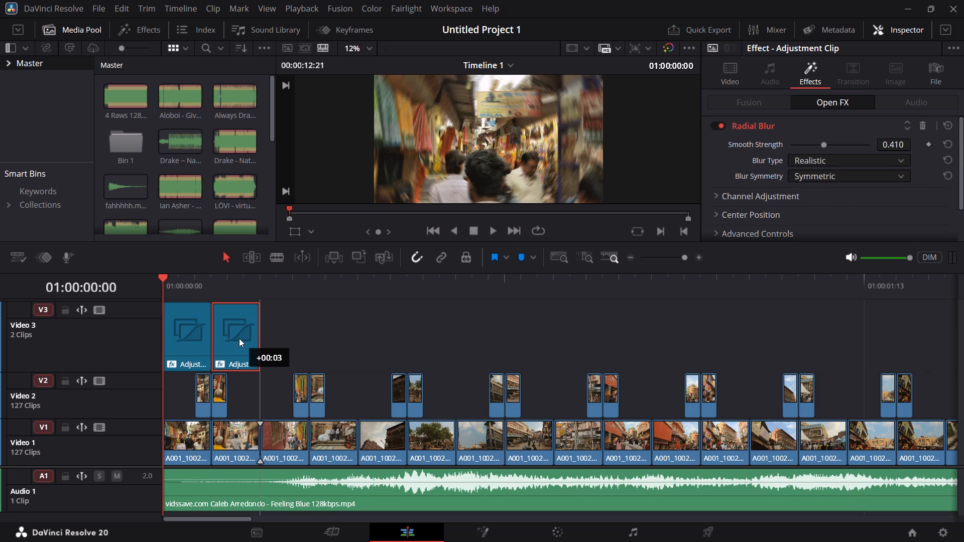
pyautogui.keyDown('alt'); pyautogui.moveTo(239, 338); pyautogui.dragTo(239, 338); pyautogui.keyUp('alt')
pyautogui.keyDown('alt'); pyautogui.moveTo(240, 328); pyautogui.dragTo(287, 339); pyautogui.keyUp('alt')
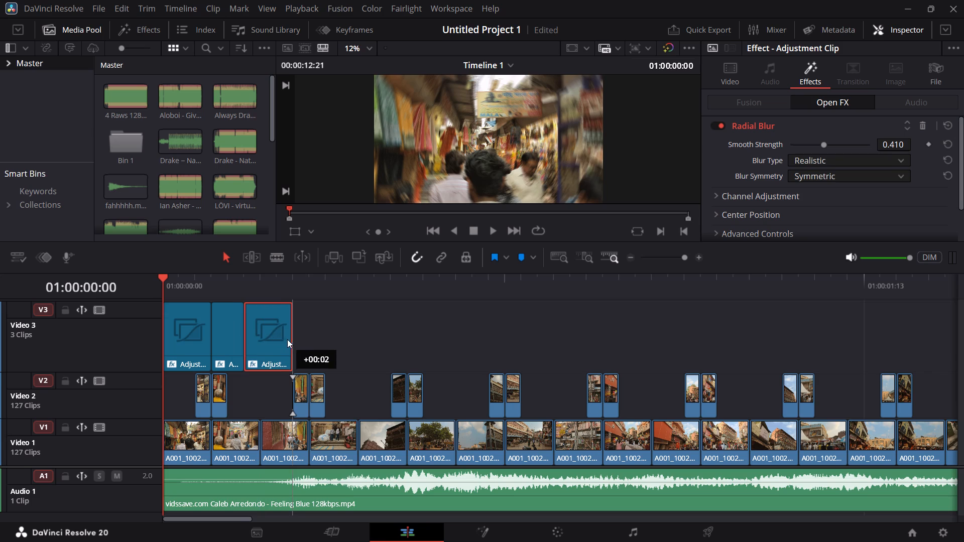
pyautogui.keyDown('alt'); pyautogui.moveTo(287, 339); pyautogui.dragTo(292, 340); pyautogui.keyUp('alt')
pyautogui.moveTo(324, 336); pyautogui.dragTo(199, 329)
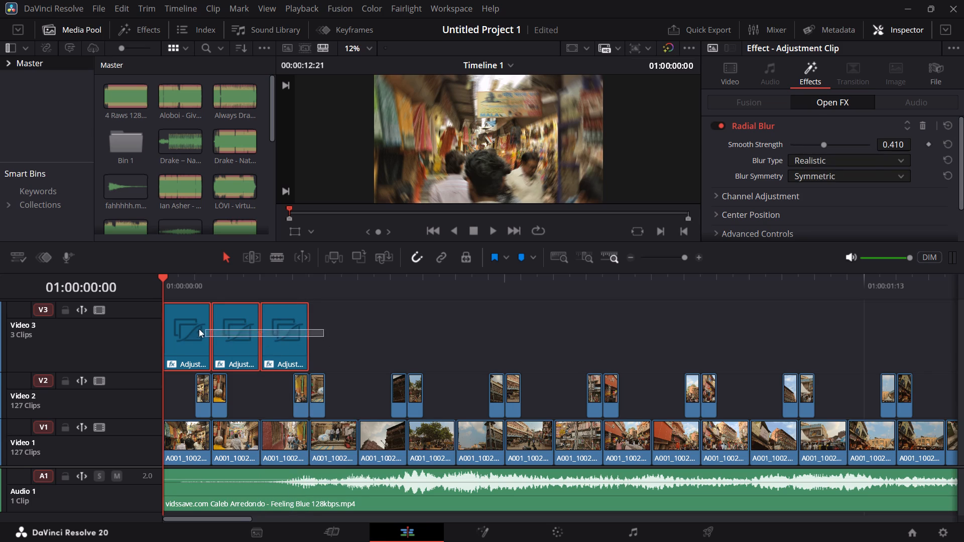
pyautogui.moveTo(199, 329); pyautogui.dragTo(182, 328)
pyautogui.keyDown('alt'); pyautogui.moveTo(184, 327); pyautogui.dragTo(338, 342); pyautogui.keyUp('alt')
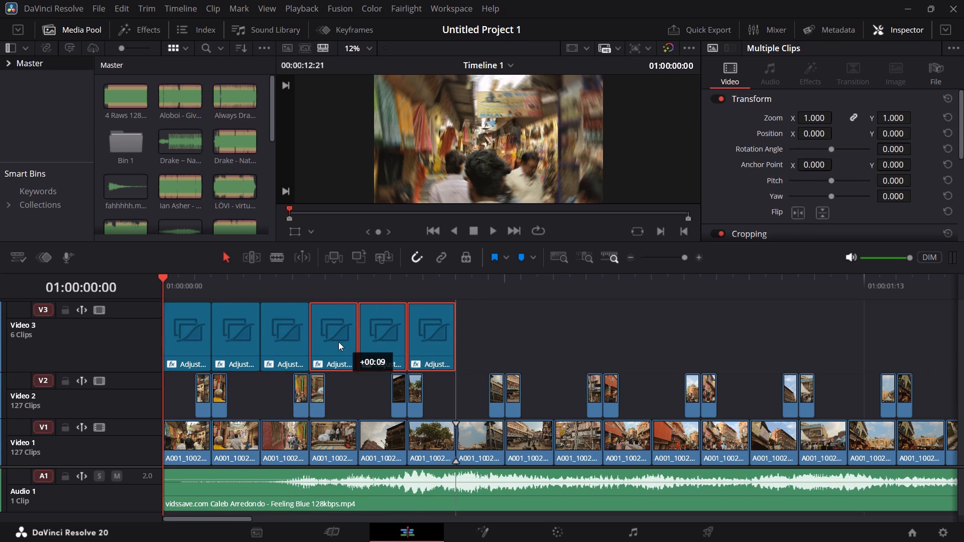
pyautogui.keyDown('alt'); pyautogui.moveTo(338, 342); pyautogui.dragTo(337, 342); pyautogui.keyUp('alt')
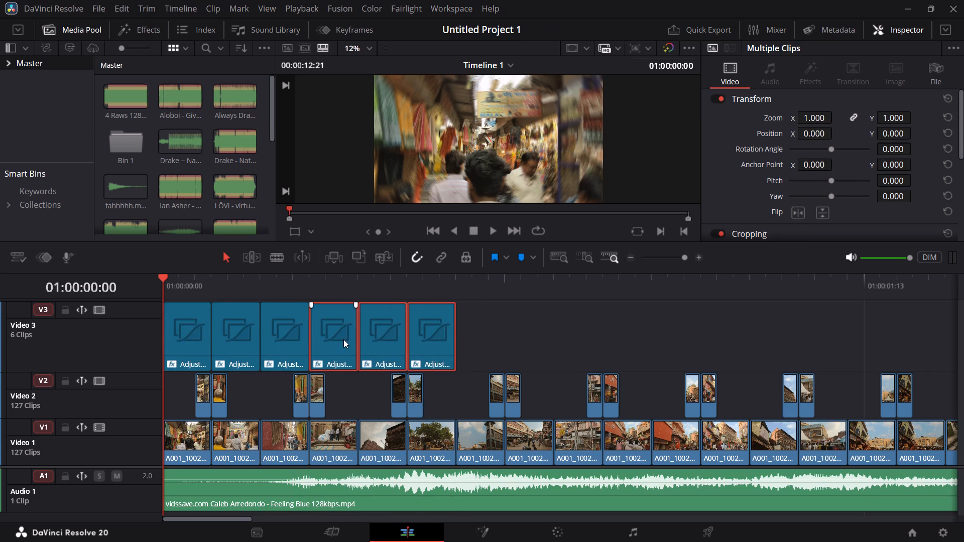
pyautogui.moveTo(496, 344); pyautogui.dragTo(184, 331)
pyautogui.keyDown('alt'); pyautogui.moveTo(187, 331); pyautogui.dragTo(501, 345); pyautogui.keyUp('alt')
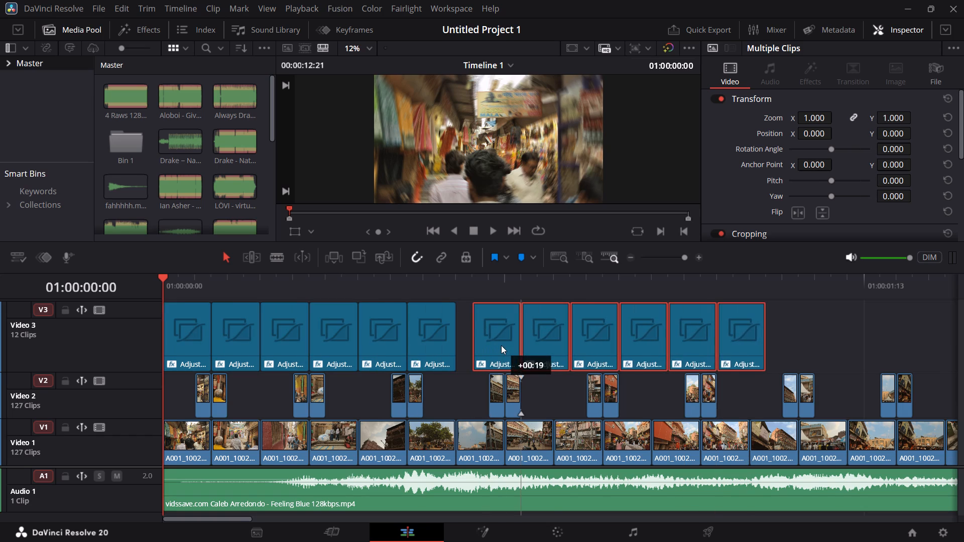
pyautogui.keyDown('alt'); pyautogui.moveTo(501, 345); pyautogui.dragTo(484, 347); pyautogui.keyUp('alt')
# Duplicate all twelve Video 3 adjustment clips and place the copies directly after the originals, making 24 clips.
pyautogui.moveTo(814, 347); pyautogui.dragTo(214, 342)
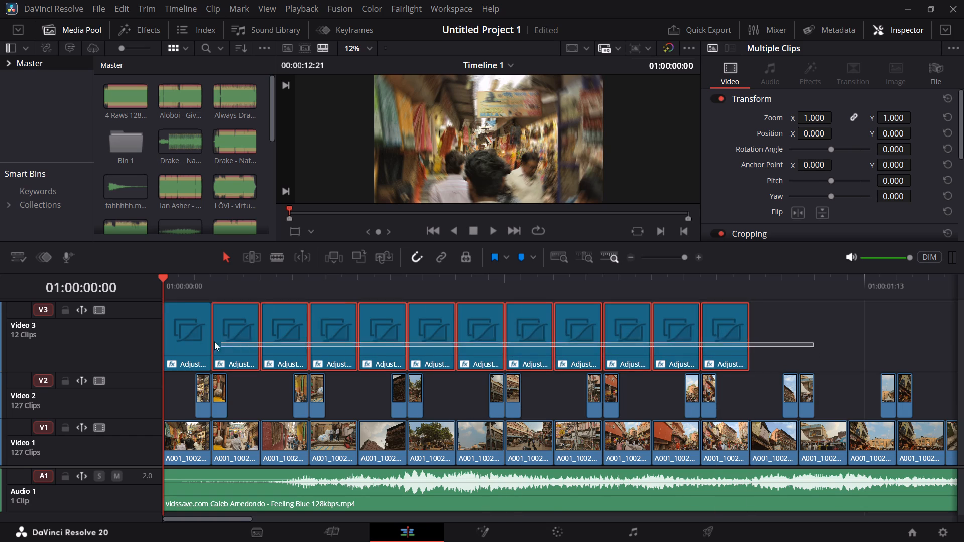
pyautogui.moveTo(214, 342); pyautogui.dragTo(189, 342)
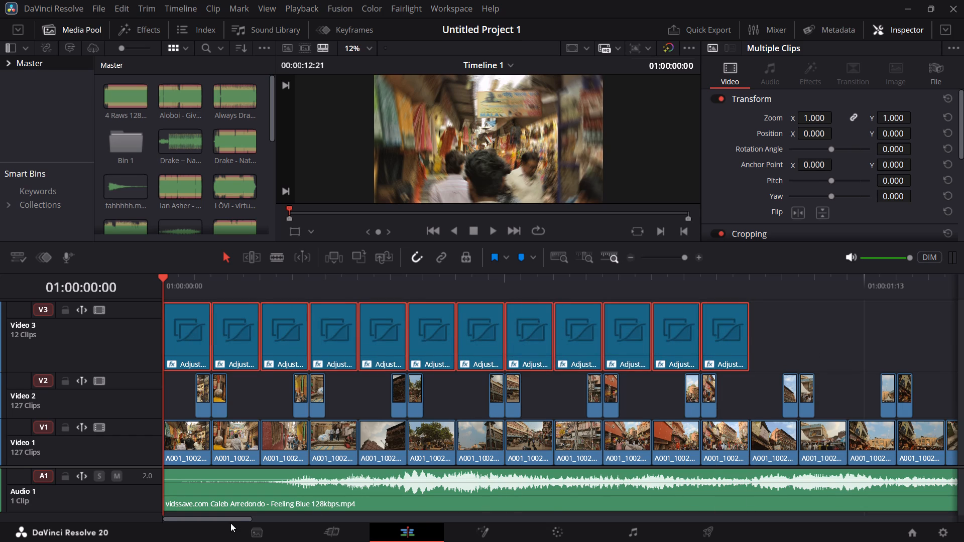
pyautogui.moveTo(225, 520); pyautogui.dragTo(278, 518)
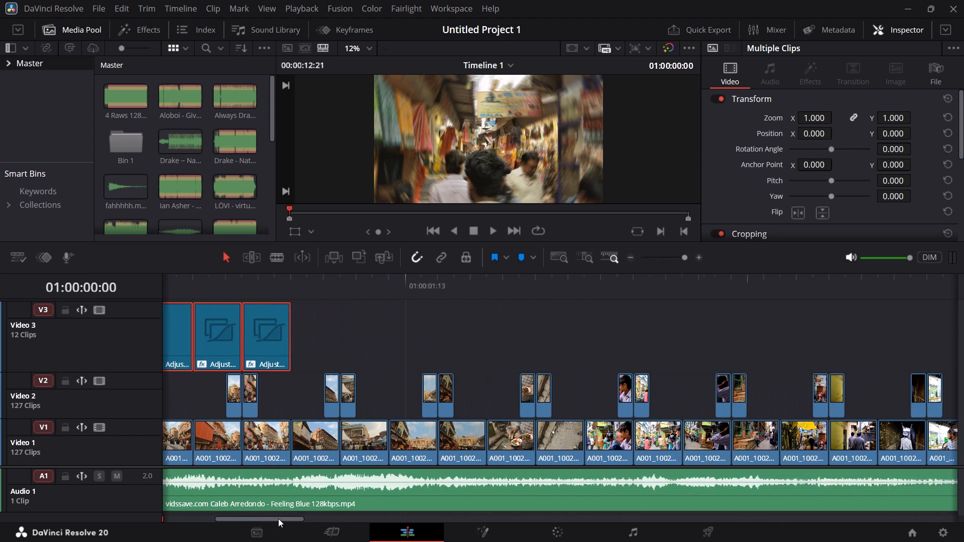
pyautogui.moveTo(278, 518); pyautogui.dragTo(279, 518)
pyautogui.keyDown('alt'); pyautogui.moveTo(246, 336); pyautogui.dragTo(545, 334); pyautogui.keyUp('alt')
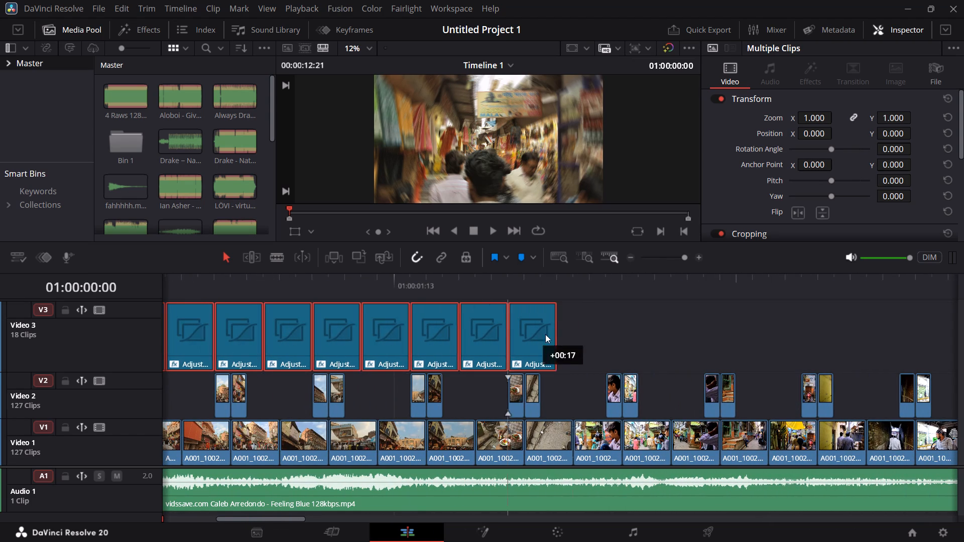
pyautogui.keyDown('alt'); pyautogui.moveTo(545, 334); pyautogui.dragTo(836, 318); pyautogui.keyUp('alt')
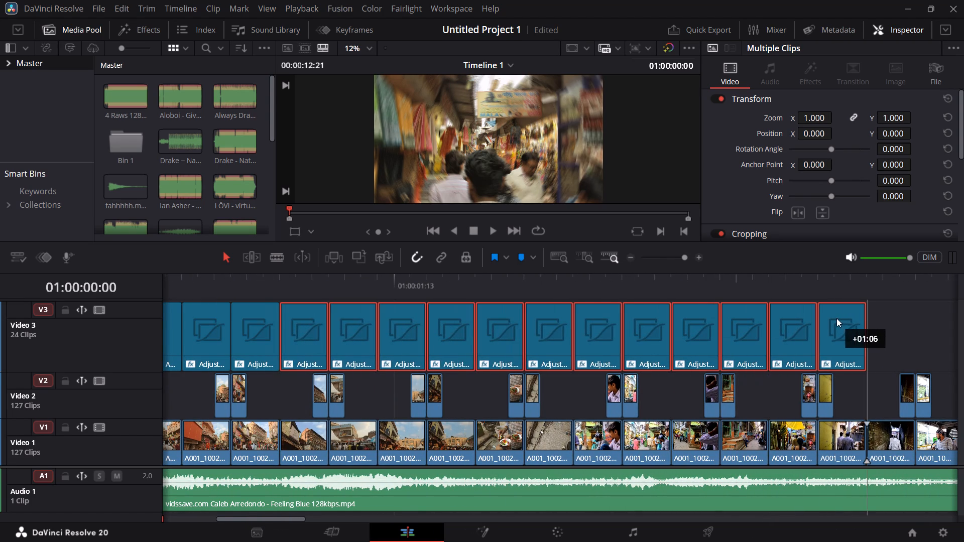
pyautogui.keyDown('alt'); pyautogui.moveTo(836, 318); pyautogui.dragTo(845, 321); pyautogui.keyUp('alt')
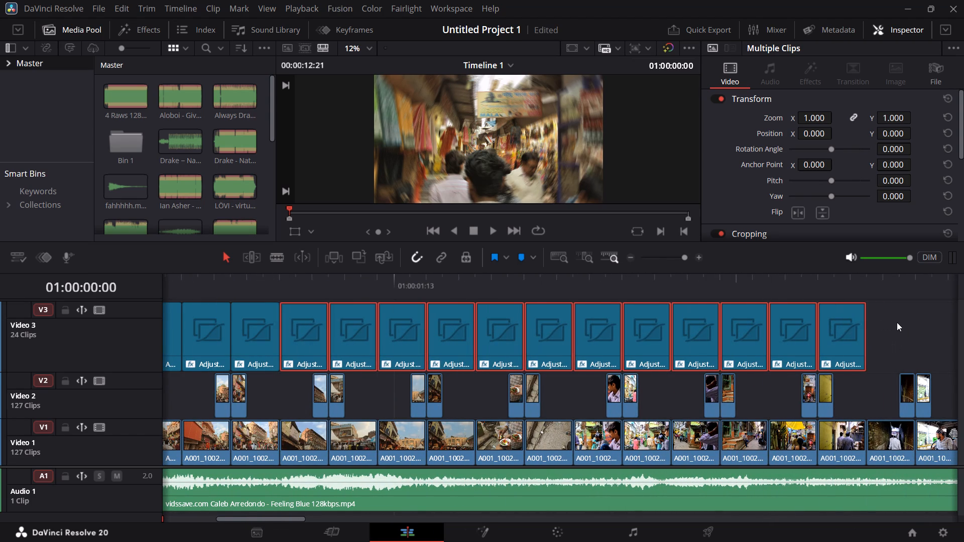
# Duplicate all 24 Video 3 adjustment clips and butt the copies against the end of the originals, making 48 clips.
pyautogui.moveTo(896, 330); pyautogui.dragTo(197, 339)
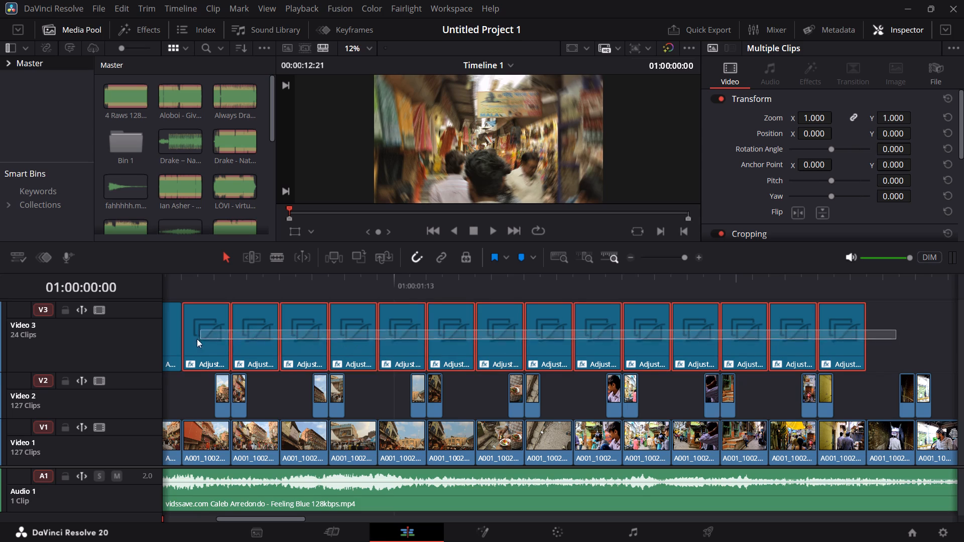
pyautogui.moveTo(197, 339); pyautogui.dragTo(157, 341)
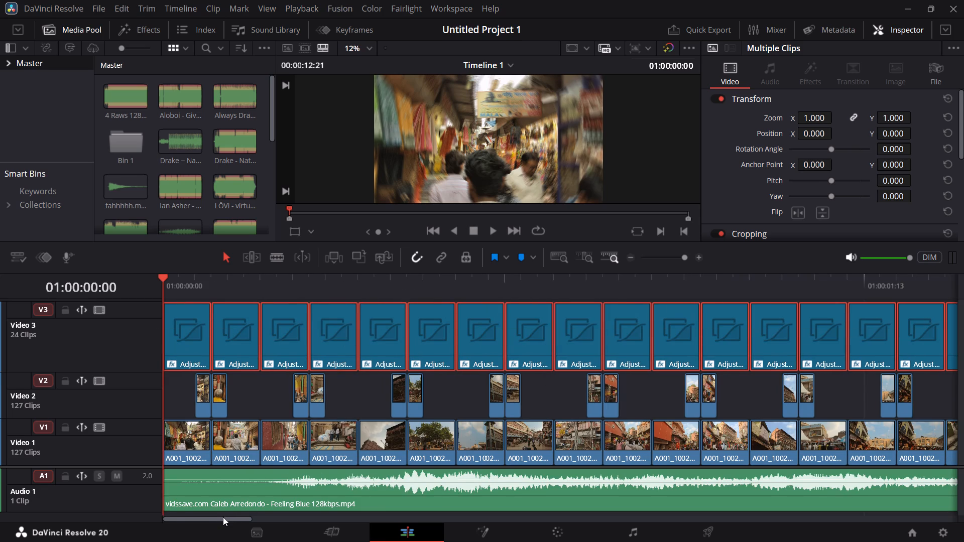
pyautogui.moveTo(219, 518); pyautogui.dragTo(341, 525)
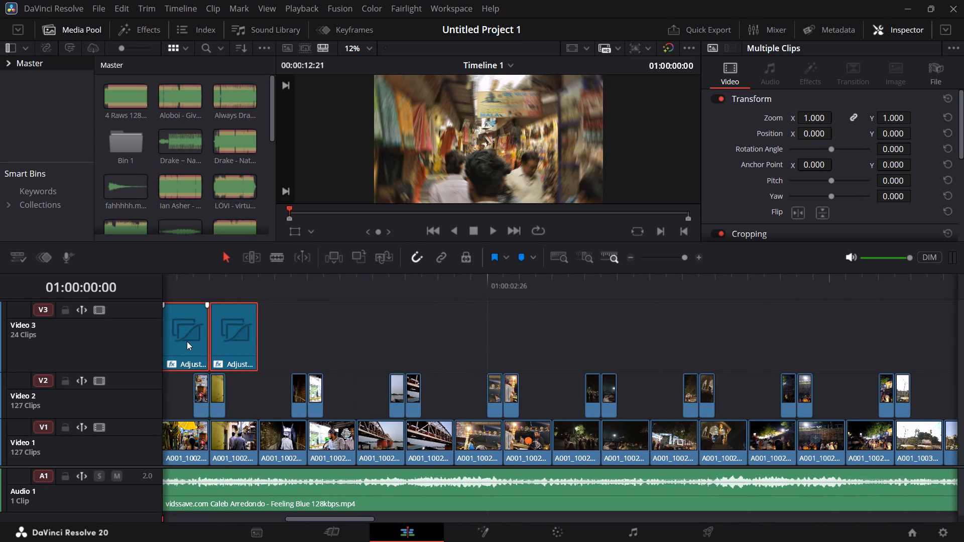
pyautogui.keyDown('alt'); pyautogui.moveTo(187, 341); pyautogui.dragTo(882, 331); pyautogui.keyUp('alt')
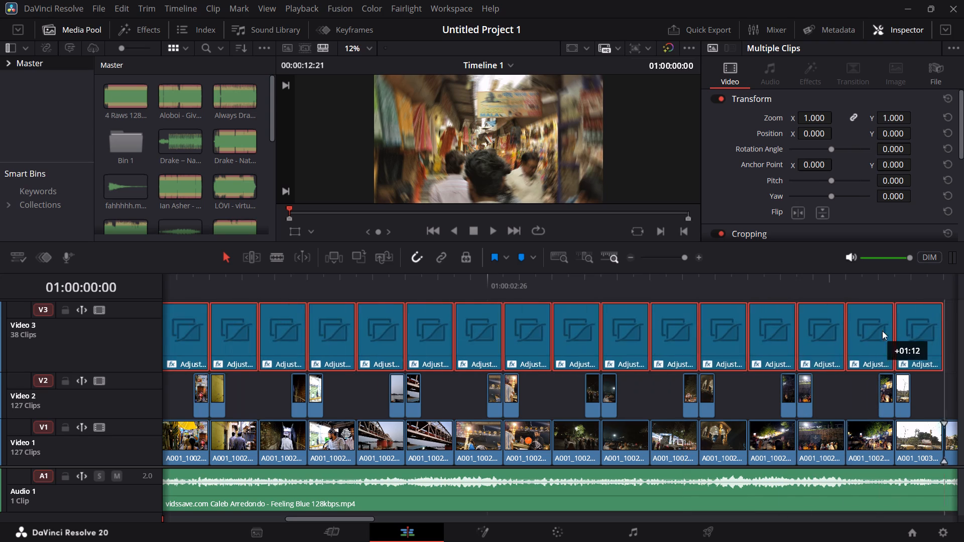
pyautogui.keyDown('alt'); pyautogui.moveTo(882, 331); pyautogui.dragTo(958, 327); pyautogui.keyUp('alt')
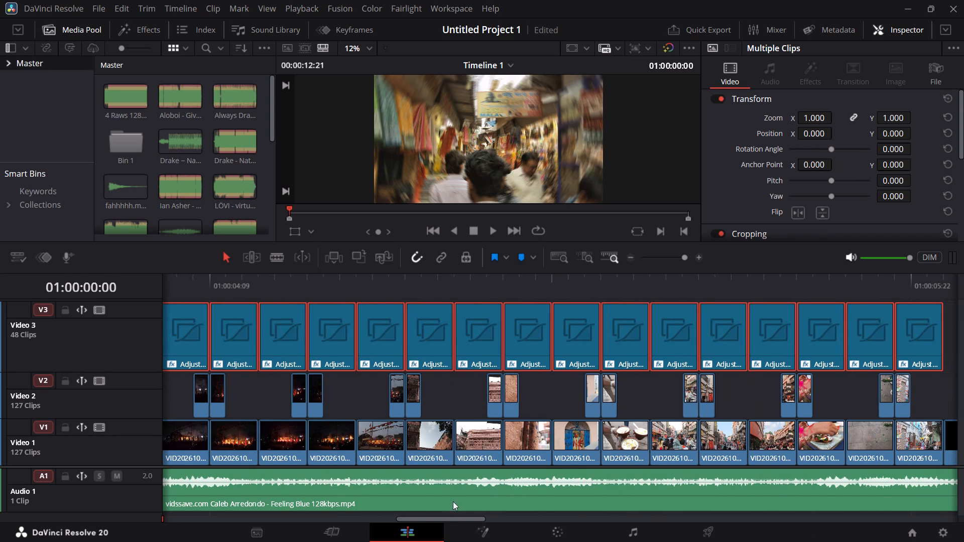
pyautogui.moveTo(442, 517); pyautogui.dragTo(357, 503)
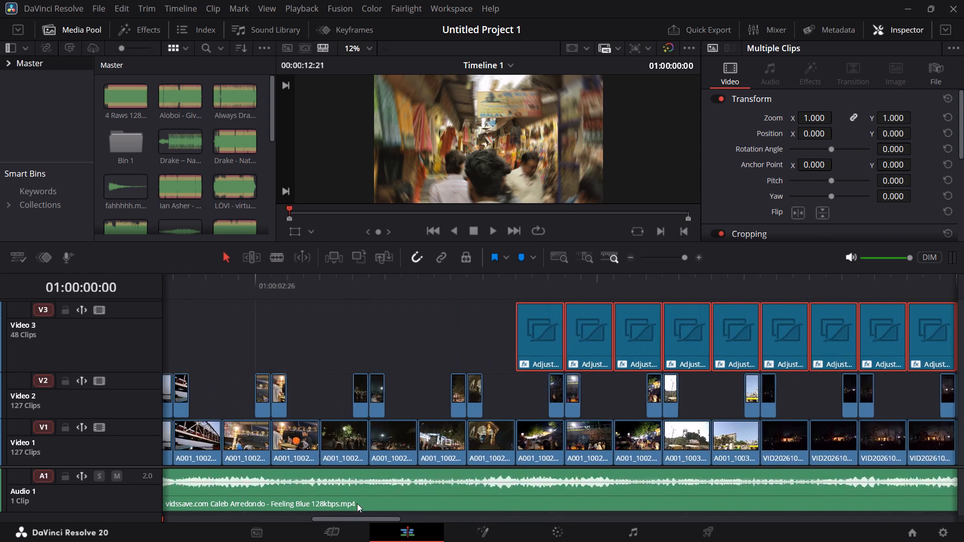
pyautogui.moveTo(357, 503); pyautogui.dragTo(331, 501)
pyautogui.moveTo(769, 340); pyautogui.dragTo(768, 340)
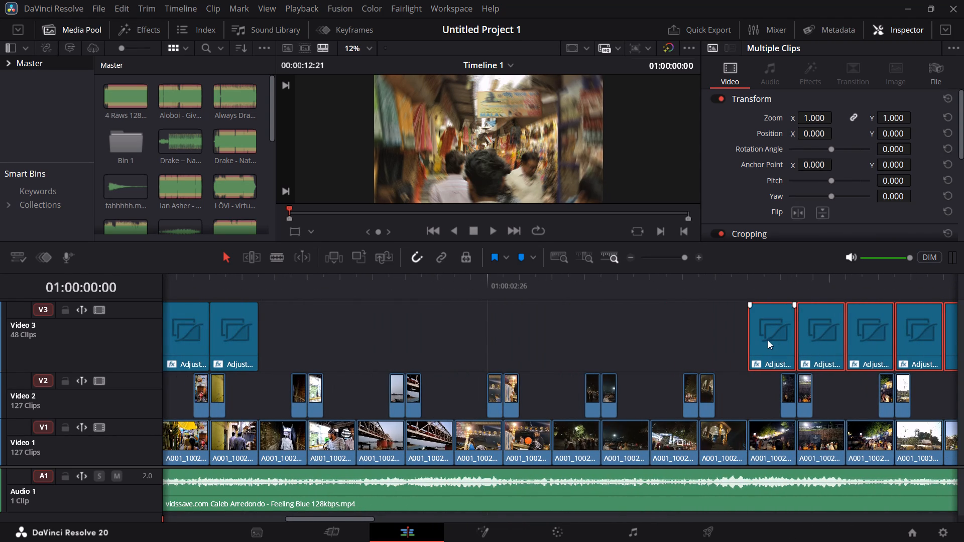
pyautogui.moveTo(768, 340); pyautogui.dragTo(275, 338)
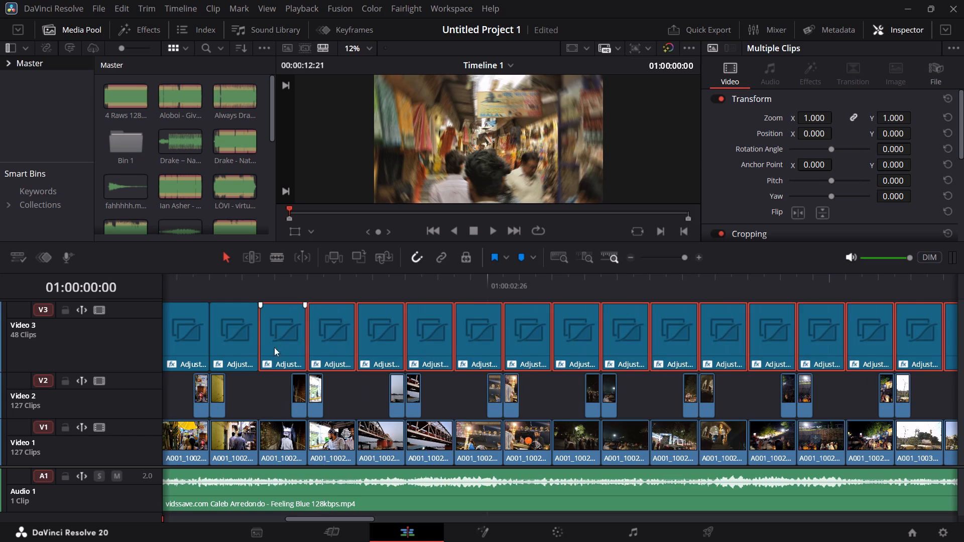
# Duplicate the selected block of Video 3 adjustment clips and place the copies further along, toward the uncovered Video 1 clips.
pyautogui.moveTo(326, 518); pyautogui.dragTo(480, 514)
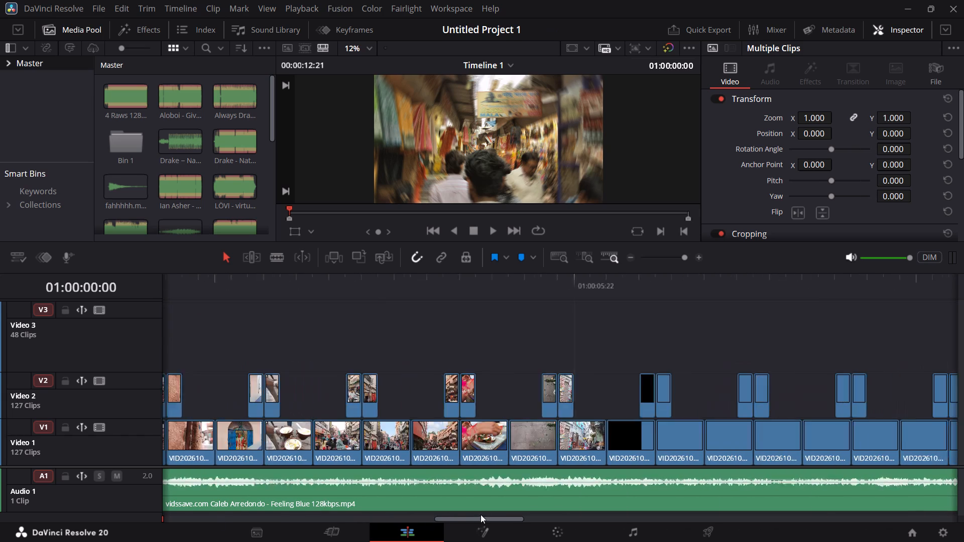
pyautogui.moveTo(480, 514); pyautogui.dragTo(780, 493)
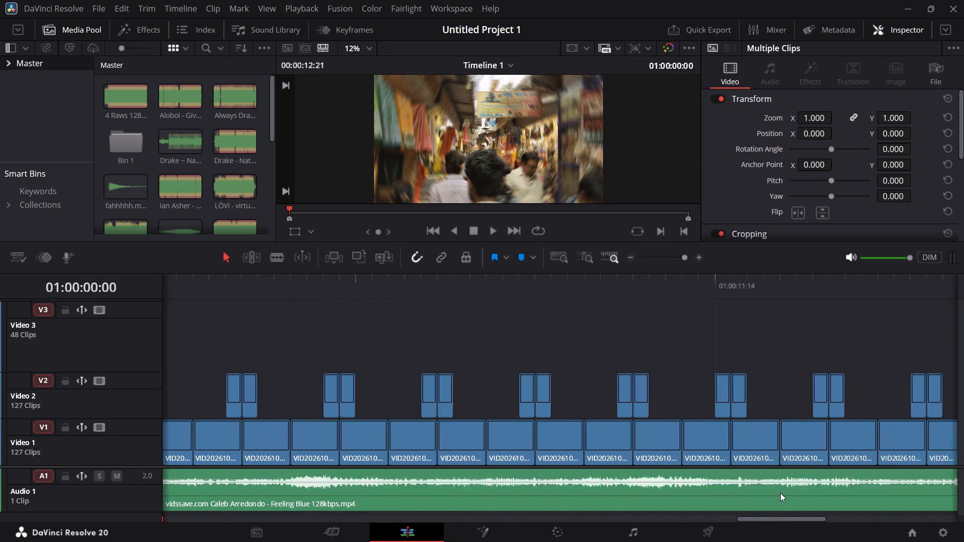
pyautogui.moveTo(780, 493); pyautogui.dragTo(394, 496)
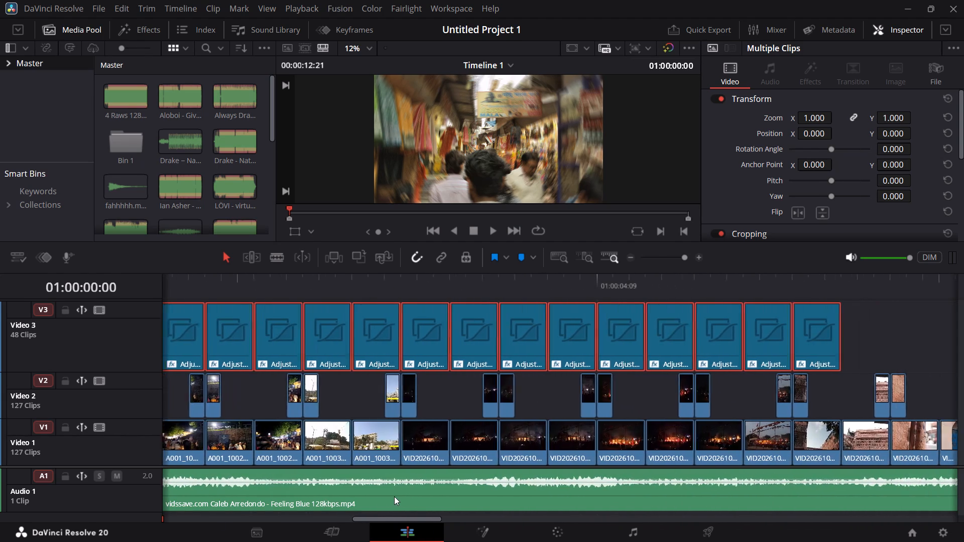
pyautogui.moveTo(394, 496); pyautogui.dragTo(443, 494)
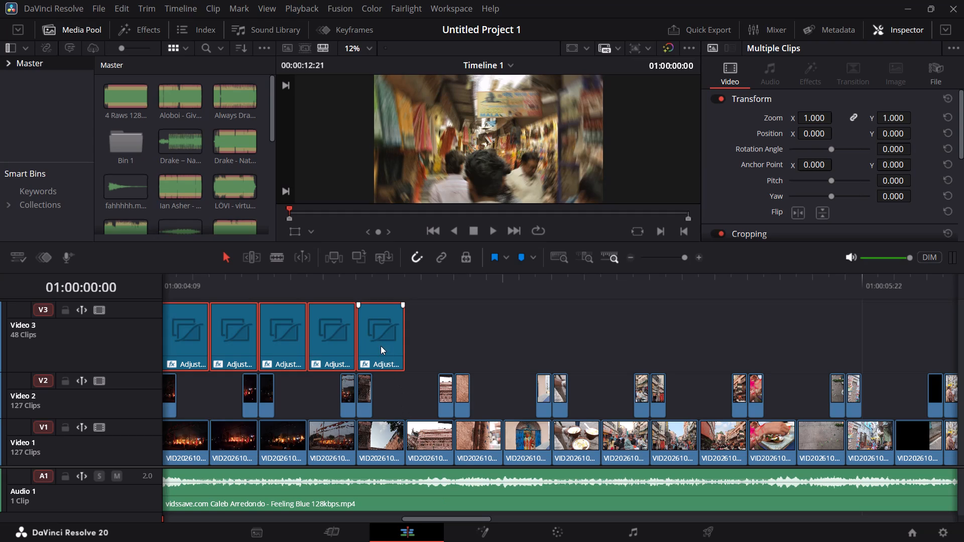
pyautogui.keyDown('alt'); pyautogui.moveTo(380, 344); pyautogui.dragTo(963, 312); pyautogui.keyUp('alt')
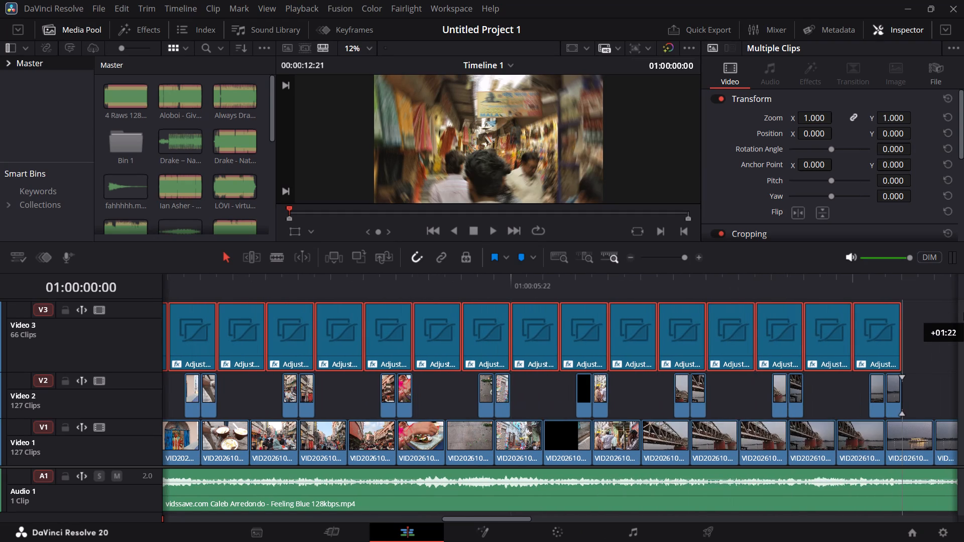
pyautogui.keyDown('alt'); pyautogui.moveTo(963, 312); pyautogui.dragTo(963, 313); pyautogui.keyUp('alt')
# Shift the copied block earlier over the cut-off Video 3 clip so every adjustment clip lines up with the Video 1 cuts, leaving 69 clips.
pyautogui.moveTo(492, 520); pyautogui.dragTo(440, 522)
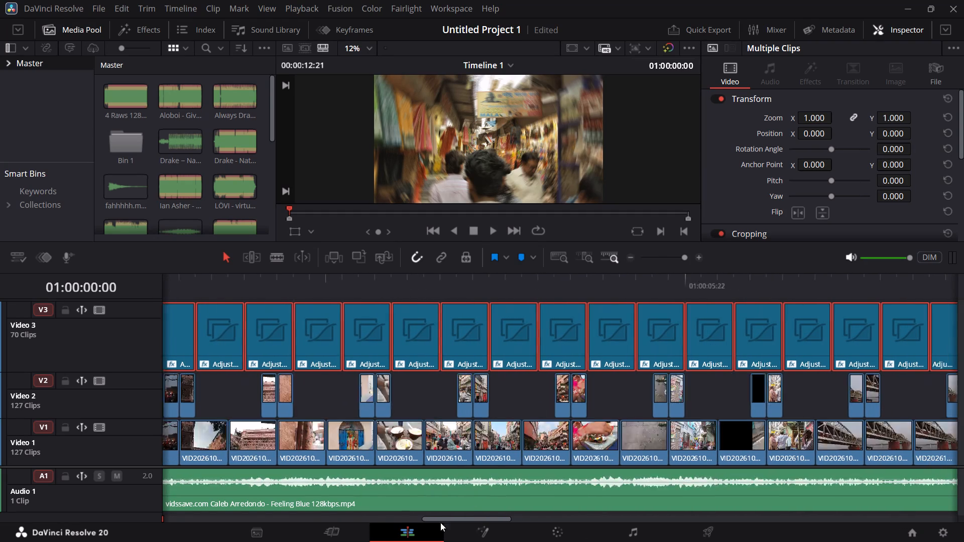
pyautogui.moveTo(440, 522); pyautogui.dragTo(320, 487)
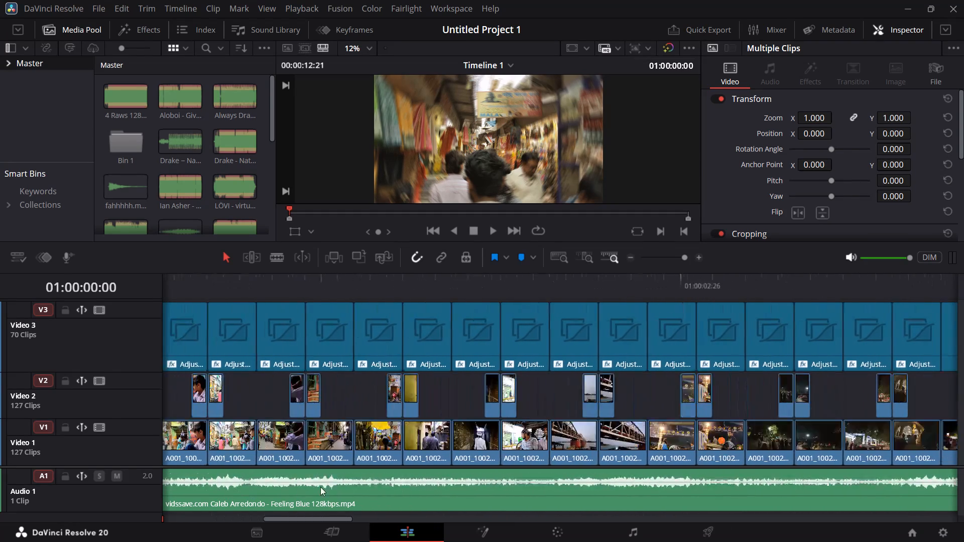
pyautogui.moveTo(320, 487); pyautogui.dragTo(399, 487)
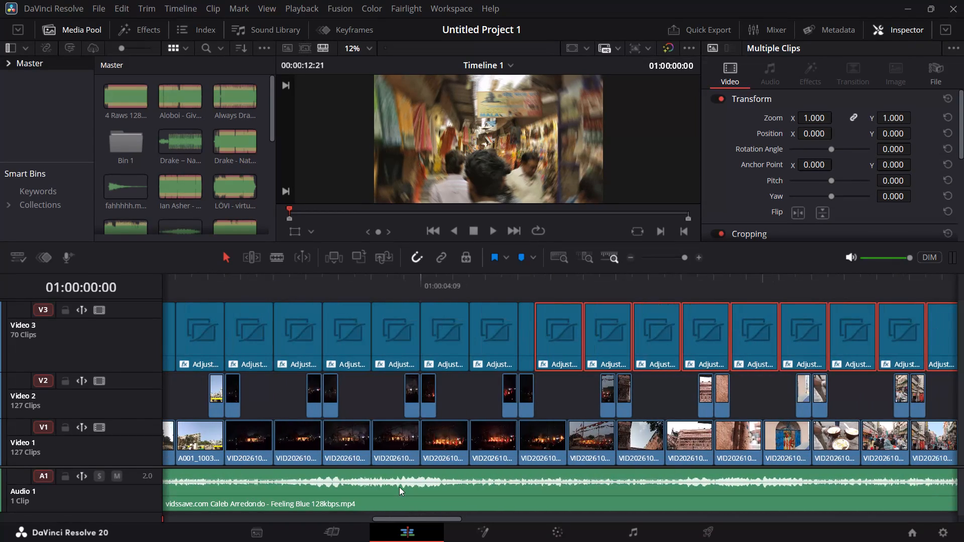
pyautogui.moveTo(399, 487); pyautogui.dragTo(399, 487)
pyautogui.moveTo(561, 349); pyautogui.dragTo(554, 350)
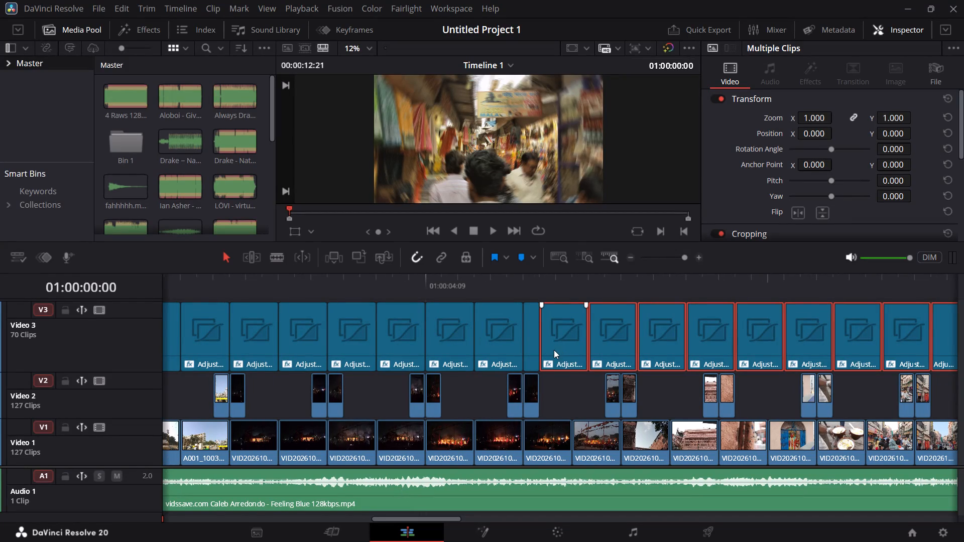
pyautogui.moveTo(554, 350); pyautogui.dragTo(541, 351)
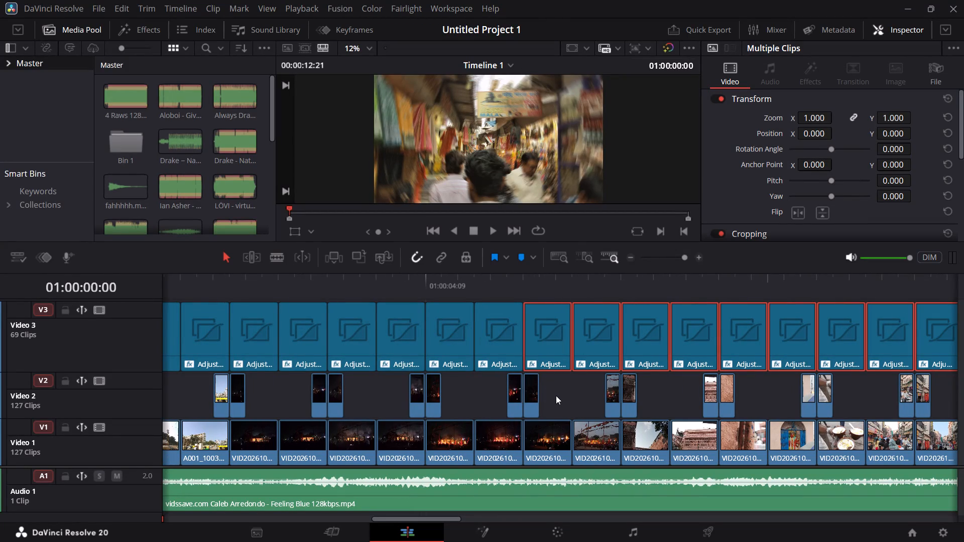
# Duplicate the last eight Video 3 adjustment clips and butt the copies against the end of the row, making 77 clips.
pyautogui.moveTo(509, 519); pyautogui.dragTo(518, 518)
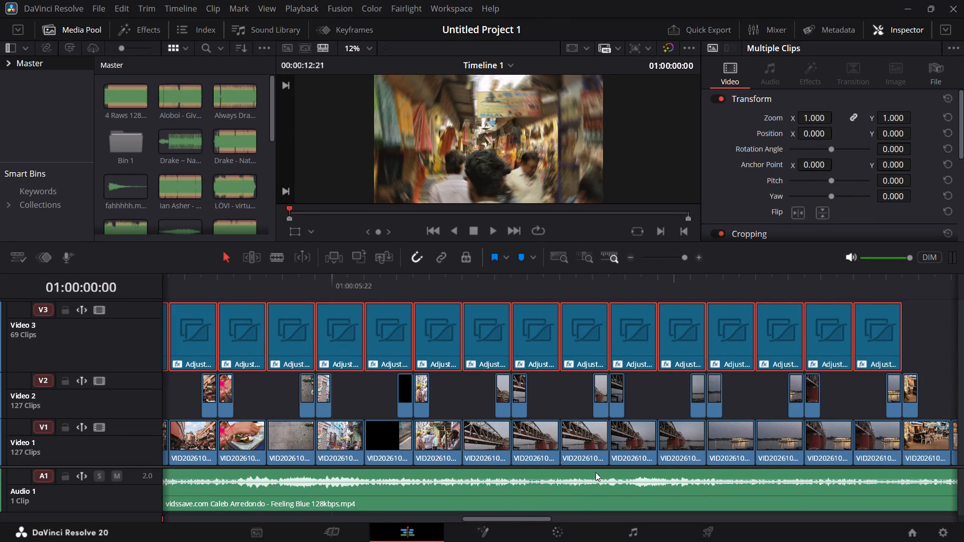
pyautogui.click(613, 511)
pyautogui.click(619, 520)
pyautogui.click(507, 519)
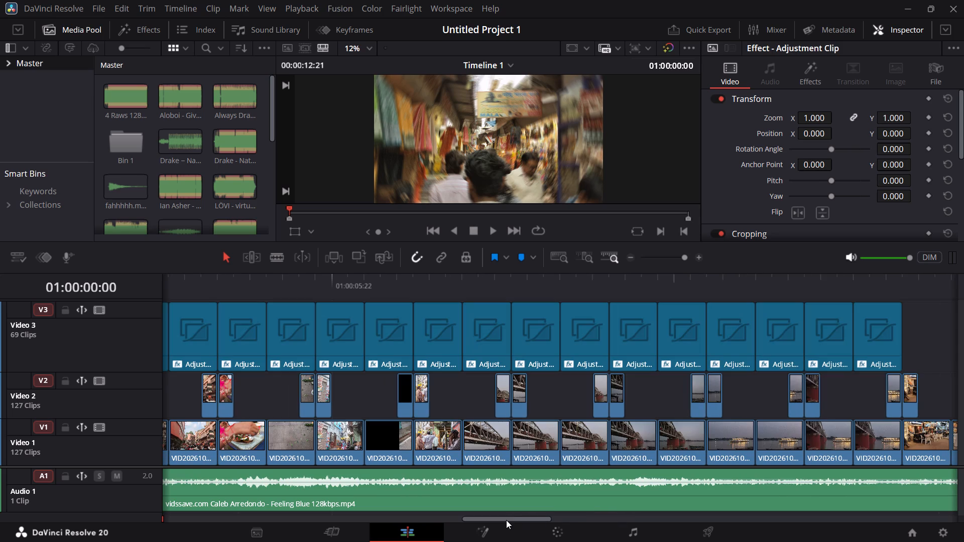
pyautogui.moveTo(910, 354); pyautogui.dragTo(543, 355)
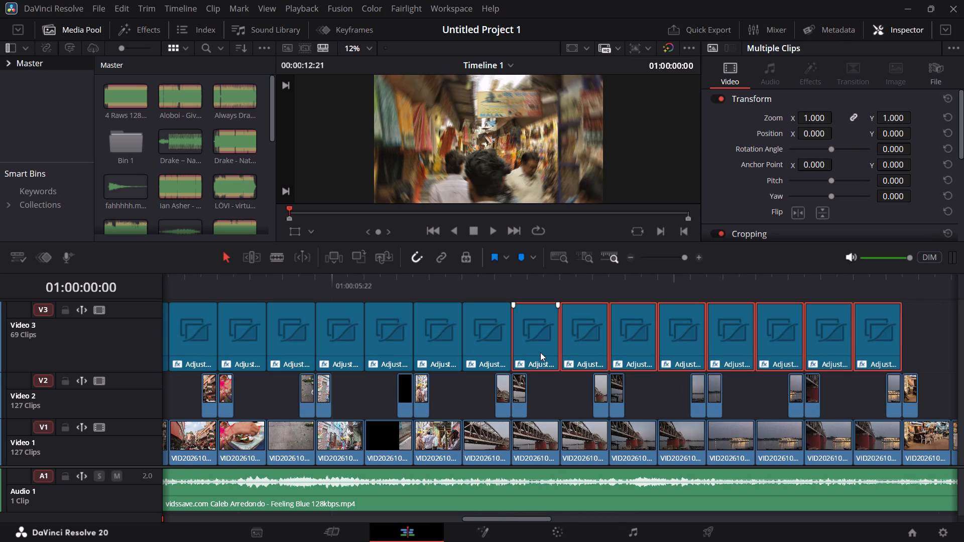
pyautogui.click(539, 349)
pyautogui.keyDown('alt'); pyautogui.moveTo(542, 348); pyautogui.dragTo(789, 350); pyautogui.keyUp('alt')
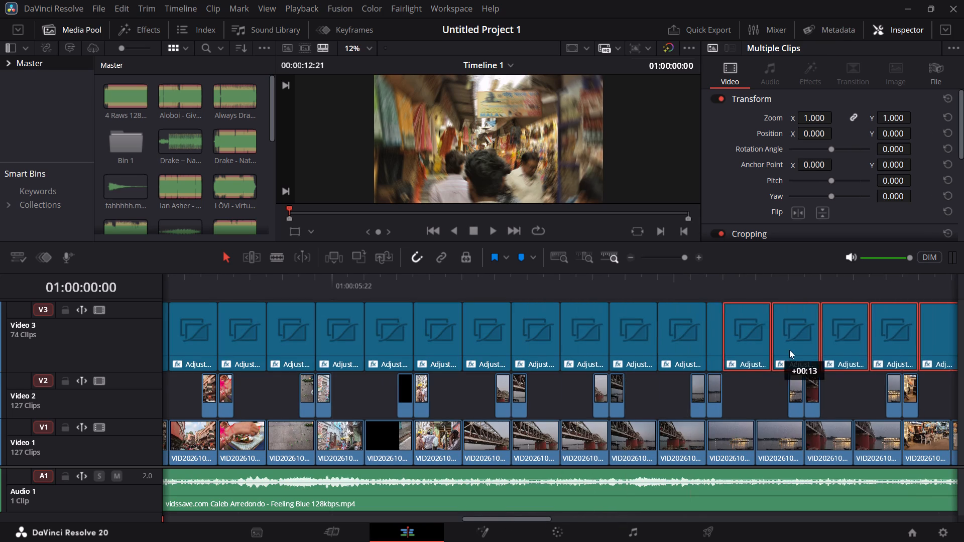
pyautogui.keyDown('alt'); pyautogui.moveTo(789, 350); pyautogui.dragTo(940, 342); pyautogui.keyUp('alt')
# Duplicate the eight-clip adjustment block three more times end to end on Video 3, making 101 clips.
pyautogui.moveTo(465, 520); pyautogui.dragTo(511, 517)
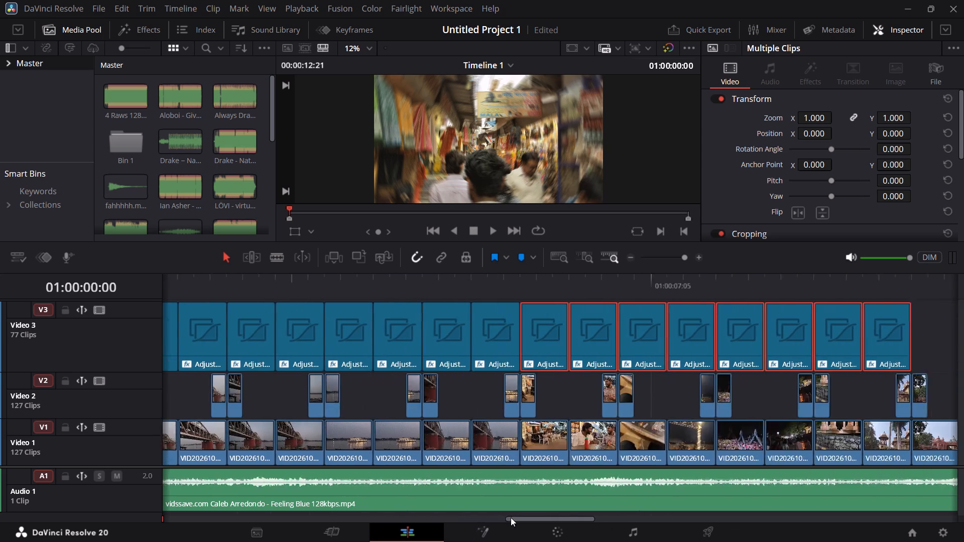
pyautogui.moveTo(511, 517); pyautogui.dragTo(562, 517)
pyautogui.keyDown('alt'); pyautogui.moveTo(406, 342); pyautogui.dragTo(631, 354); pyautogui.keyUp('alt')
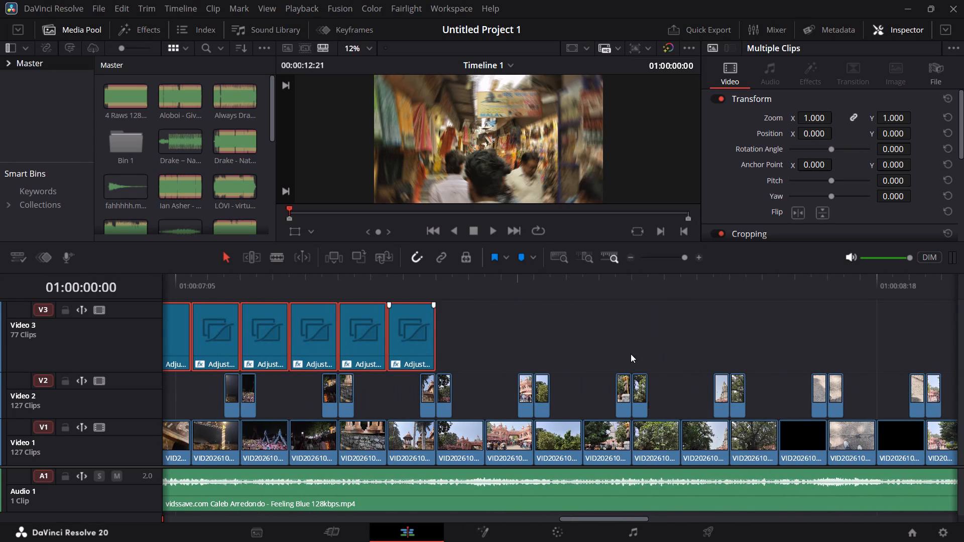
pyautogui.keyDown('alt'); pyautogui.moveTo(631, 354); pyautogui.dragTo(802, 352); pyautogui.keyUp('alt')
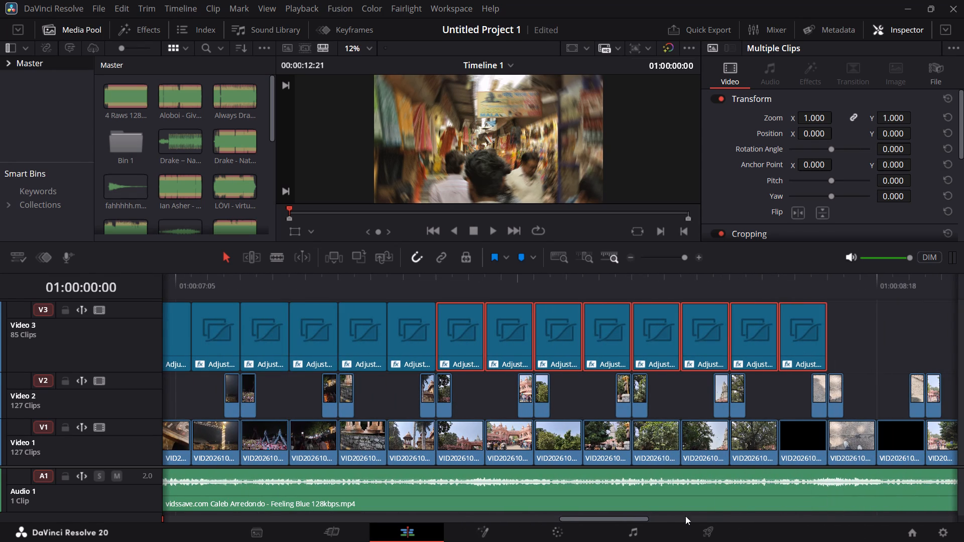
pyautogui.moveTo(631, 517); pyautogui.dragTo(697, 510)
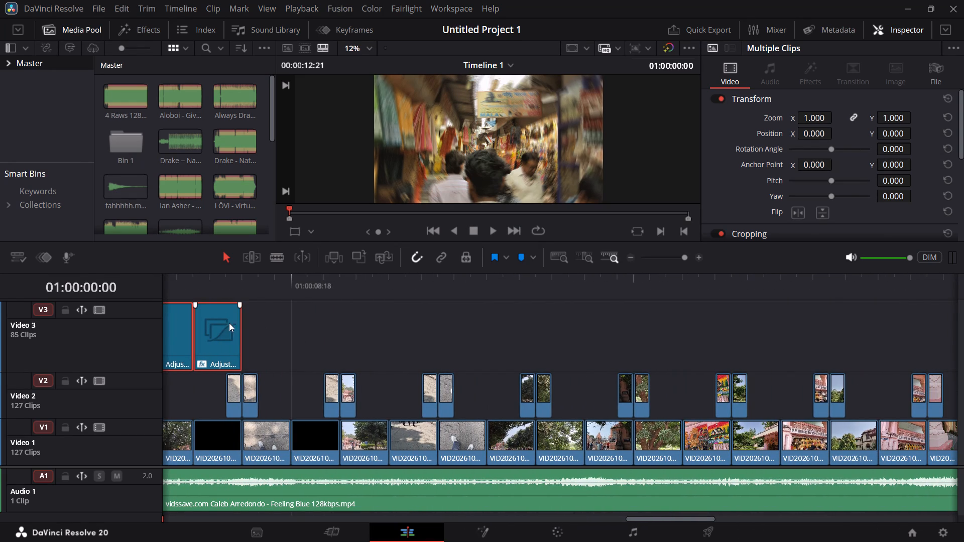
pyautogui.keyDown('alt'); pyautogui.moveTo(223, 325); pyautogui.dragTo(623, 331); pyautogui.keyUp('alt')
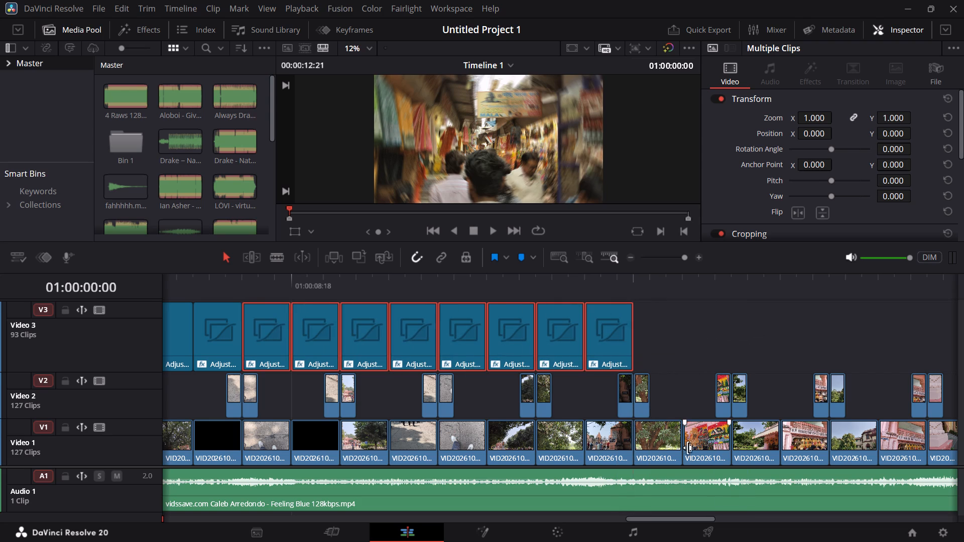
pyautogui.moveTo(266, 342); pyautogui.dragTo(665, 341)
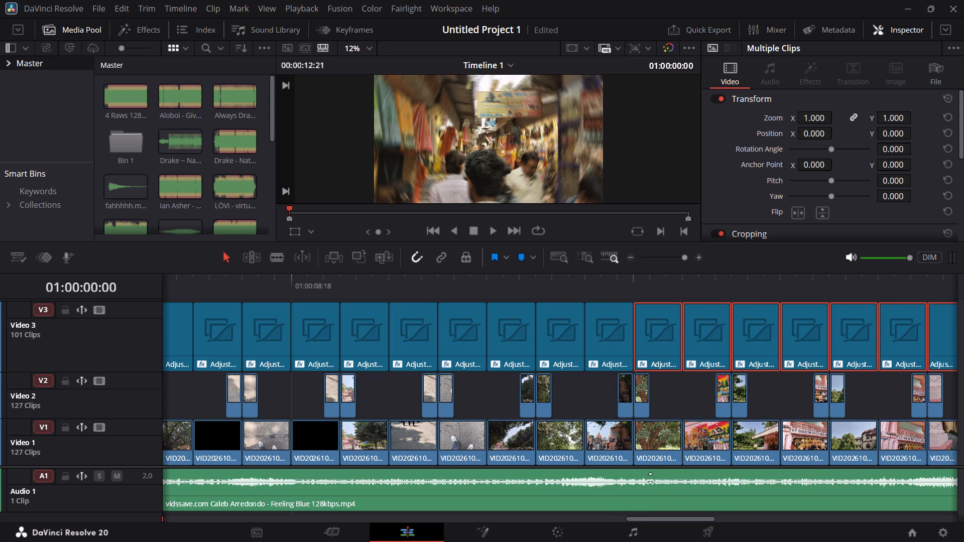
# Add three further end-to-end copies of the eight-clip adjustment block on Video 3, making 125 clips.
pyautogui.moveTo(649, 518); pyautogui.dragTo(714, 518)
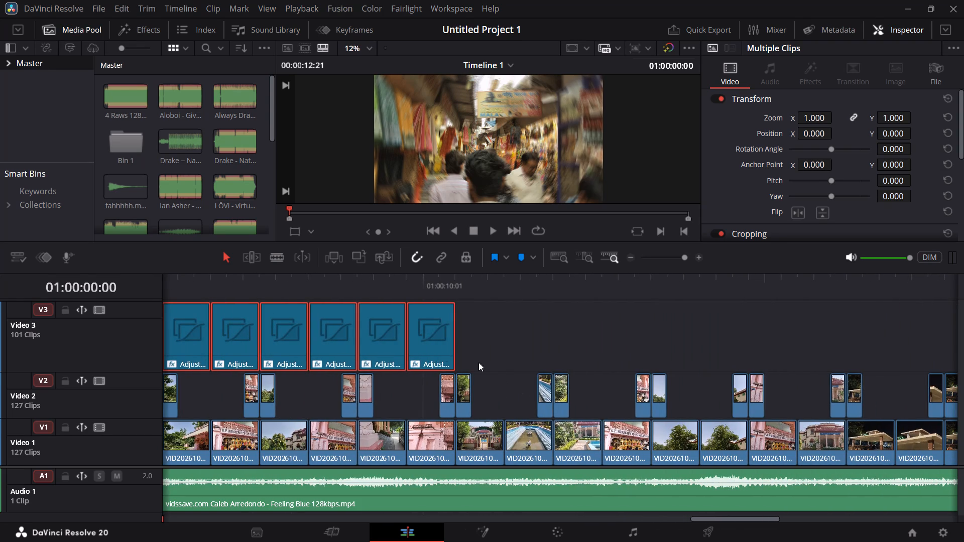
pyautogui.keyDown('alt'); pyautogui.moveTo(320, 341); pyautogui.dragTo(729, 330); pyautogui.keyUp('alt')
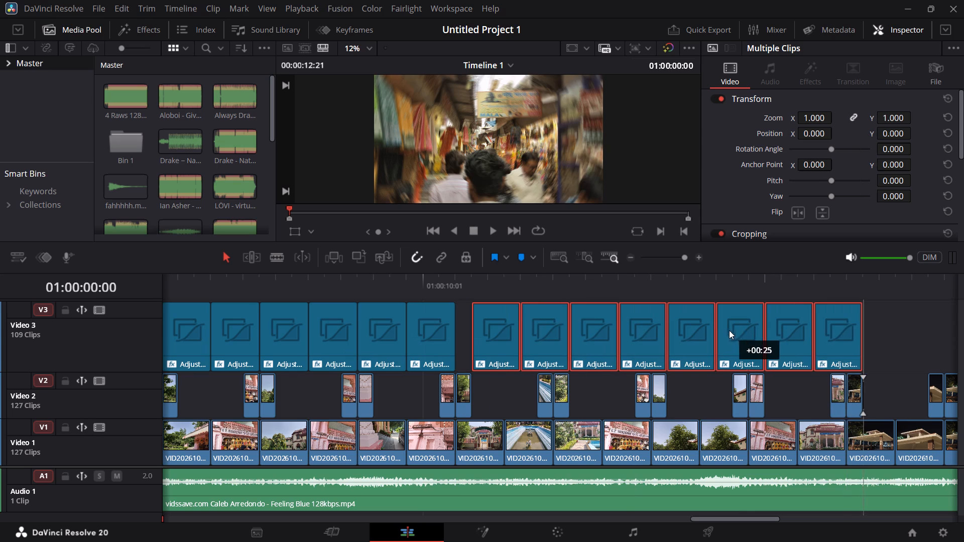
pyautogui.keyDown('alt'); pyautogui.moveTo(729, 330); pyautogui.dragTo(716, 332); pyautogui.keyUp('alt')
pyautogui.moveTo(718, 518); pyautogui.dragTo(773, 520)
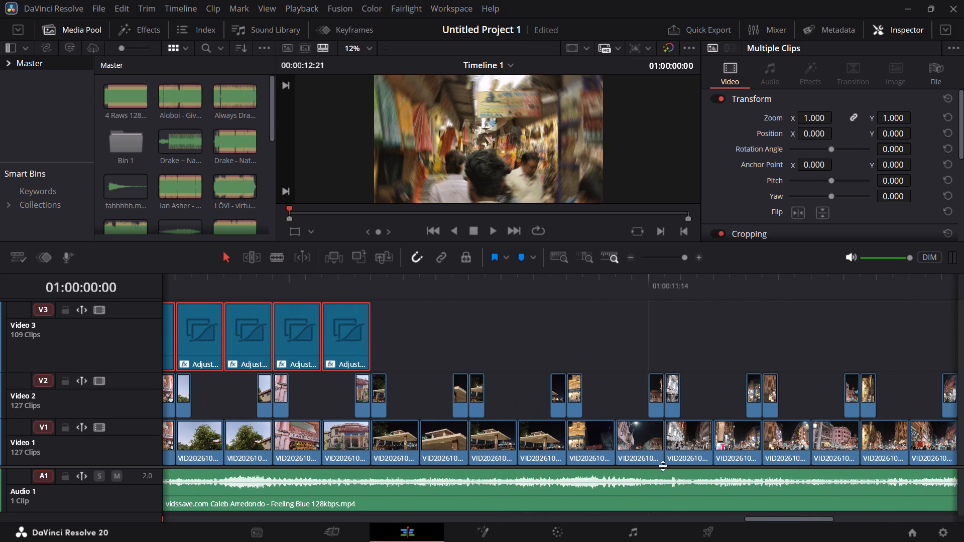
pyautogui.keyDown('alt'); pyautogui.moveTo(254, 334); pyautogui.dragTo(648, 340); pyautogui.keyUp('alt')
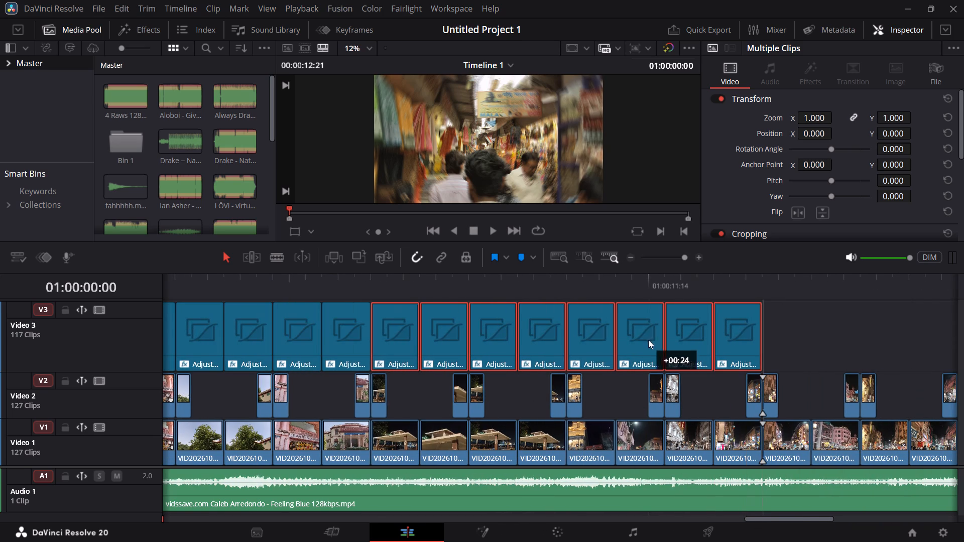
pyautogui.keyDown('alt'); pyautogui.moveTo(648, 340); pyautogui.dragTo(659, 339); pyautogui.keyUp('alt')
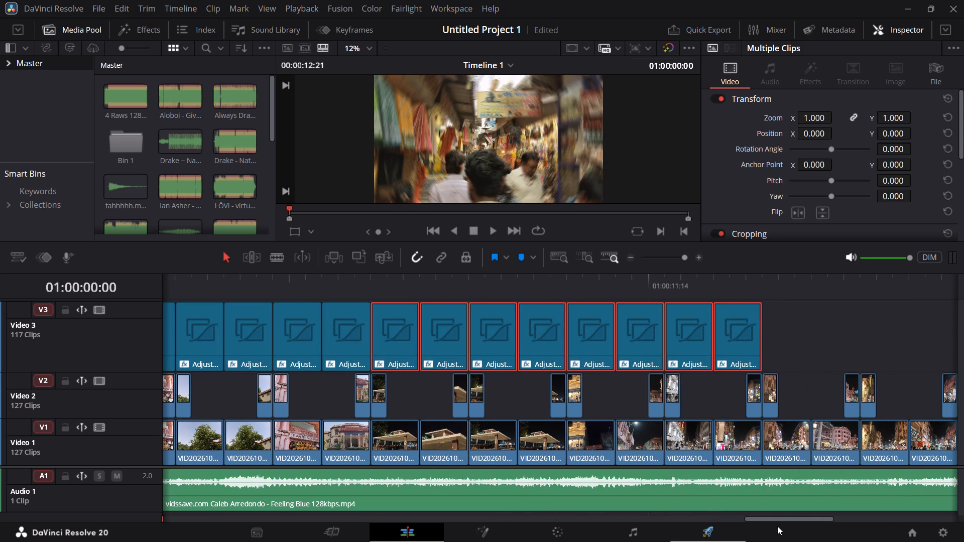
pyautogui.moveTo(770, 521); pyautogui.dragTo(822, 518)
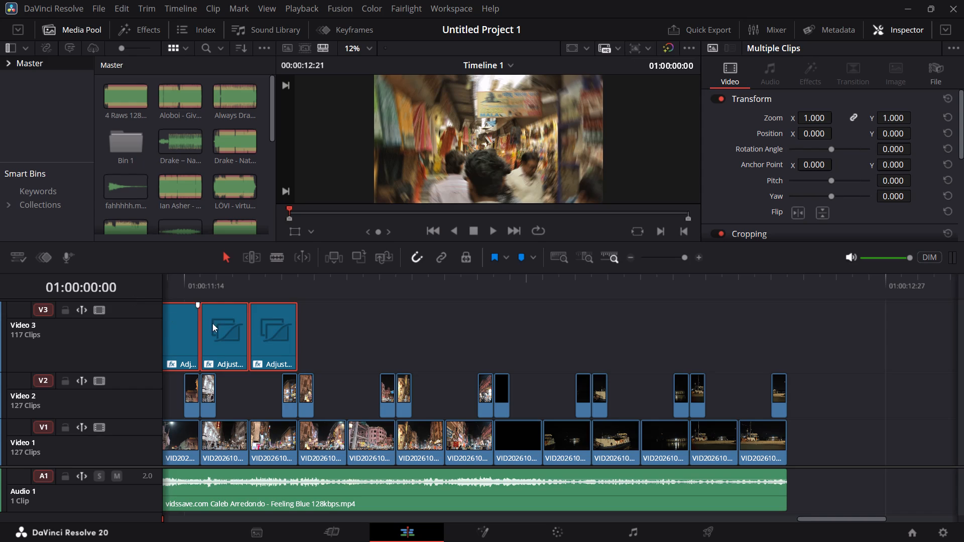
pyautogui.keyDown('alt'); pyautogui.moveTo(267, 331); pyautogui.dragTo(680, 342); pyautogui.keyUp('alt')
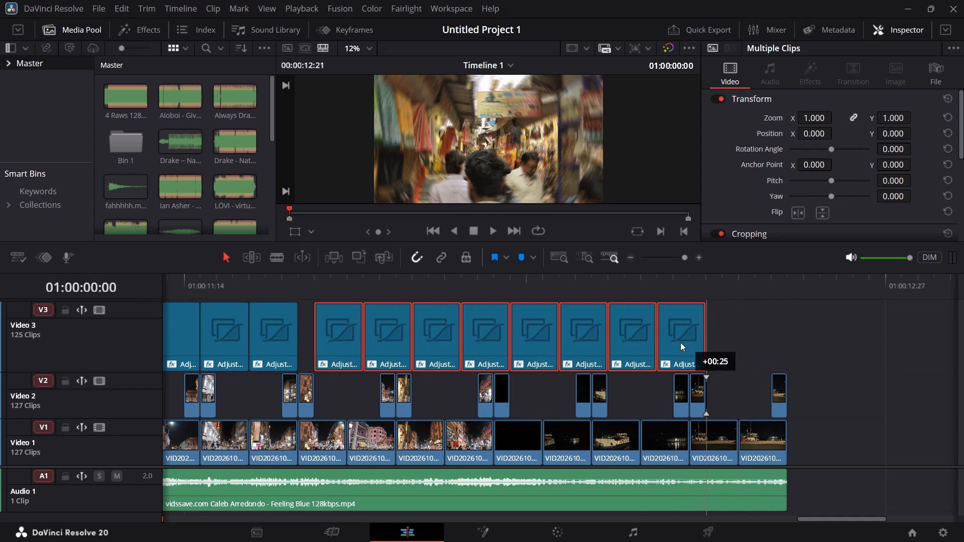
pyautogui.keyDown('alt'); pyautogui.moveTo(680, 342); pyautogui.dragTo(668, 345); pyautogui.keyUp('alt')
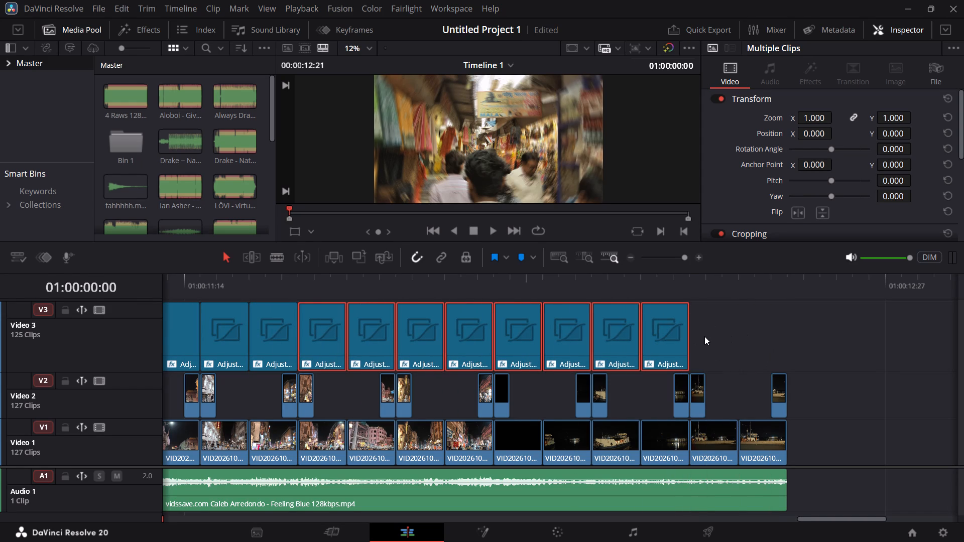
# Duplicate the final single adjustment clip twice to cover the last two Video 1 clips, making 127 clips on Video 3.
pyautogui.click(783, 335)
pyautogui.keyDown('alt'); pyautogui.click(670, 343); pyautogui.keyUp('alt')
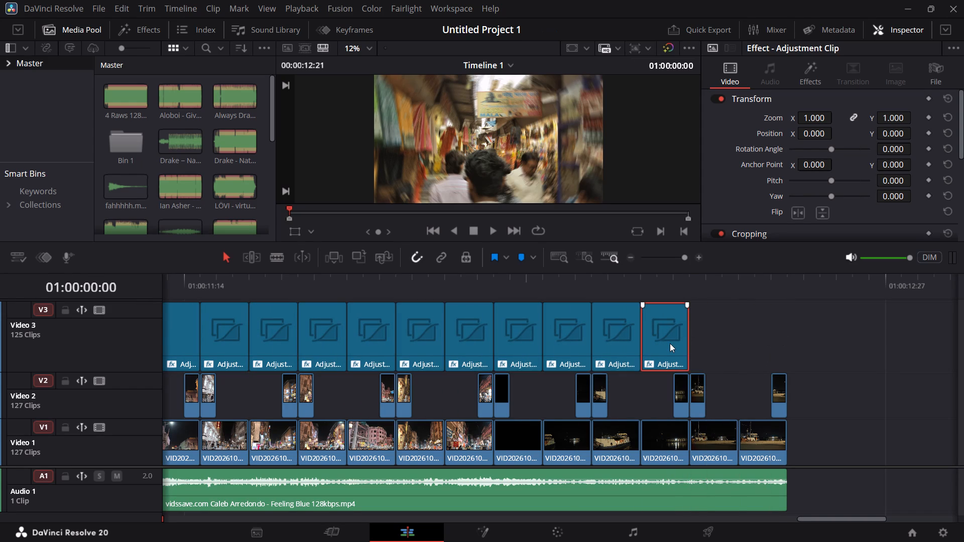
pyautogui.keyDown('alt'); pyautogui.moveTo(665, 340); pyautogui.dragTo(726, 340); pyautogui.keyUp('alt')
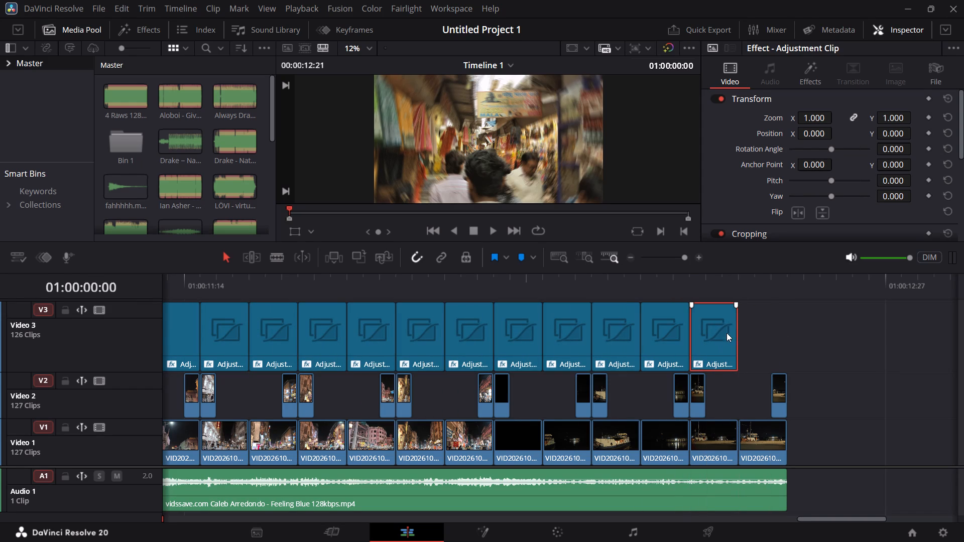
pyautogui.keyDown('alt'); pyautogui.moveTo(716, 331); pyautogui.dragTo(777, 335); pyautogui.keyUp('alt')
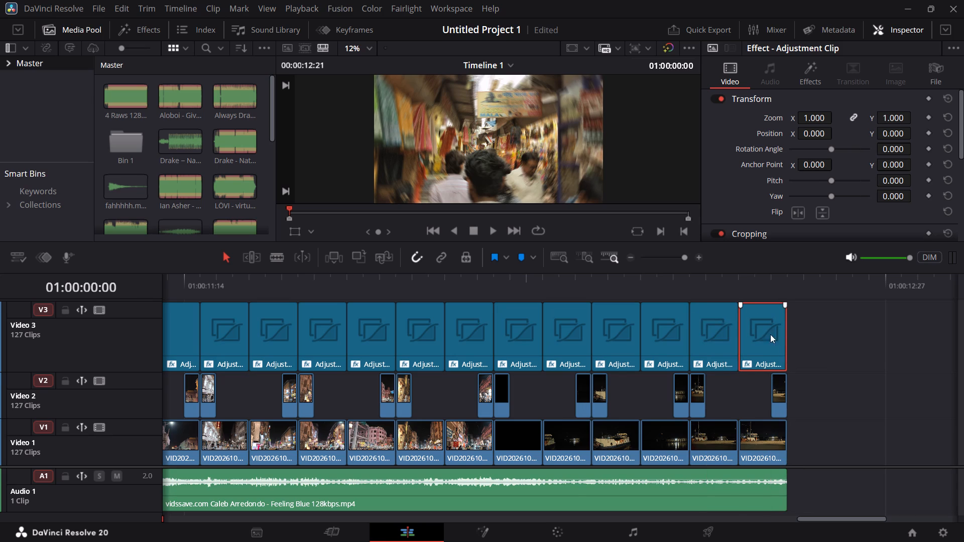
# Play the timeline from its start through the last clip to review the Radial Blur across the full edit.
pyautogui.moveTo(578, 285); pyautogui.dragTo(0, 294)
pyautogui.press('space')
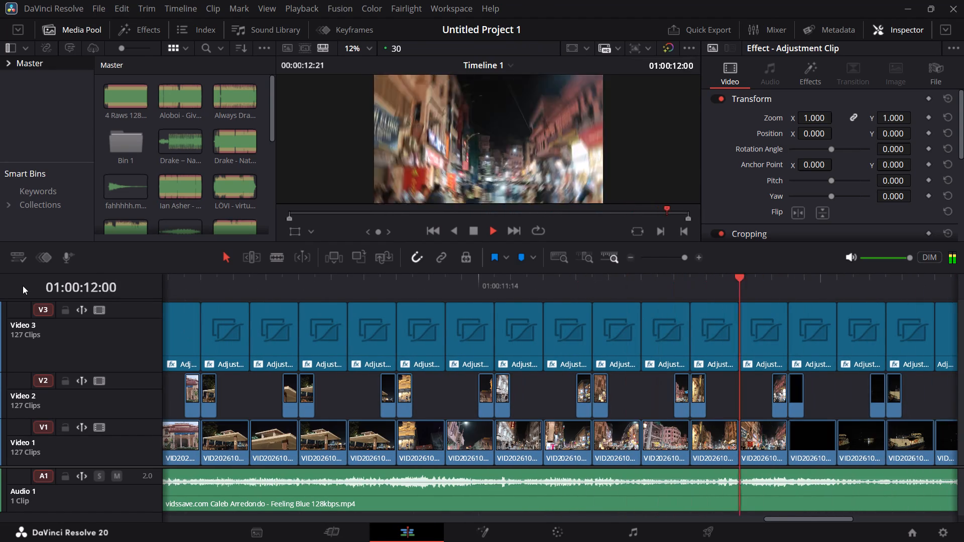
pyautogui.press('space')
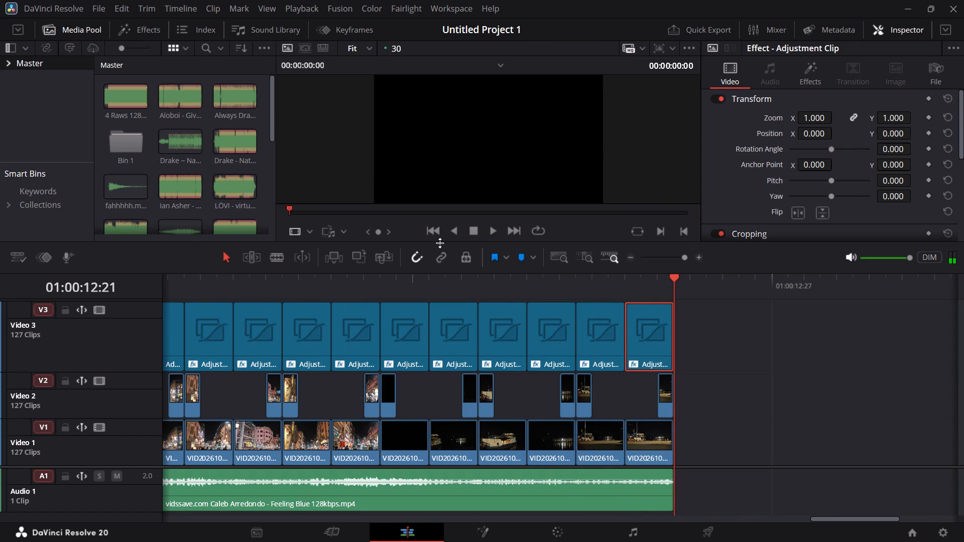
pyautogui.click(440, 233)
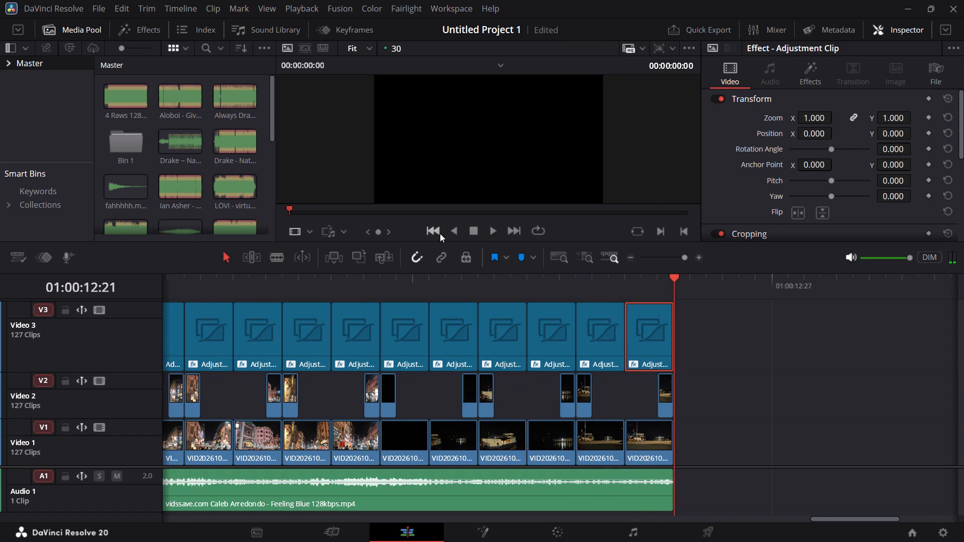
pyautogui.click(435, 231)
pyautogui.click(435, 231)
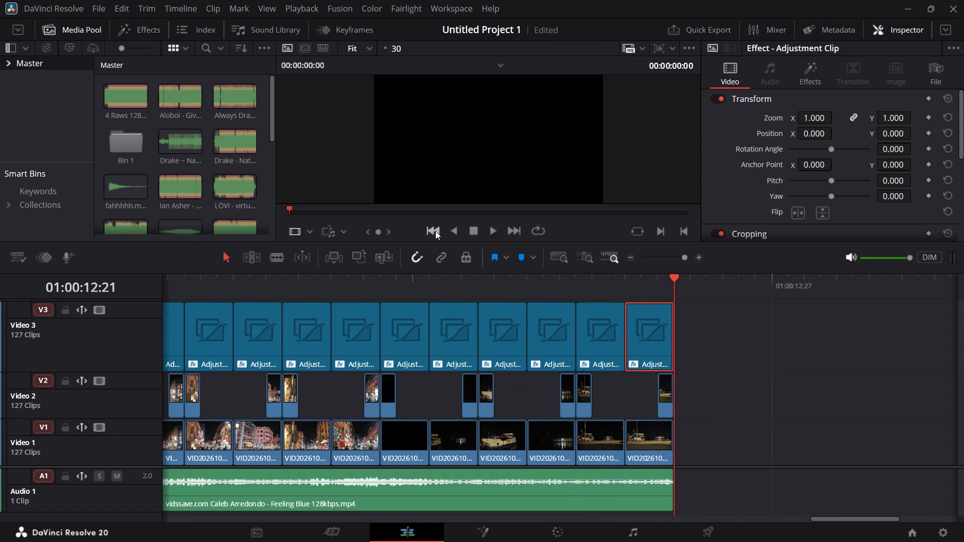
# On the Color page, select every timeline clip starting from clip 01 and turn on Monochrome in the RGB Mixer.
pyautogui.click(427, 278)
pyautogui.click(437, 236)
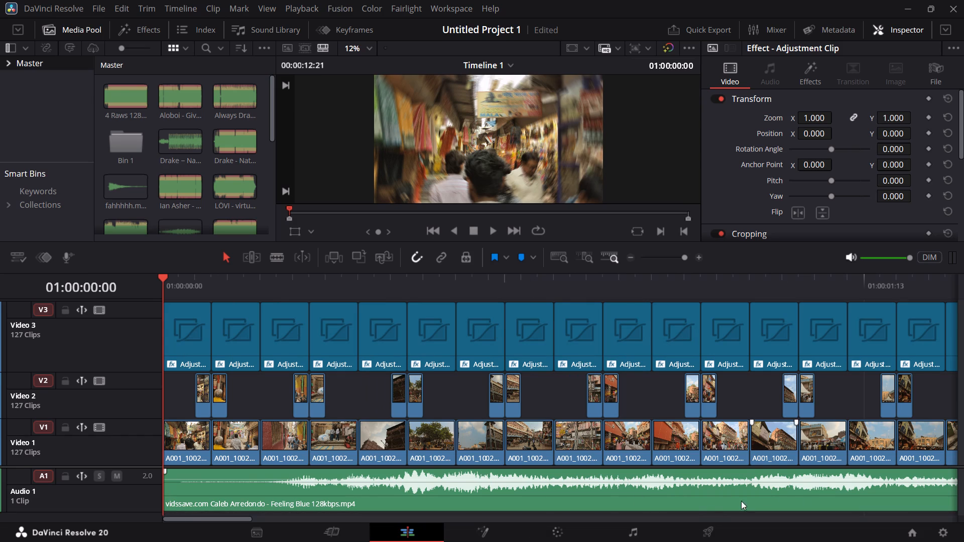
pyautogui.click(562, 528)
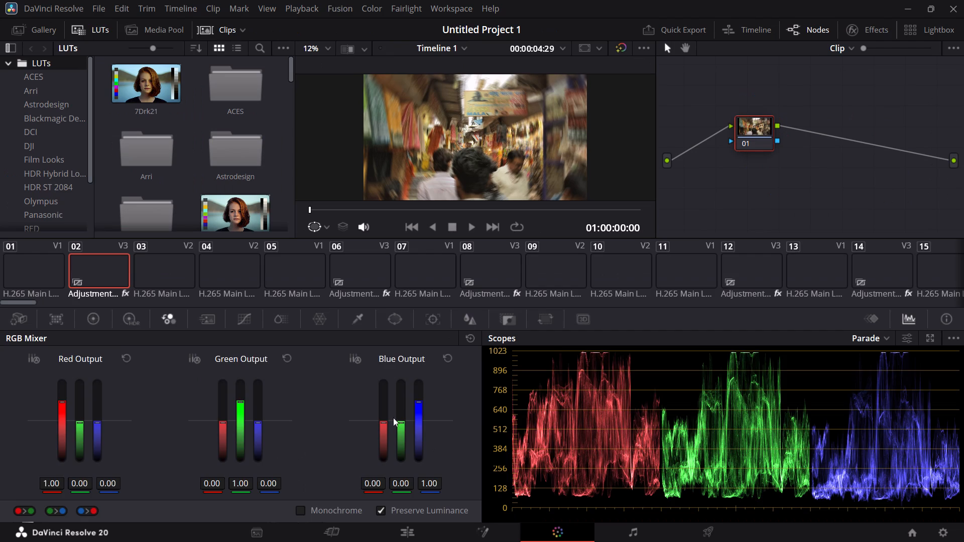
pyautogui.moveTo(27, 301); pyautogui.dragTo(17, 302)
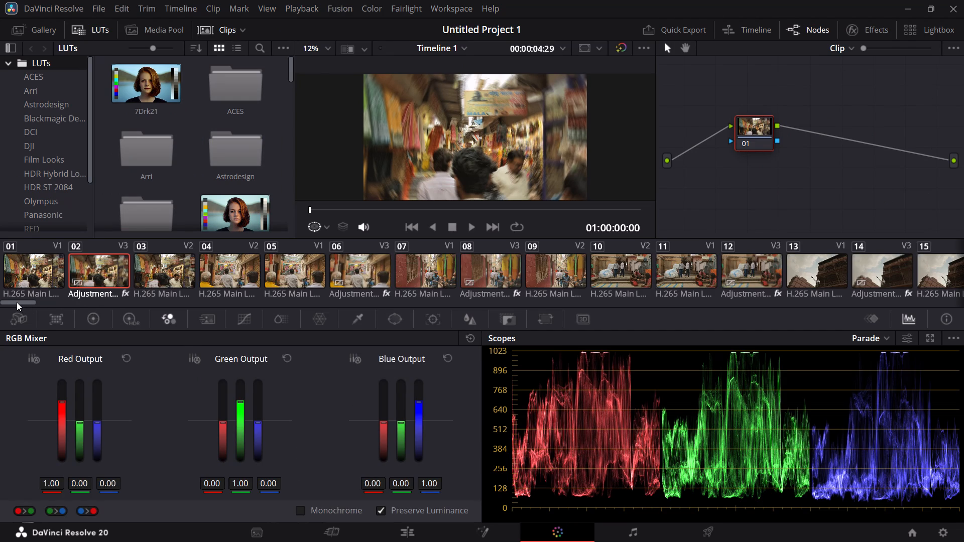
pyautogui.click(21, 279)
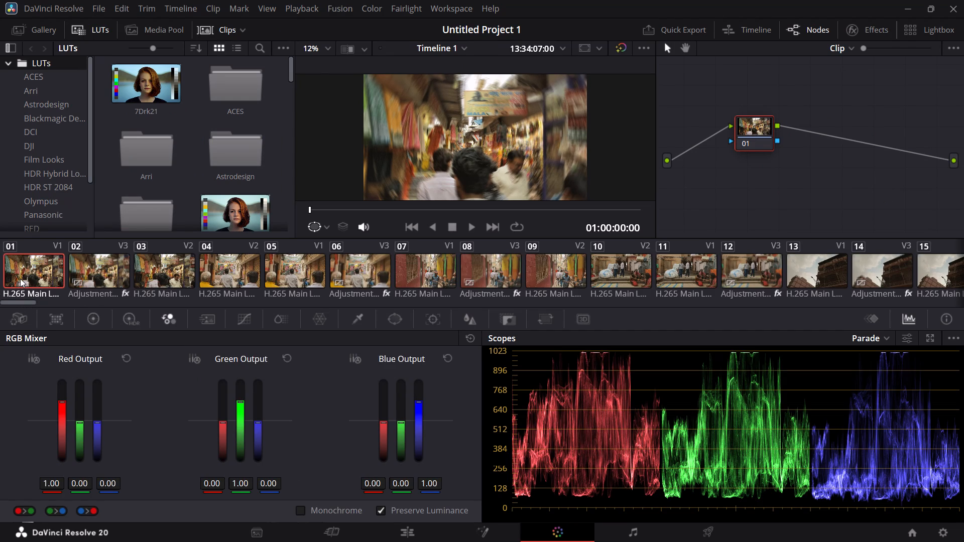
pyautogui.hotkey('ctrl', 'a')
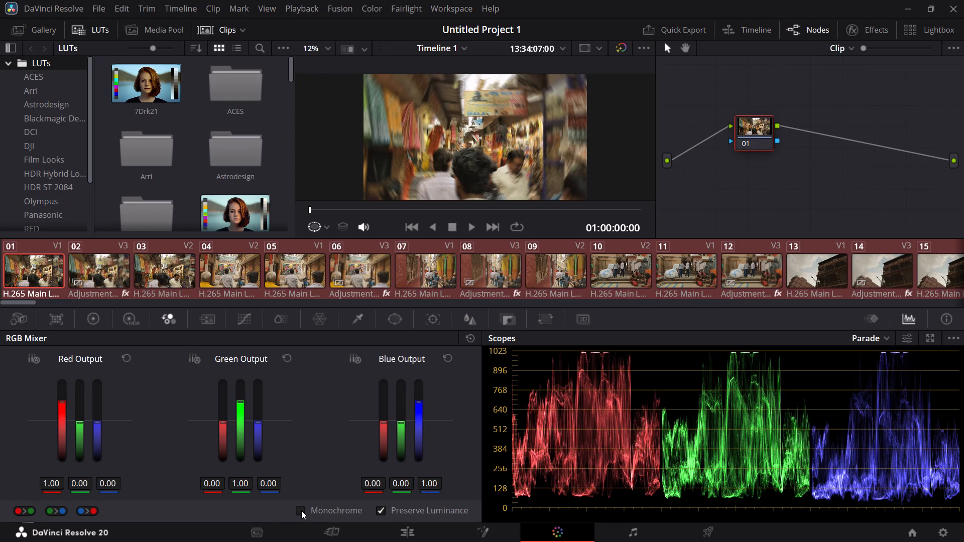
pyautogui.click(301, 510)
pyautogui.click(136, 340)
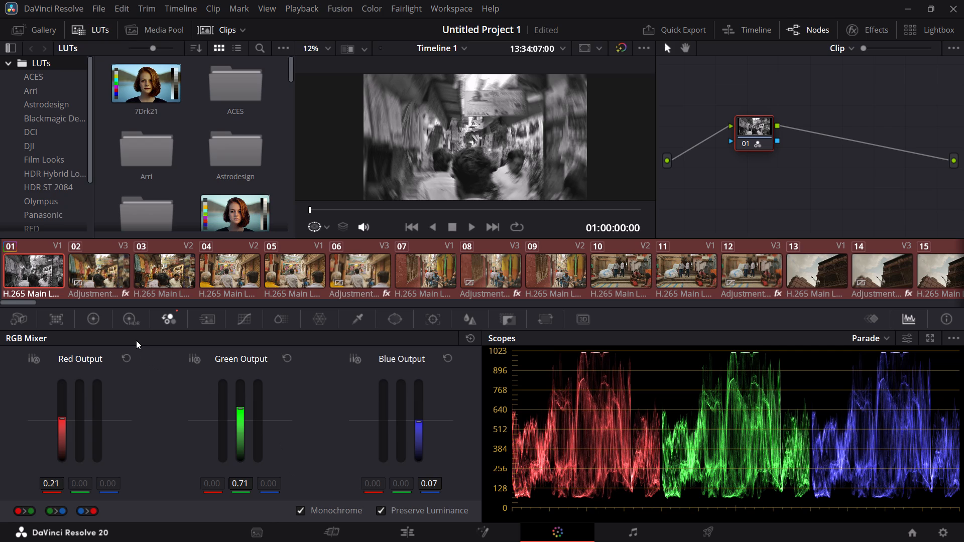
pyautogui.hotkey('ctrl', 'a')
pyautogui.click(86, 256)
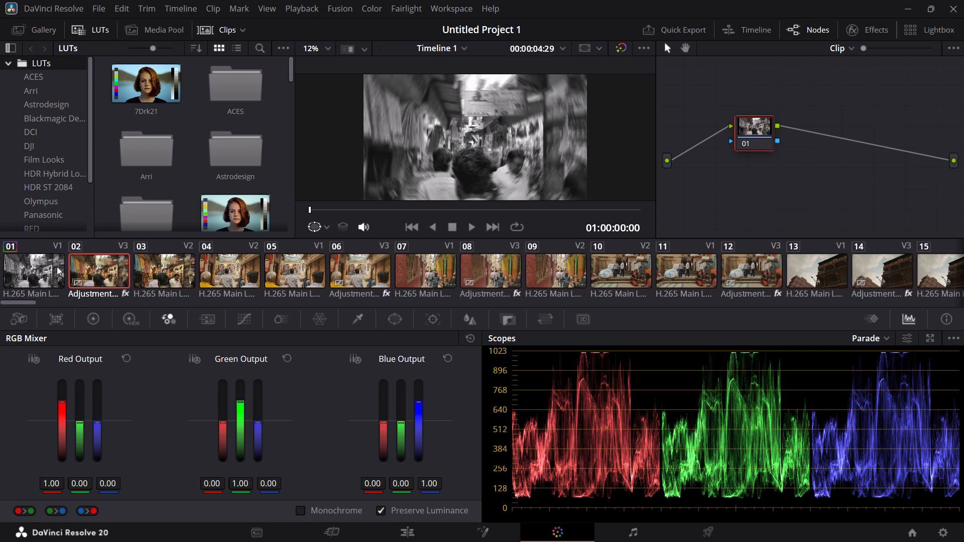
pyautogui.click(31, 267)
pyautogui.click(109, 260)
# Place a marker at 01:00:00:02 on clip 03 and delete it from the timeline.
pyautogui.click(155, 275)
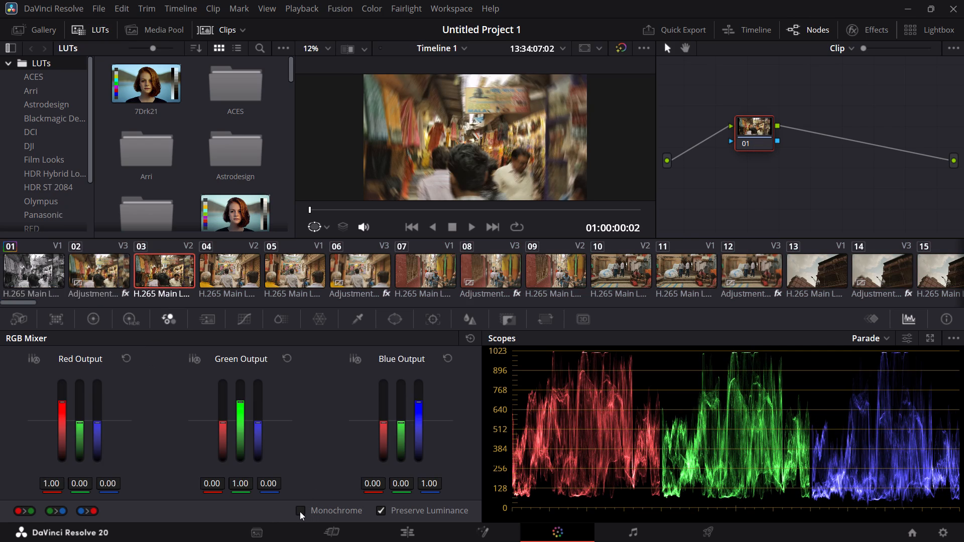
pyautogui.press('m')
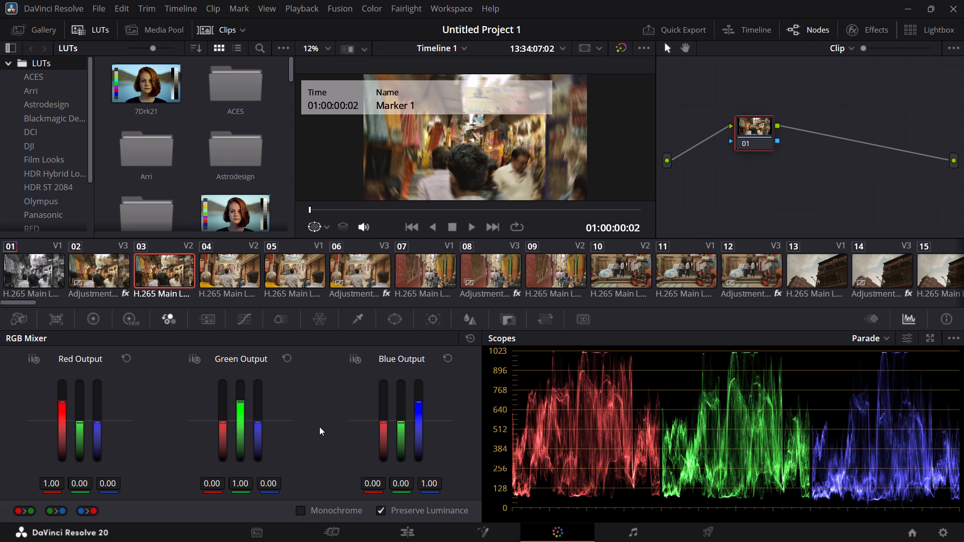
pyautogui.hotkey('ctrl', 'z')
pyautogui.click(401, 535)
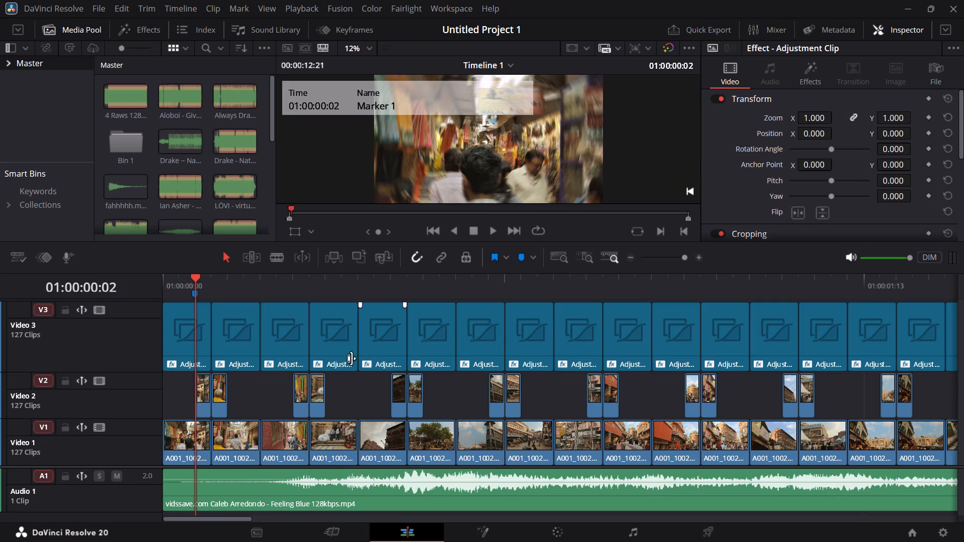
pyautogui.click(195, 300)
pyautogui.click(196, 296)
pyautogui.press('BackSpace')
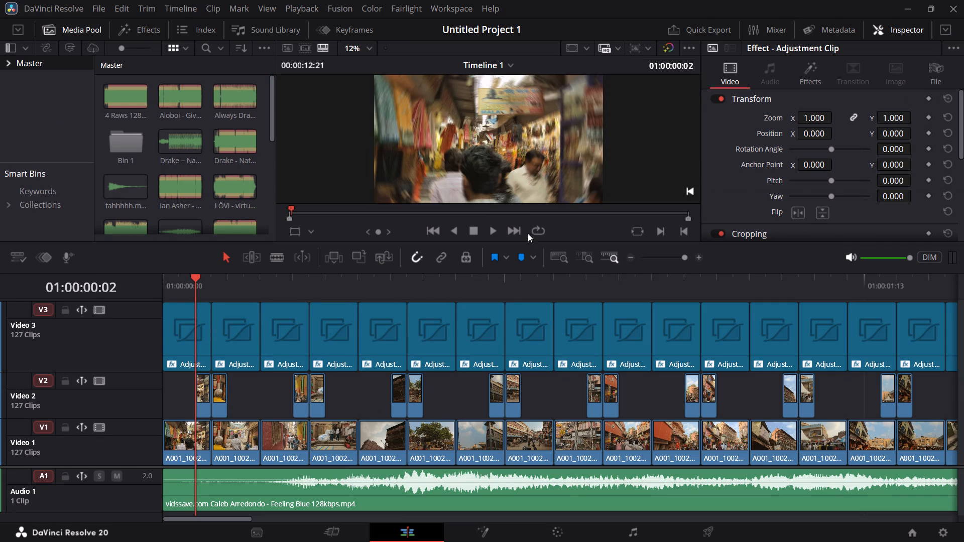
# Return to the timeline start and enable RGB Mixer Monochrome on clips 03, 04 and 05 individually on the Color page.
pyautogui.click(521, 233)
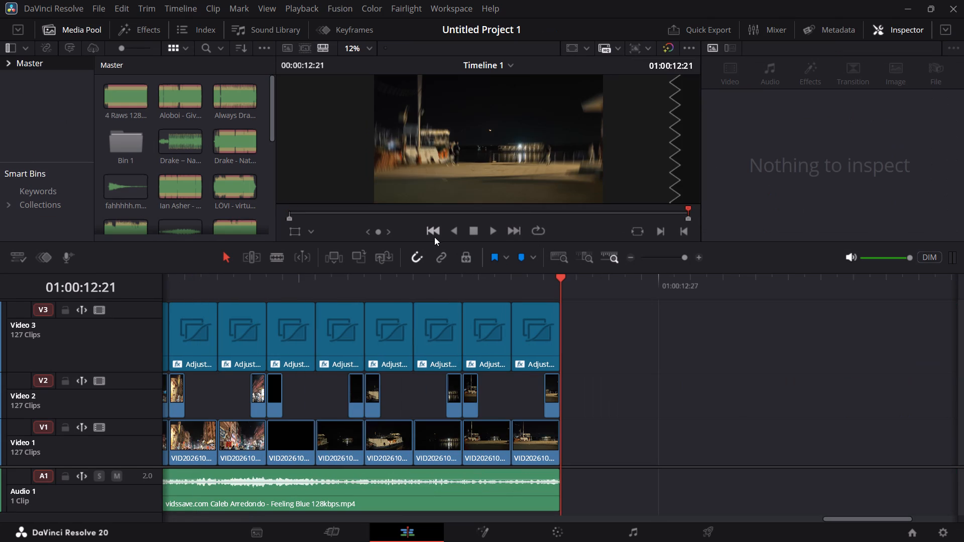
pyautogui.click(435, 235)
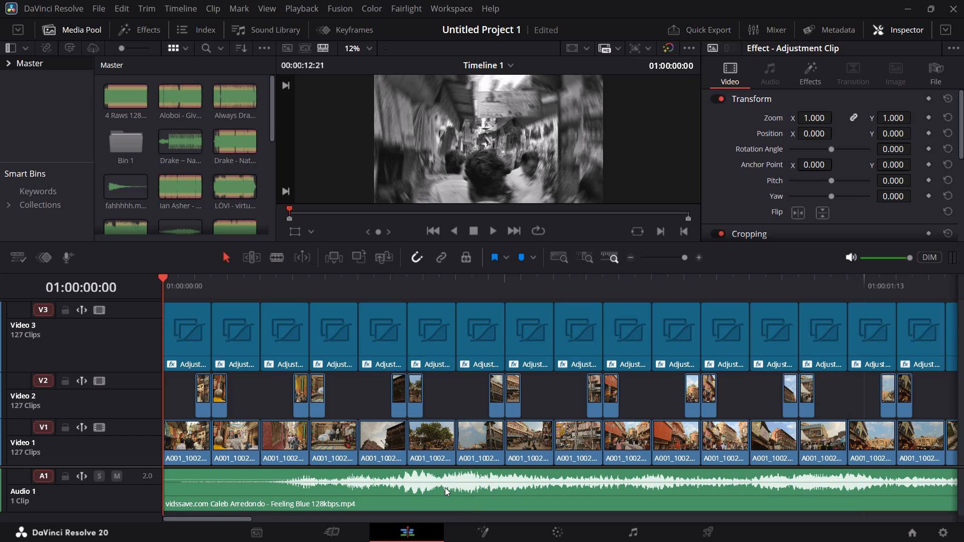
pyautogui.click(562, 530)
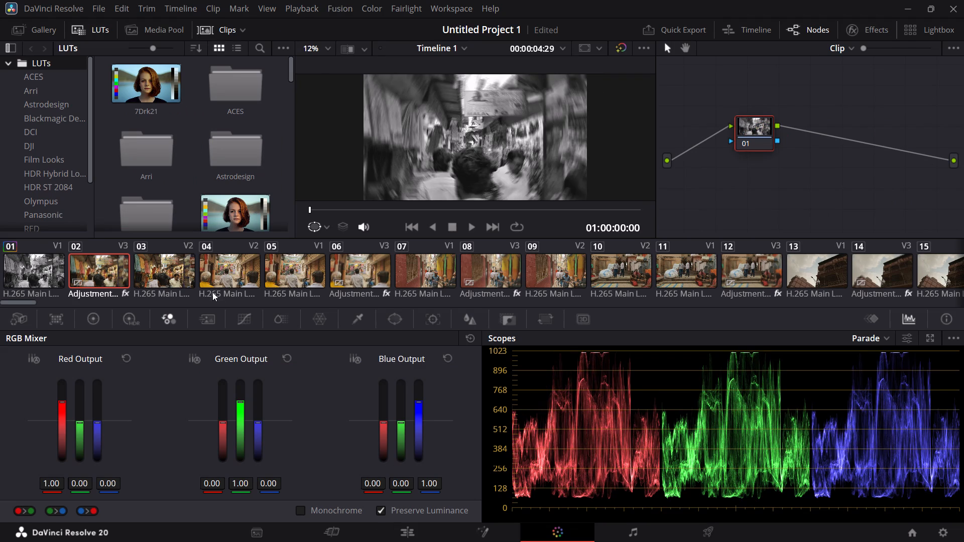
pyautogui.click(176, 277)
pyautogui.click(302, 512)
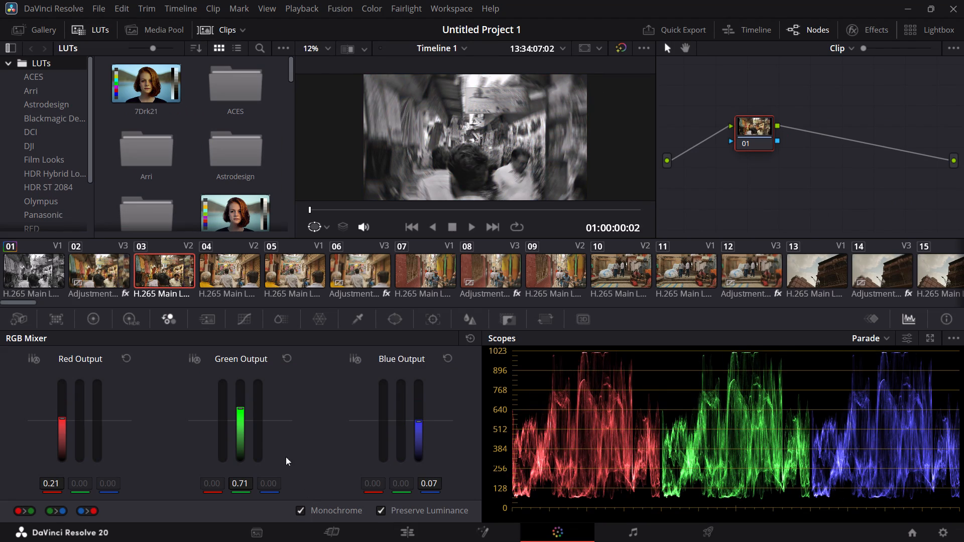
pyautogui.click(234, 277)
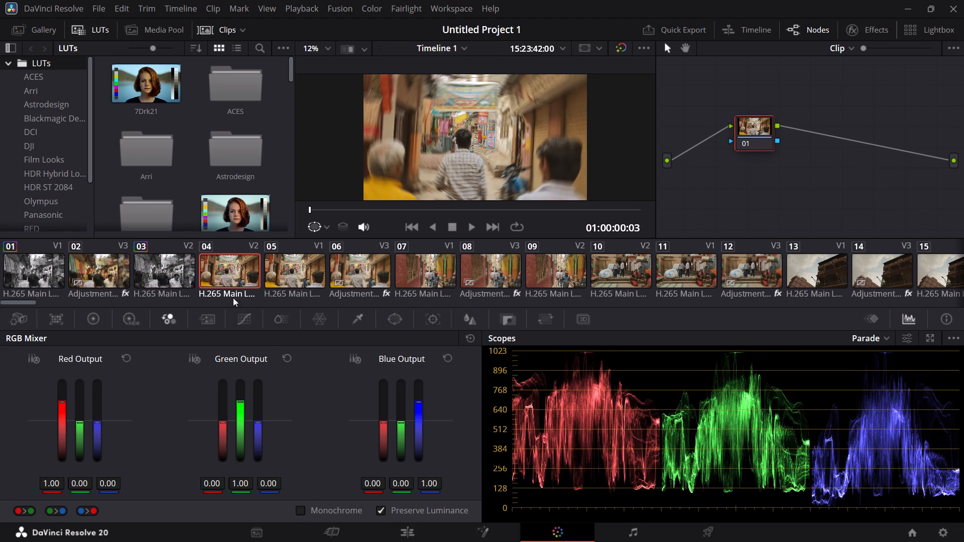
pyautogui.click(300, 512)
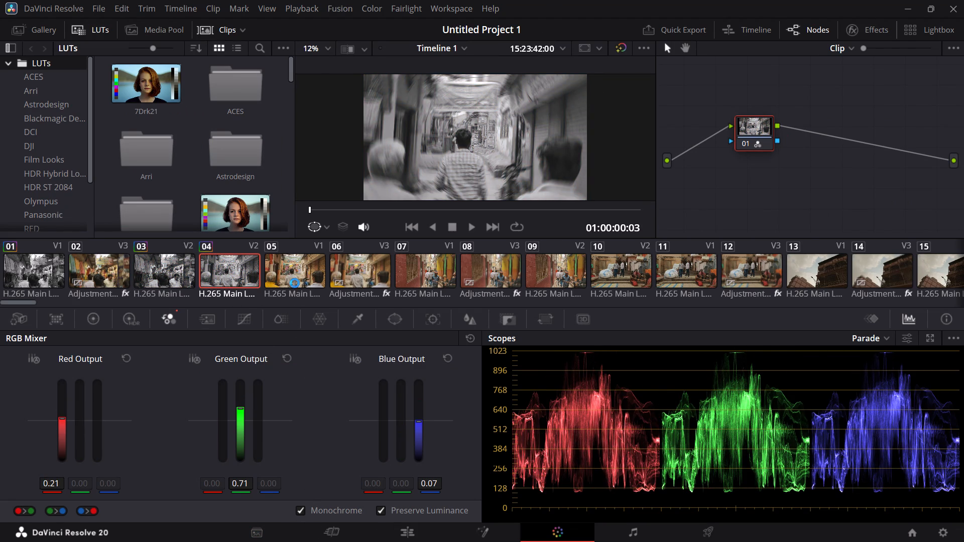
pyautogui.click(295, 283)
pyautogui.click(302, 511)
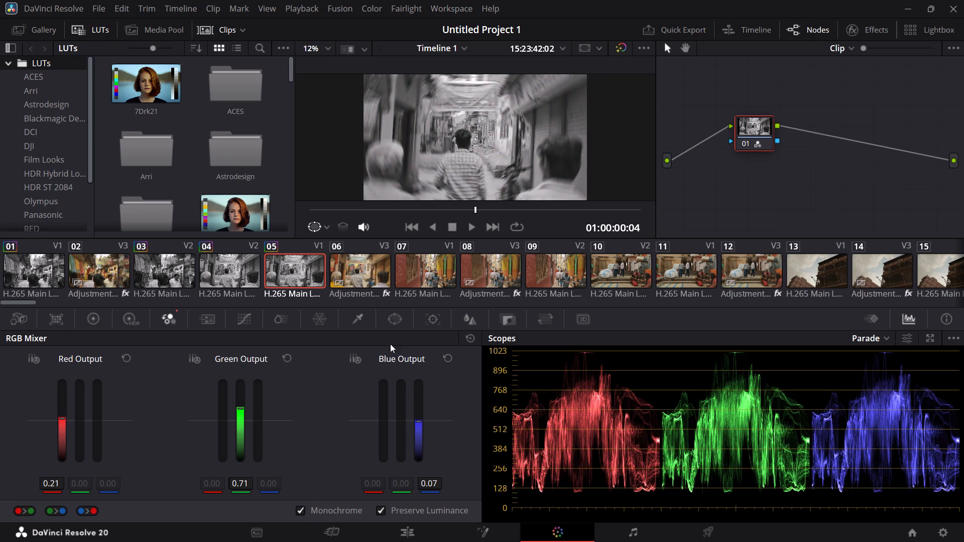
# Enable RGB Mixer Monochrome on clips 07, 09, 10 and 11, skipping the Video 3 adjustment clips.
pyautogui.click(412, 277)
pyautogui.click(303, 511)
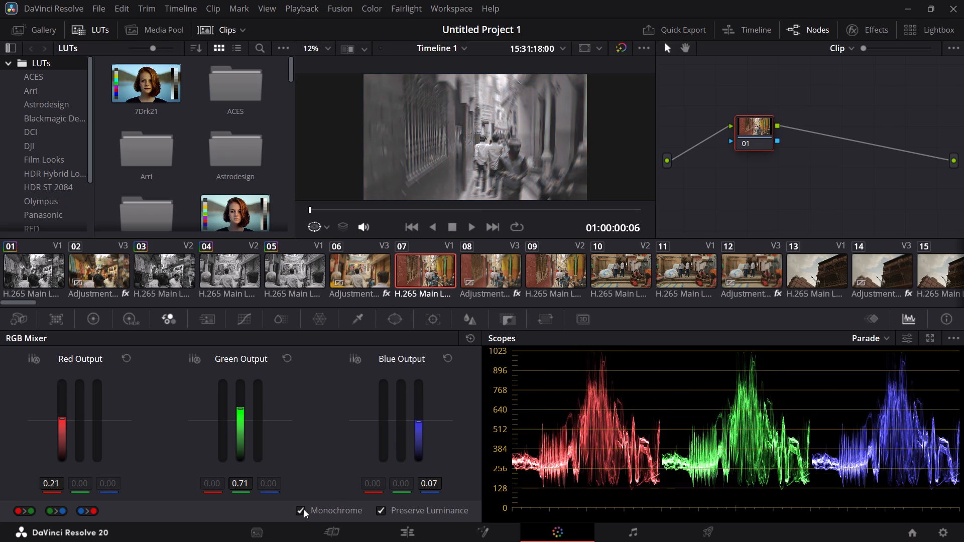
pyautogui.click(551, 273)
pyautogui.click(297, 514)
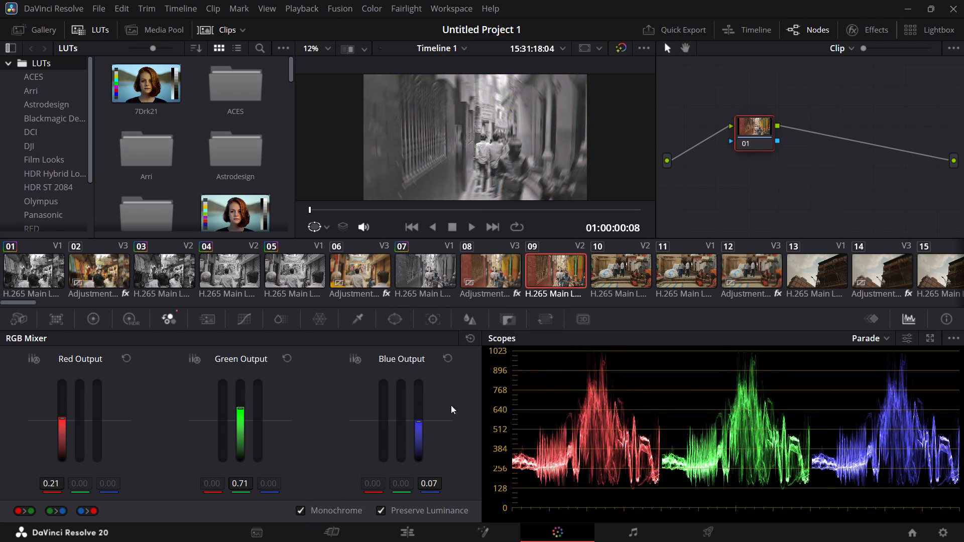
pyautogui.click(622, 281)
pyautogui.click(304, 510)
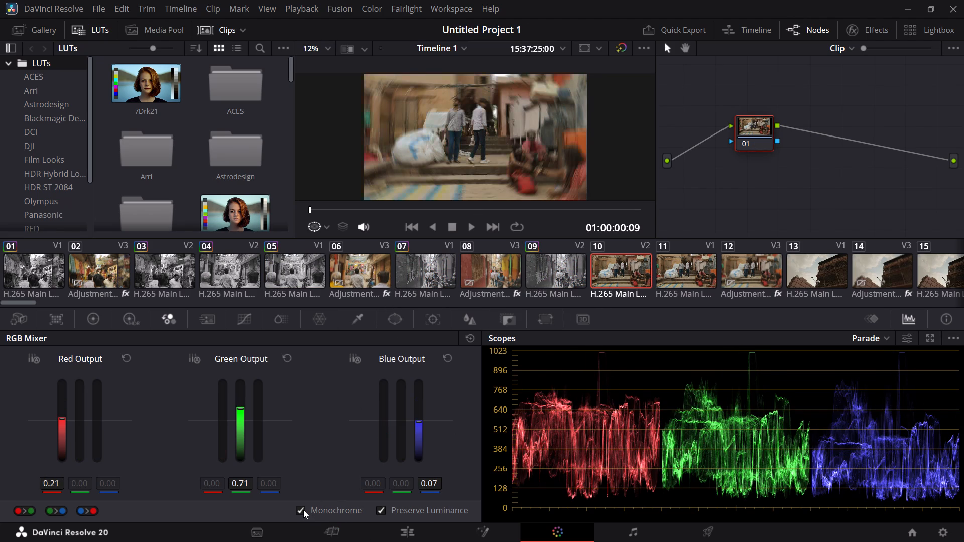
pyautogui.click(687, 280)
pyautogui.click(292, 510)
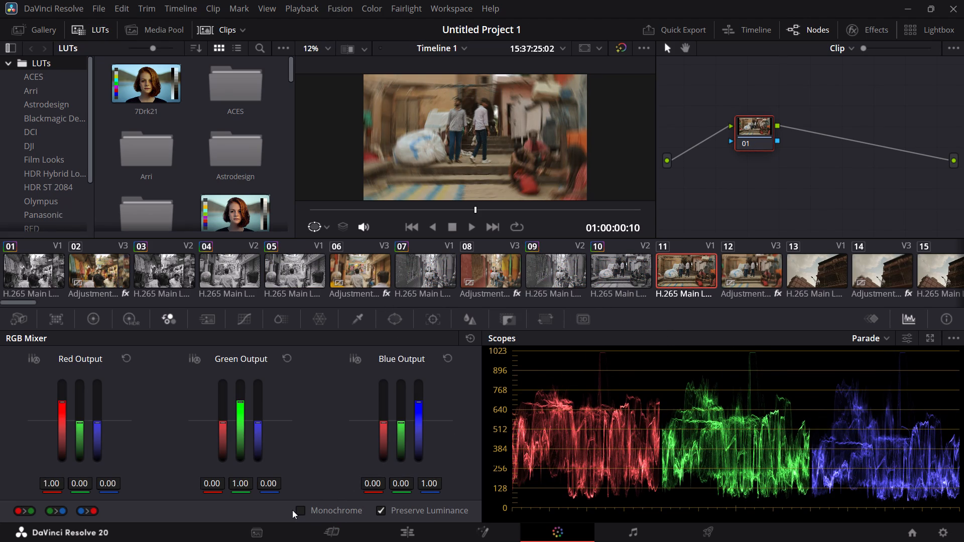
pyautogui.doubleClick(294, 510)
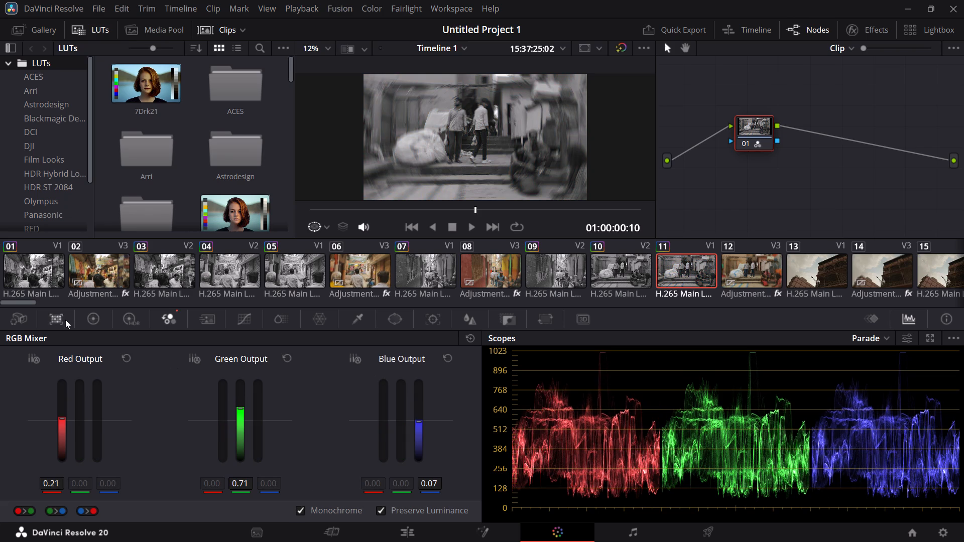
# Enable RGB Mixer Monochrome on clips 13, 15, 16 and 17, skipping the Video 3 adjustment clips.
pyautogui.moveTo(26, 301); pyautogui.dragTo(43, 301)
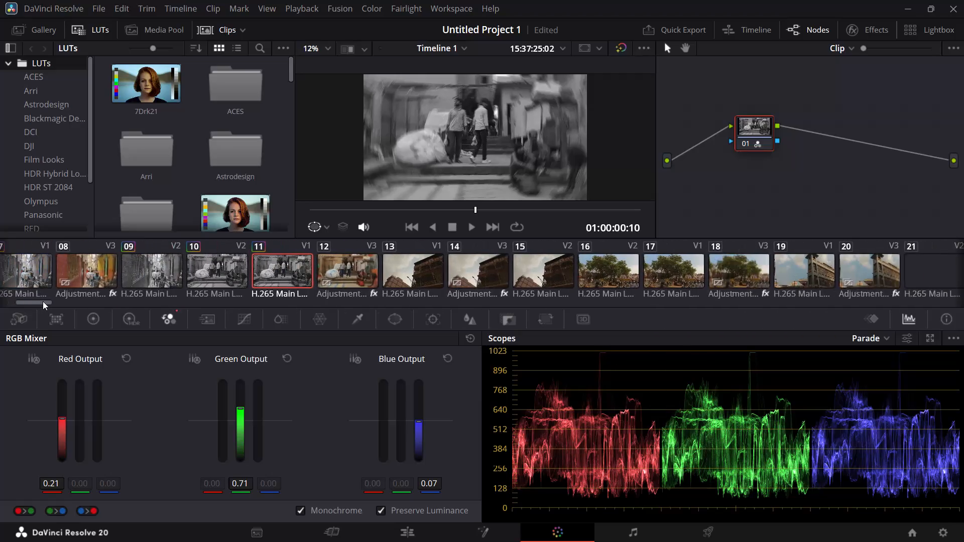
pyautogui.moveTo(43, 301); pyautogui.dragTo(49, 301)
pyautogui.click(202, 263)
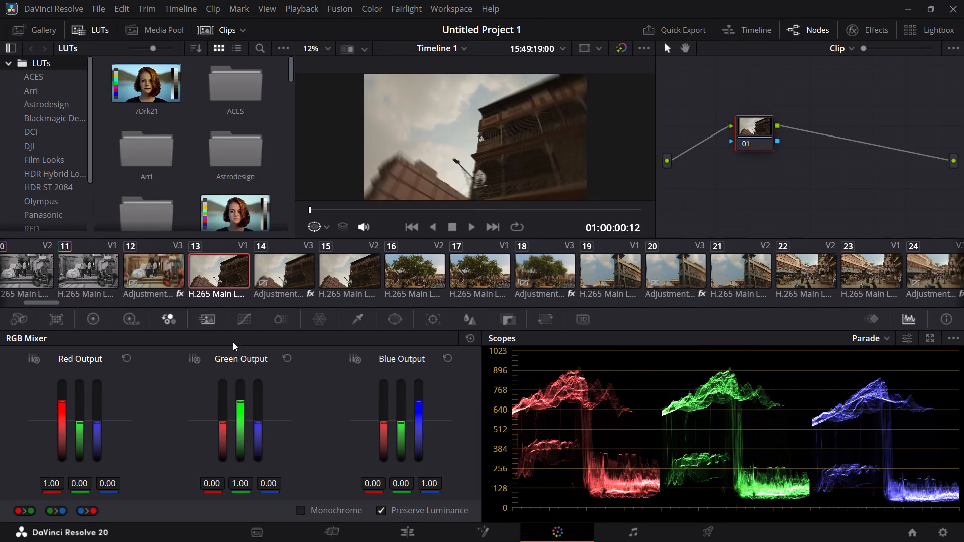
pyautogui.click(305, 510)
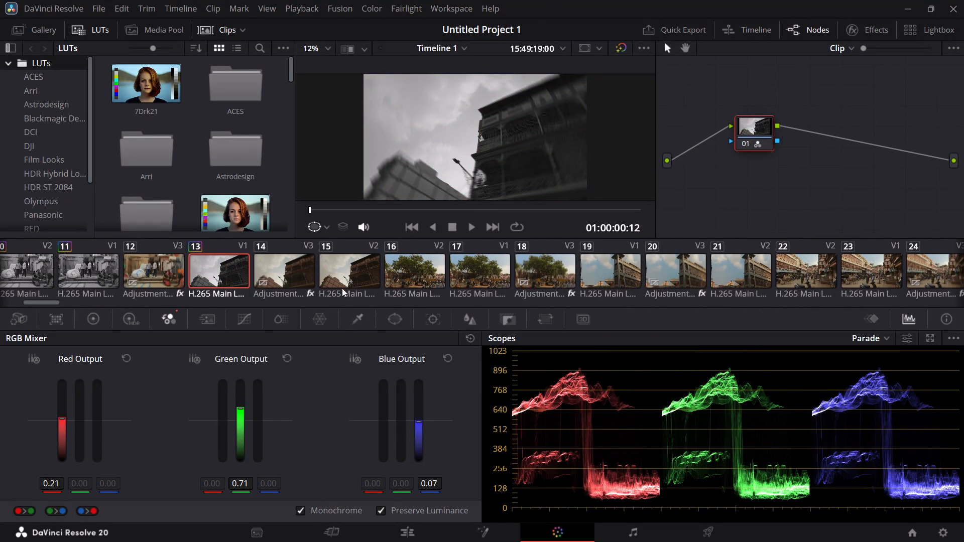
pyautogui.click(342, 282)
pyautogui.click(302, 509)
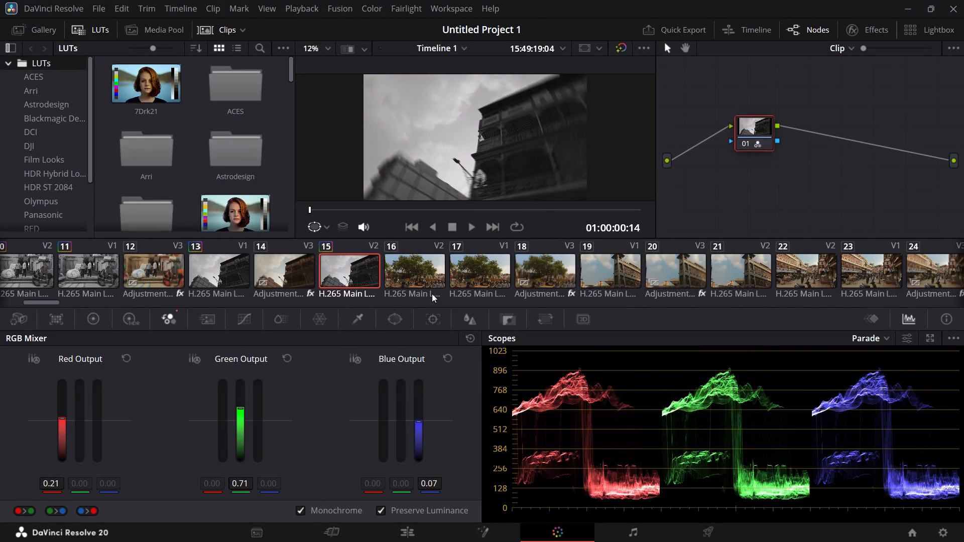
pyautogui.click(430, 279)
pyautogui.click(301, 512)
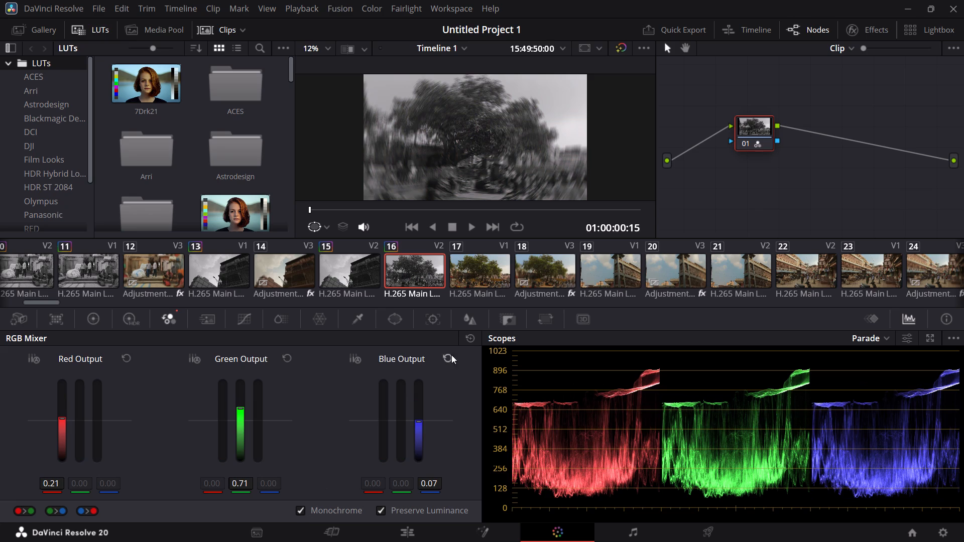
pyautogui.click(478, 285)
pyautogui.click(306, 506)
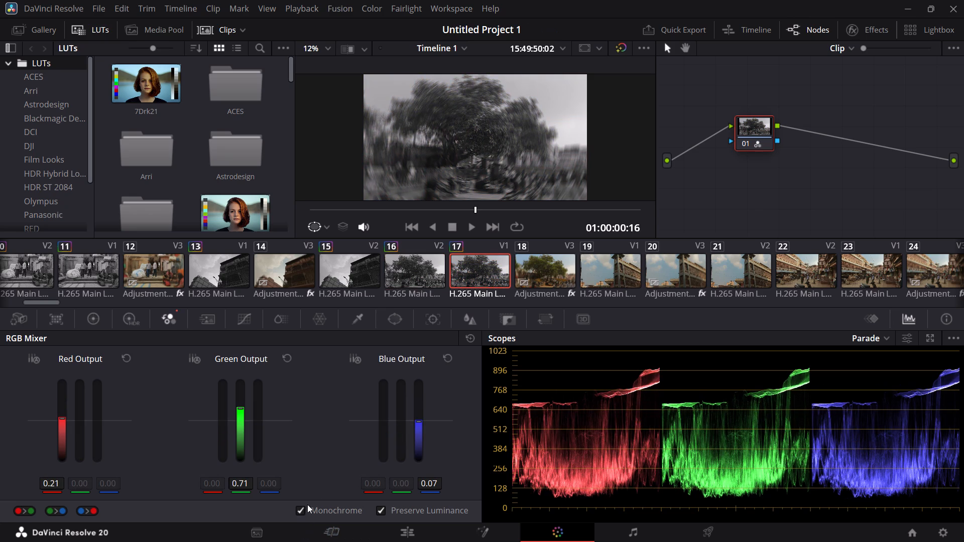
# Enable RGB Mixer Monochrome on clips 19, 21 and 22, skipping the Video 3 adjustment clips.
pyautogui.click(599, 267)
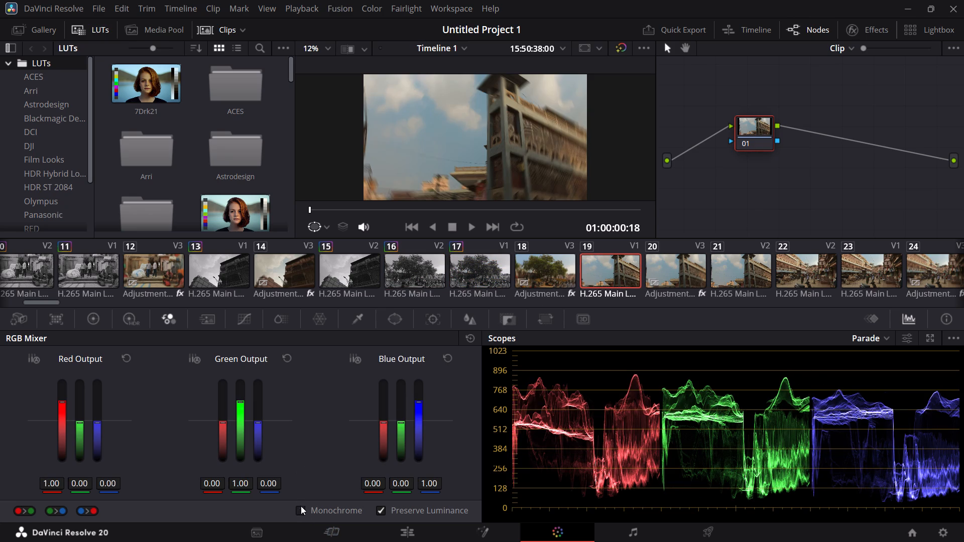
pyautogui.click(300, 512)
pyautogui.click(728, 280)
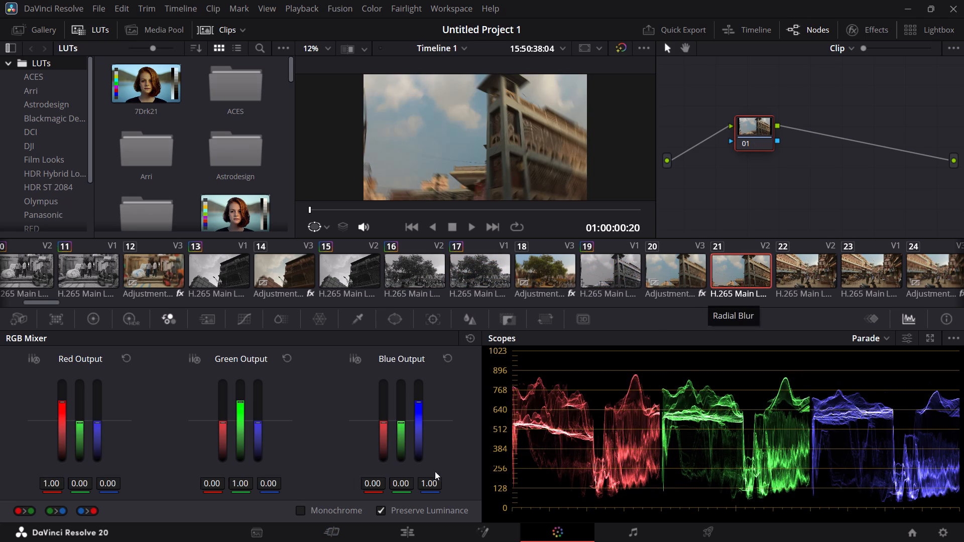
pyautogui.click(296, 510)
pyautogui.click(801, 265)
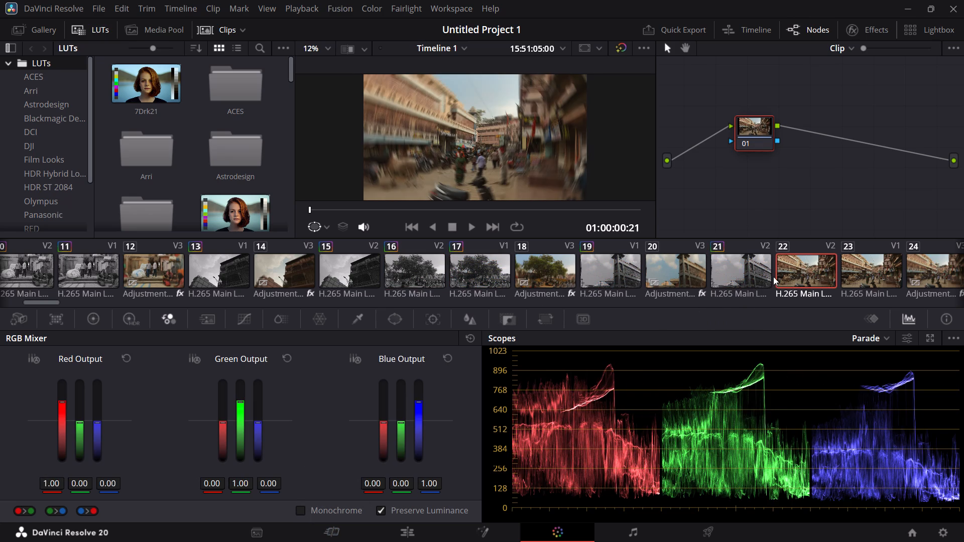
pyautogui.click(302, 510)
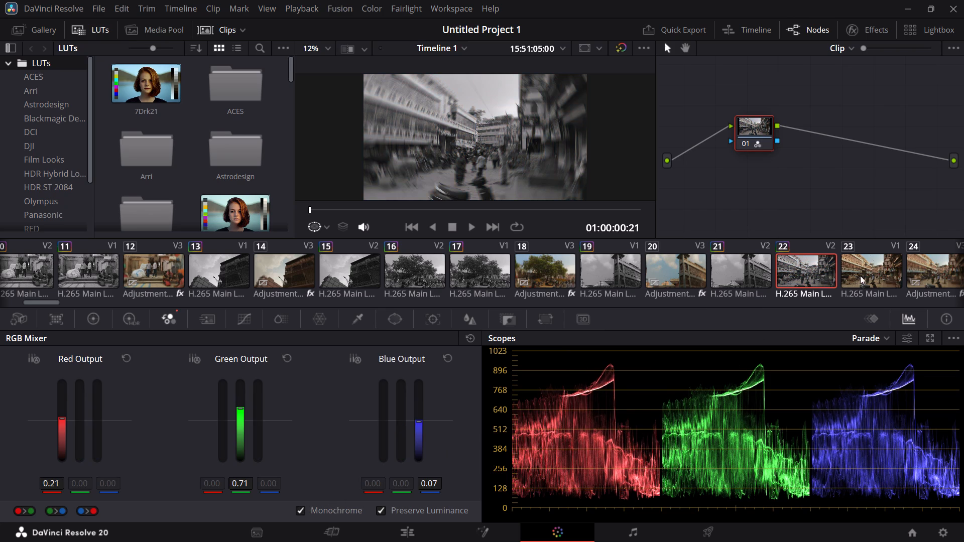
# Enable RGB Mixer Monochrome on clips 23, 25, 27, 28 and 29, skipping the Video 3 adjustment clips.
pyautogui.click(861, 276)
pyautogui.click(303, 508)
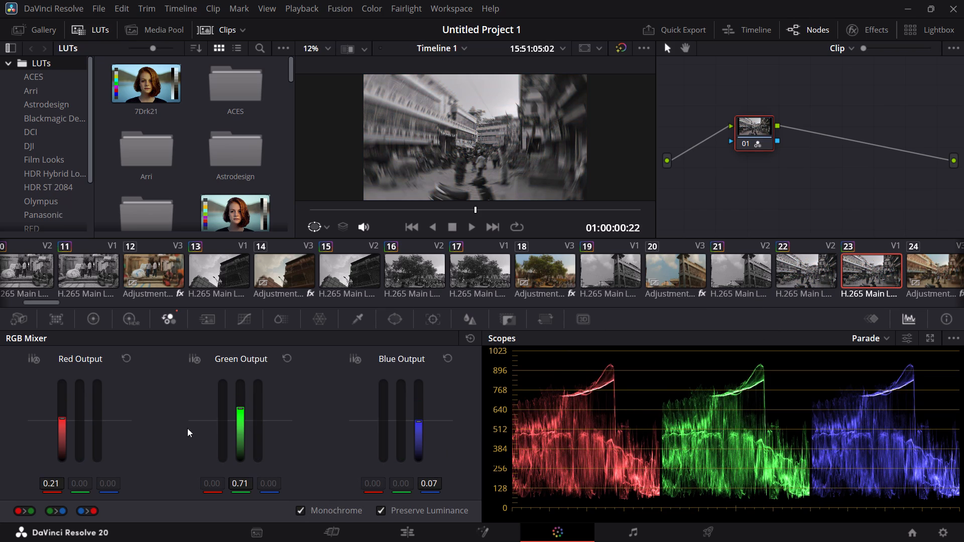
pyautogui.moveTo(49, 304); pyautogui.dragTo(63, 303)
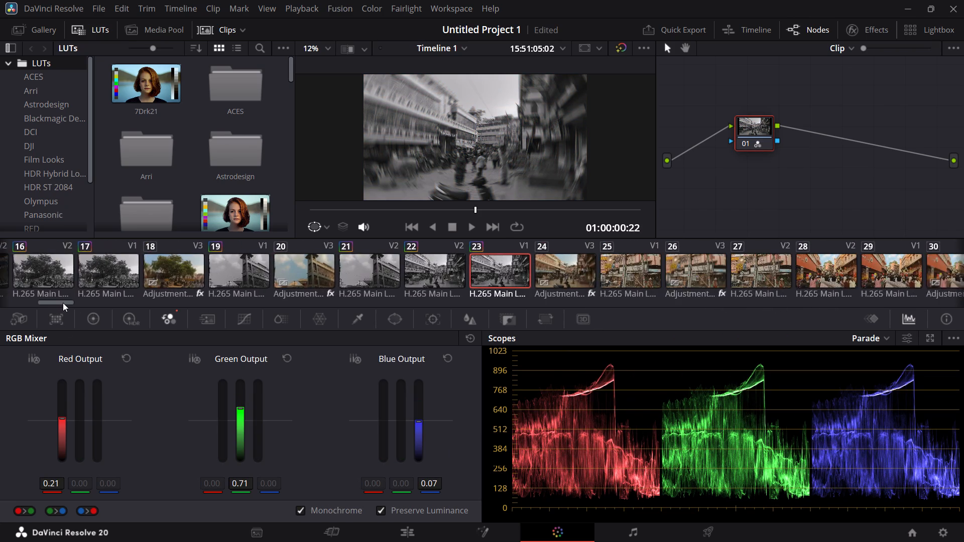
pyautogui.moveTo(63, 303); pyautogui.dragTo(75, 304)
pyautogui.click(268, 262)
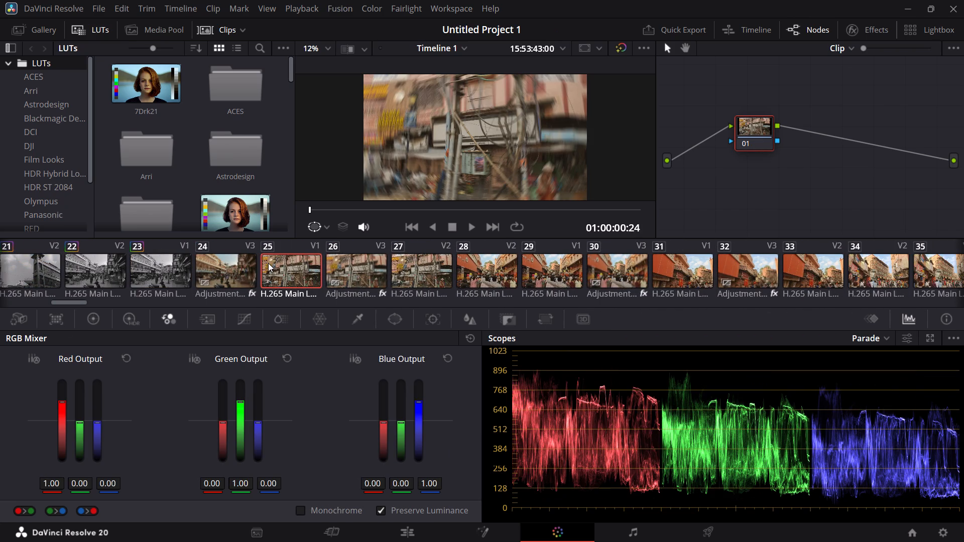
pyautogui.click(303, 515)
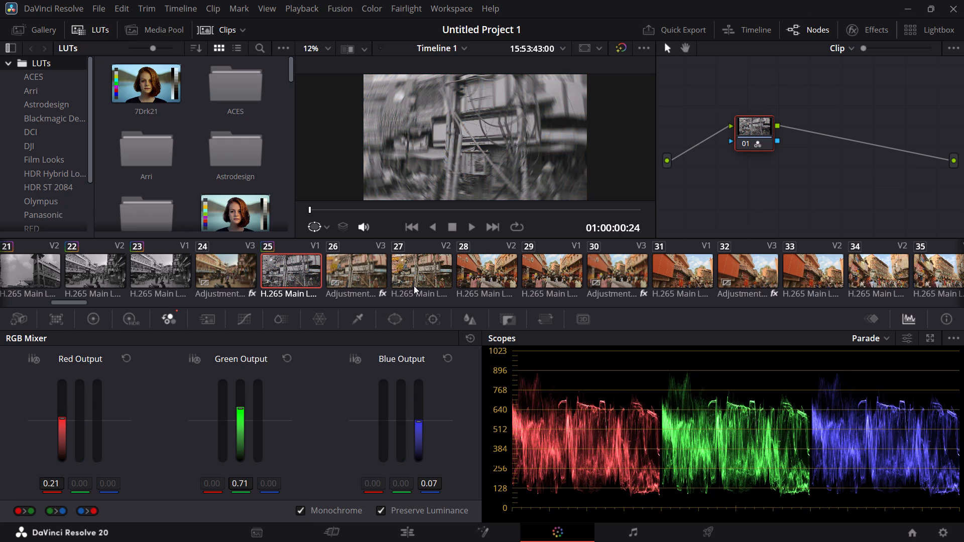
pyautogui.click(414, 286)
pyautogui.click(302, 511)
pyautogui.click(492, 283)
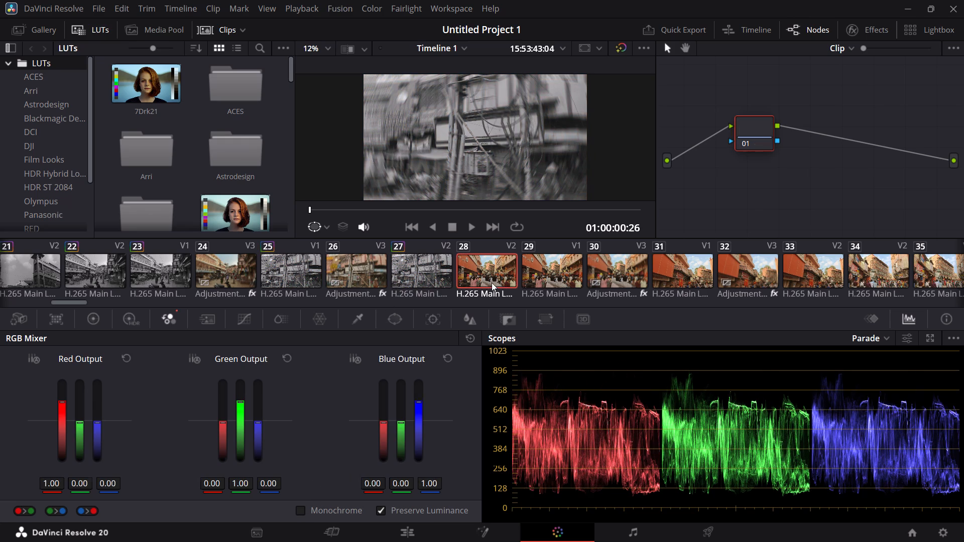
pyautogui.click(301, 510)
pyautogui.click(545, 277)
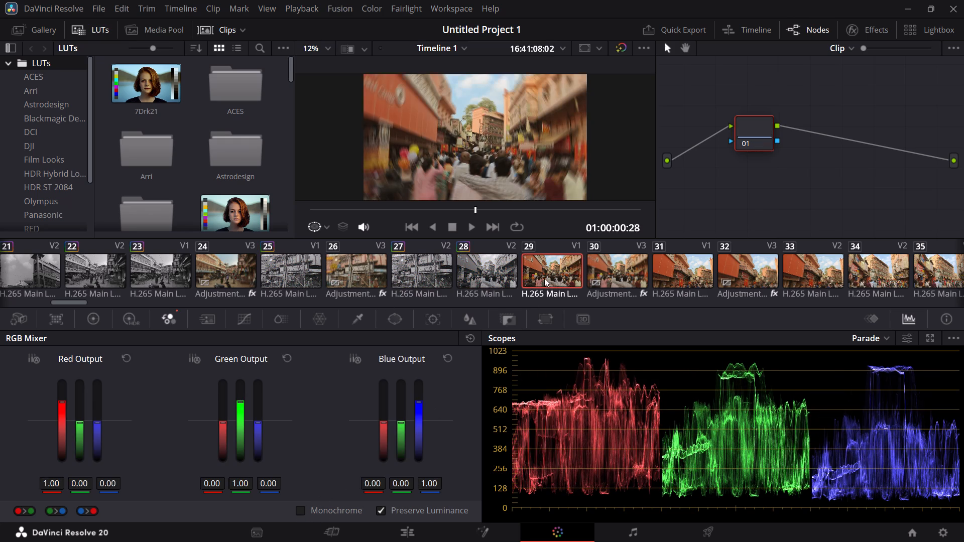
pyautogui.click(301, 515)
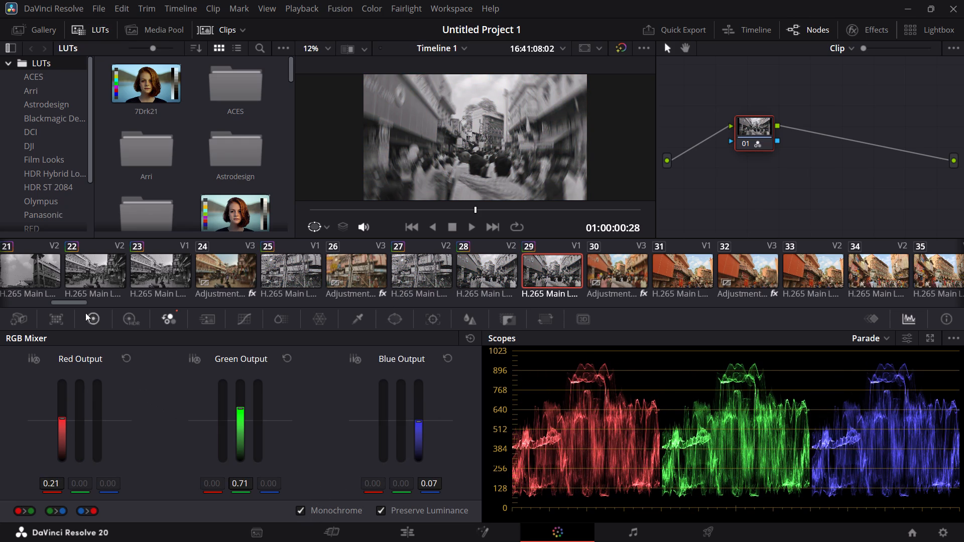
# Enable RGB Mixer Monochrome on clips 31, 33, 34, 35 and 37, skipping the Video 3 adjustment clips.
pyautogui.moveTo(75, 302); pyautogui.dragTo(96, 304)
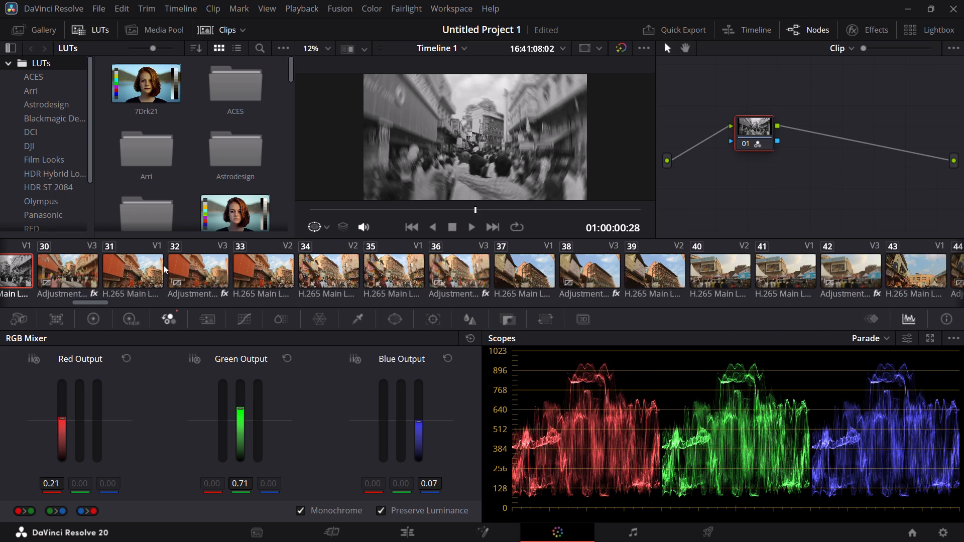
pyautogui.click(151, 258)
pyautogui.click(302, 509)
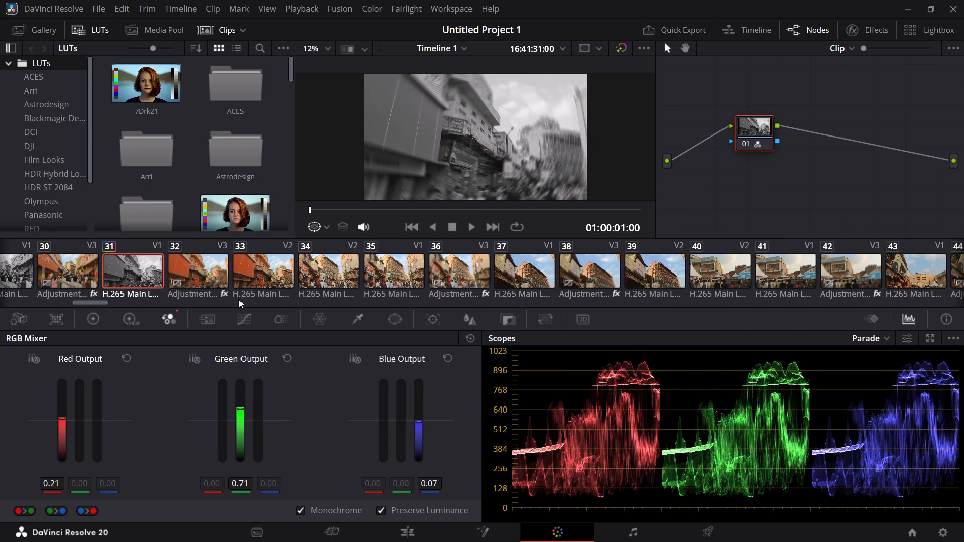
pyautogui.click(245, 276)
pyautogui.click(299, 508)
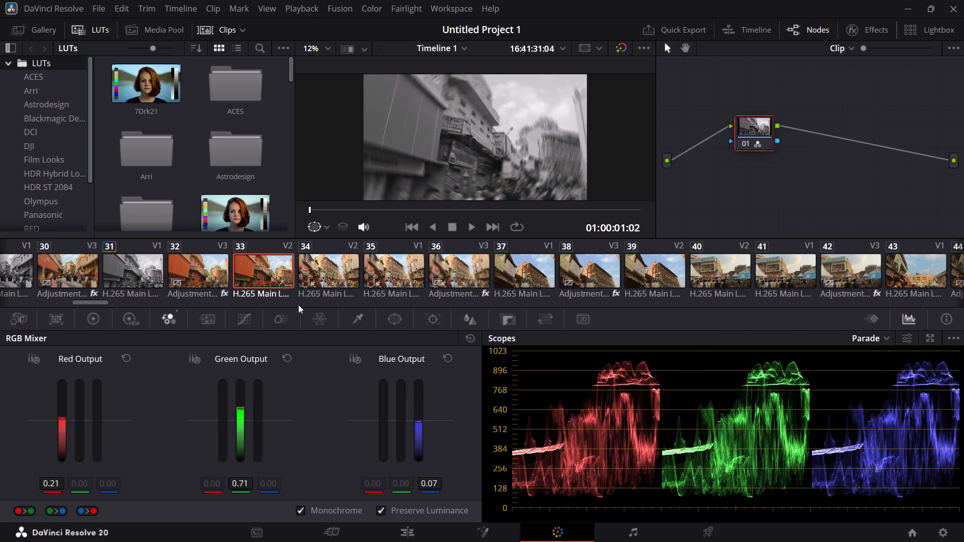
pyautogui.click(312, 270)
pyautogui.click(301, 512)
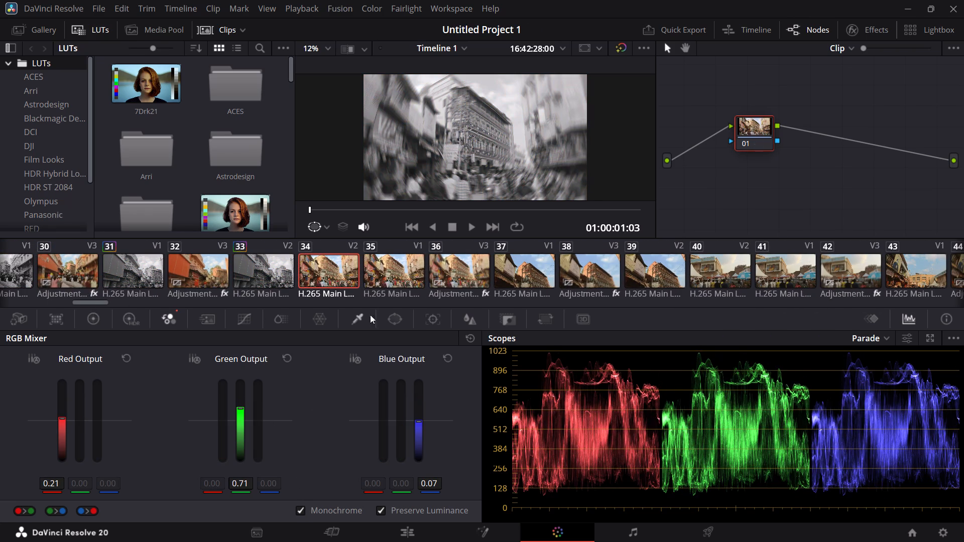
pyautogui.click(376, 277)
pyautogui.click(298, 511)
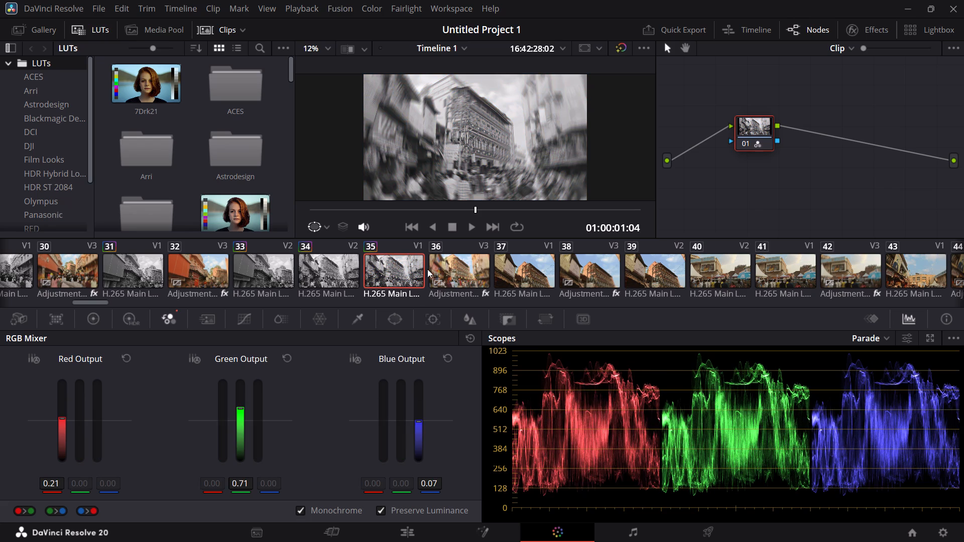
pyautogui.click(511, 275)
pyautogui.click(299, 512)
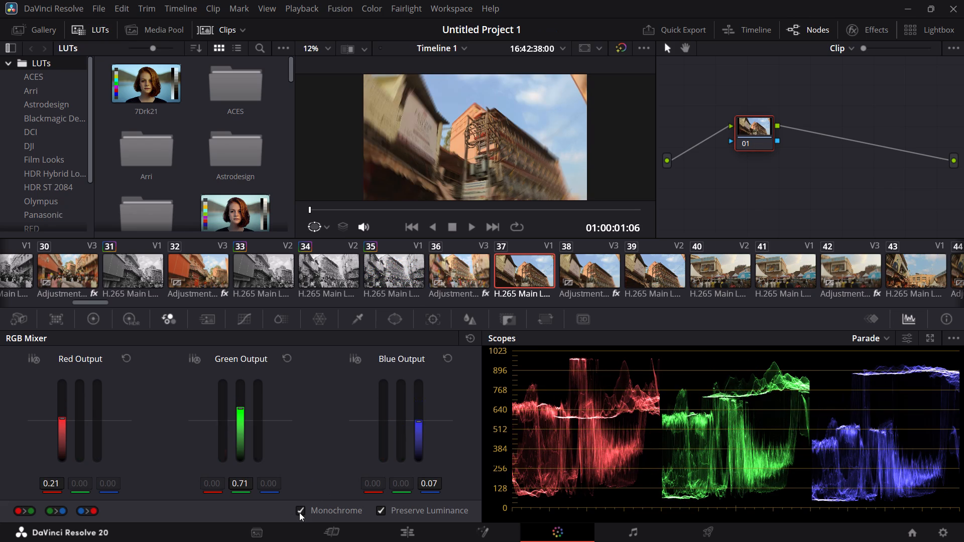
# Enable RGB Mixer Monochrome on clips 39, 40 and 41, one clip at a time.
pyautogui.moveTo(82, 304); pyautogui.dragTo(88, 303)
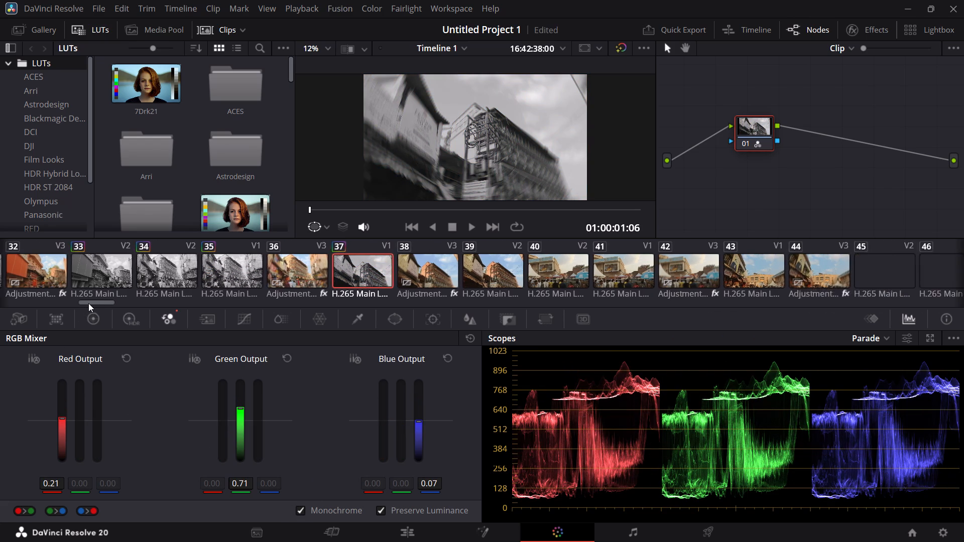
pyautogui.moveTo(88, 303); pyautogui.dragTo(101, 303)
pyautogui.click(150, 279)
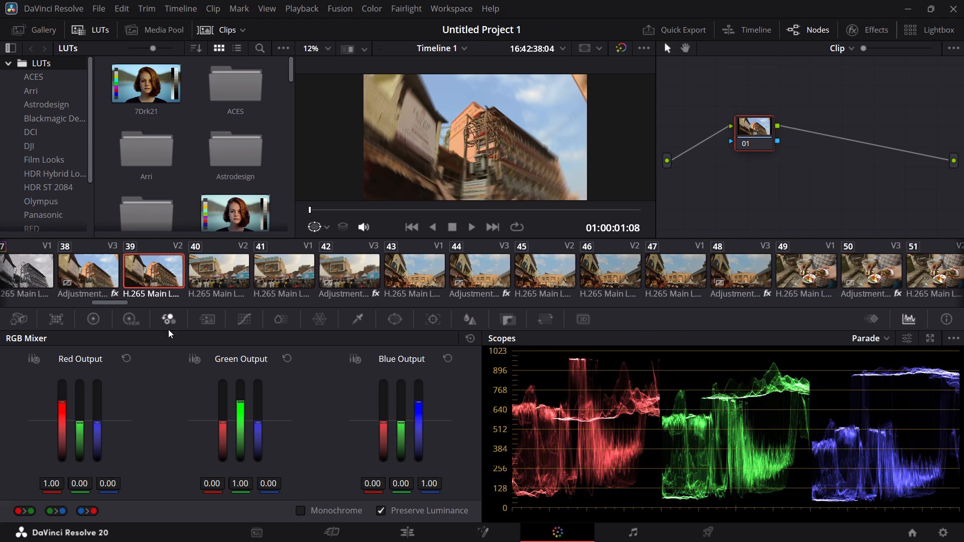
pyautogui.click(305, 512)
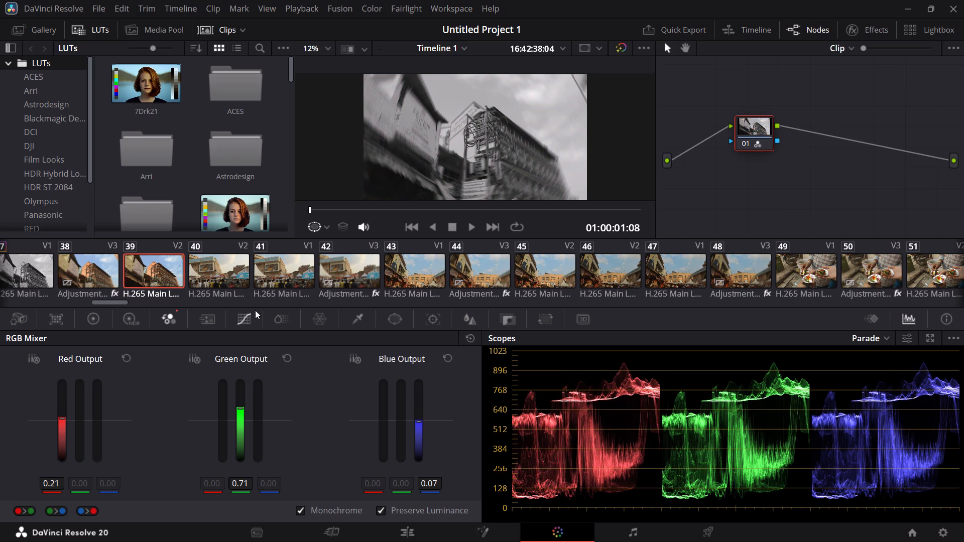
pyautogui.click(223, 287)
pyautogui.click(298, 514)
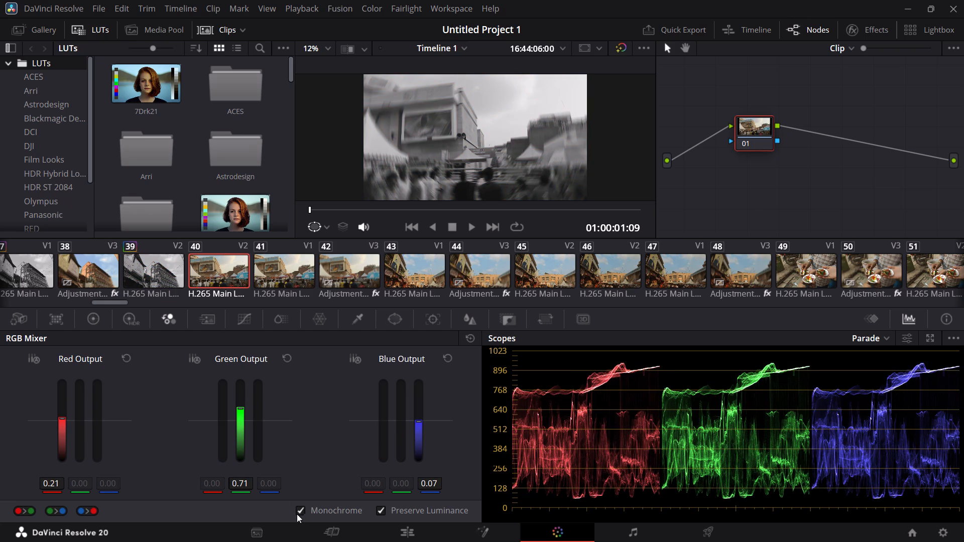
pyautogui.click(276, 282)
pyautogui.click(303, 515)
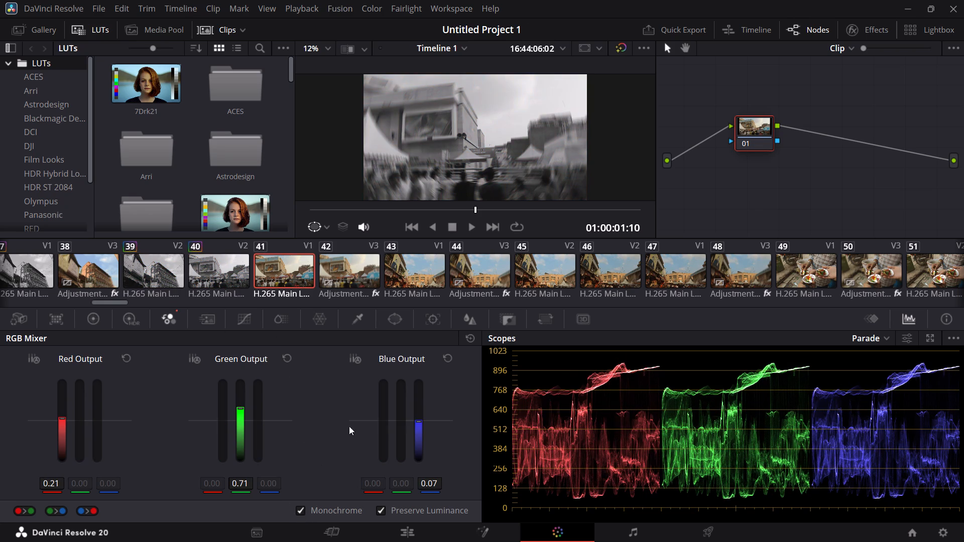
# Enable RGB Mixer Monochrome on clips 43, 45, 46 and 47, skipping the Video 3 adjustment clip.
pyautogui.click(397, 286)
pyautogui.click(302, 512)
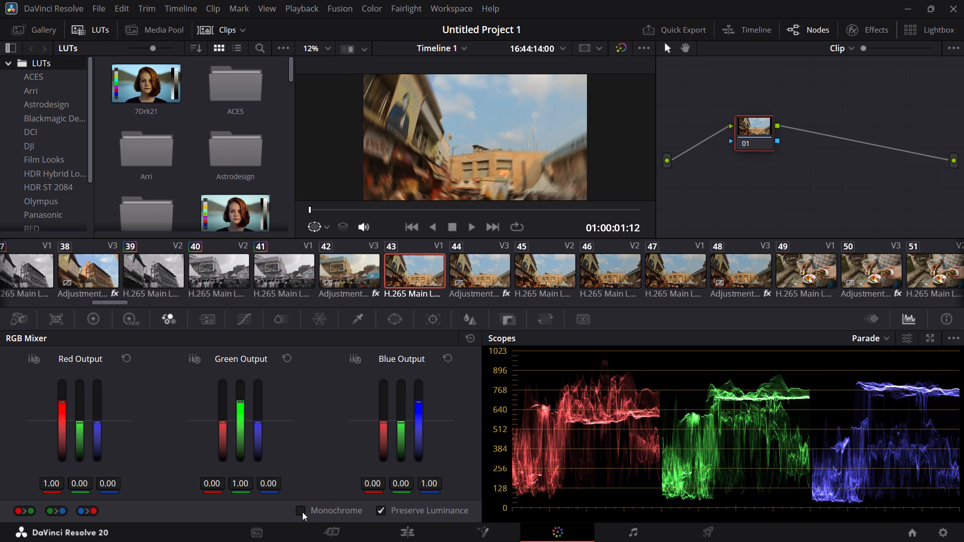
pyautogui.click(530, 272)
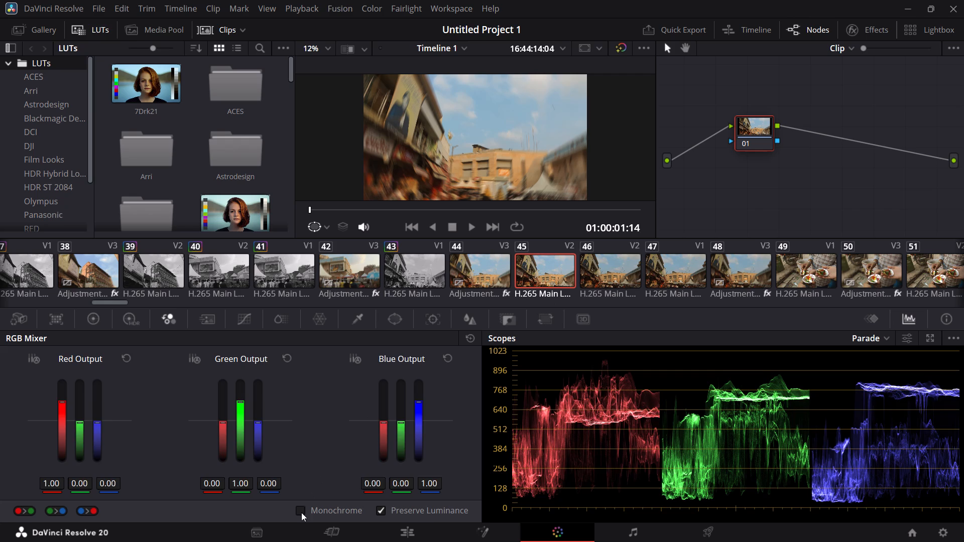
pyautogui.click(301, 512)
pyautogui.click(606, 280)
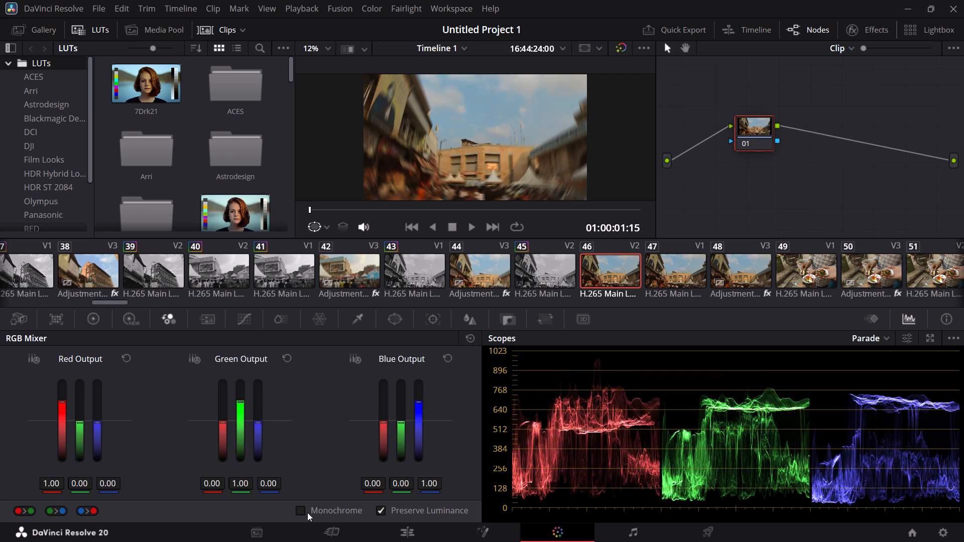
pyautogui.click(303, 512)
pyautogui.click(677, 276)
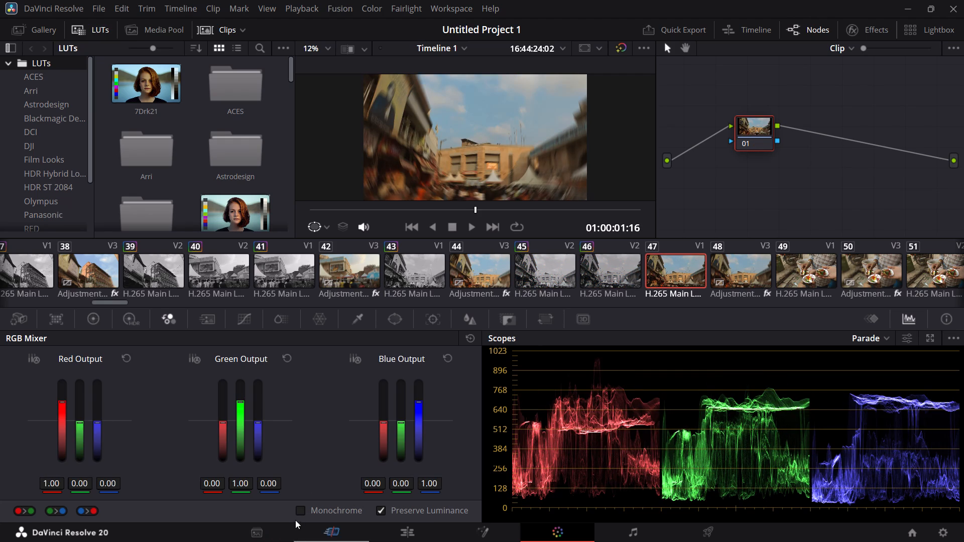
pyautogui.click(300, 510)
# Enable RGB Mixer Monochrome on clip 49, the first Video 1 shot of the hands holding food bowls.
pyautogui.moveTo(110, 304); pyautogui.dragTo(112, 304)
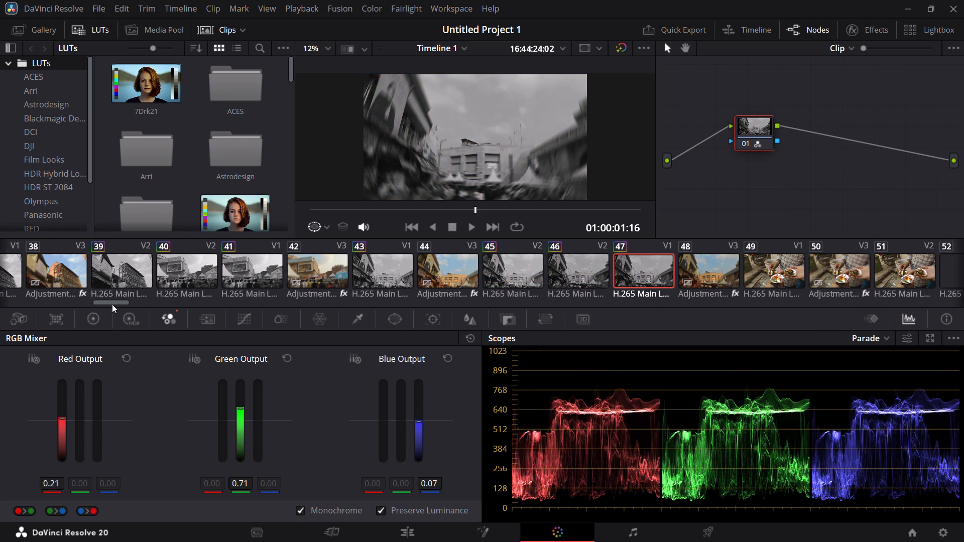
pyautogui.moveTo(112, 304); pyautogui.dragTo(132, 304)
pyautogui.click(237, 273)
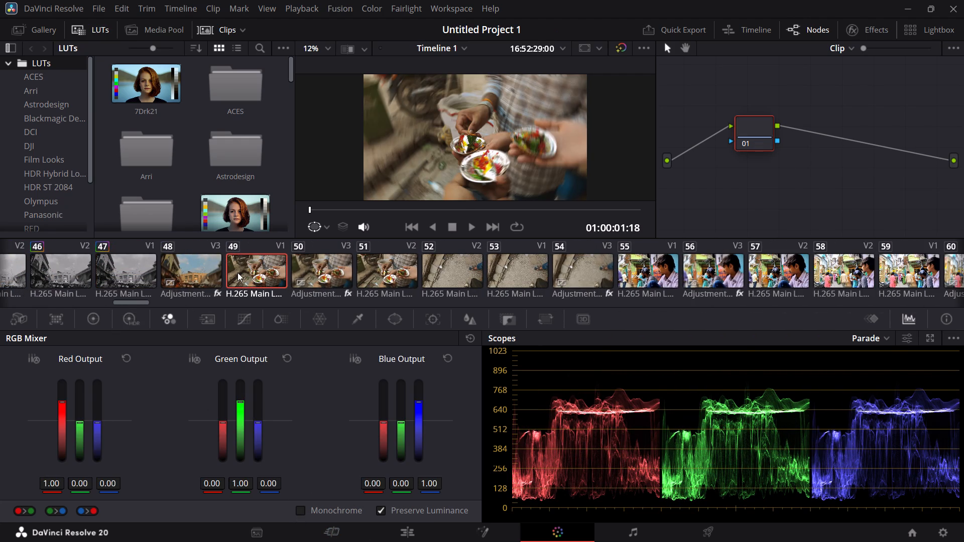
pyautogui.click(301, 513)
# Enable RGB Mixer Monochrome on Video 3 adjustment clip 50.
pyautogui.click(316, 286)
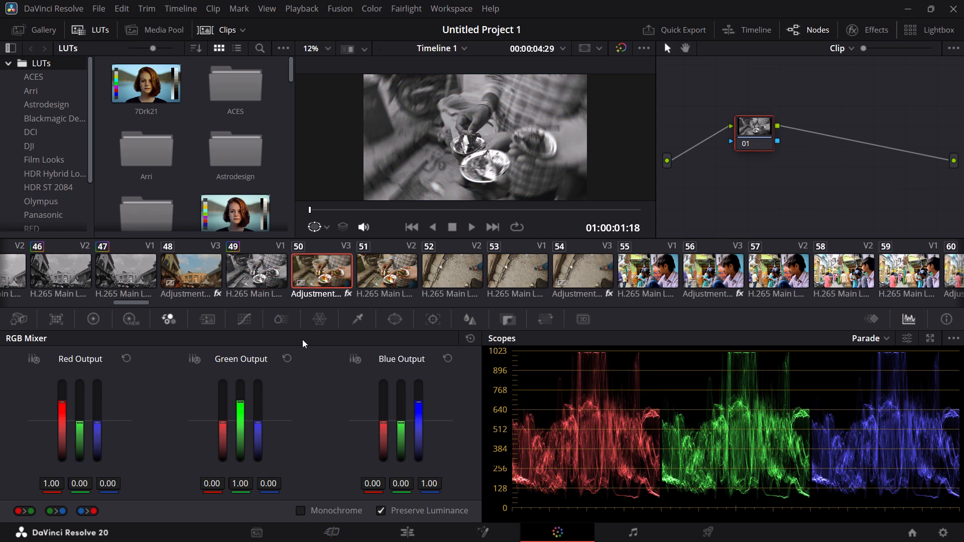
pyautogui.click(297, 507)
# Enable RGB Mixer Monochrome on clip 51, the Video 2 shot of the hands holding food bowls.
pyautogui.click(382, 268)
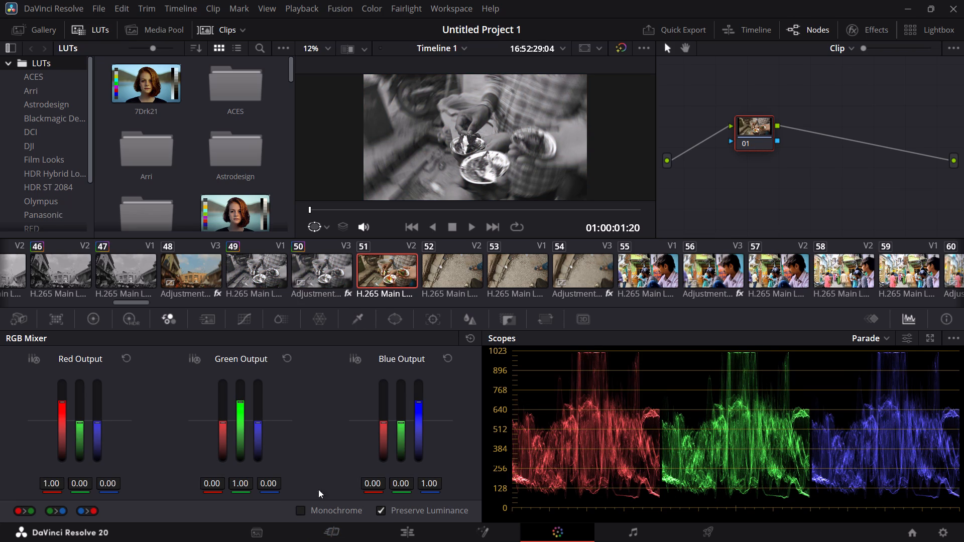
pyautogui.click(303, 517)
pyautogui.click(302, 515)
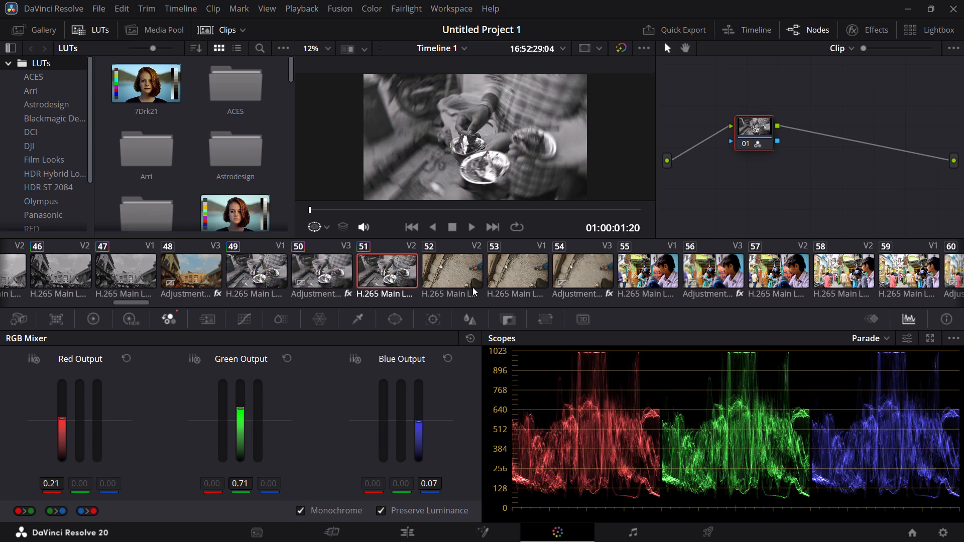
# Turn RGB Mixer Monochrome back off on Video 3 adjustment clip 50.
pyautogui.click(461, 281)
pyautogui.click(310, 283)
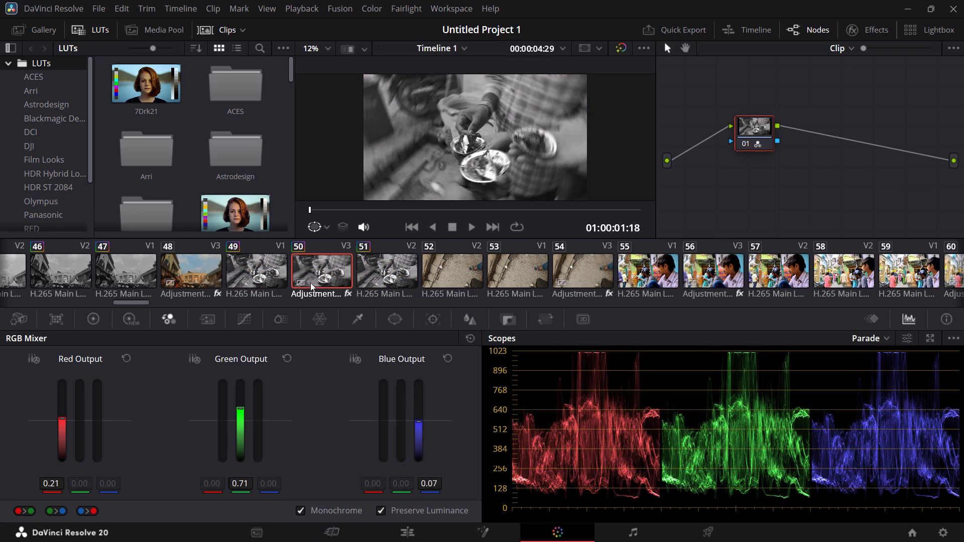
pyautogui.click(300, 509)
# Enable RGB Mixer Monochrome on clips 52 and 53, rechecking the Monochrome setting of adjustment clip 50 in between.
pyautogui.click(458, 278)
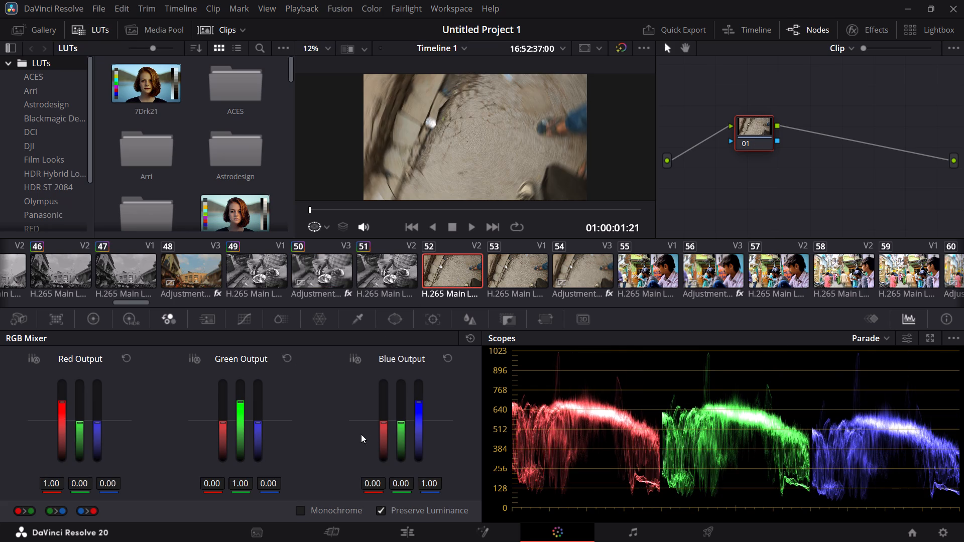
pyautogui.click(303, 511)
pyautogui.click(306, 270)
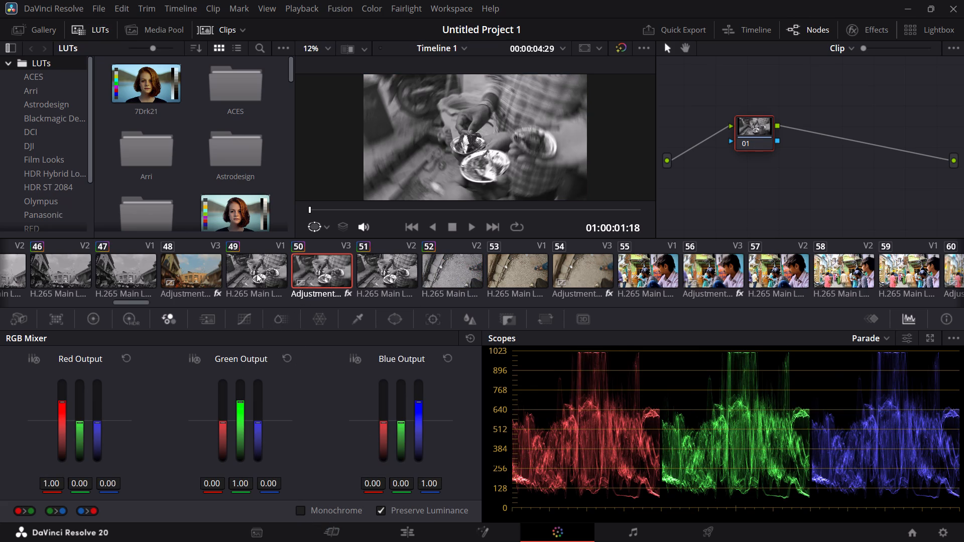
pyautogui.click(257, 274)
pyautogui.click(317, 269)
pyautogui.click(508, 269)
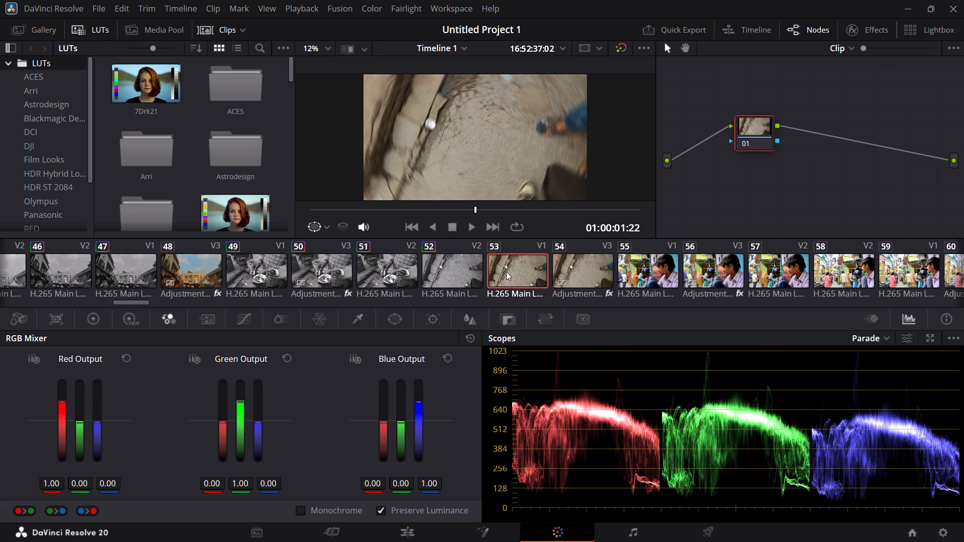
pyautogui.click(562, 274)
pyautogui.click(532, 272)
pyautogui.click(299, 512)
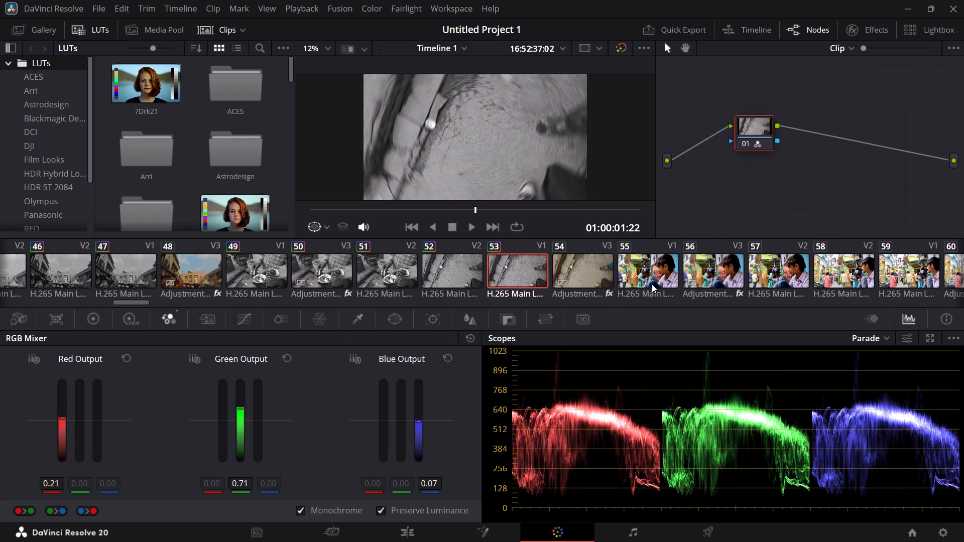
# Enable RGB Mixer Monochrome on clips 55, 57, 58 and 59, the Video 1 and Video 2 street shots.
pyautogui.click(652, 284)
pyautogui.click(298, 512)
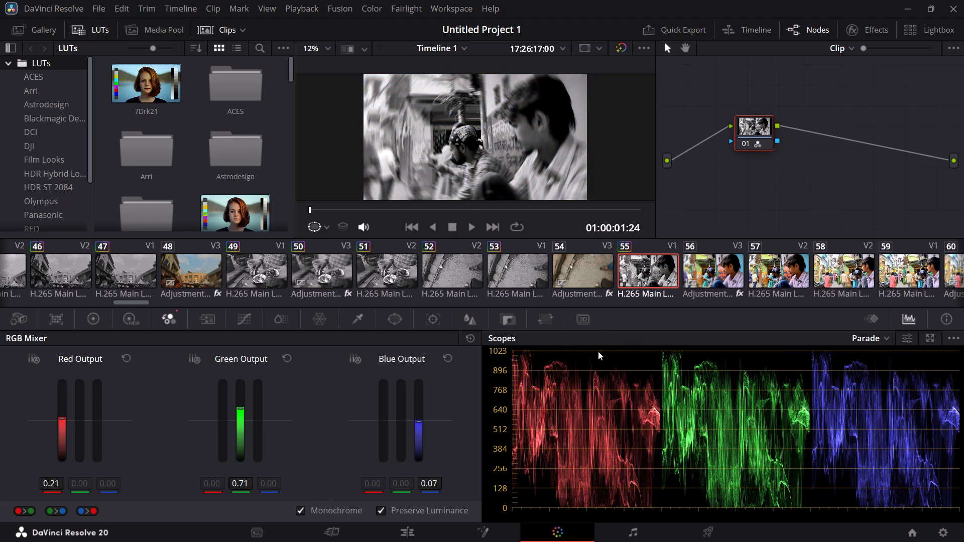
pyautogui.click(759, 275)
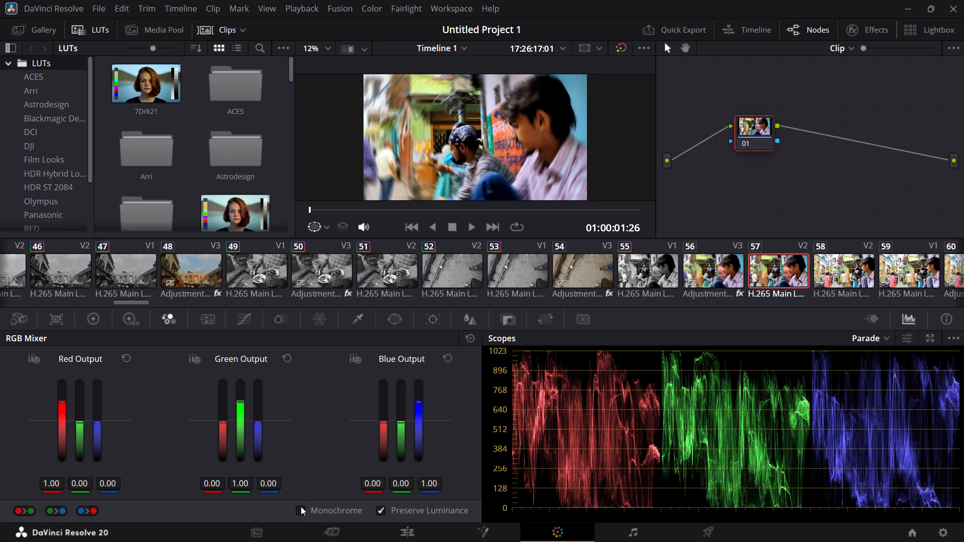
pyautogui.click(301, 506)
pyautogui.click(856, 272)
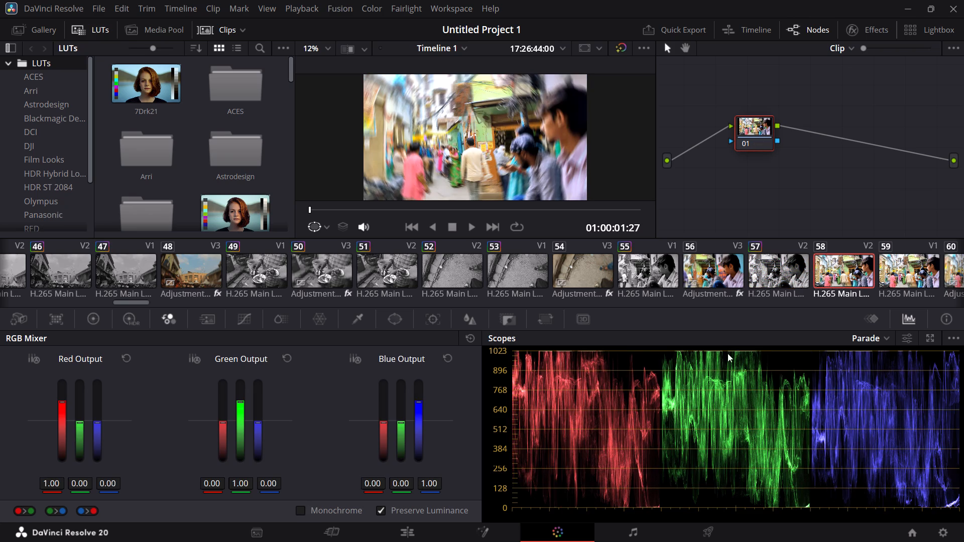
pyautogui.click(302, 508)
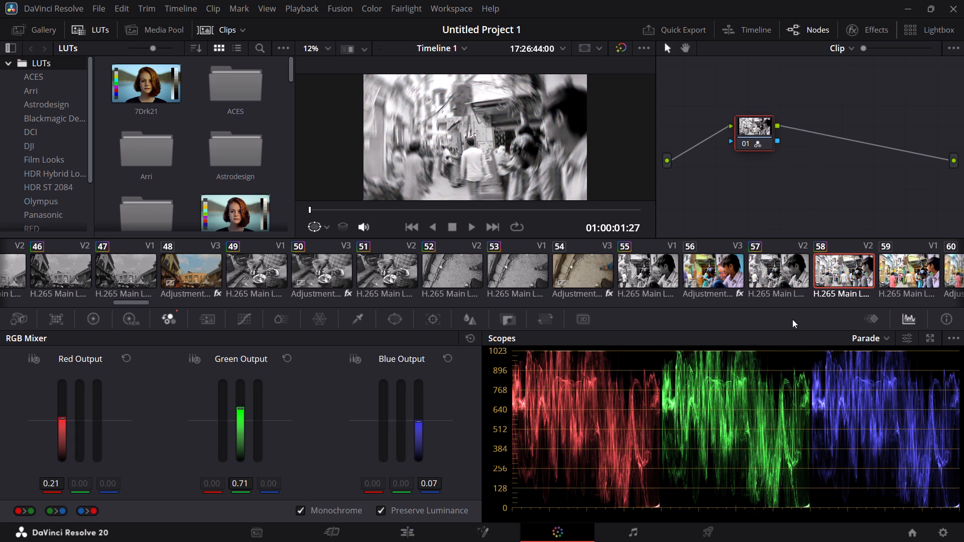
pyautogui.click(893, 272)
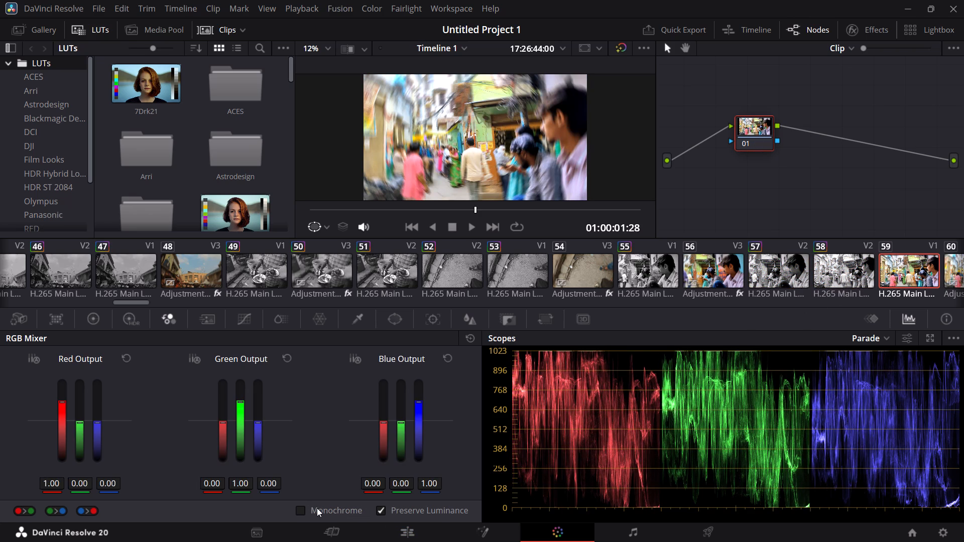
pyautogui.click(304, 507)
# Enable RGB Mixer Monochrome on footage clips 61, 63, 64, 65 and 67, skipping the Video 3 adjustment clips between them.
pyautogui.moveTo(136, 303); pyautogui.dragTo(168, 301)
pyautogui.click(182, 277)
pyautogui.click(299, 509)
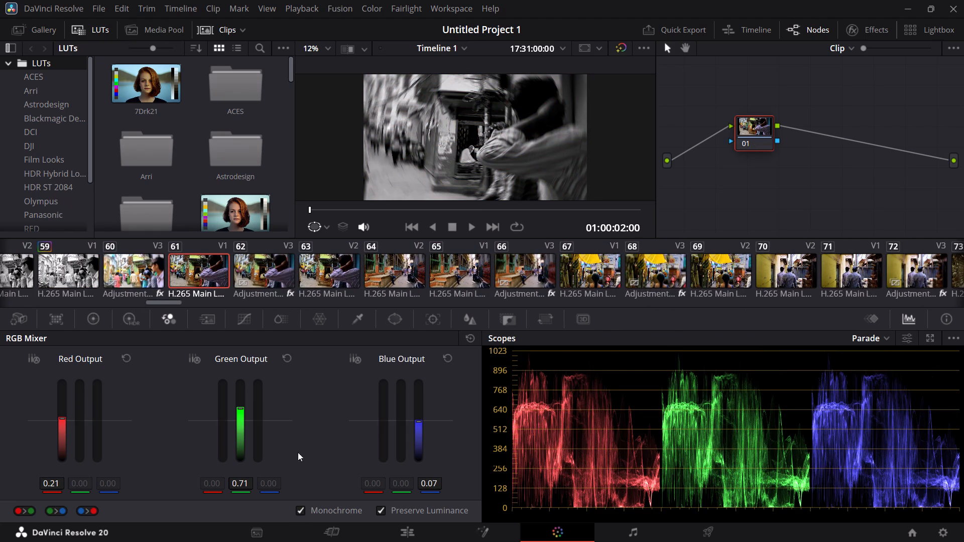
pyautogui.click(315, 284)
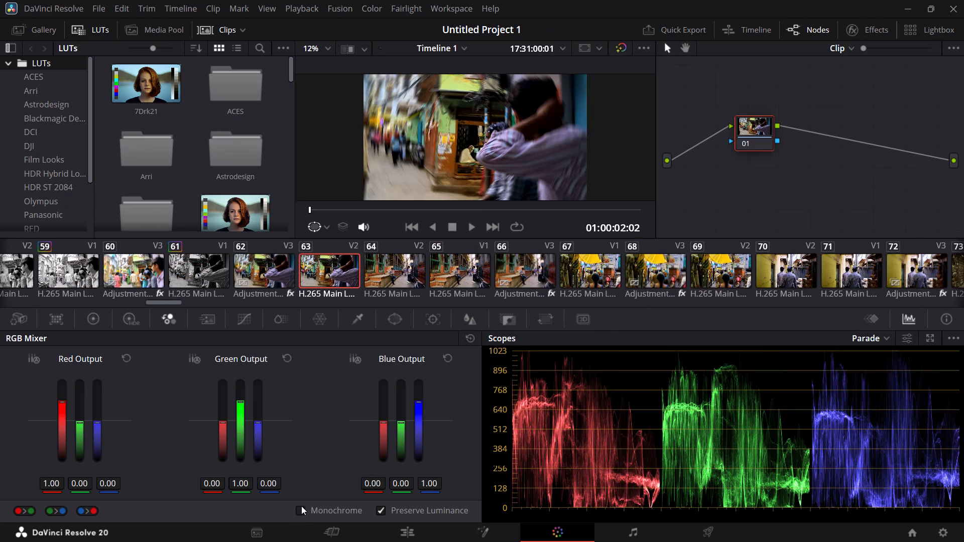
pyautogui.click(301, 506)
pyautogui.click(384, 284)
pyautogui.click(300, 508)
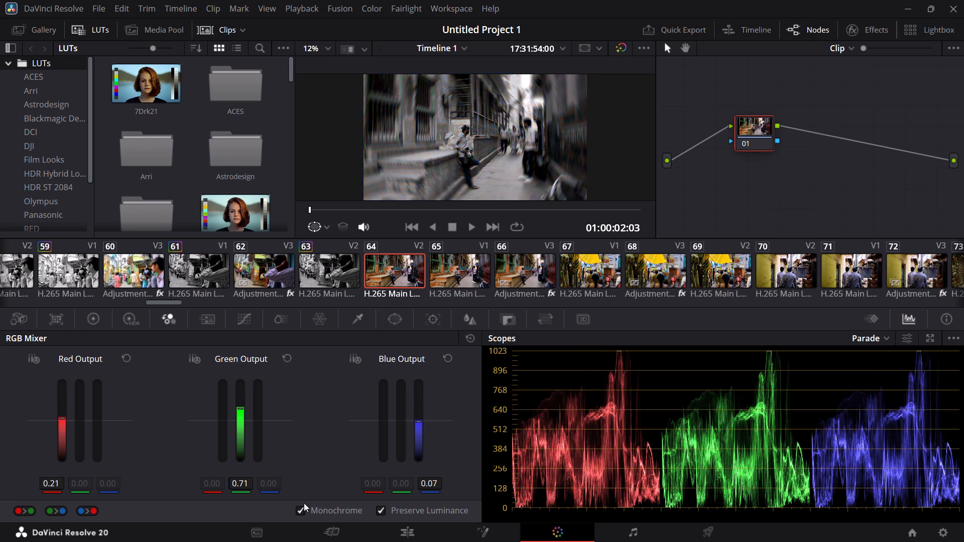
pyautogui.click(453, 276)
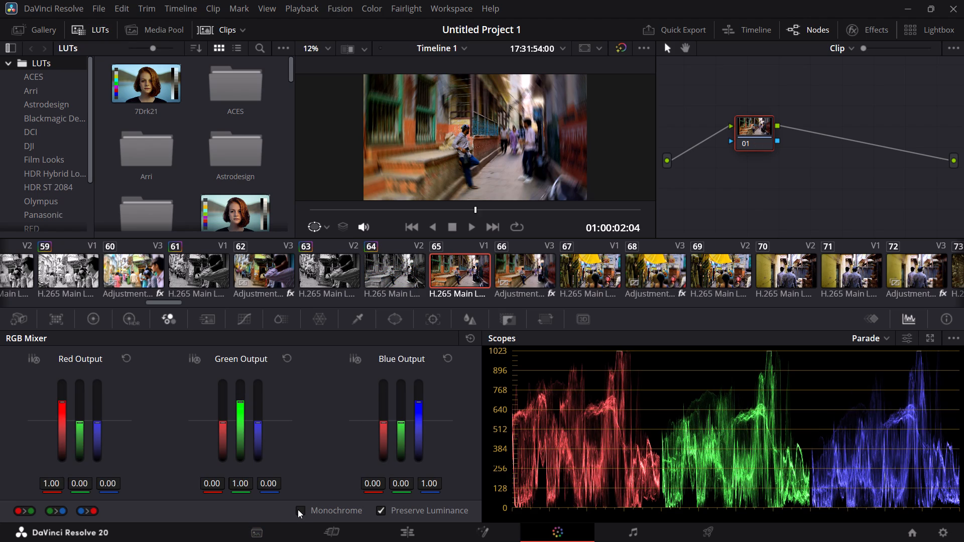
pyautogui.click(298, 509)
pyautogui.click(585, 276)
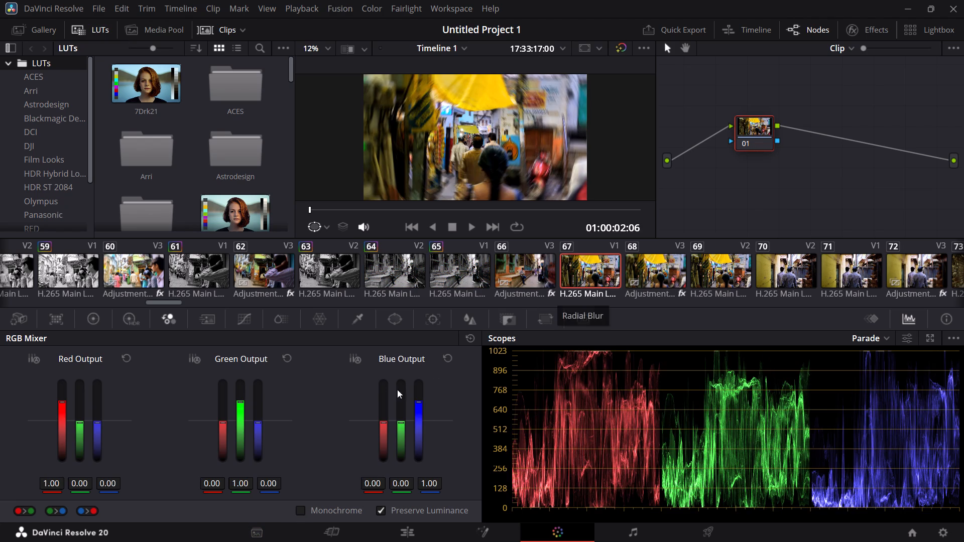
pyautogui.click(300, 509)
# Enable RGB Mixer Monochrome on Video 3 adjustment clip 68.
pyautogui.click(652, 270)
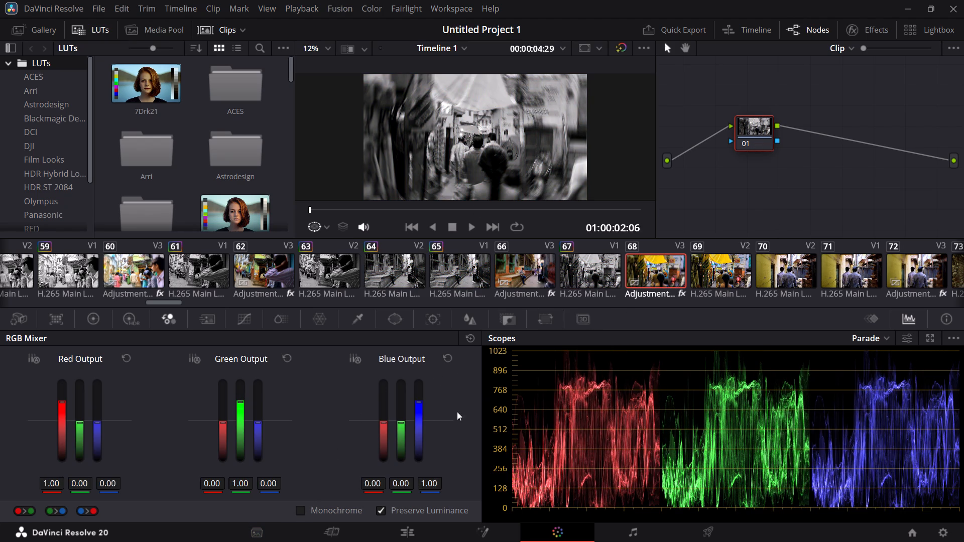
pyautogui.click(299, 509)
# Enable RGB Mixer Monochrome on clip 69, the Video 2 shot of the market lane with the yellow awning.
pyautogui.click(723, 281)
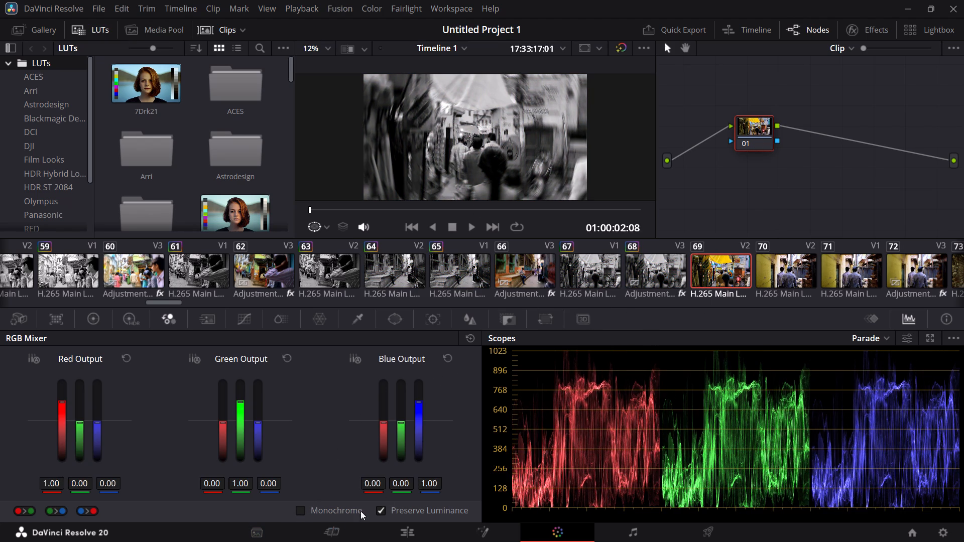
pyautogui.click(307, 508)
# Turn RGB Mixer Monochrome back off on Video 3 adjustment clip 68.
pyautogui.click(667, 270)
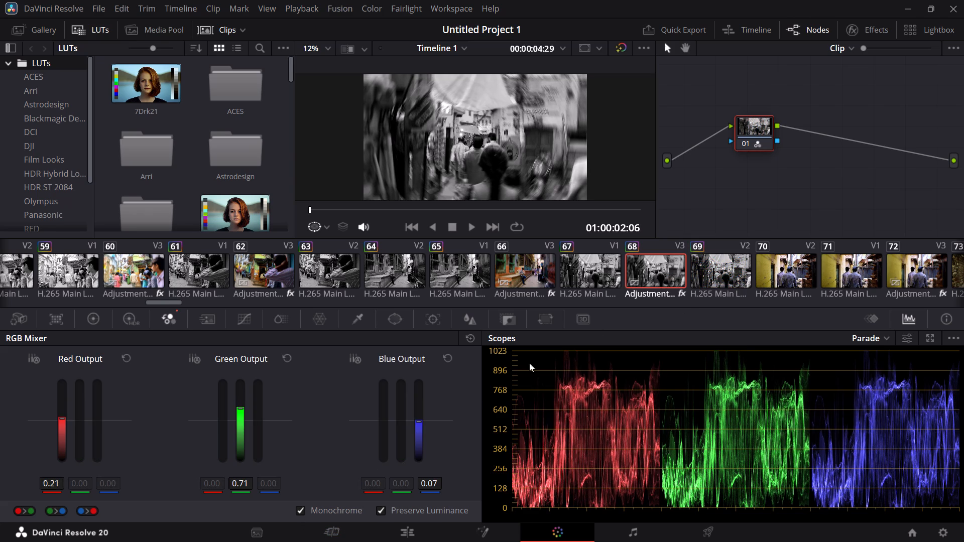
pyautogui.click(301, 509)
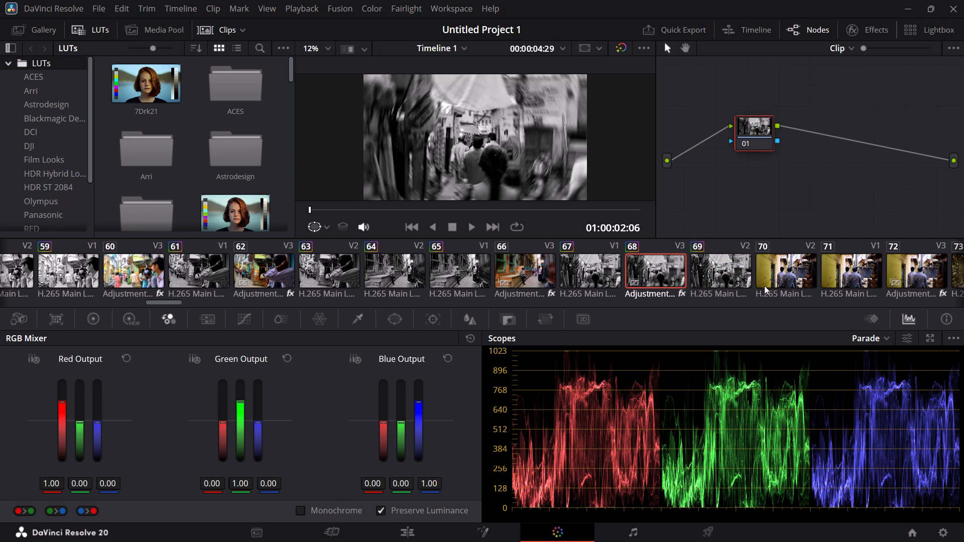
# Enable RGB Mixer Monochrome on clips 70 and 71, the shots of two men walking past the yellow wall.
pyautogui.click(770, 281)
pyautogui.click(298, 508)
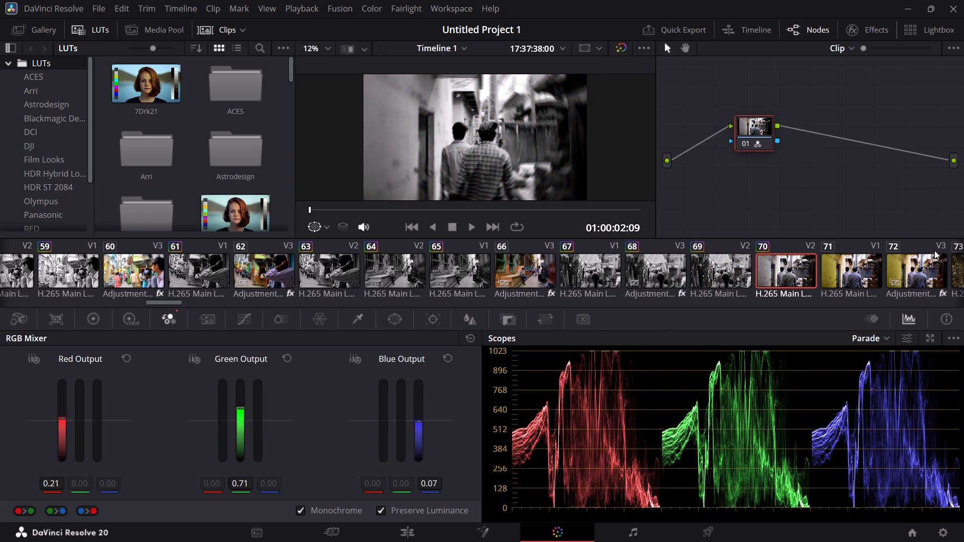
pyautogui.click(847, 270)
pyautogui.click(301, 508)
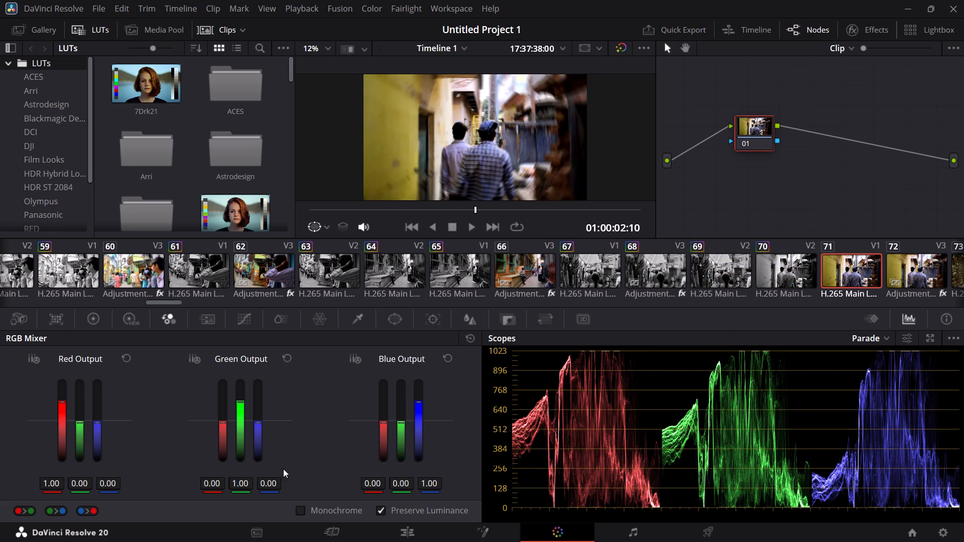
# Enable RGB Mixer Monochrome on clips 73, 75, 76 and 77, the dark alley and two-men-in-vehicle shots.
pyautogui.moveTo(172, 302); pyautogui.dragTo(198, 302)
pyautogui.click(287, 258)
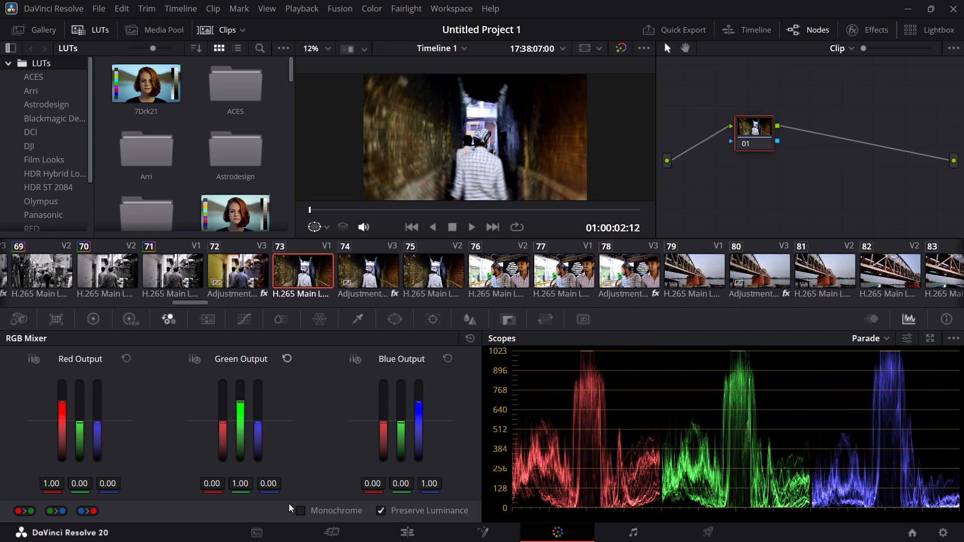
pyautogui.click(296, 508)
pyautogui.click(363, 281)
pyautogui.click(449, 290)
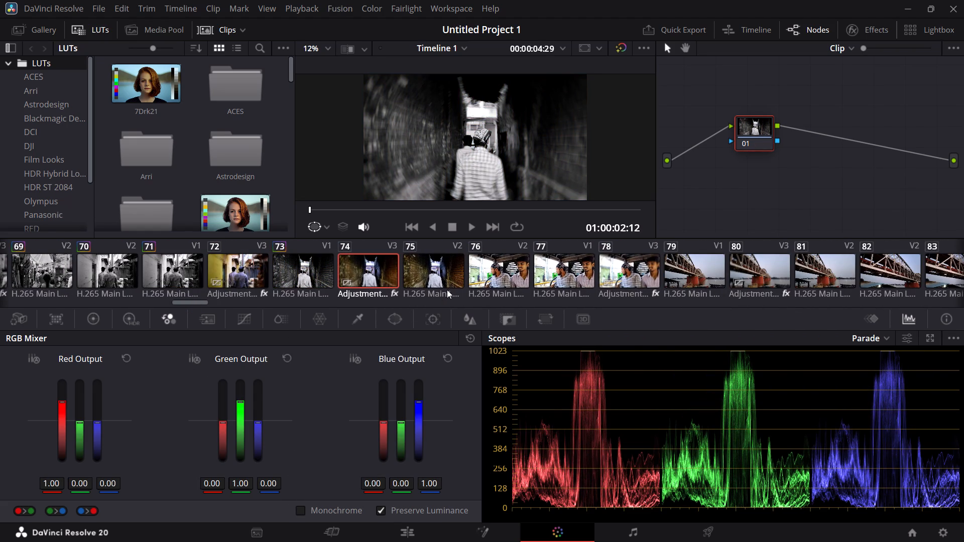
pyautogui.click(439, 286)
pyautogui.click(301, 512)
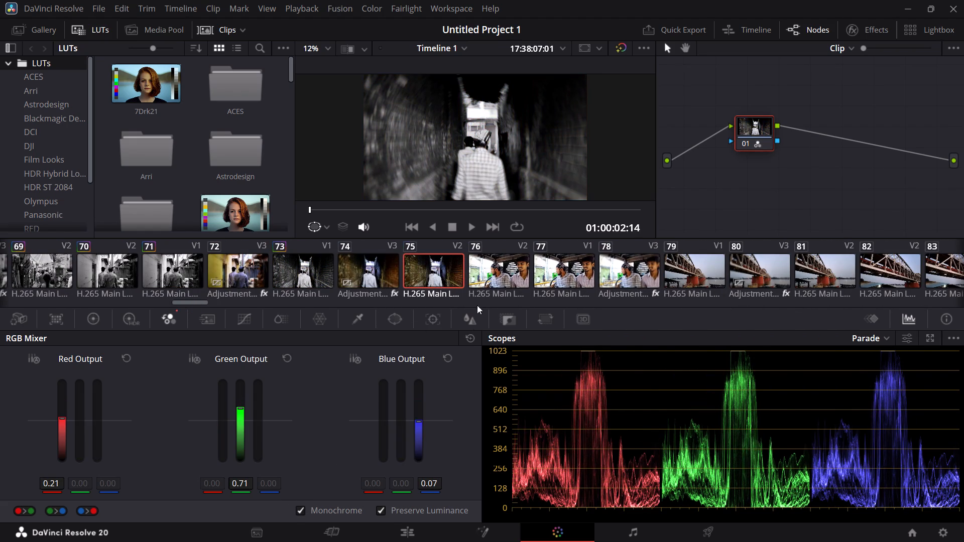
pyautogui.click(495, 272)
pyautogui.click(300, 511)
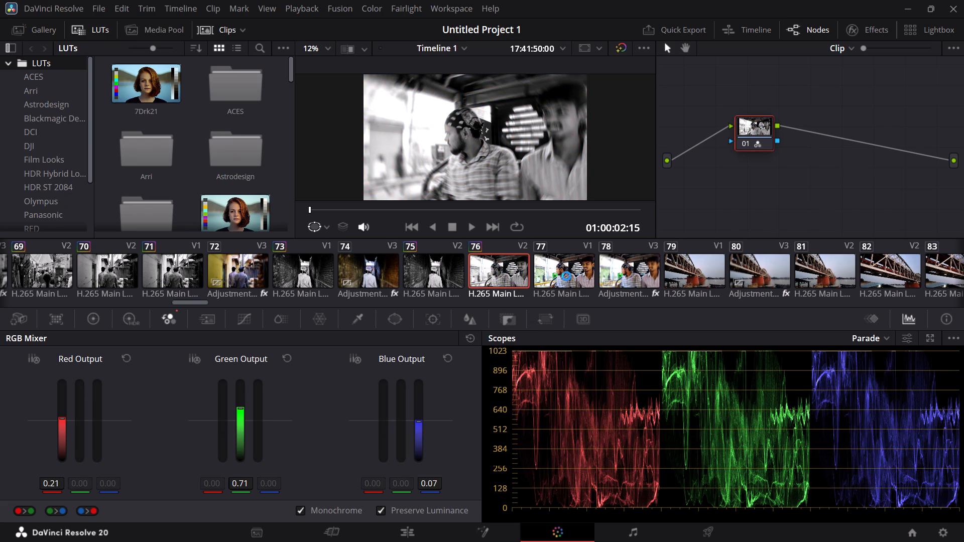
pyautogui.click(566, 276)
pyautogui.click(302, 511)
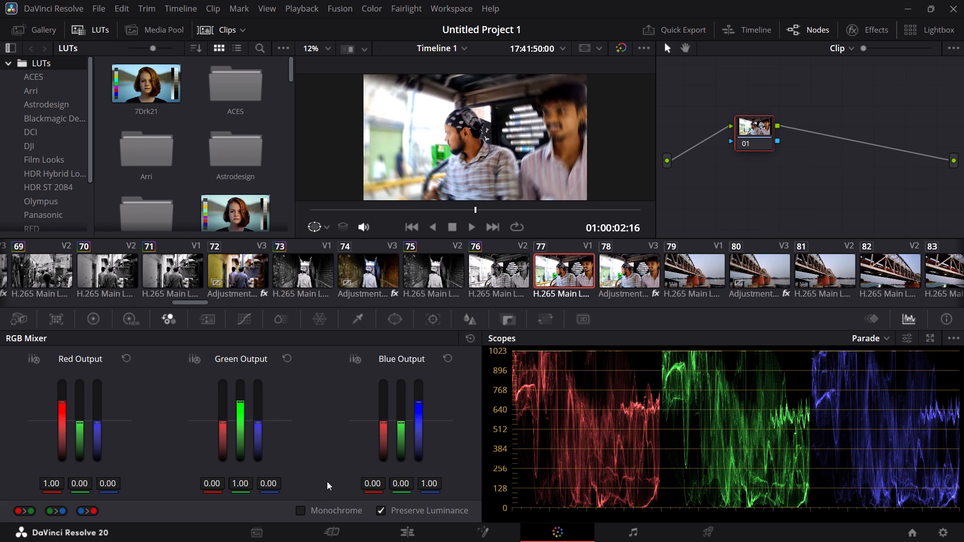
# Enable RGB Mixer Monochrome on bridge clips 79, 81, 82 and 83, leaving adjustment clip 80 in colour.
pyautogui.click(684, 269)
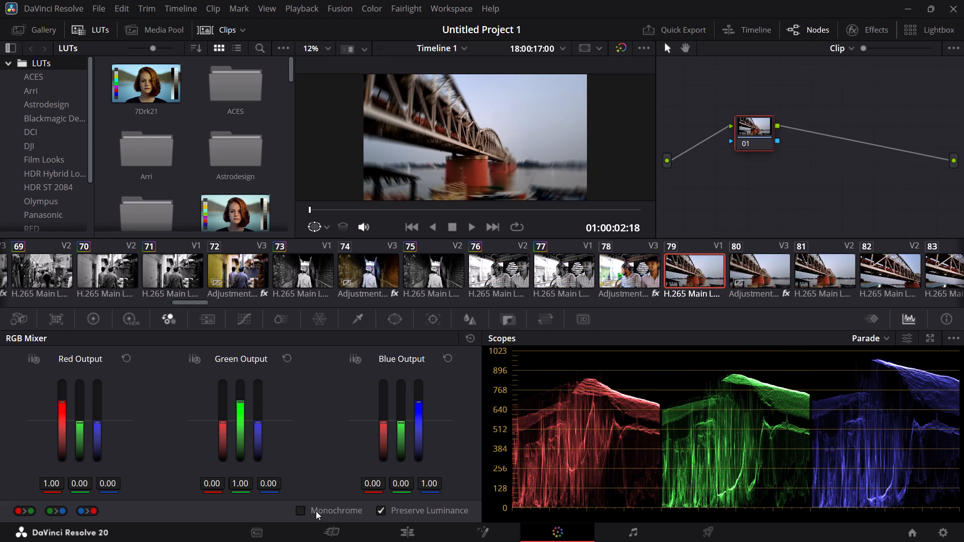
pyautogui.click(302, 509)
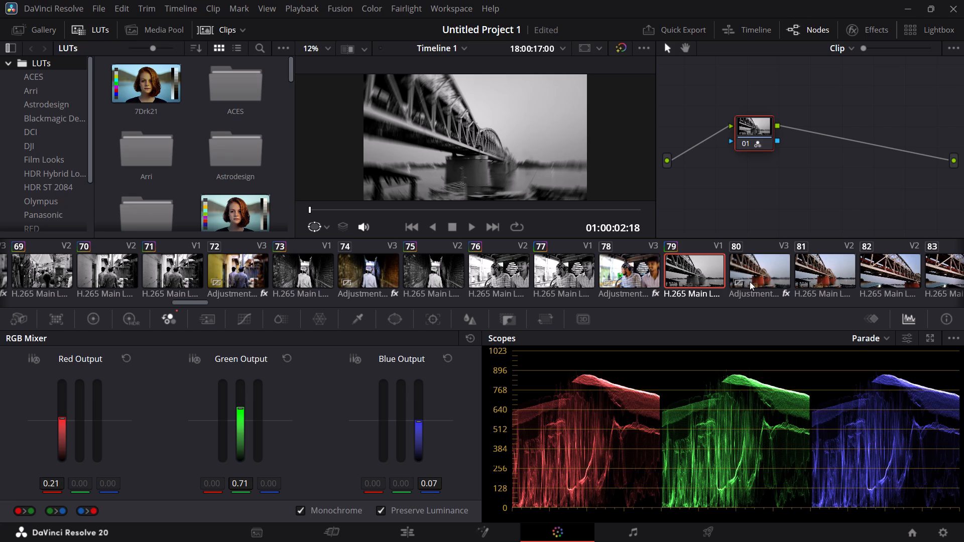
pyautogui.click(817, 274)
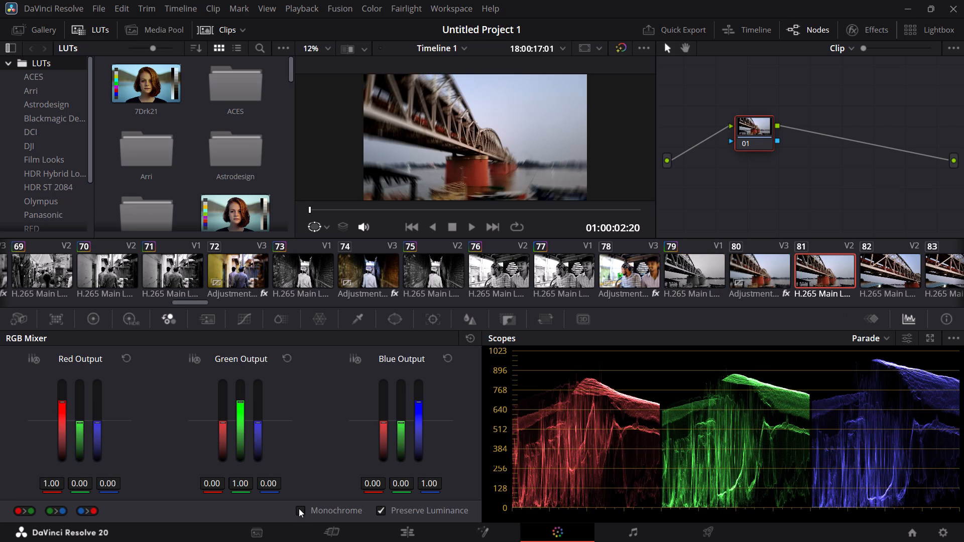
pyautogui.click(299, 508)
pyautogui.click(873, 271)
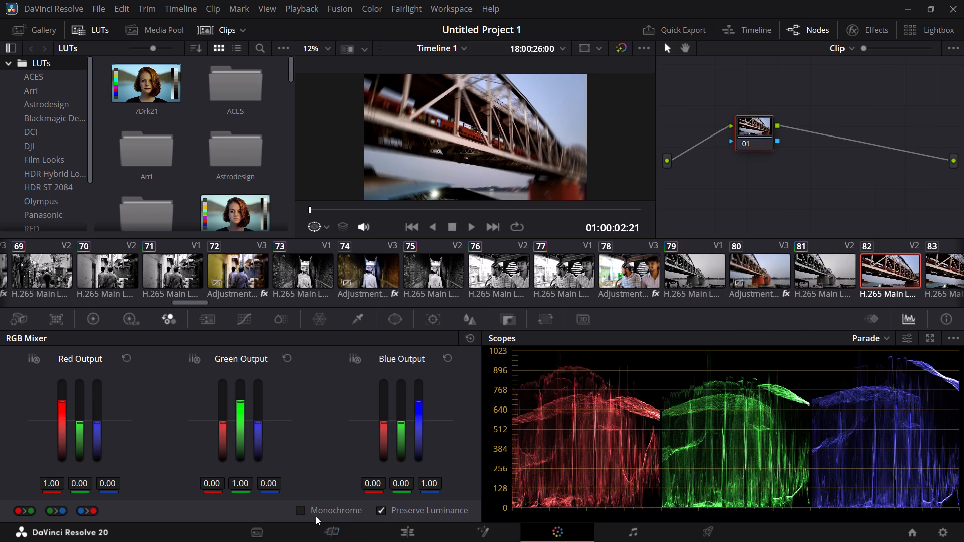
pyautogui.click(303, 509)
pyautogui.click(953, 282)
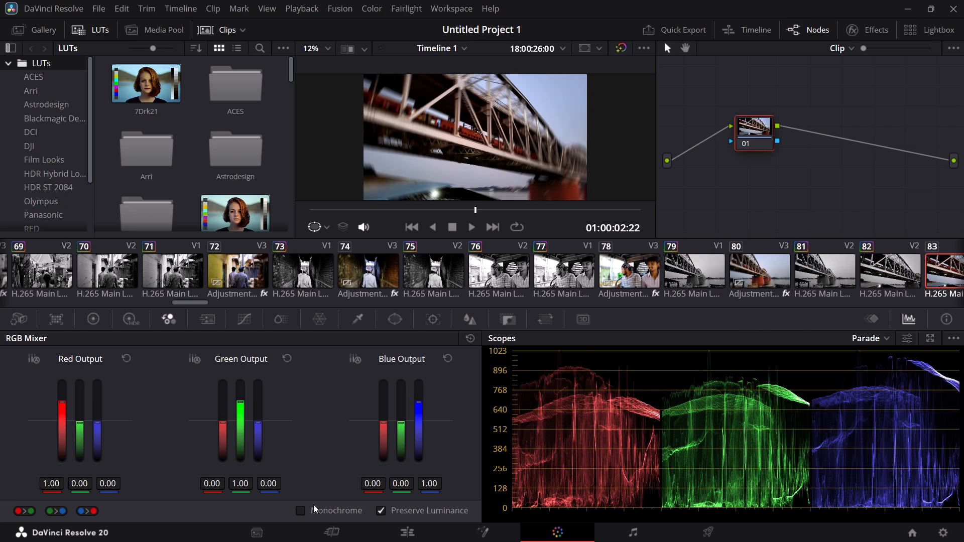
pyautogui.click(299, 508)
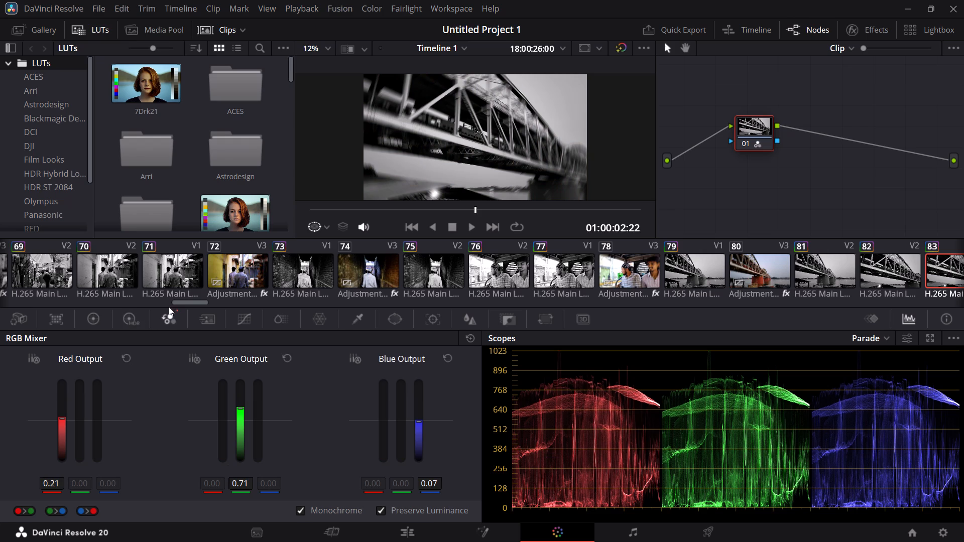
# Enable RGB Mixer Monochrome on food stall clips 85, 87, 88 and 89, leaving adjustment clip 86 in colour.
pyautogui.moveTo(179, 303); pyautogui.dragTo(213, 301)
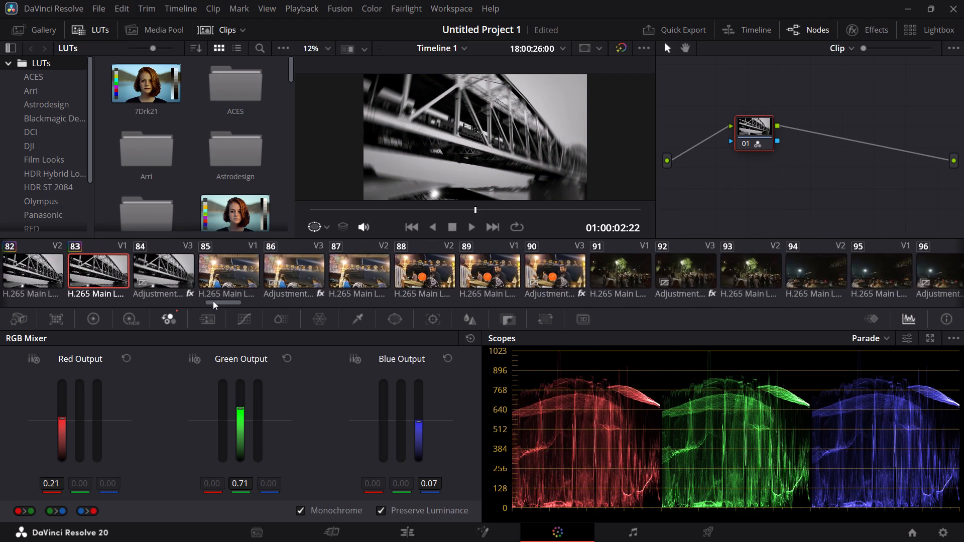
pyautogui.moveTo(213, 301); pyautogui.dragTo(217, 301)
pyautogui.click(105, 275)
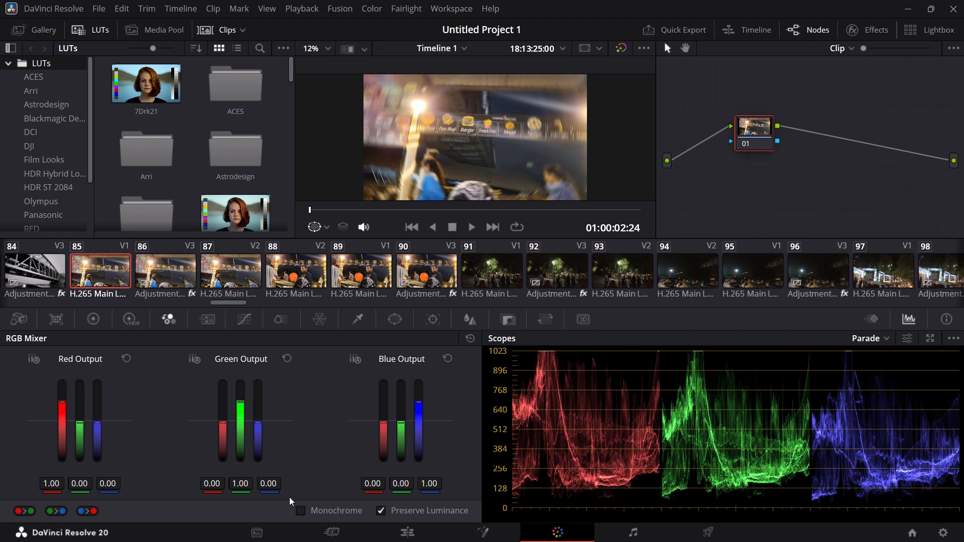
pyautogui.click(298, 510)
pyautogui.click(170, 283)
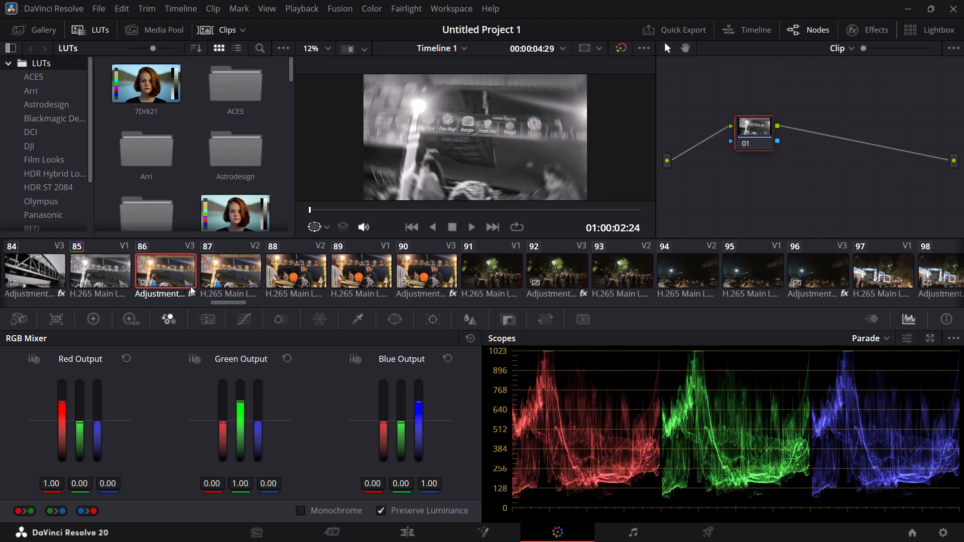
pyautogui.click(214, 282)
pyautogui.click(300, 511)
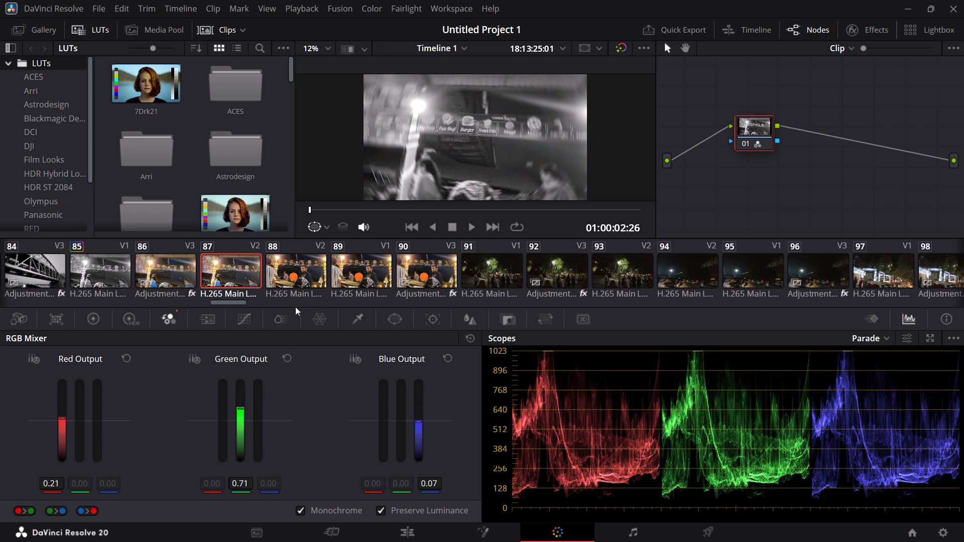
pyautogui.click(305, 275)
pyautogui.click(302, 509)
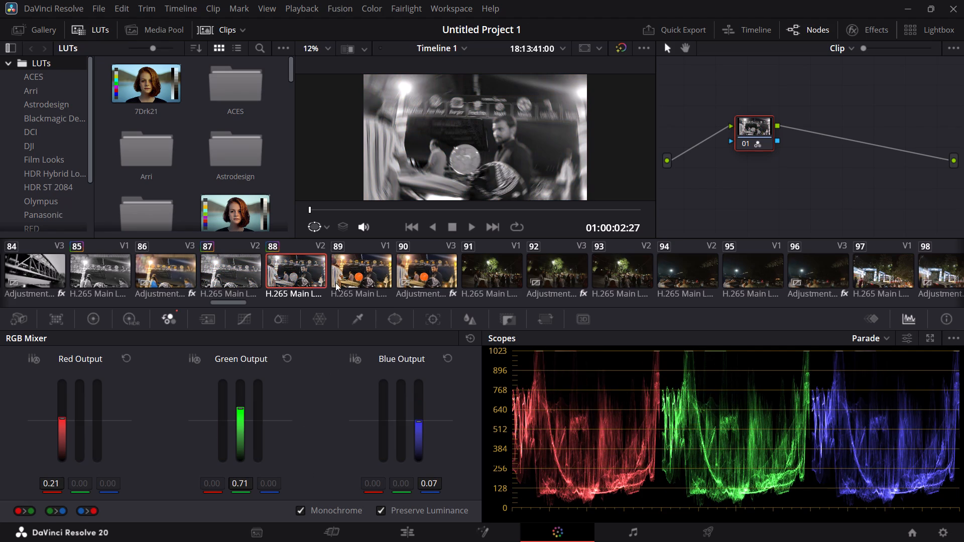
pyautogui.click(345, 267)
pyautogui.click(298, 510)
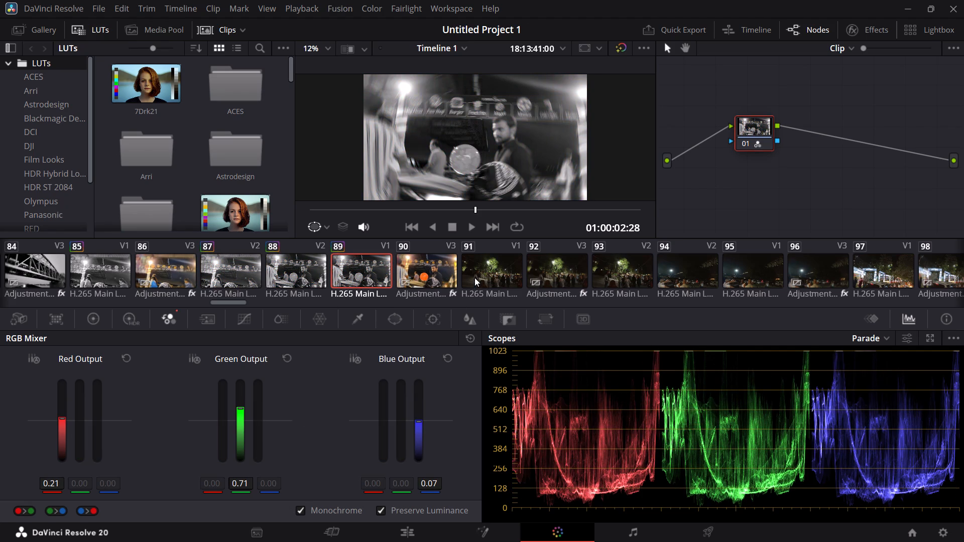
# Enable RGB Mixer Monochrome on clips 91 and 93, the night crowd shots, skipping adjustment clip 92.
pyautogui.click(476, 275)
pyautogui.click(301, 509)
pyautogui.click(554, 276)
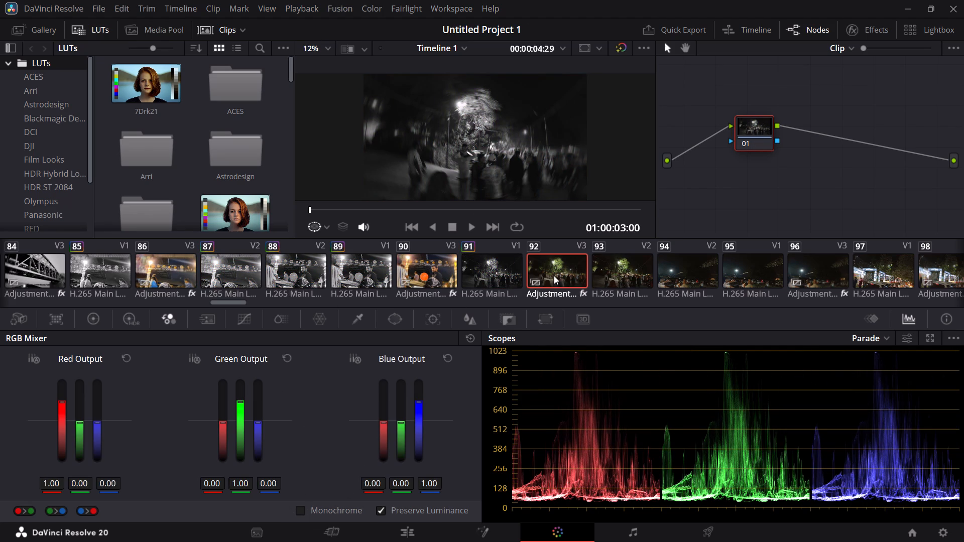
pyautogui.click(611, 279)
pyautogui.click(298, 511)
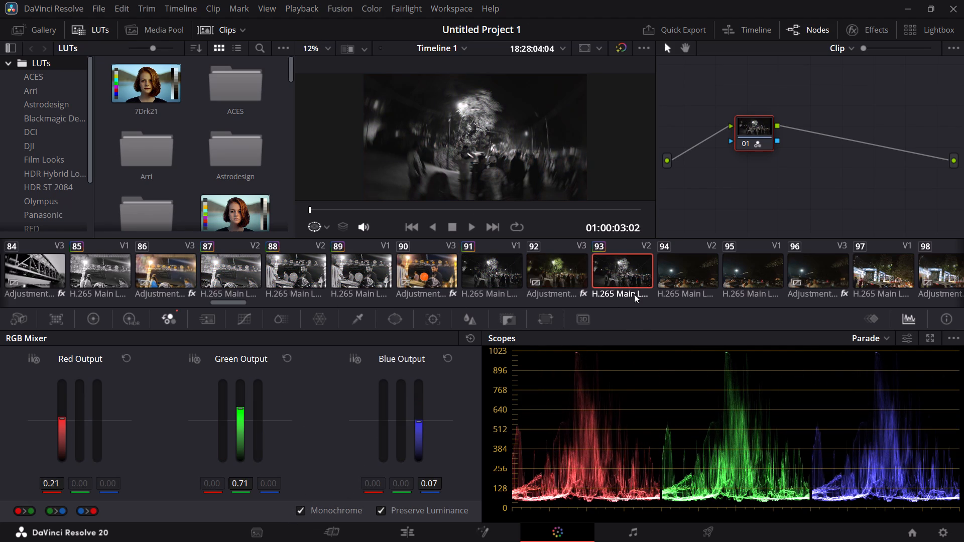
# Enable RGB Mixer Monochrome on night street clips 94, 95, 97 and 99, leaving adjustment clips 96 and 98 in colour.
pyautogui.click(672, 278)
pyautogui.click(302, 511)
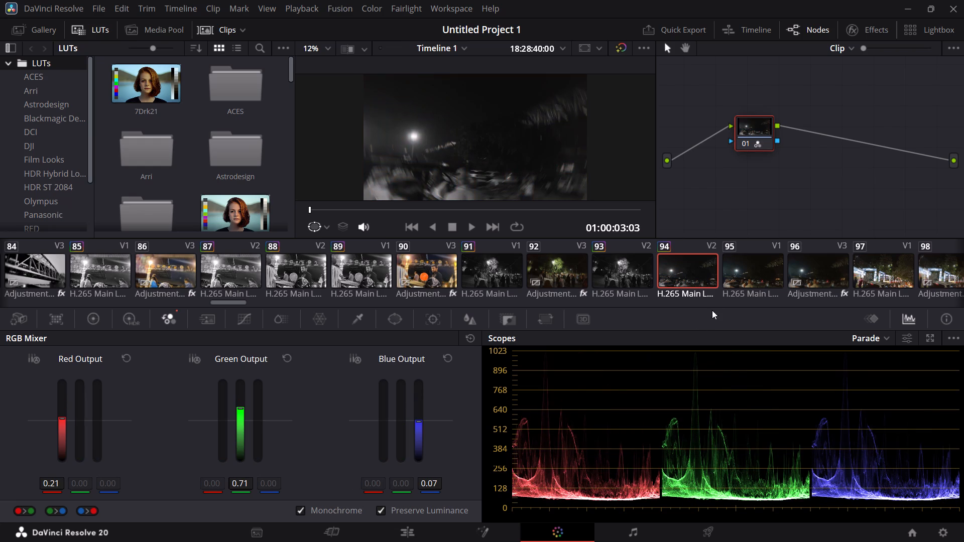
pyautogui.click(758, 280)
pyautogui.click(299, 511)
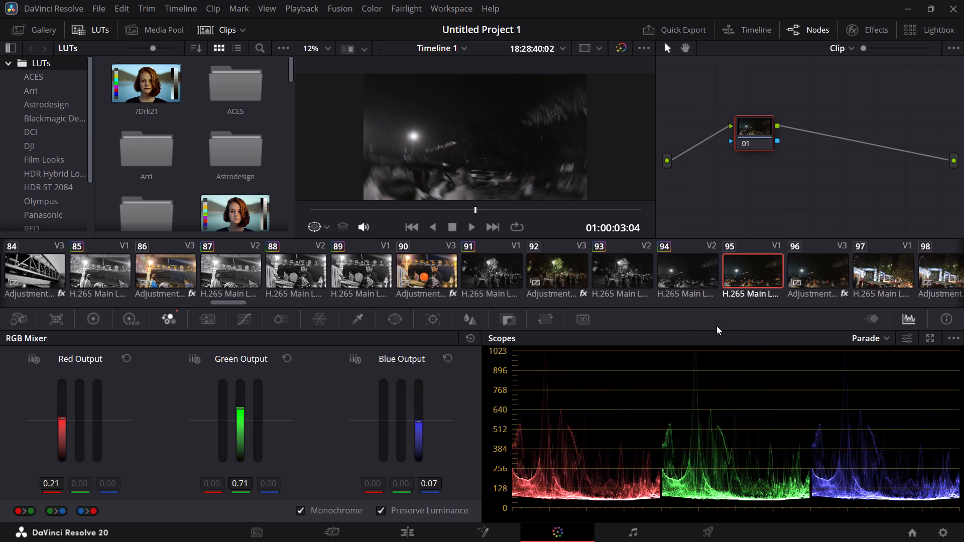
pyautogui.click(860, 268)
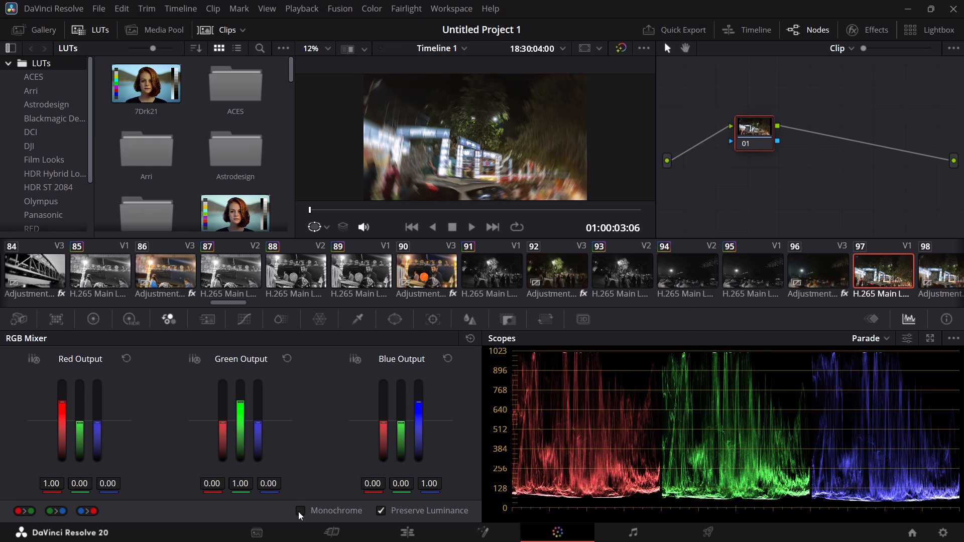
pyautogui.click(298, 511)
pyautogui.moveTo(222, 303); pyautogui.dragTo(258, 302)
pyautogui.click(95, 274)
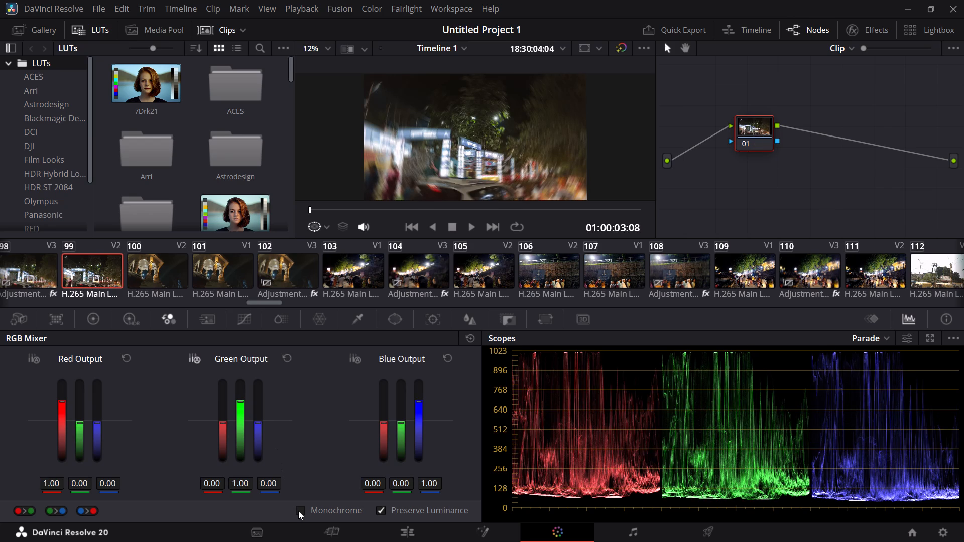
pyautogui.click(298, 511)
# Enable RGB Mixer Monochrome on clips 100, 101, 103 and 105, the pillared pavilion and night crowd shots, skipping adjustment clips 102 and 104.
pyautogui.click(177, 281)
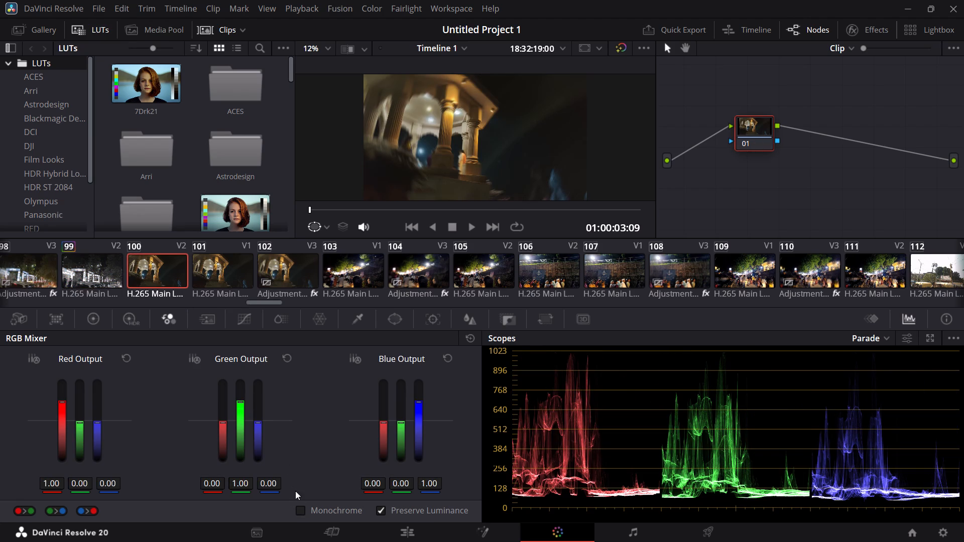
pyautogui.click(300, 507)
pyautogui.click(217, 276)
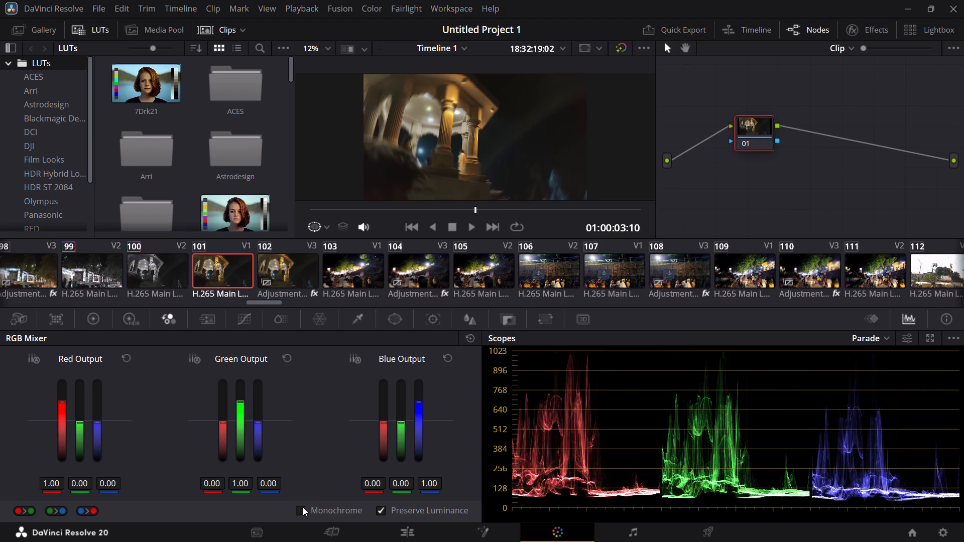
pyautogui.click(303, 510)
pyautogui.click(360, 264)
pyautogui.click(302, 508)
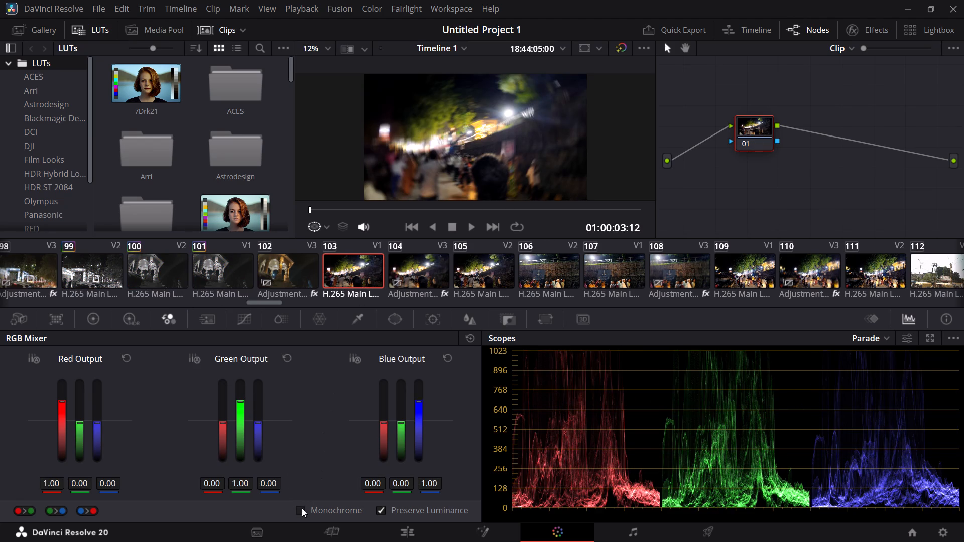
pyautogui.click(466, 267)
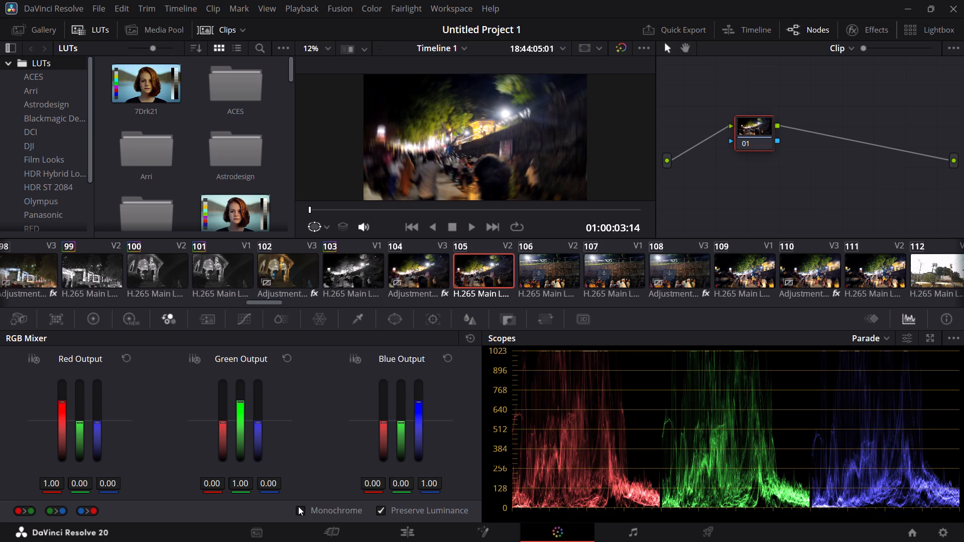
pyautogui.click(298, 506)
# Enable RGB Mixer Monochrome on clips 106, 107, 109 and 111, the brick wall and lit crowd shots, skipping adjustment clips 108 and 110.
pyautogui.click(551, 265)
pyautogui.click(298, 513)
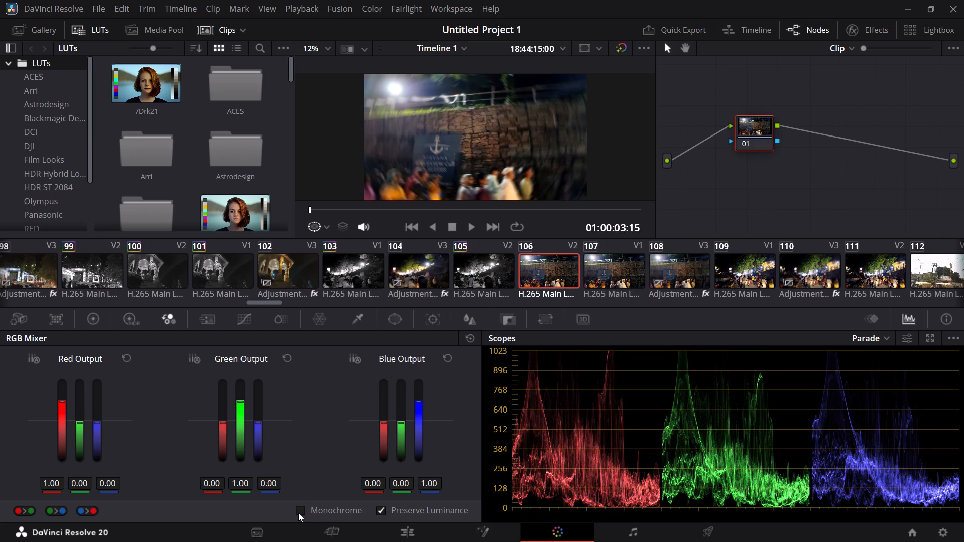
pyautogui.click(637, 268)
pyautogui.click(298, 506)
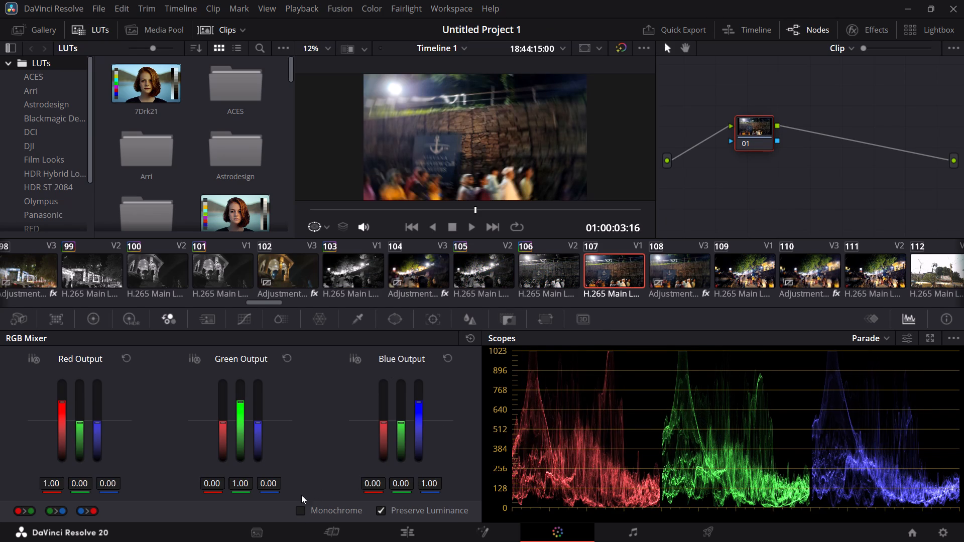
pyautogui.click(745, 261)
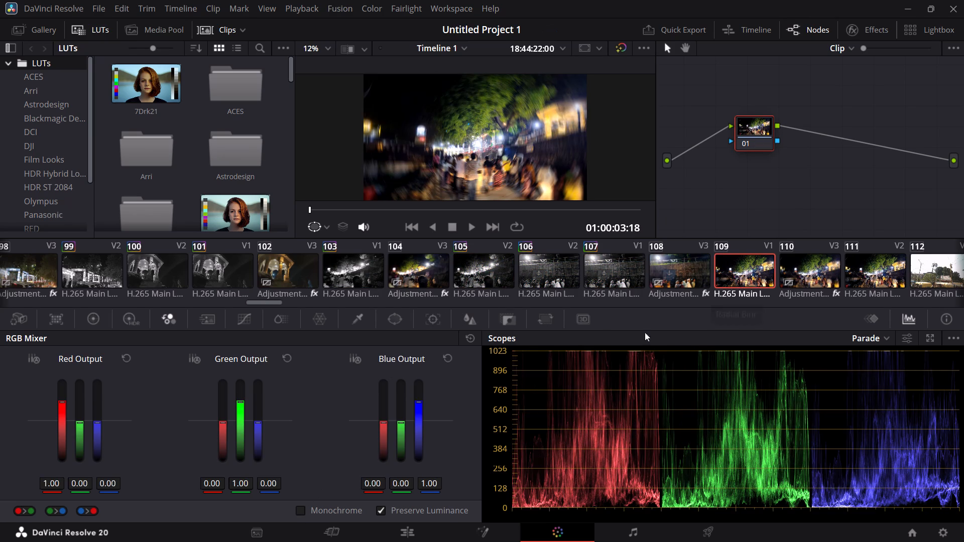
pyautogui.click(300, 512)
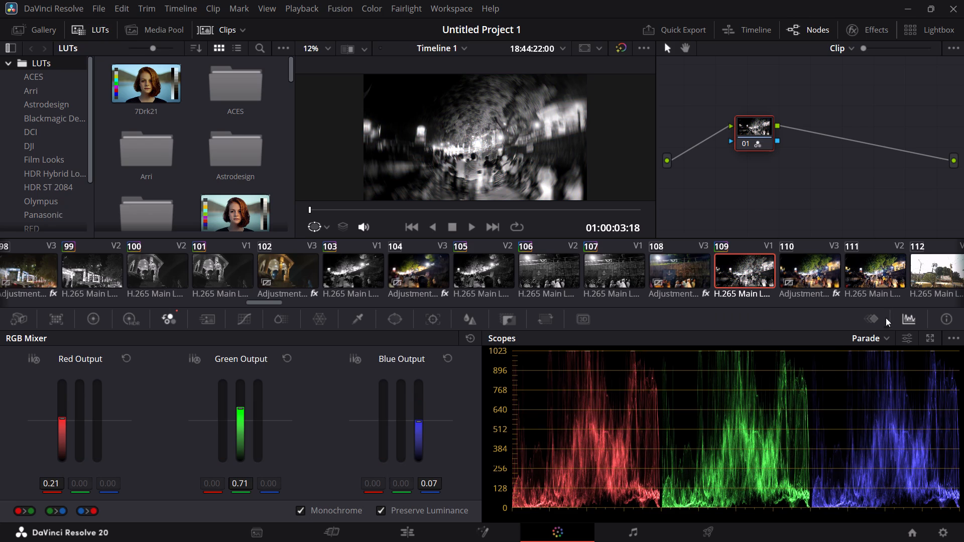
pyautogui.click(882, 287)
pyautogui.click(301, 509)
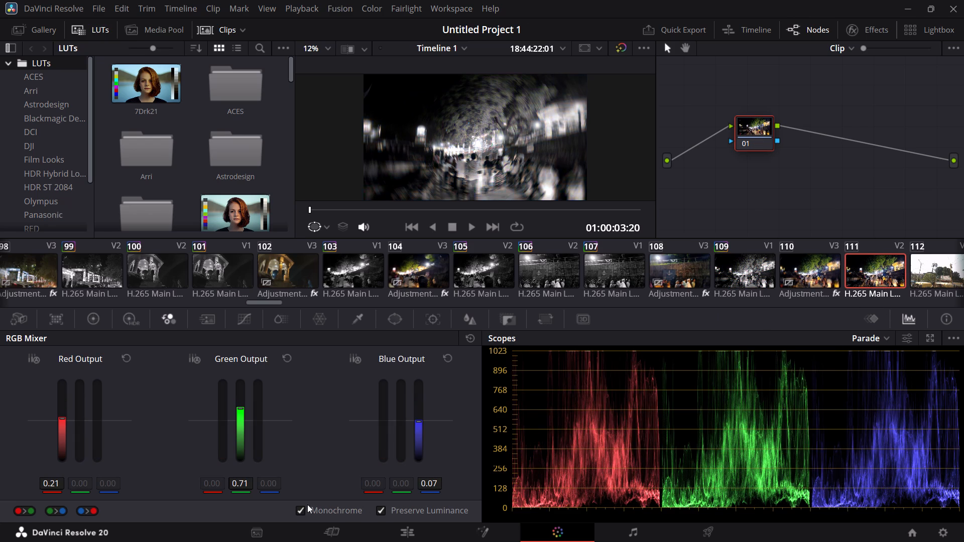
# Enable RGB Mixer Monochrome on clips 112 and 113, the daytime road shots with trees and poles.
pyautogui.click(936, 265)
pyautogui.click(299, 511)
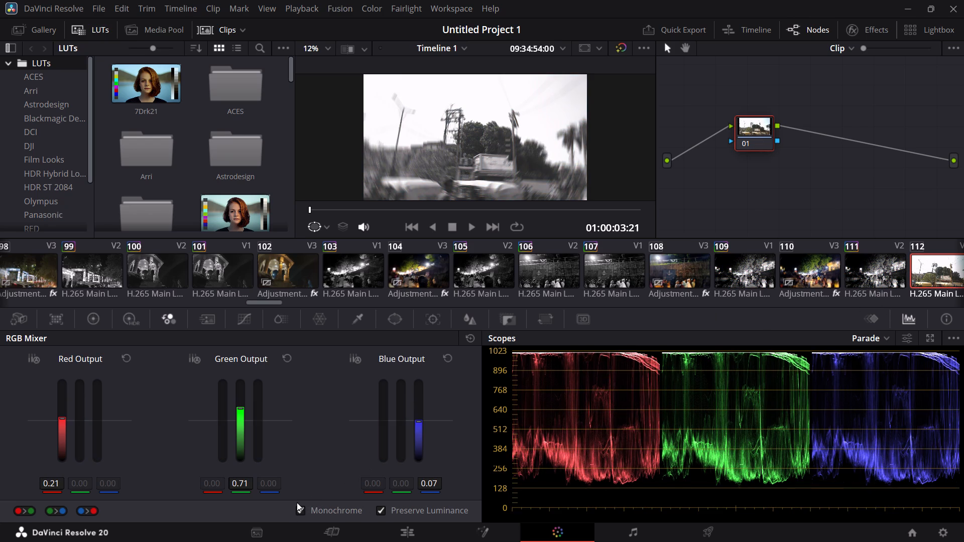
pyautogui.moveTo(268, 305); pyautogui.dragTo(287, 303)
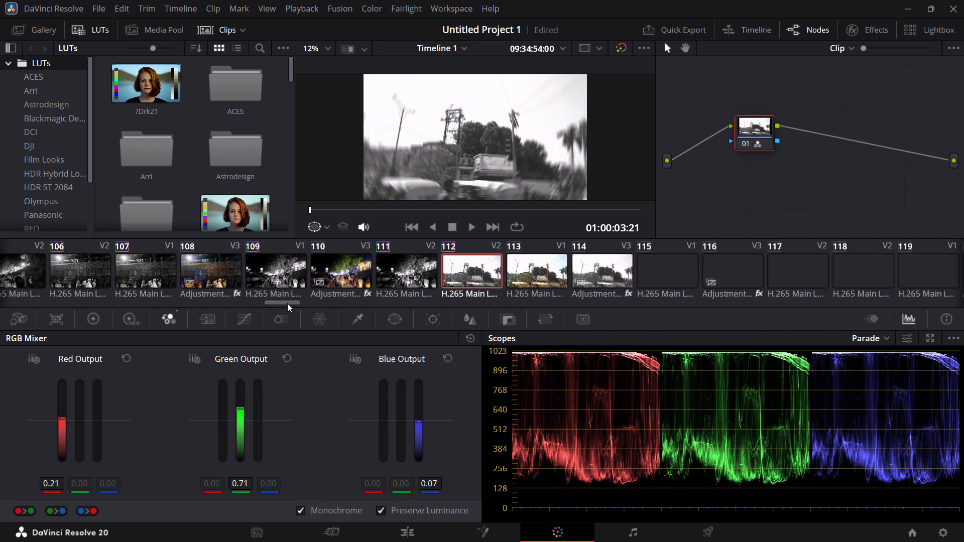
pyautogui.moveTo(287, 303); pyautogui.dragTo(304, 302)
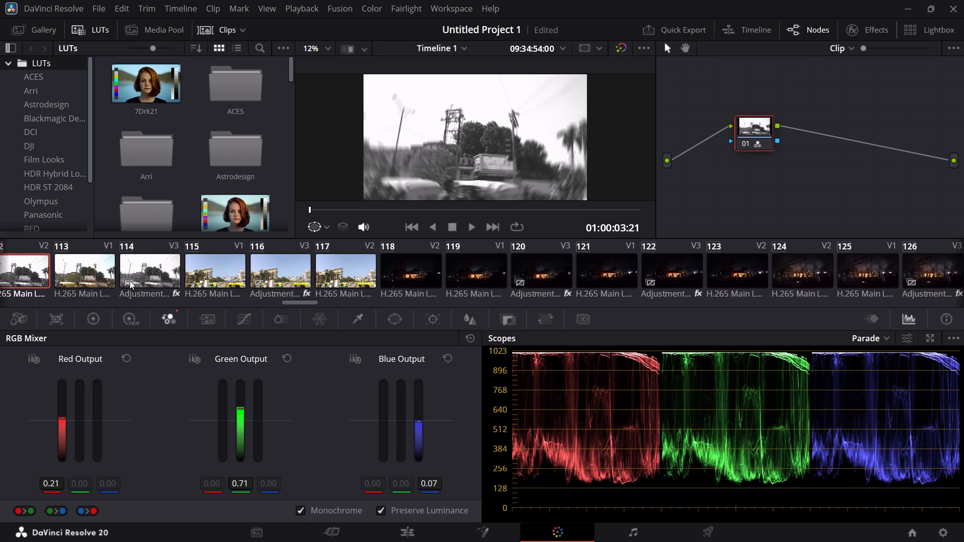
pyautogui.click(106, 277)
pyautogui.click(304, 509)
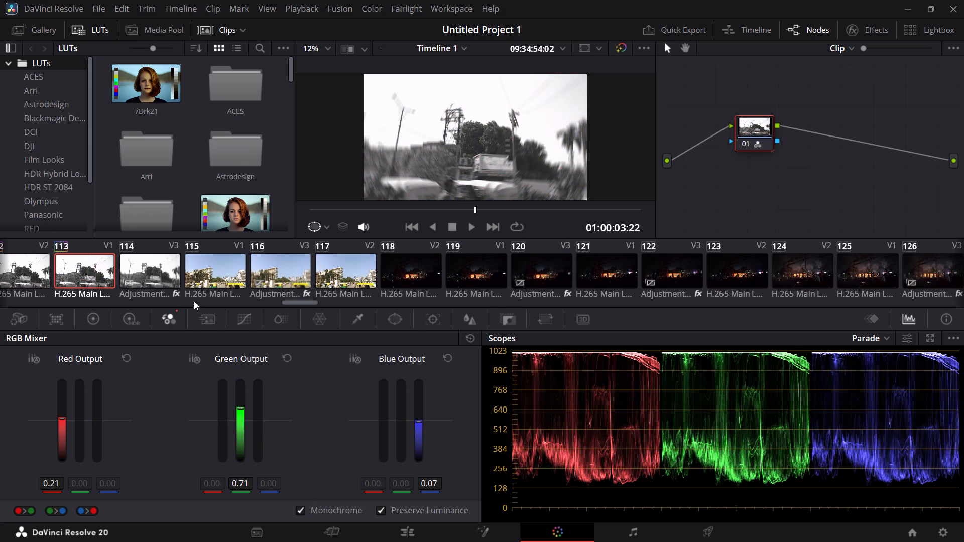
# Enable RGB Mixer Monochrome on clips 115, 116 and 117, the daytime building and auto-rickshaw shots with their adjustment clip.
pyautogui.click(206, 269)
pyautogui.click(296, 510)
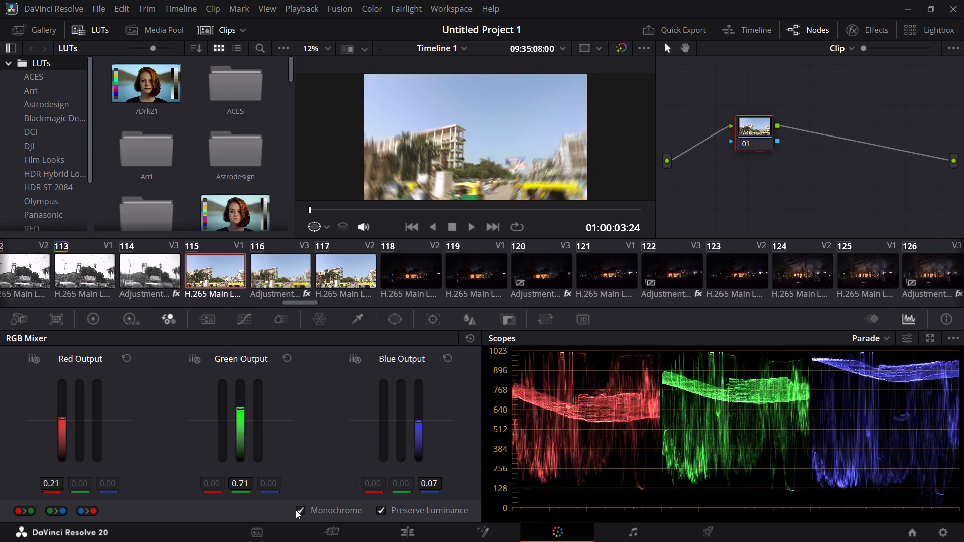
pyautogui.click(271, 289)
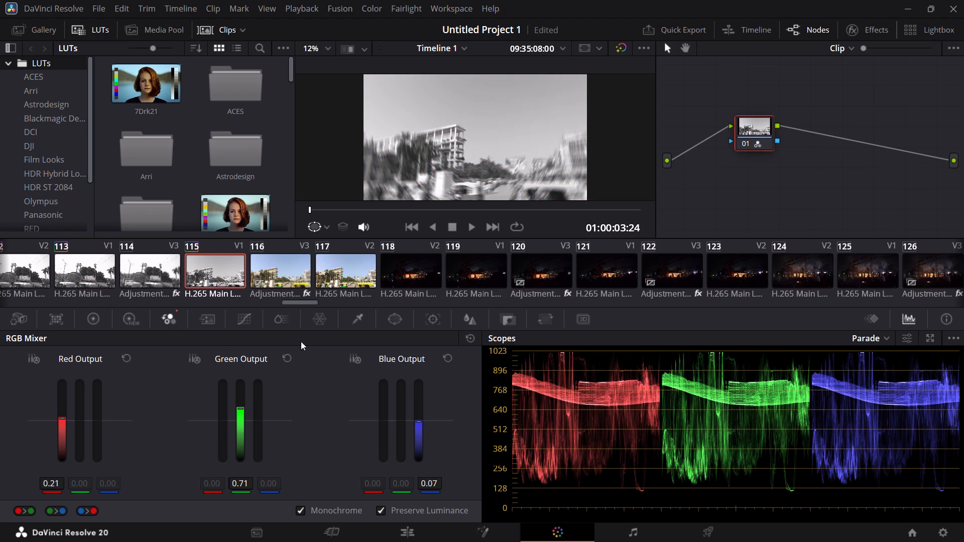
pyautogui.click(290, 278)
pyautogui.click(299, 510)
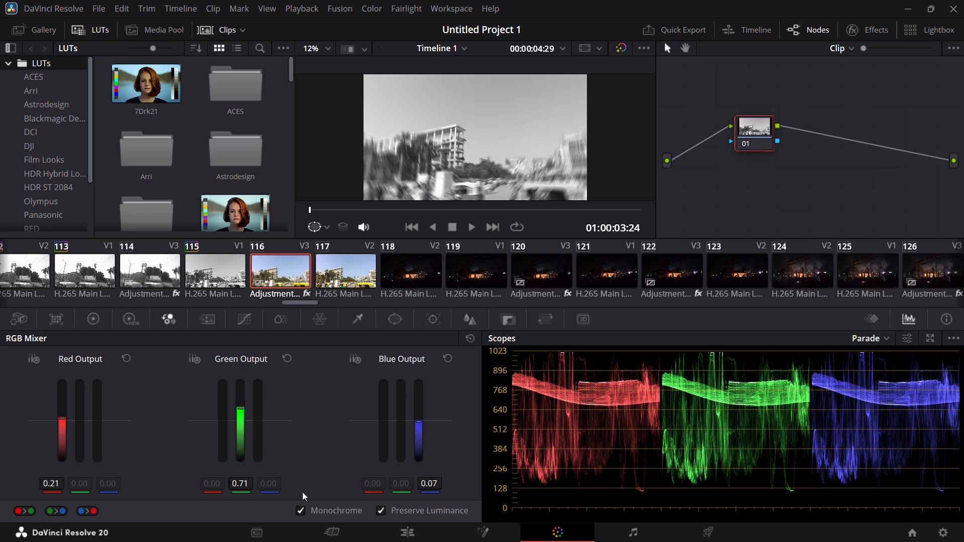
pyautogui.click(334, 267)
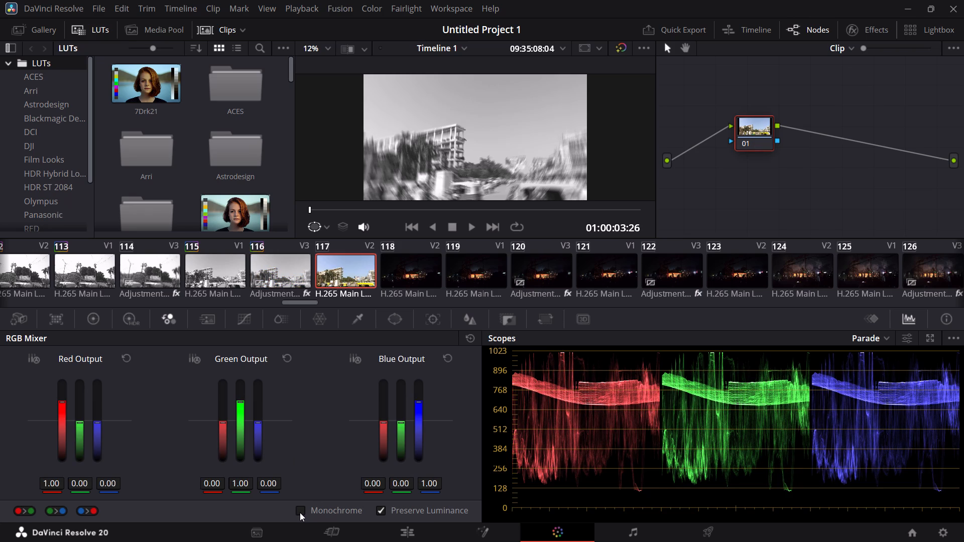
pyautogui.click(300, 512)
# Turn RGB Mixer Monochrome back off on adjustment clip 116.
pyautogui.click(282, 268)
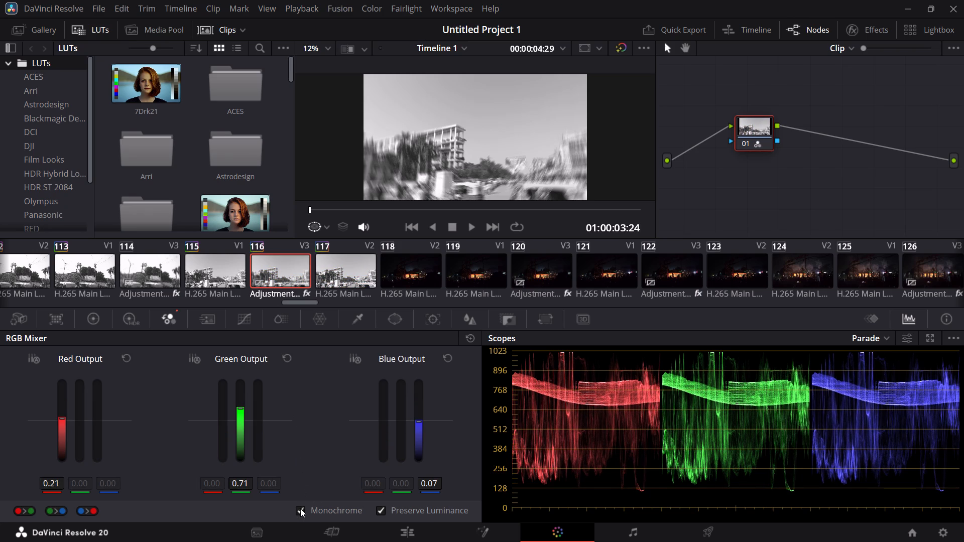
pyautogui.click(299, 509)
# Enable RGB Mixer Monochrome on clips 118, 119, 121 and 123, the dark shots of the lit stage, skipping adjustment clips 120 and 122.
pyautogui.click(410, 264)
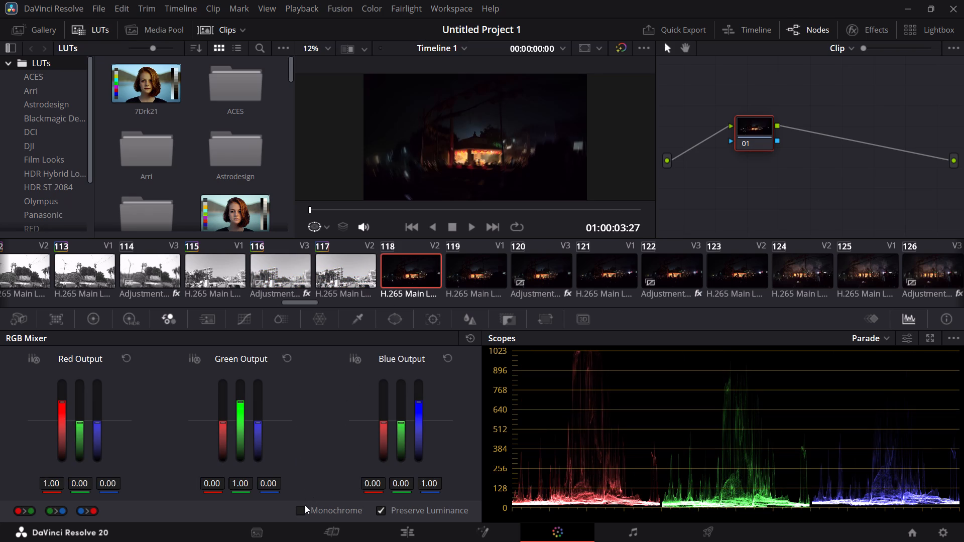
pyautogui.click(301, 507)
pyautogui.click(484, 270)
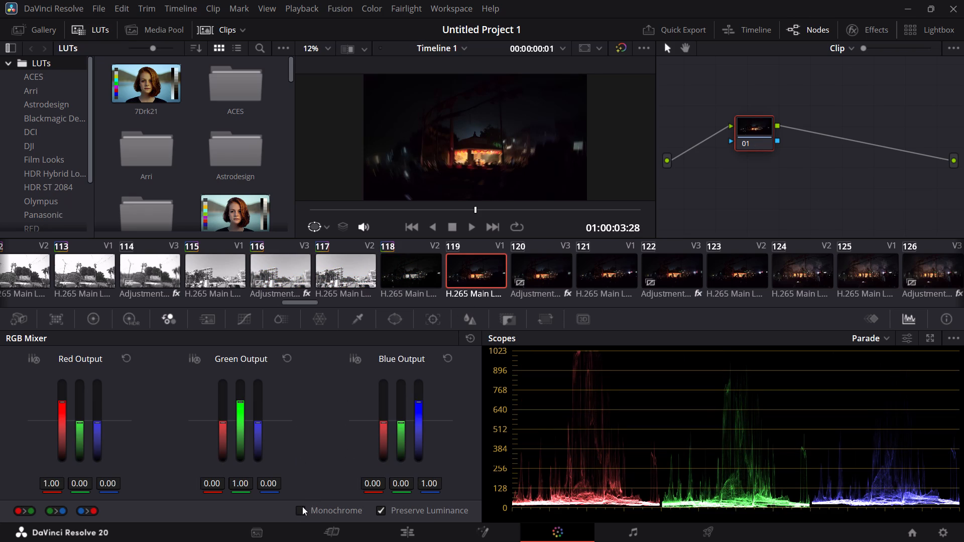
pyautogui.click(302, 507)
pyautogui.click(612, 265)
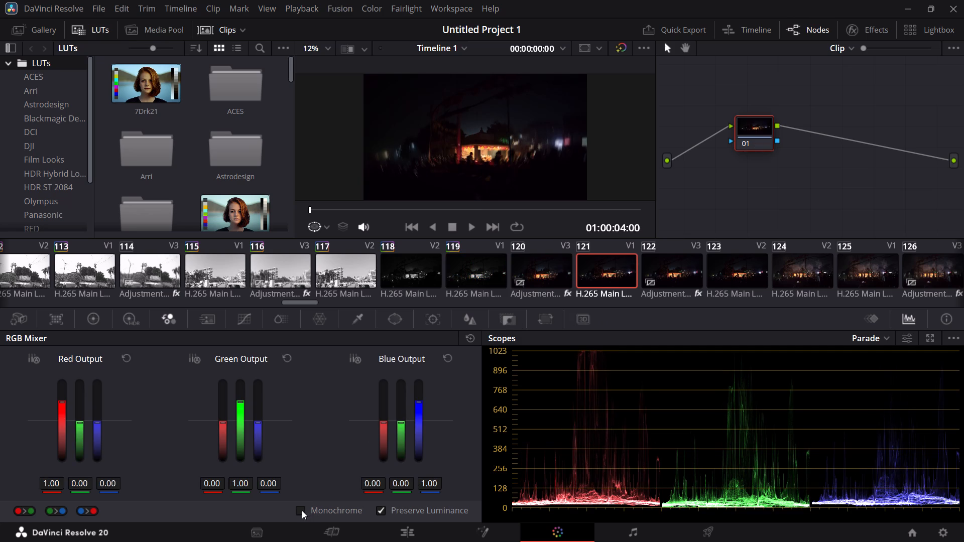
pyautogui.click(301, 511)
pyautogui.click(731, 279)
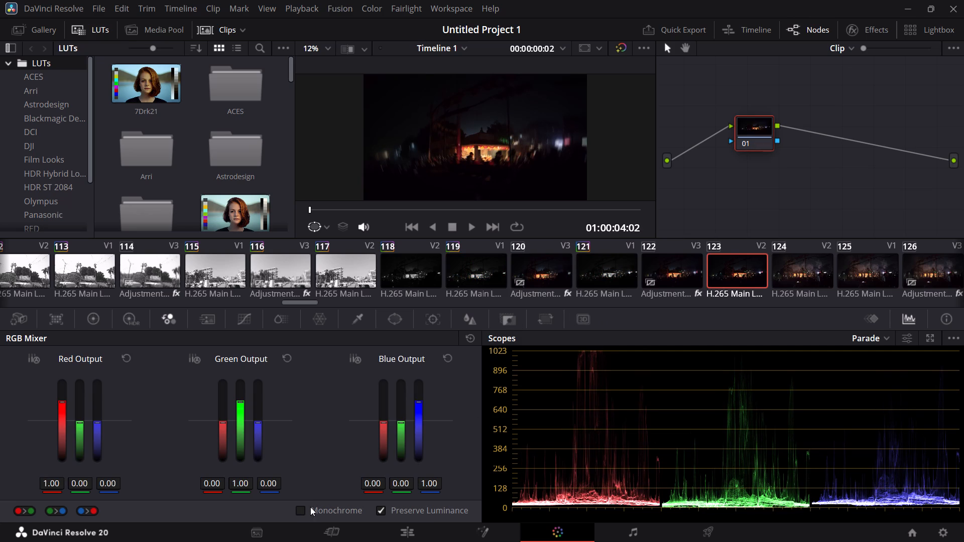
pyautogui.click(301, 508)
# Enable RGB Mixer Monochrome on night gathering clips 124, 125, 127 and 129, leaving adjustment clips 126 and 128 in colour.
pyautogui.click(792, 276)
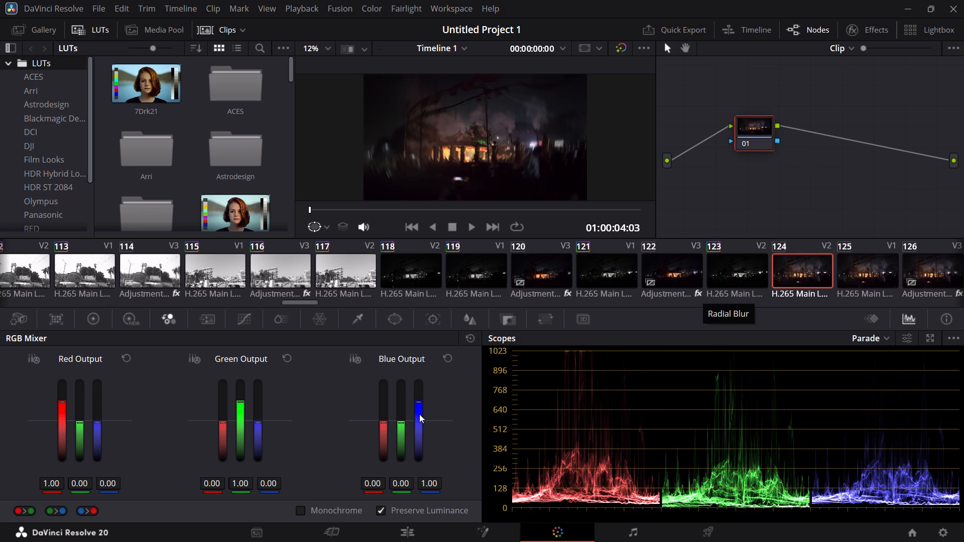
pyautogui.click(298, 511)
pyautogui.click(870, 267)
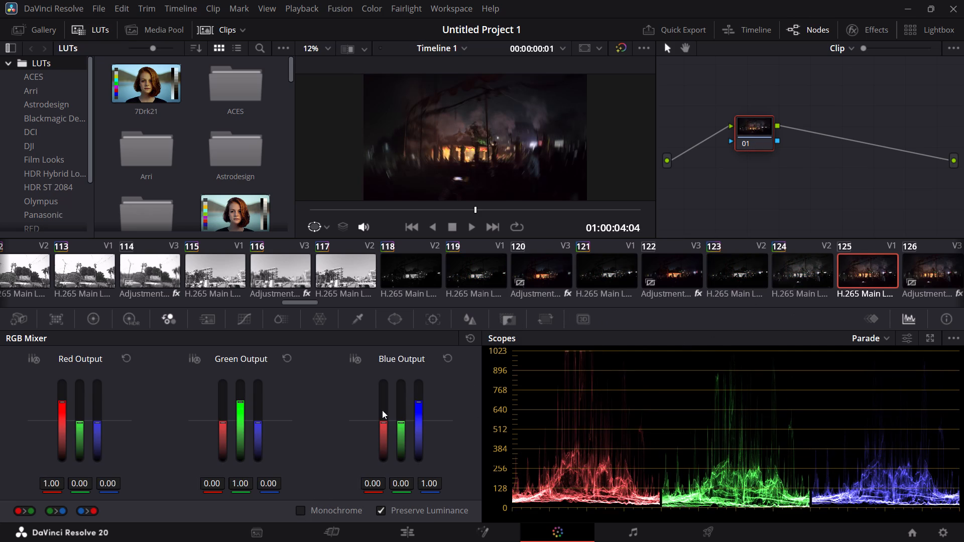
pyautogui.click(299, 509)
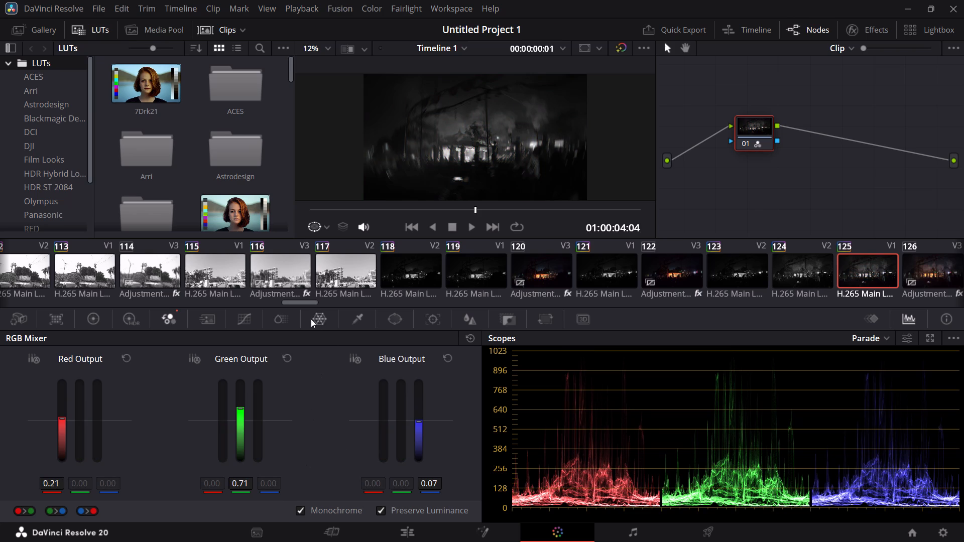
pyautogui.moveTo(297, 303); pyautogui.dragTo(331, 299)
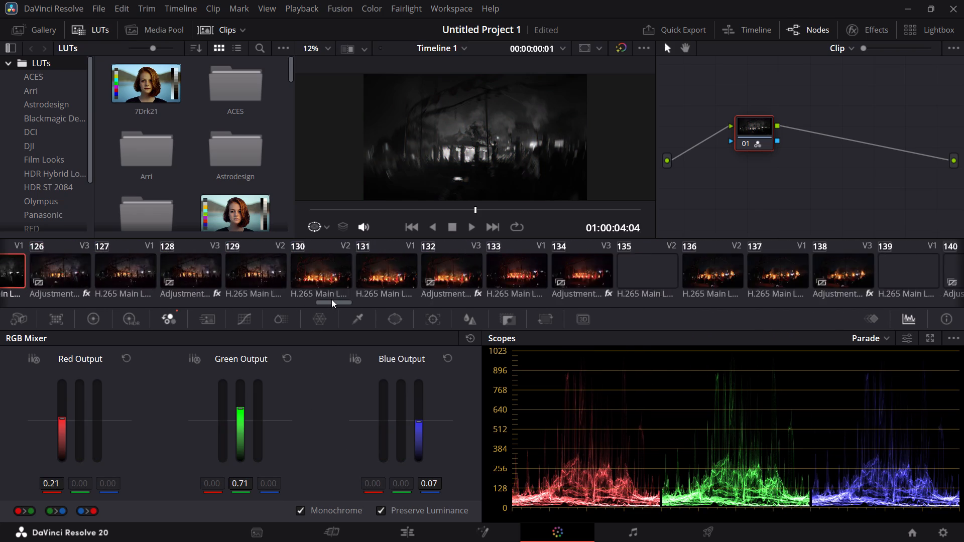
pyautogui.moveTo(331, 299); pyautogui.dragTo(333, 299)
pyautogui.click(104, 268)
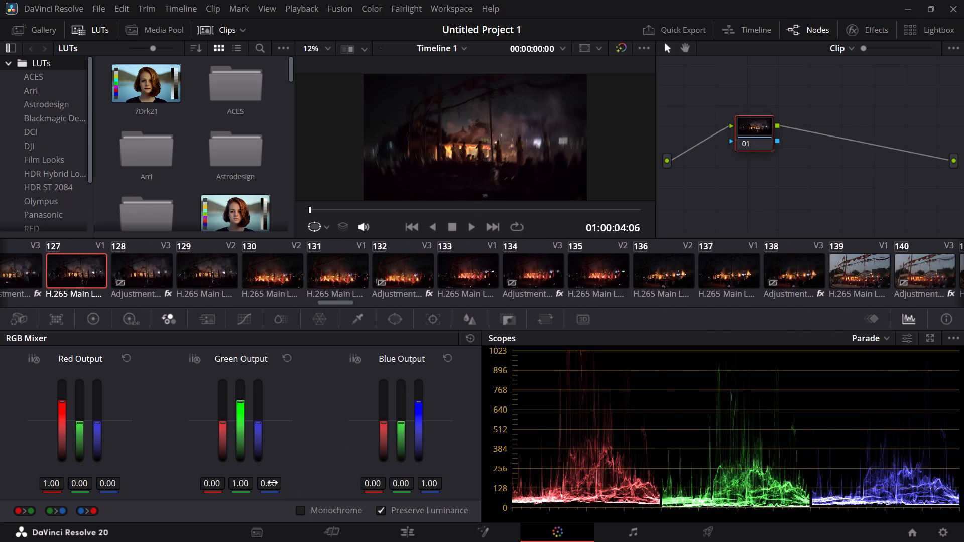
pyautogui.click(302, 510)
pyautogui.click(208, 277)
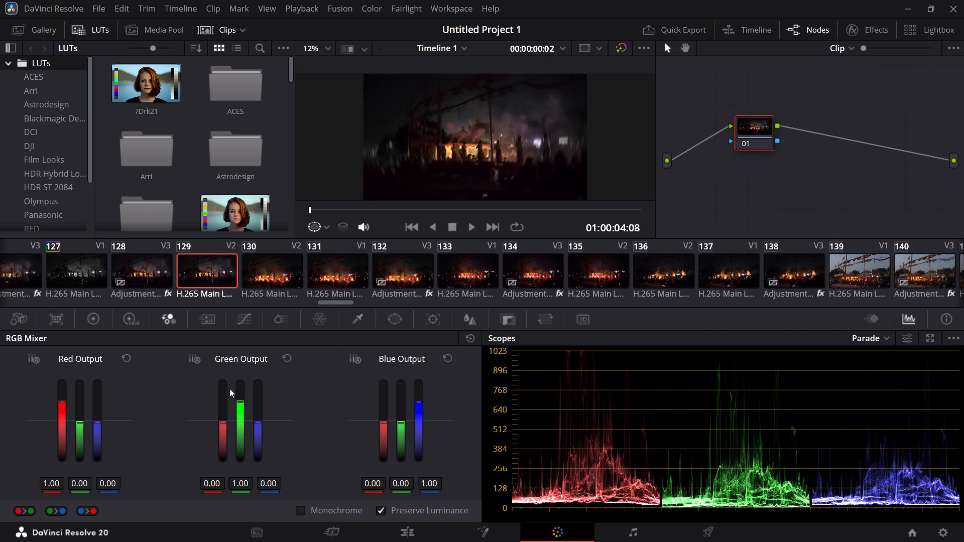
pyautogui.click(300, 514)
# Enable RGB Mixer Monochrome on night firelit clips 130, 131, 133, 135, 136 and 137, skipping adjustment clips 132 and 134.
pyautogui.click(275, 277)
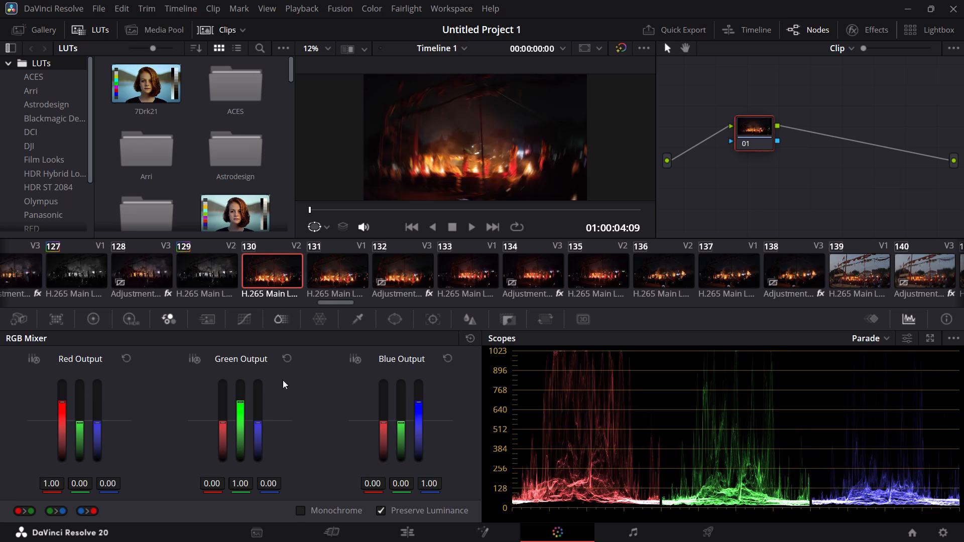
pyautogui.click(301, 511)
pyautogui.click(335, 278)
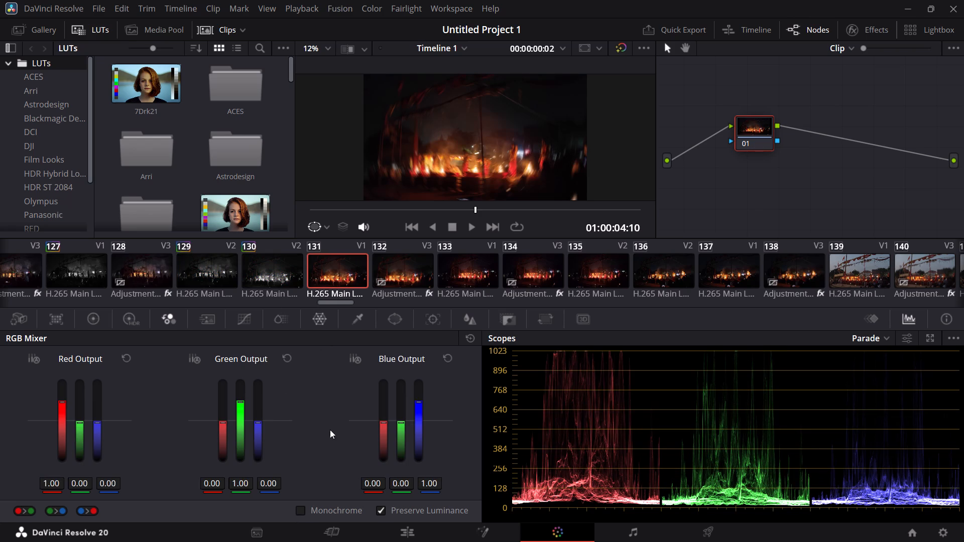
pyautogui.click(301, 510)
pyautogui.click(473, 269)
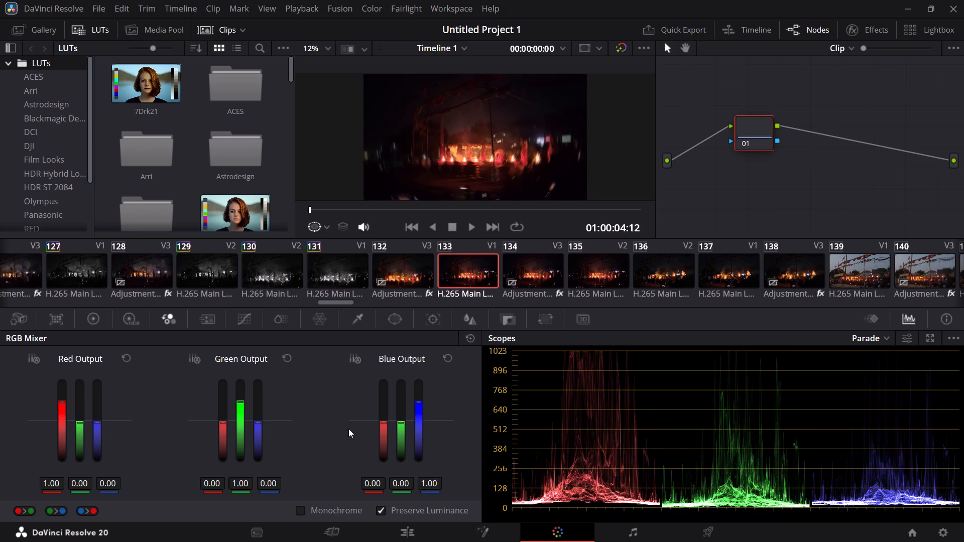
pyautogui.click(297, 512)
pyautogui.click(593, 266)
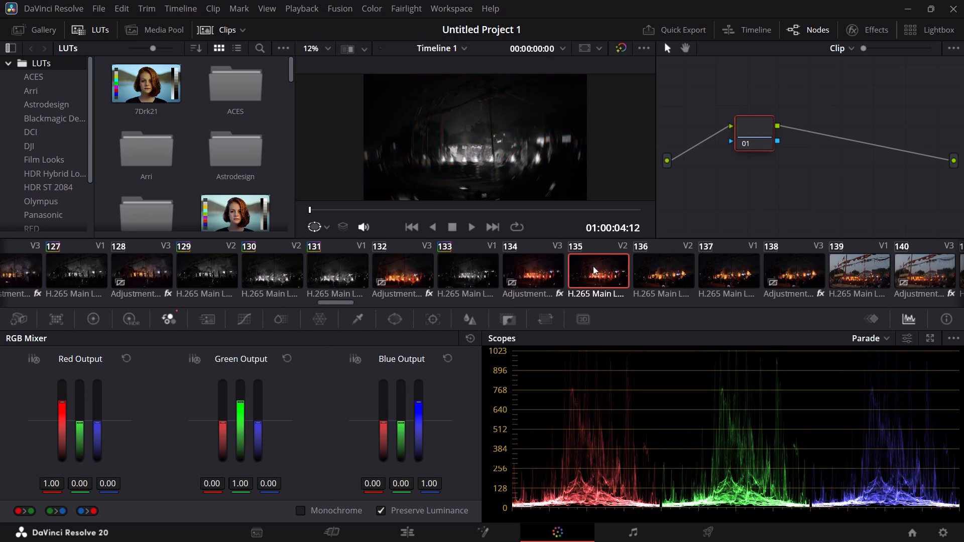
pyautogui.click(302, 510)
pyautogui.click(670, 278)
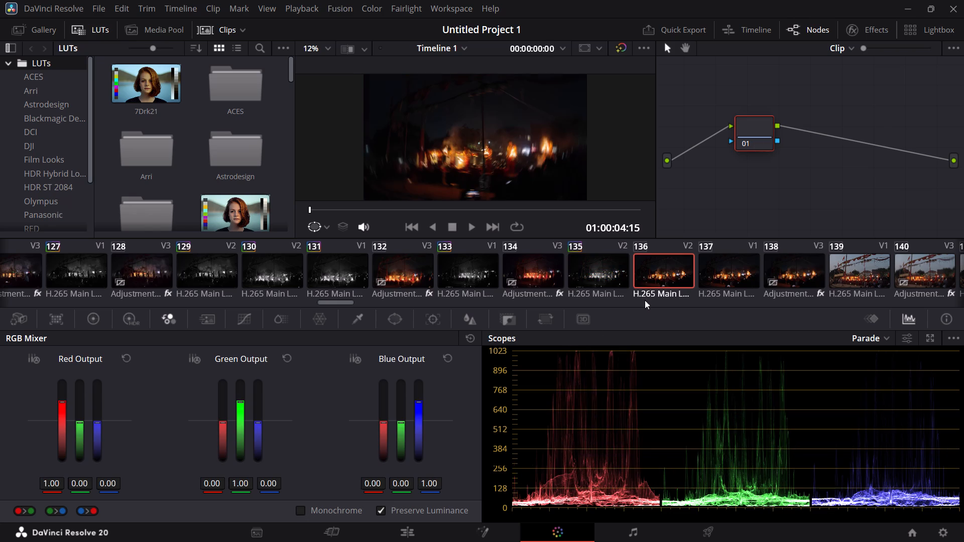
pyautogui.click(296, 511)
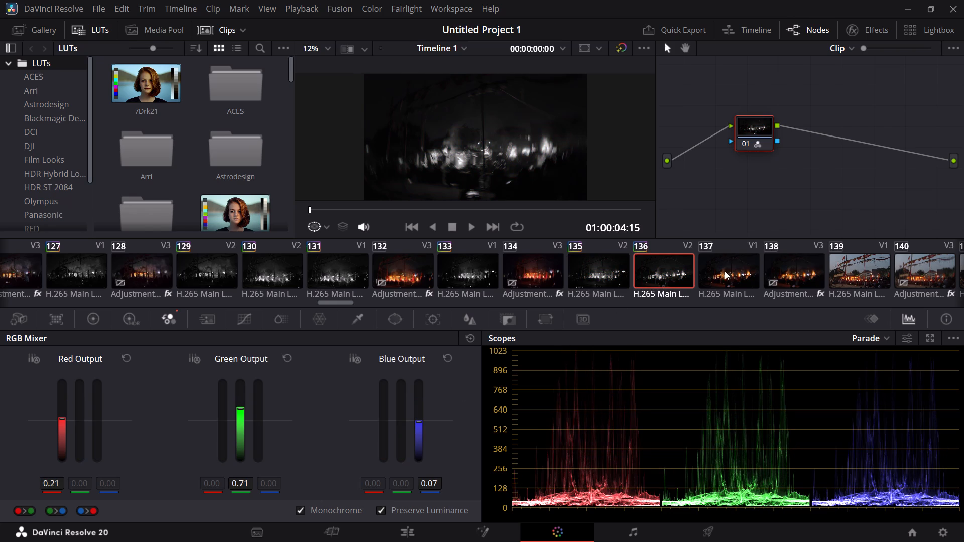
pyautogui.click(733, 269)
pyautogui.click(299, 513)
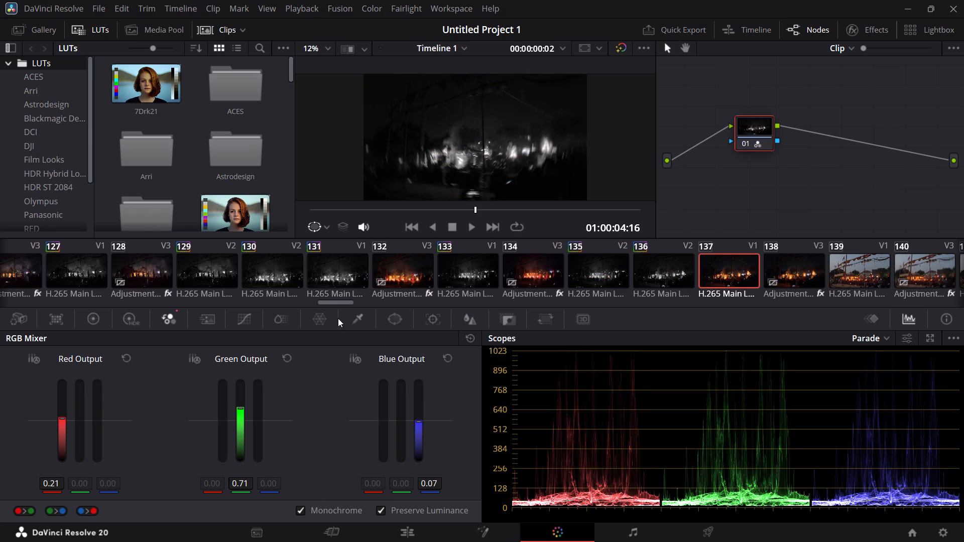
# Enable RGB Mixer Monochrome on dusk bunting clips 139 and 141 and sky-and-building clips 142 and 143, skipping adjustment clip 140.
pyautogui.moveTo(340, 304); pyautogui.dragTo(368, 300)
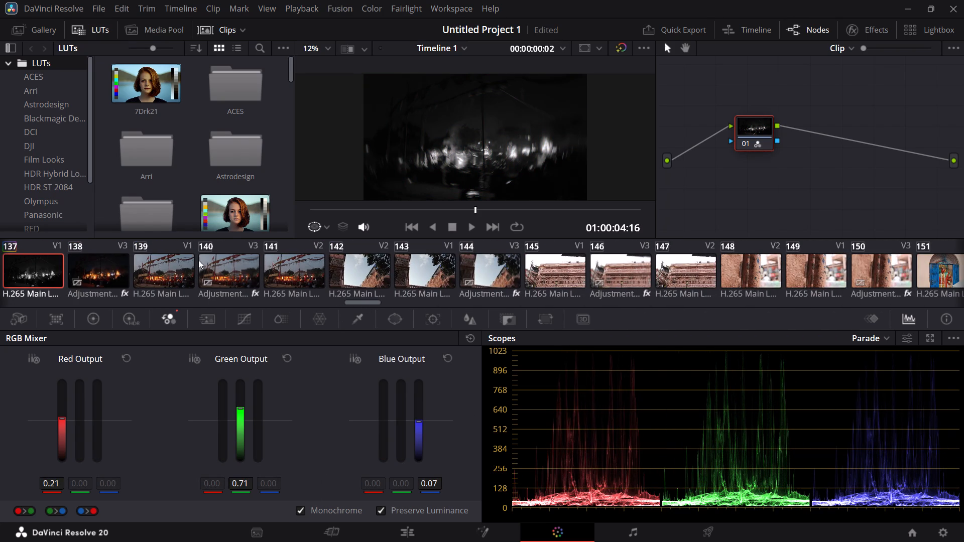
pyautogui.click(172, 270)
pyautogui.click(297, 510)
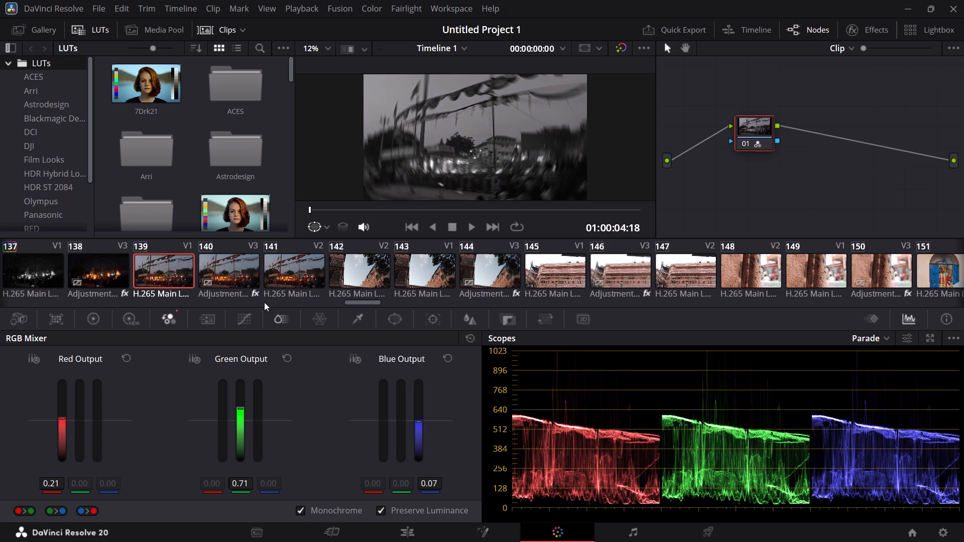
pyautogui.click(273, 270)
pyautogui.click(301, 511)
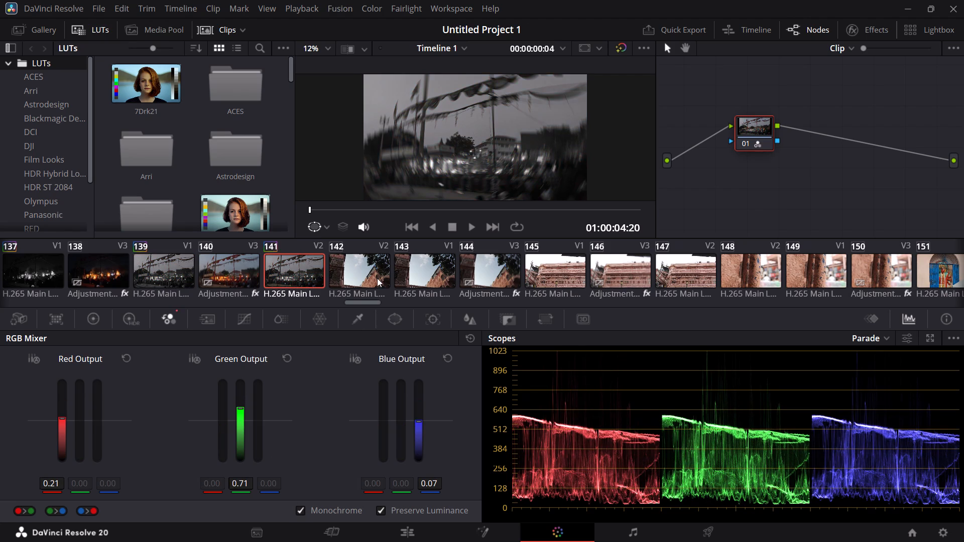
pyautogui.click(377, 278)
pyautogui.click(302, 510)
pyautogui.click(417, 281)
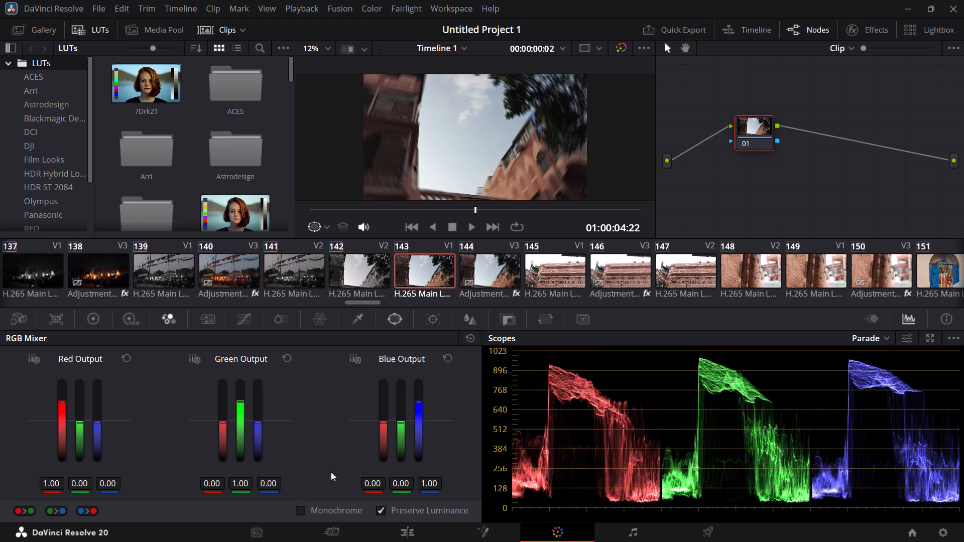
pyautogui.click(303, 507)
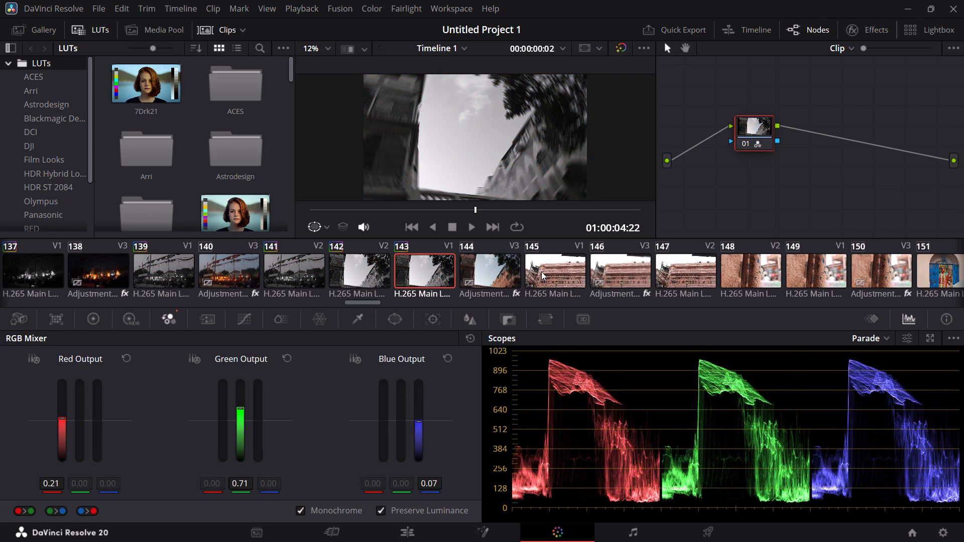
# Enable RGB Mixer Monochrome on pink building clips 145 and 147 and wall close-up clips 148 and 149, leaving adjustment clip 146 in colour.
pyautogui.click(541, 271)
pyautogui.click(299, 512)
pyautogui.click(614, 265)
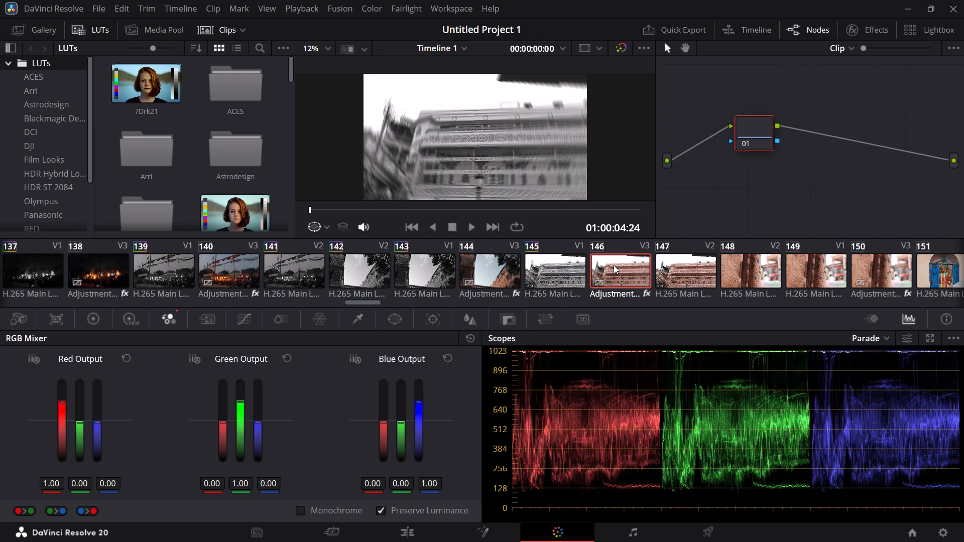
pyautogui.click(686, 281)
pyautogui.click(295, 510)
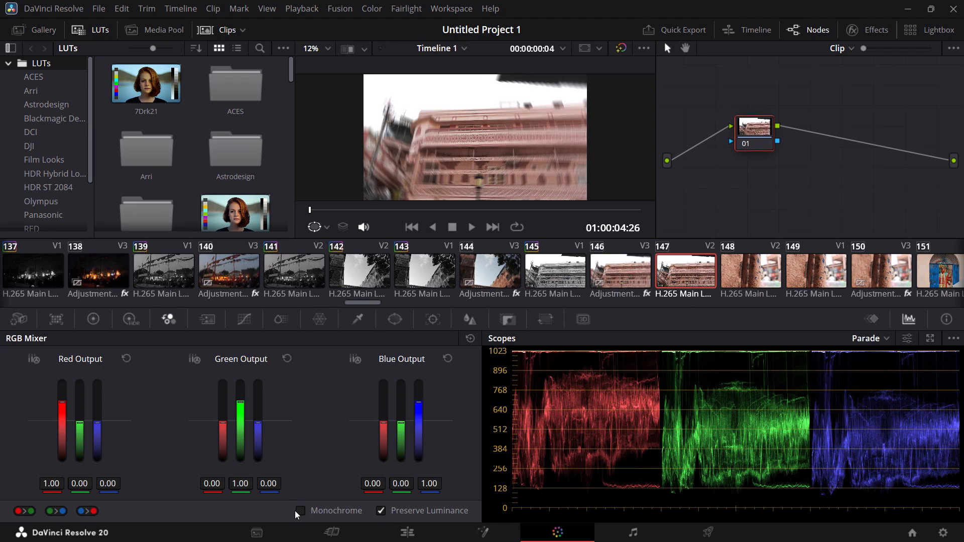
pyautogui.click(300, 511)
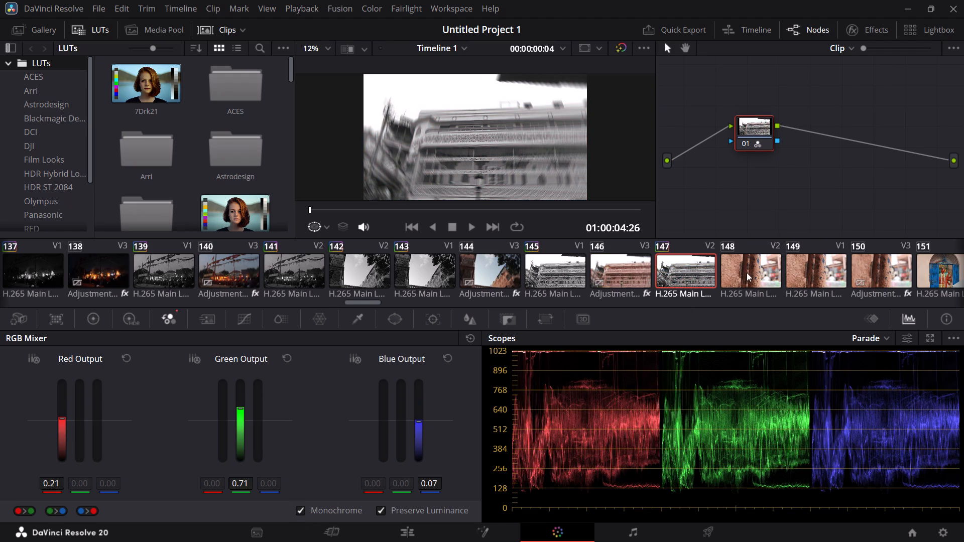
pyautogui.click(753, 271)
pyautogui.click(299, 511)
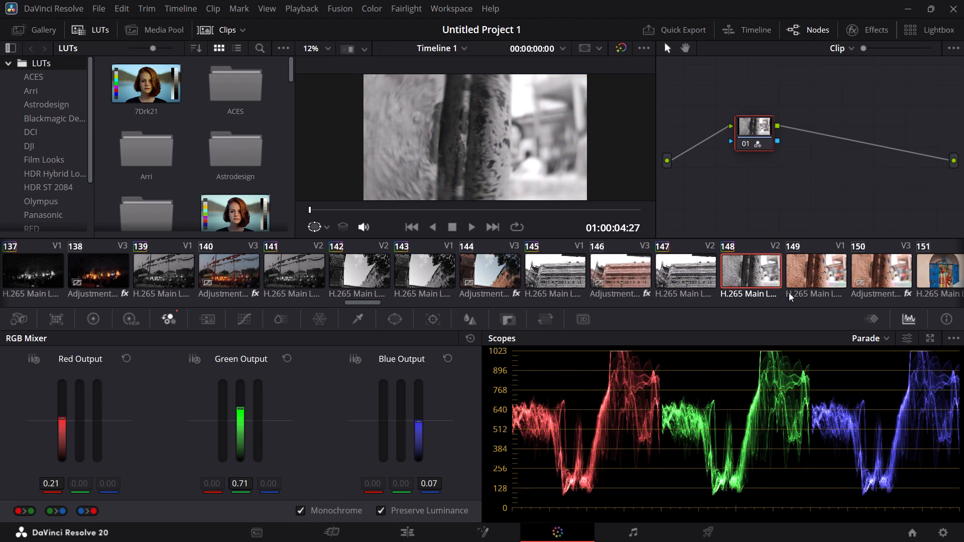
pyautogui.click(811, 278)
pyautogui.click(303, 509)
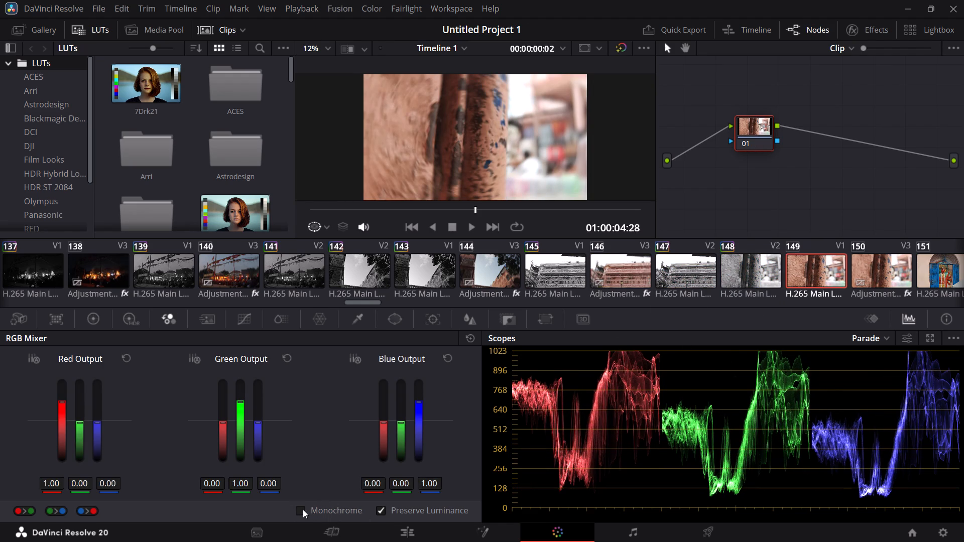
# Enable RGB Mixer Monochrome on shrine statue clips 151 and 153 and clay cup clips 154 and 155, leaving adjustment clip 152 unchanged.
pyautogui.click(942, 264)
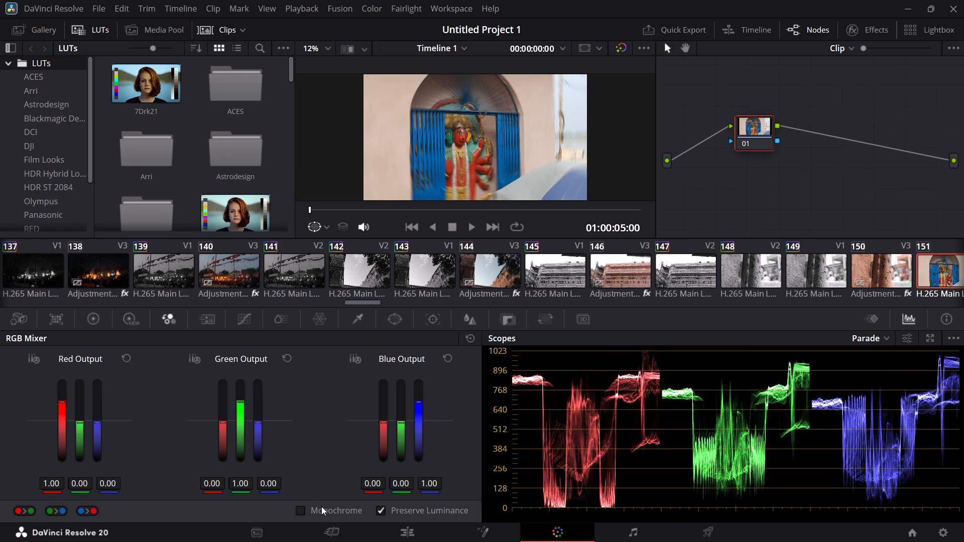
pyautogui.click(302, 508)
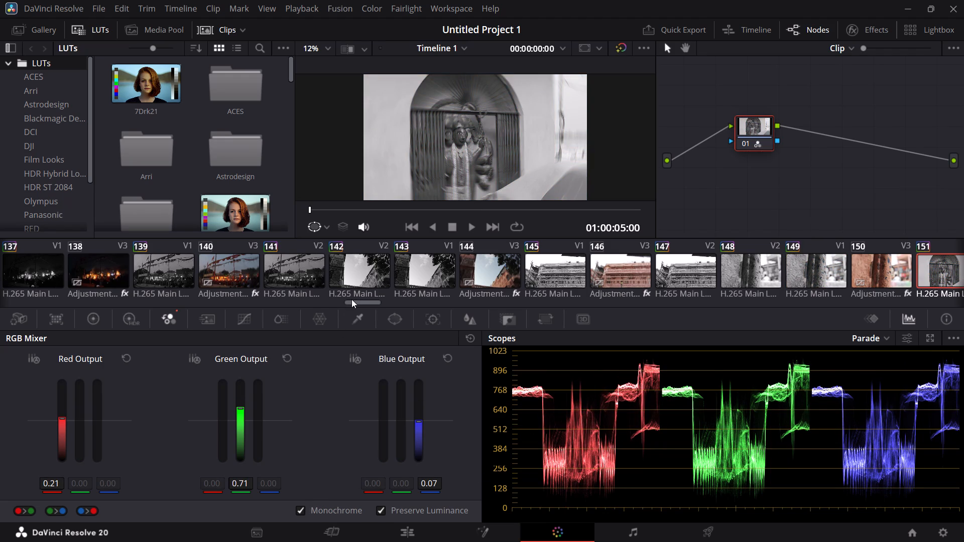
pyautogui.moveTo(351, 299); pyautogui.dragTo(367, 300)
pyautogui.moveTo(364, 302); pyautogui.dragTo(391, 300)
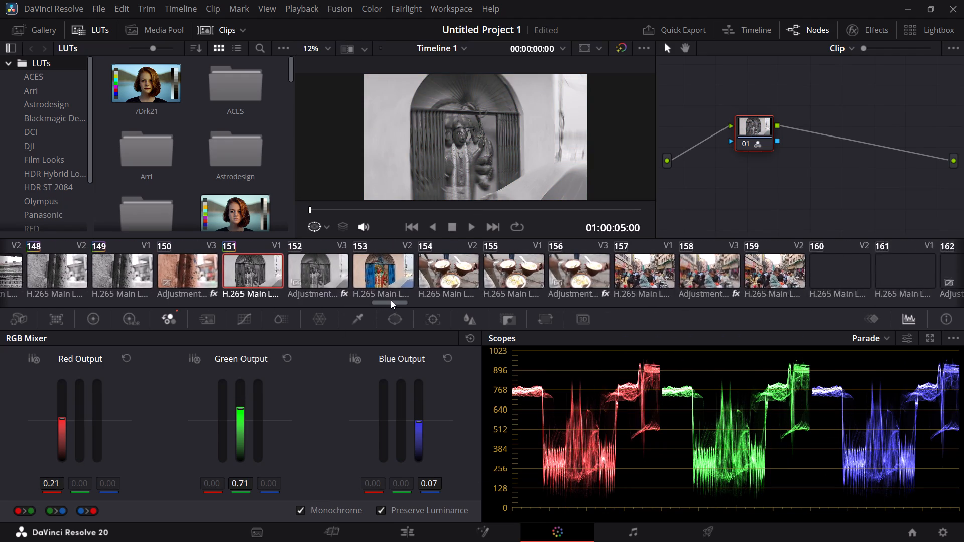
pyautogui.moveTo(391, 300); pyautogui.dragTo(401, 299)
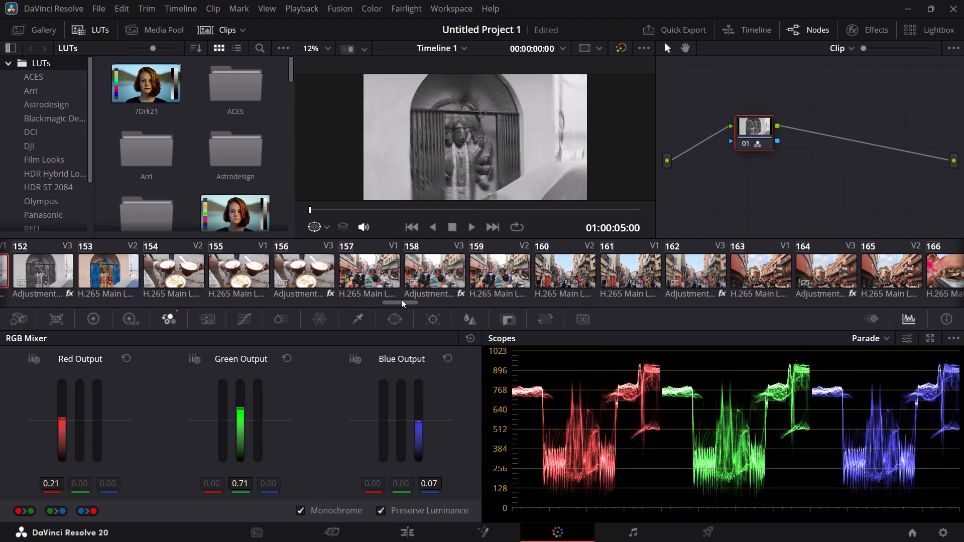
pyautogui.click(52, 279)
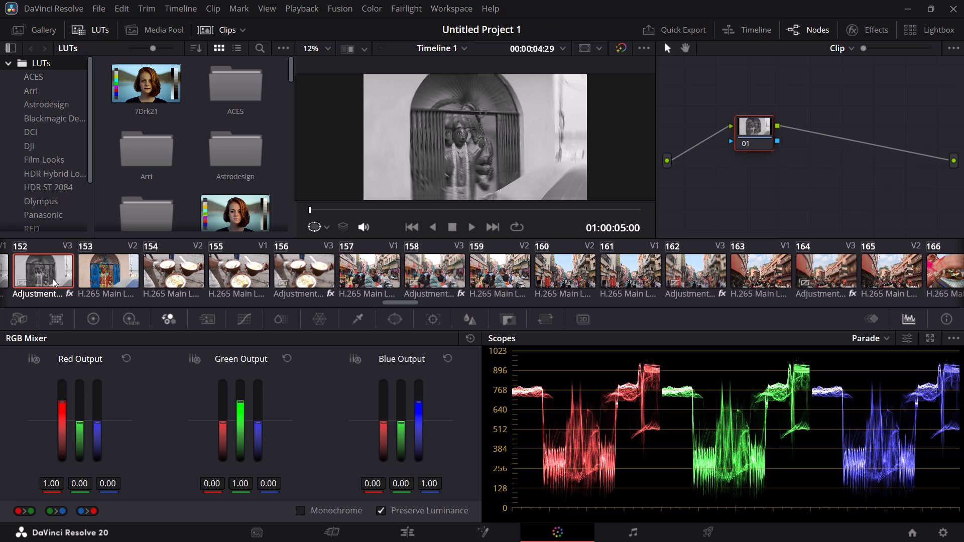
pyautogui.click(102, 270)
pyautogui.click(300, 505)
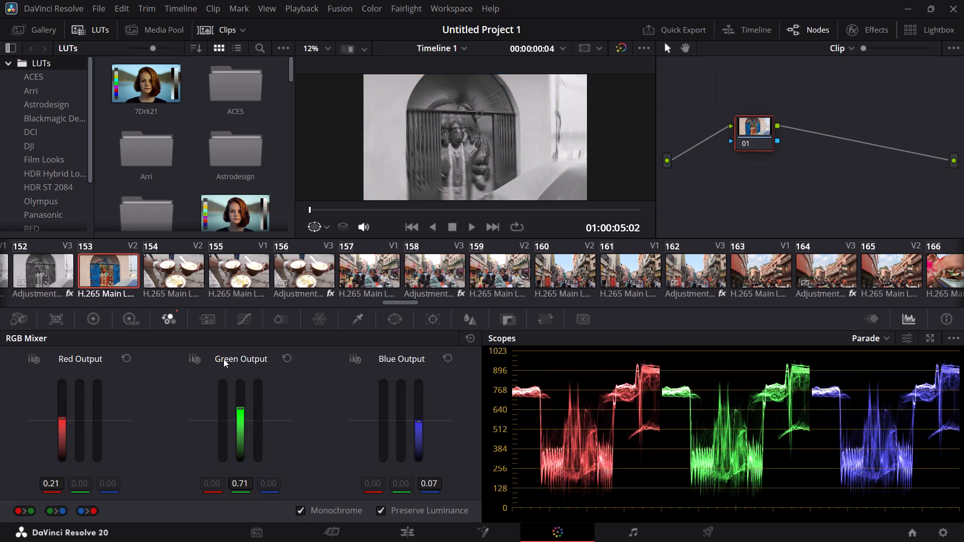
pyautogui.click(179, 281)
pyautogui.click(298, 512)
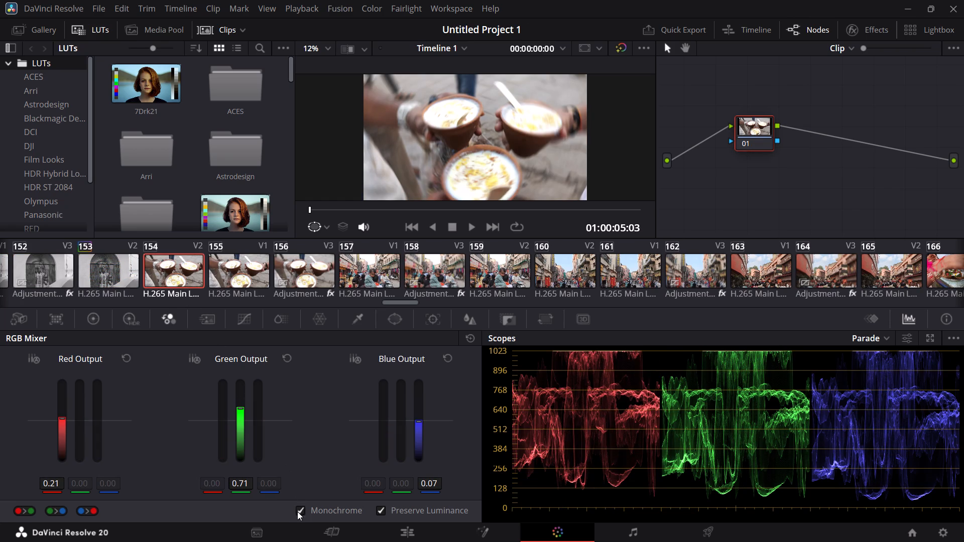
pyautogui.click(233, 278)
pyautogui.click(302, 515)
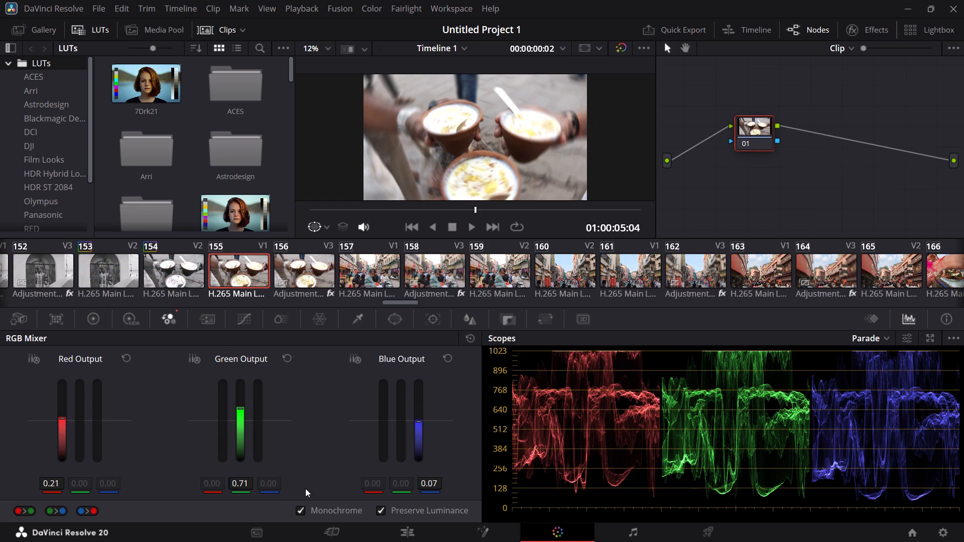
# Enable RGB Mixer Monochrome on crowded street clips 157, 159, 160, 161, 163 and 165, skipping adjustment clips 158, 162 and 164.
pyautogui.click(377, 274)
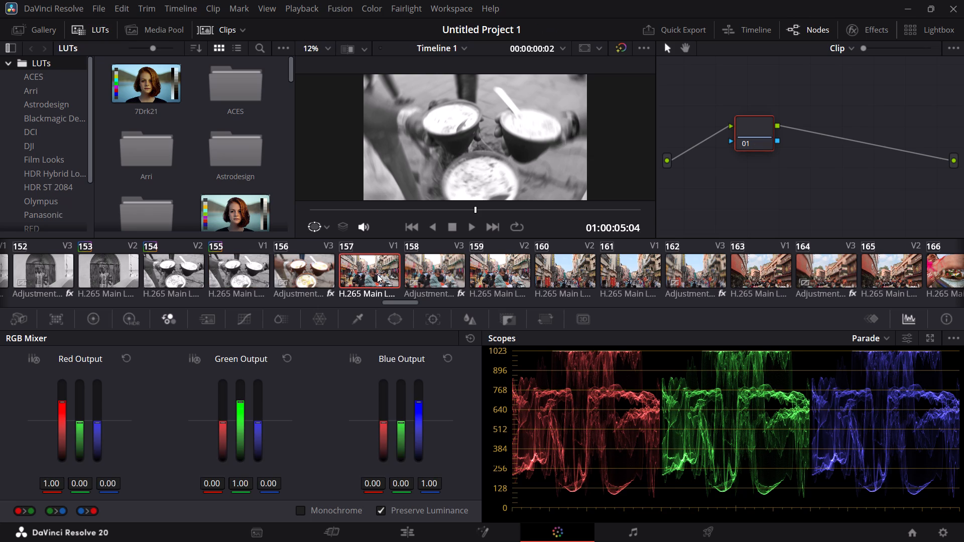
pyautogui.click(304, 507)
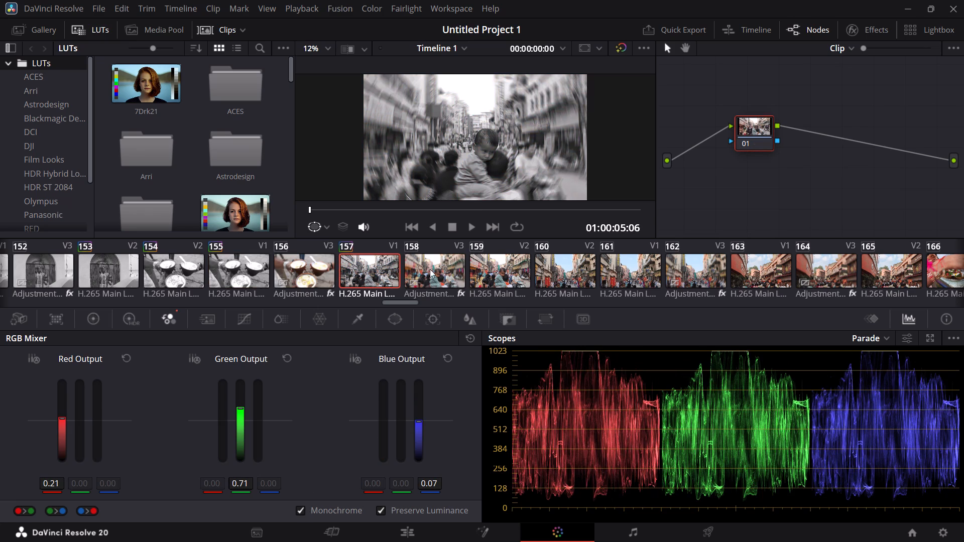
pyautogui.click(485, 260)
pyautogui.click(302, 510)
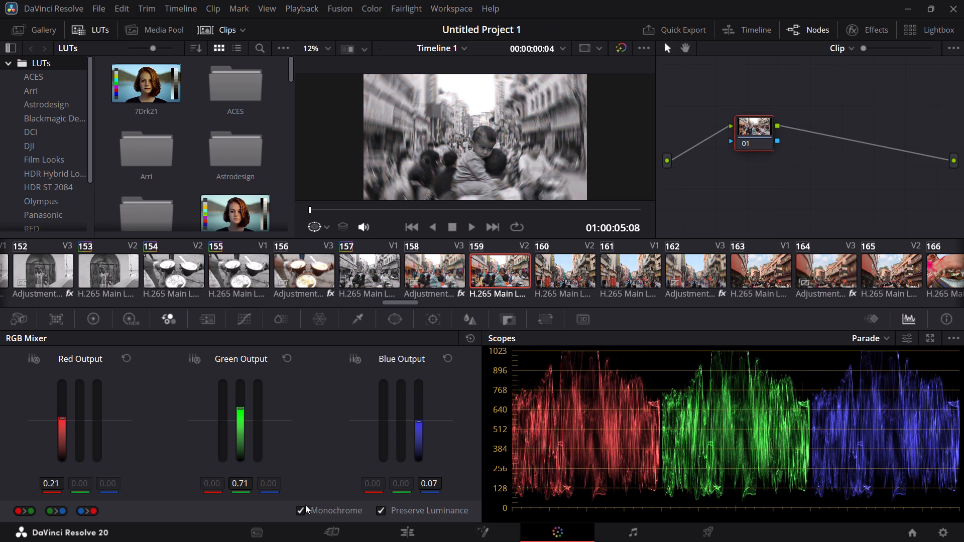
pyautogui.click(565, 282)
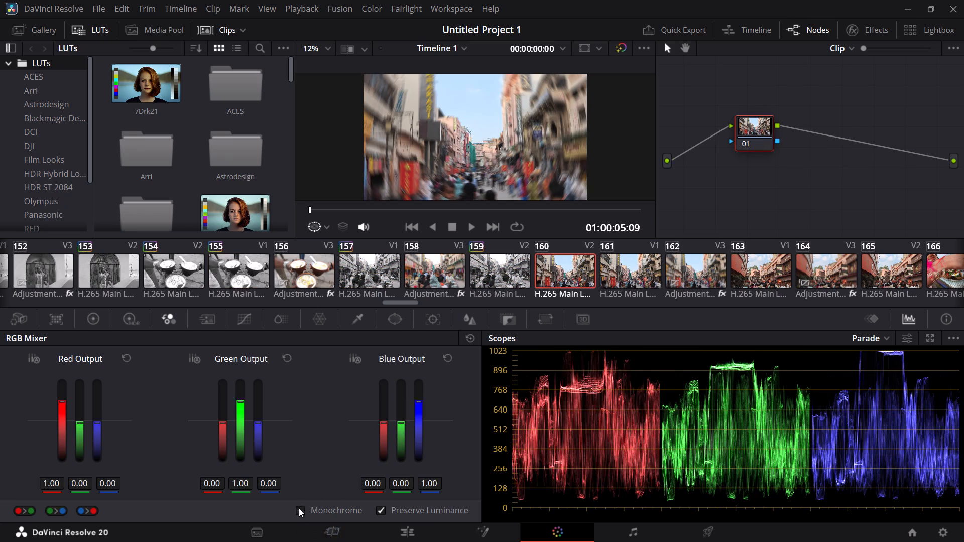
pyautogui.click(299, 508)
pyautogui.click(625, 258)
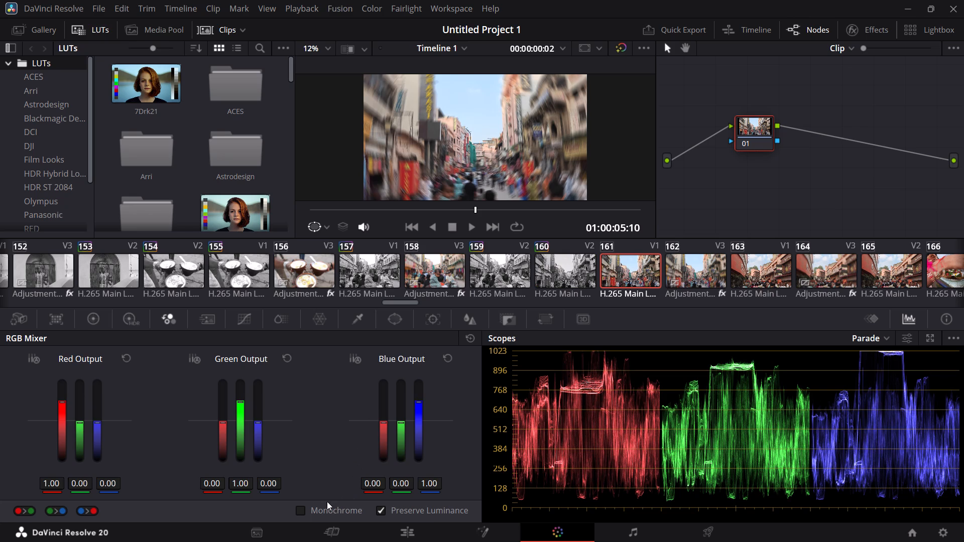
pyautogui.click(303, 509)
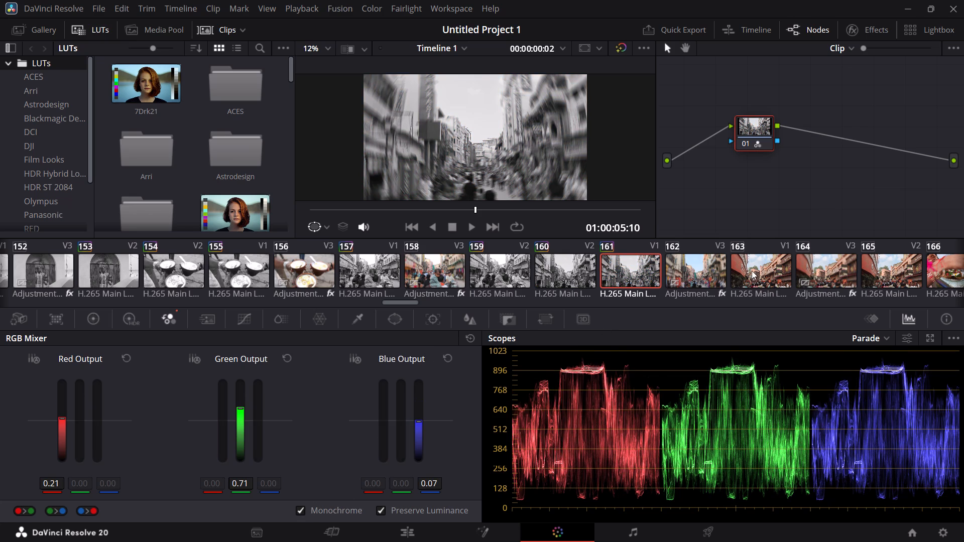
pyautogui.click(752, 270)
pyautogui.click(302, 509)
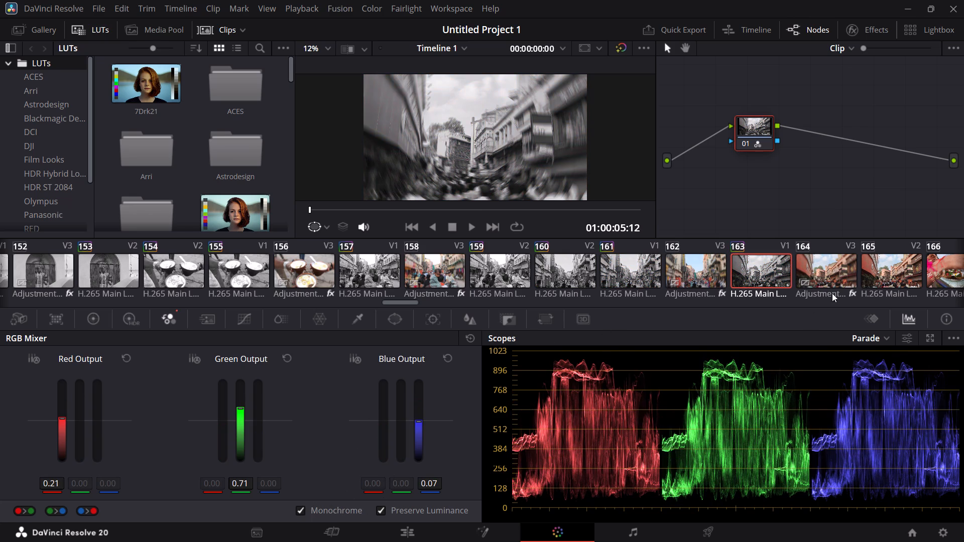
pyautogui.click(898, 264)
pyautogui.click(295, 514)
pyautogui.click(298, 513)
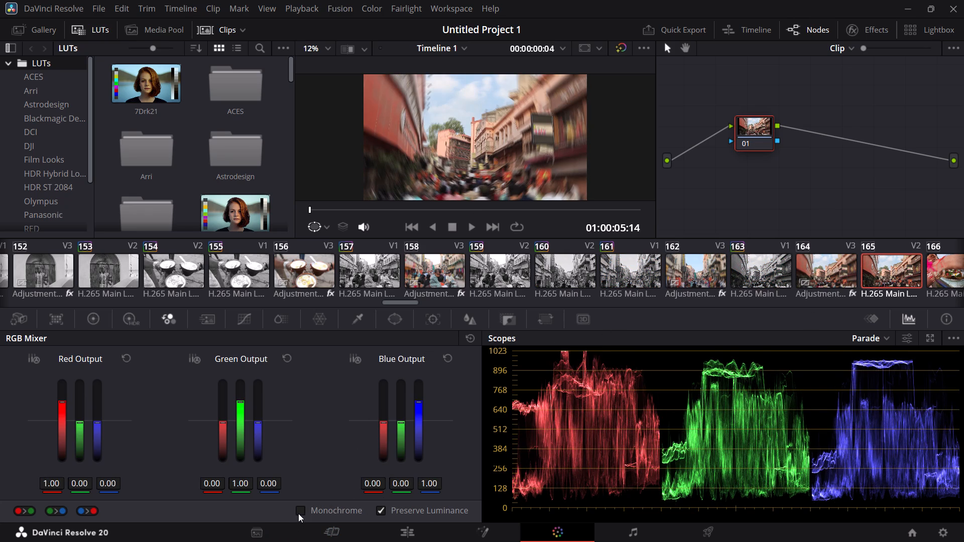
# Enable RGB Mixer Monochrome on clip 166, the close-up of a hand over a plate of food.
pyautogui.click(933, 267)
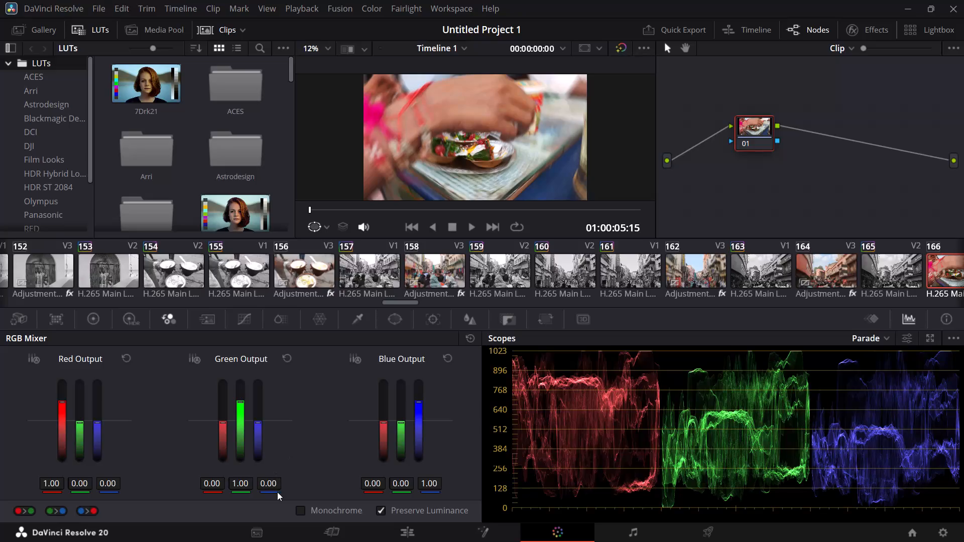
pyautogui.click(300, 511)
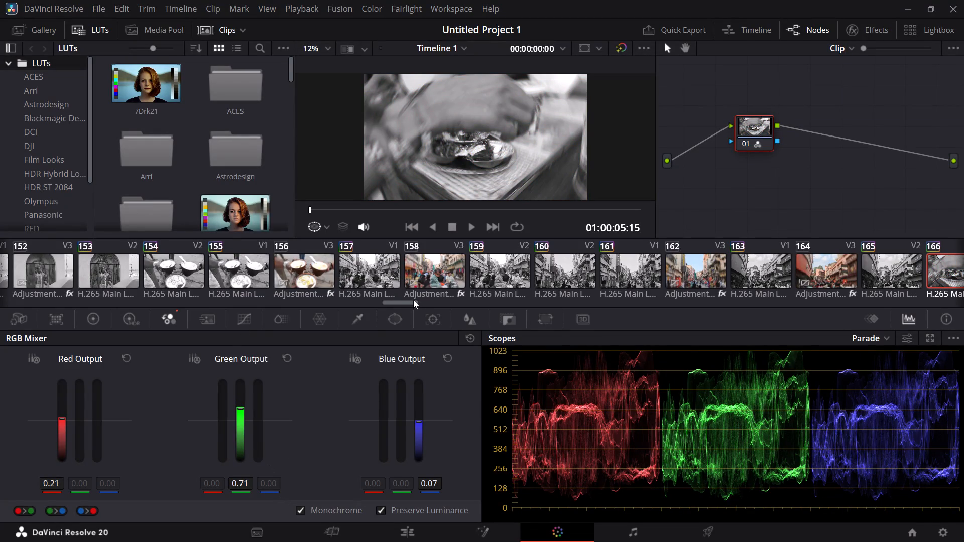
# Enable RGB Mixer Monochrome on food close-up clip 167 and ground clips 169 and 171, skipping adjustment clips 168 and 170.
pyautogui.moveTo(411, 301); pyautogui.dragTo(445, 303)
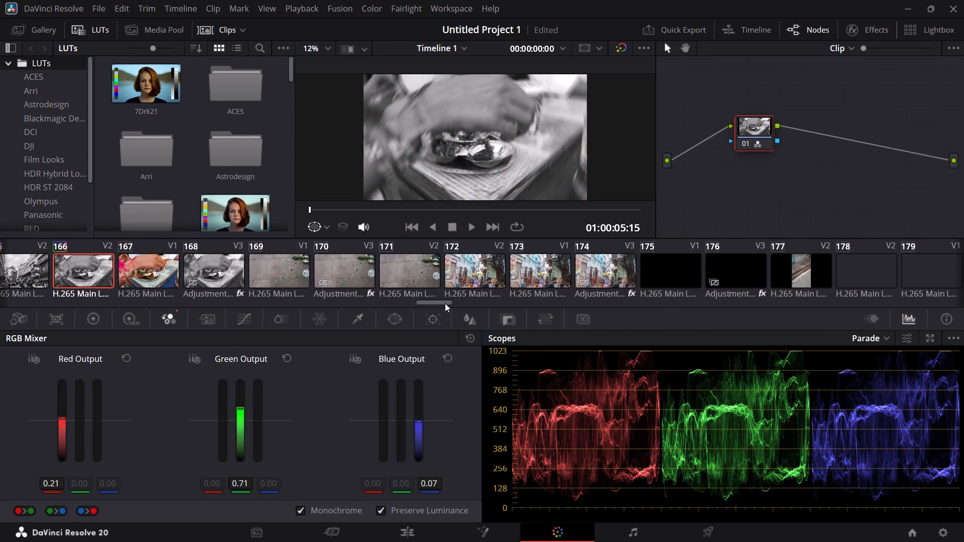
pyautogui.click(143, 274)
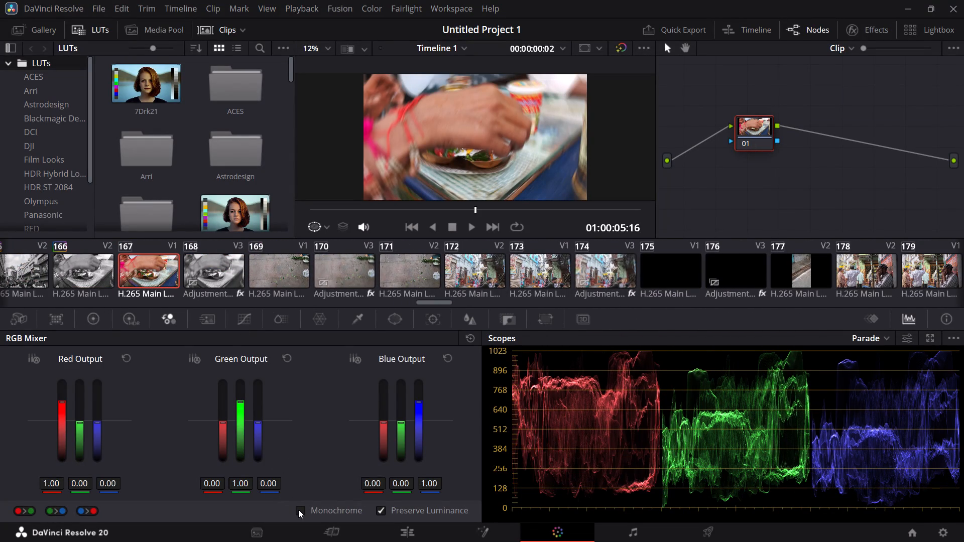
pyautogui.click(298, 509)
pyautogui.click(279, 284)
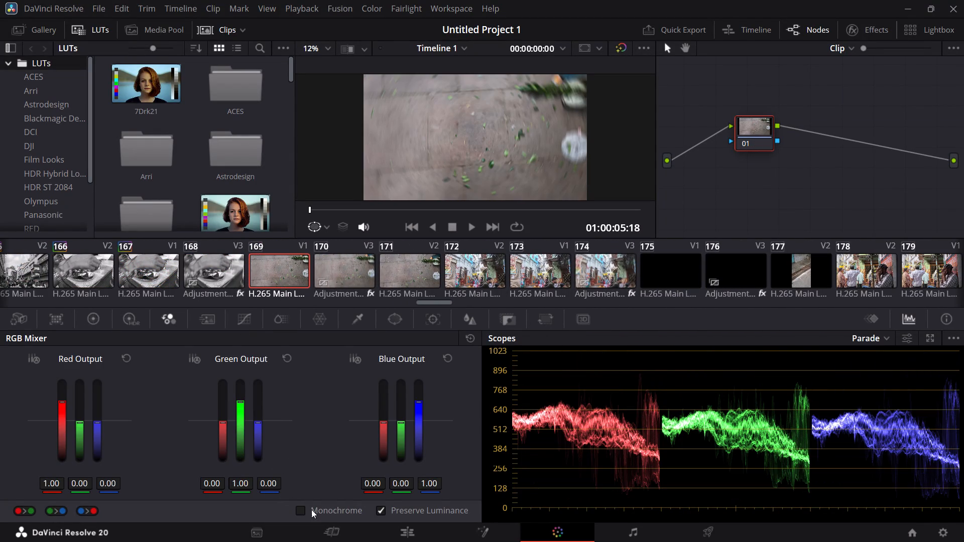
pyautogui.click(301, 509)
pyautogui.click(404, 289)
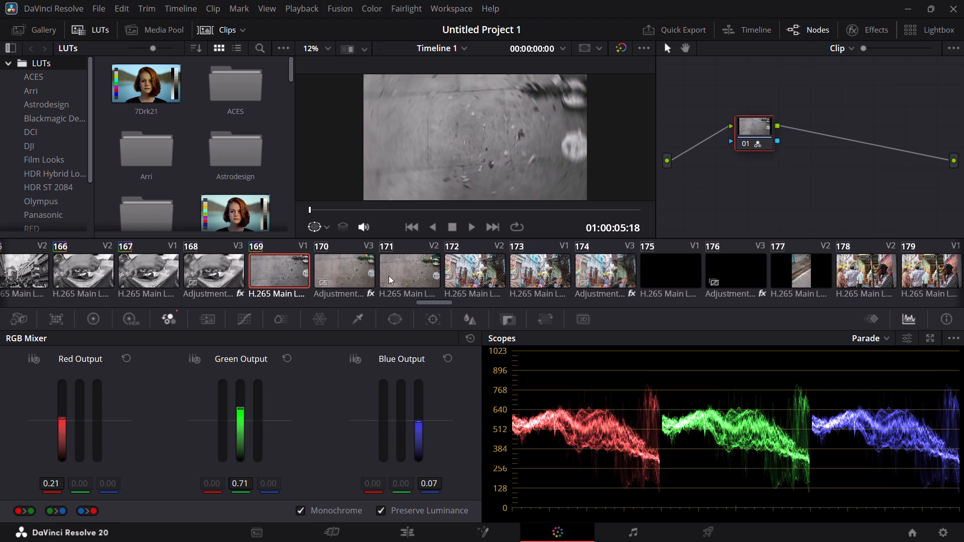
pyautogui.click(389, 275)
pyautogui.click(298, 515)
# Enable RGB Mixer Monochrome on the alley clips 172 and 173.
pyautogui.click(486, 285)
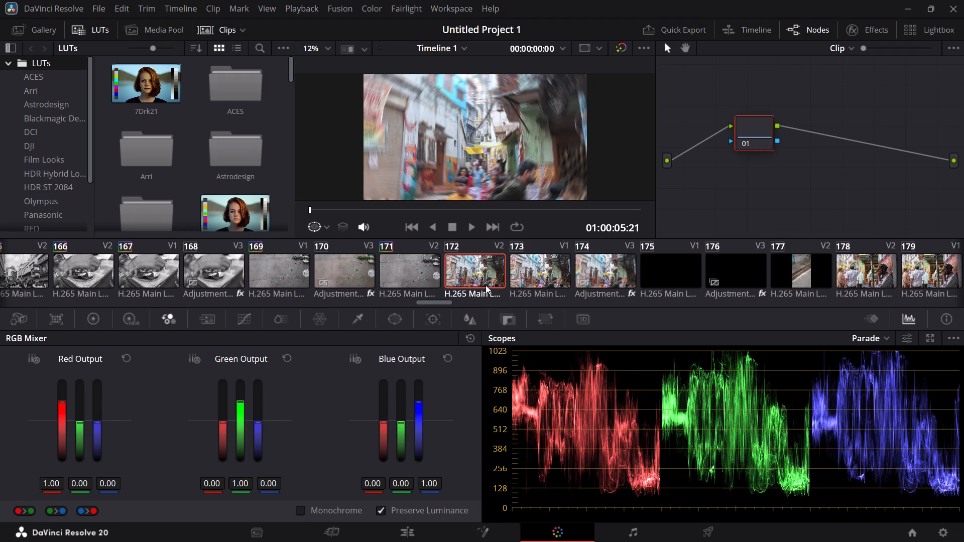
pyautogui.click(297, 512)
pyautogui.click(531, 280)
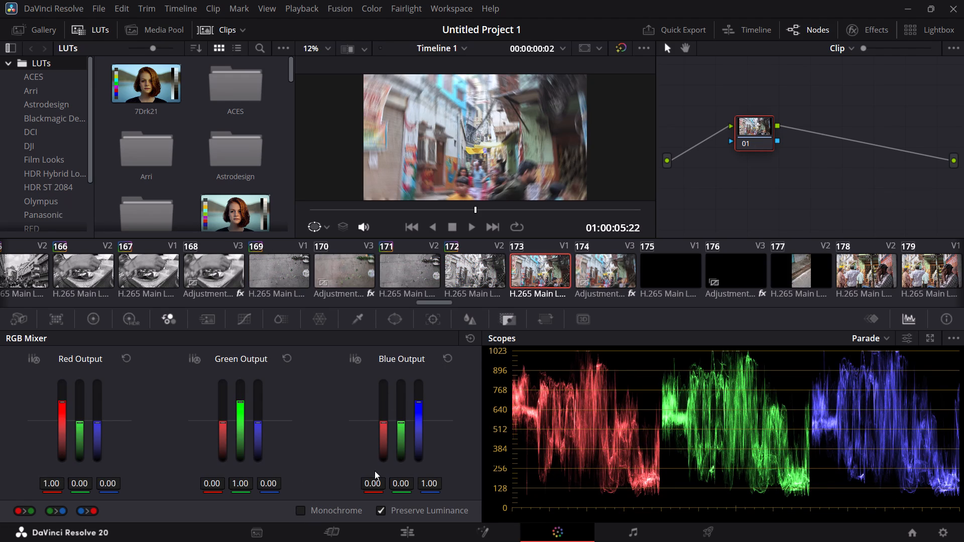
pyautogui.click(300, 509)
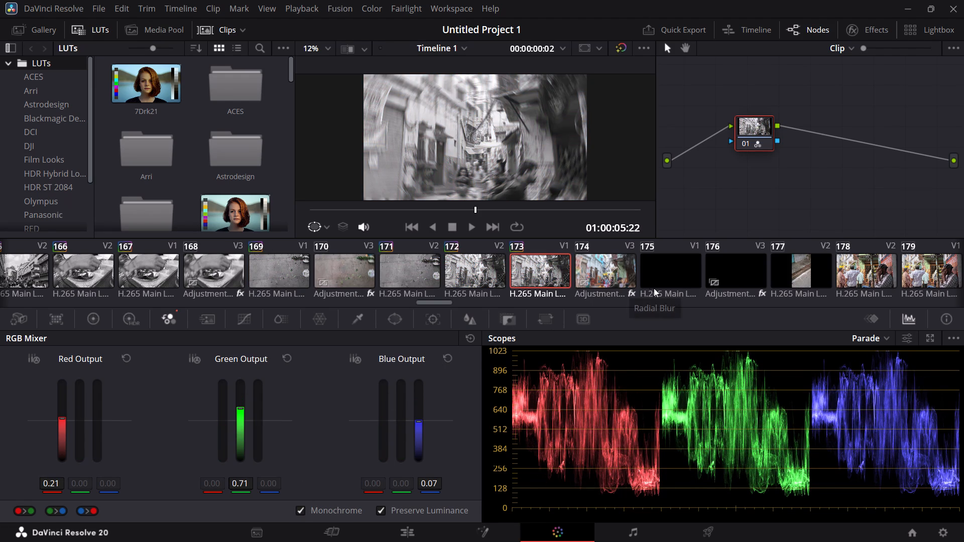
# Enable RGB Mixer Monochrome on black-frame clip 175 and narrow vertical clip 177, leaving adjustment clips 174 and 176 unchanged.
pyautogui.click(677, 277)
pyautogui.click(294, 509)
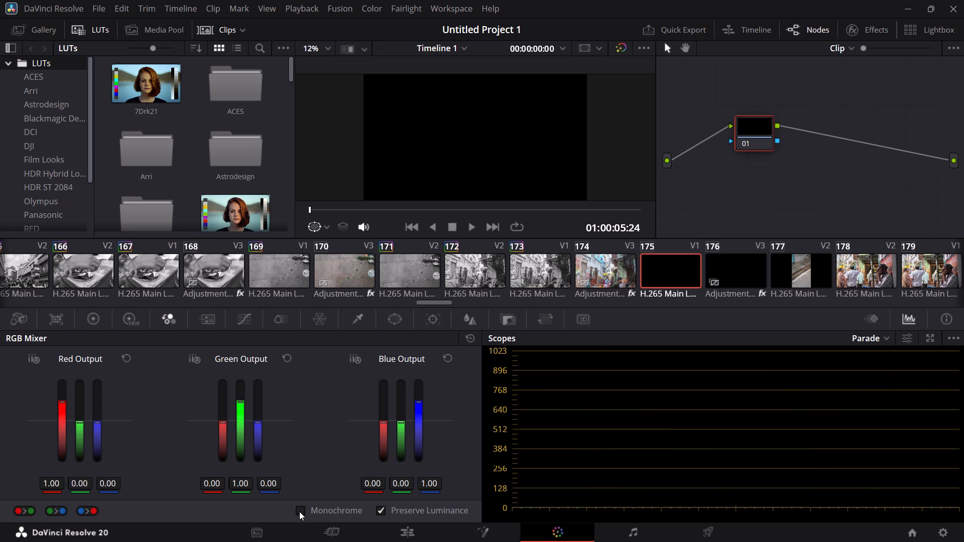
pyautogui.click(299, 511)
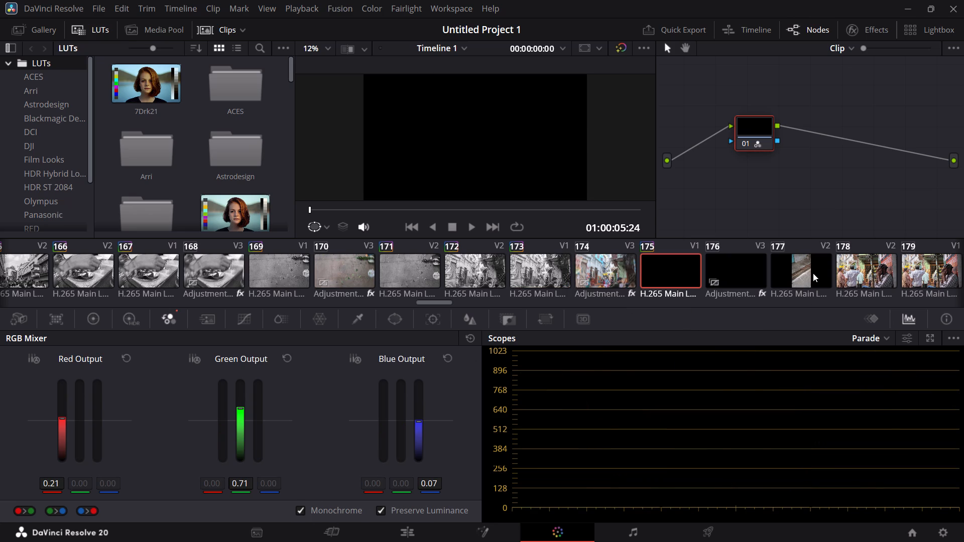
pyautogui.click(813, 273)
pyautogui.click(301, 510)
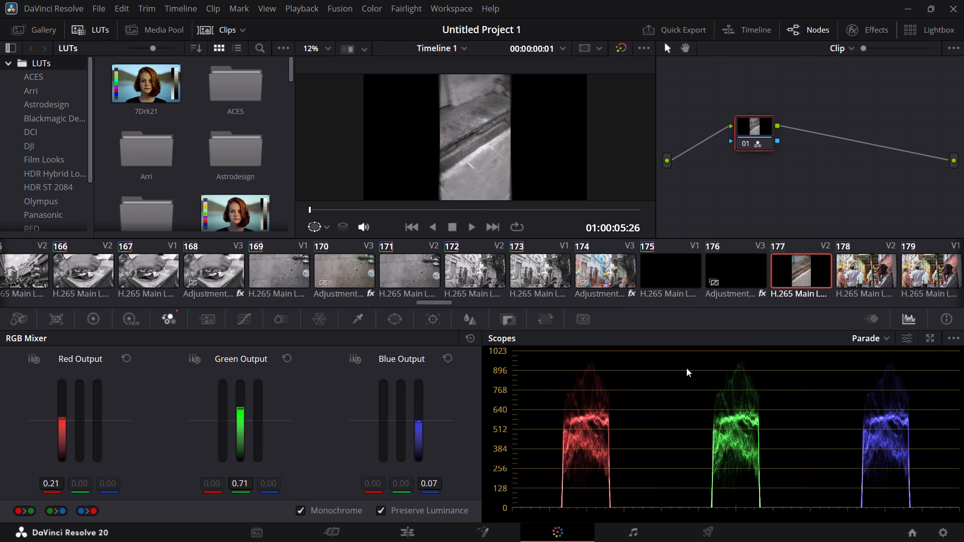
# Enable RGB Mixer Monochrome on clips 178 and 179, which show people standing in the street.
pyautogui.click(854, 278)
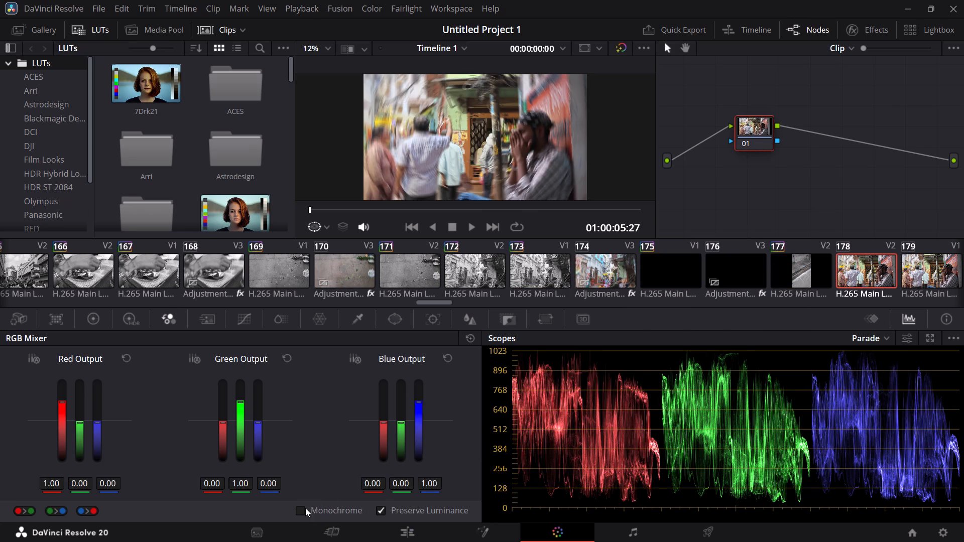
pyautogui.click(300, 509)
pyautogui.click(913, 266)
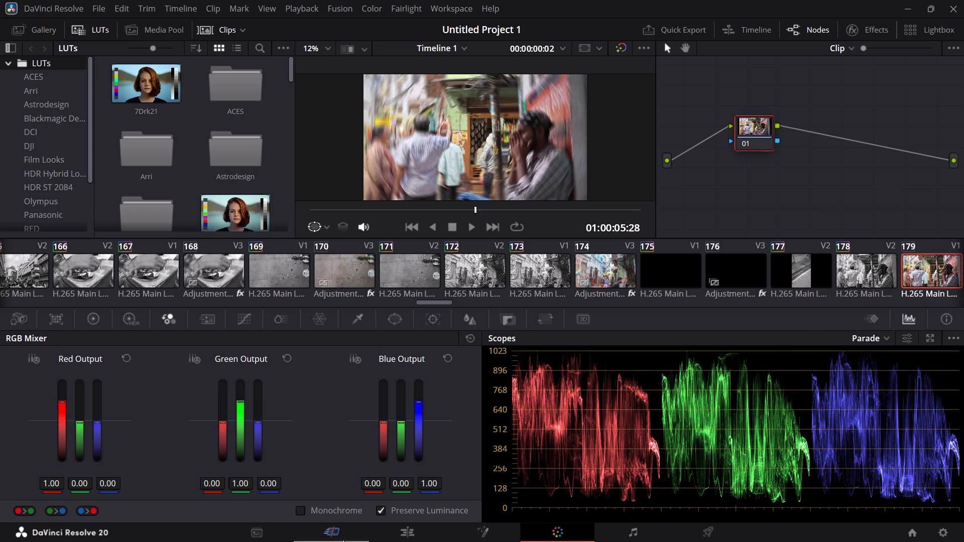
pyautogui.click(299, 511)
# Enable RGB Mixer Monochrome on bridge clip 181, leaving adjustment clip 180 unchanged.
pyautogui.moveTo(435, 302); pyautogui.dragTo(435, 302)
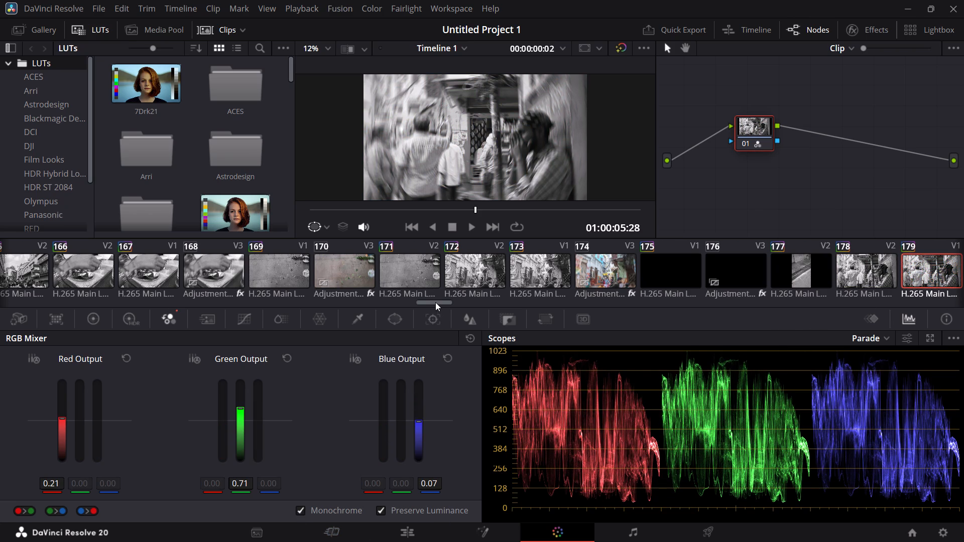
pyautogui.moveTo(435, 302); pyautogui.dragTo(469, 298)
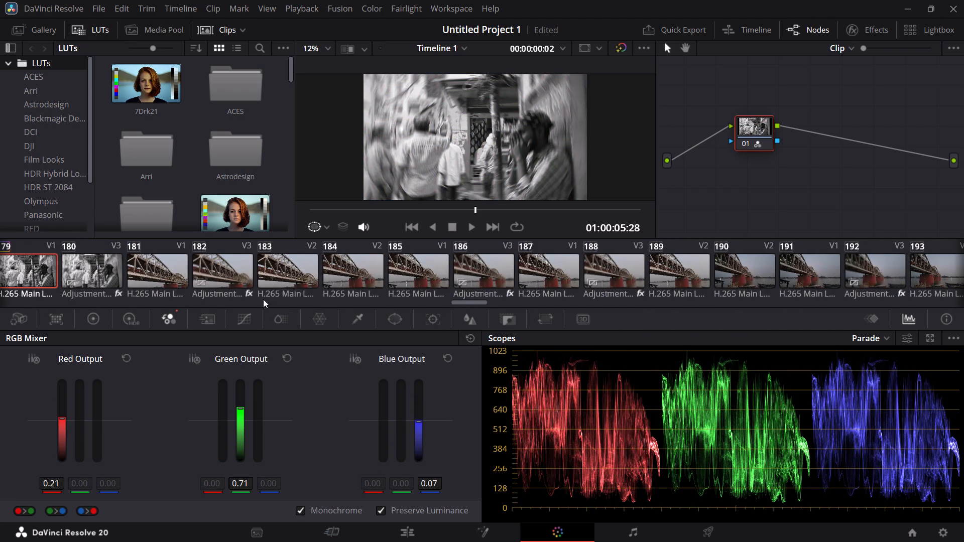
pyautogui.click(172, 278)
pyautogui.click(302, 507)
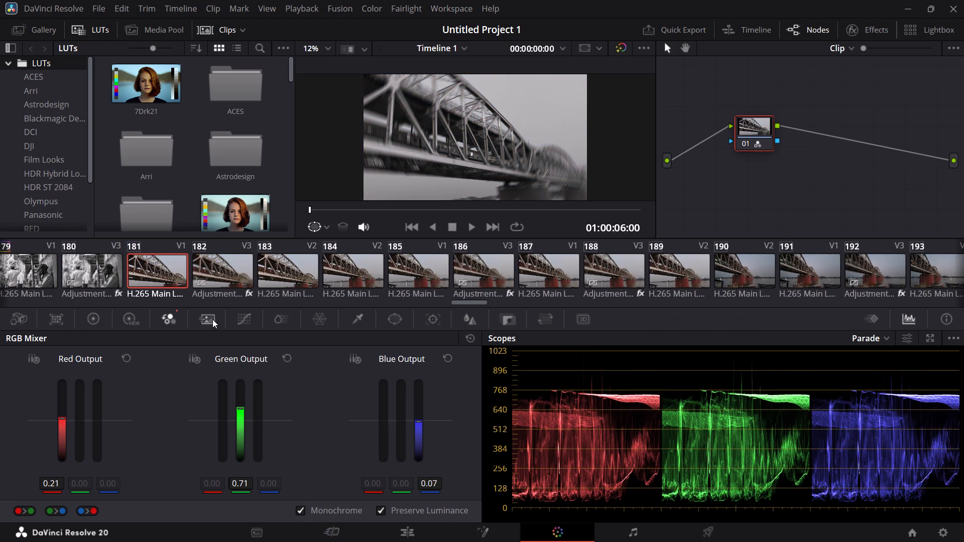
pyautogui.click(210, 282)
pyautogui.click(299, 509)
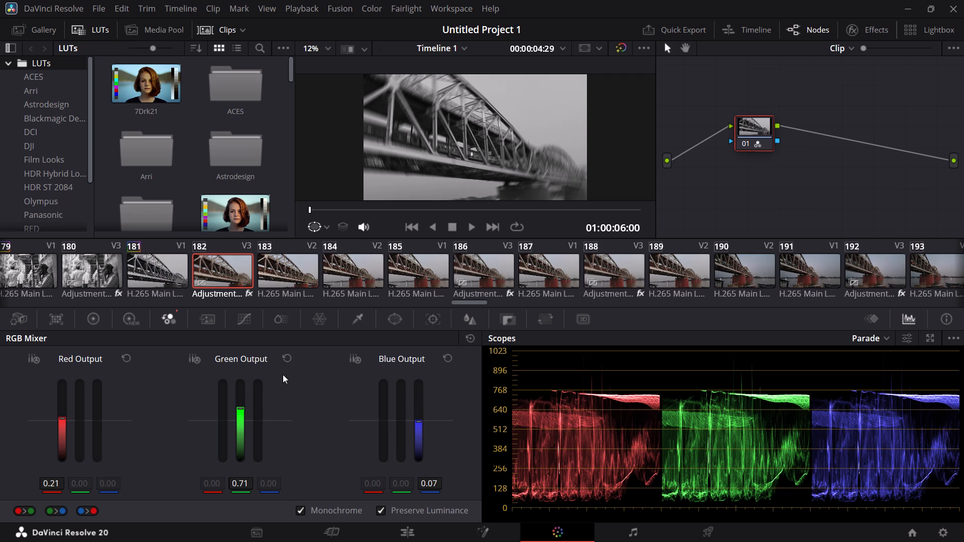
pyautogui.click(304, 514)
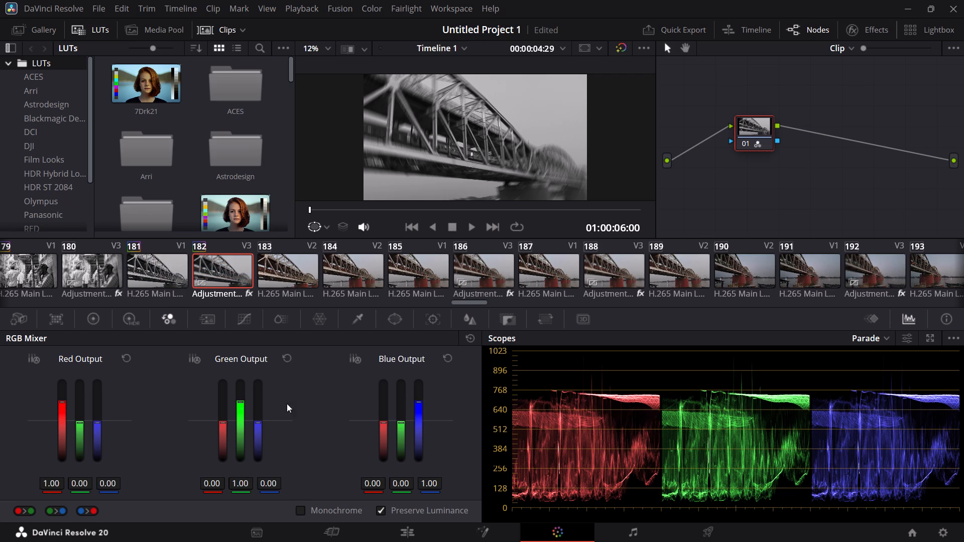
# Enable RGB Mixer Monochrome on bridge clips 183, 184 and 185.
pyautogui.click(288, 280)
pyautogui.click(299, 510)
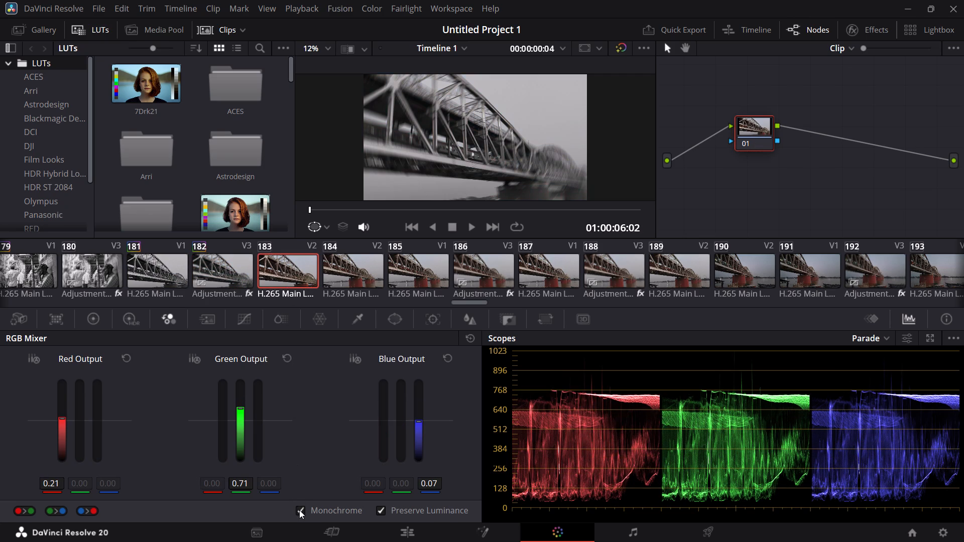
pyautogui.click(335, 263)
pyautogui.click(301, 513)
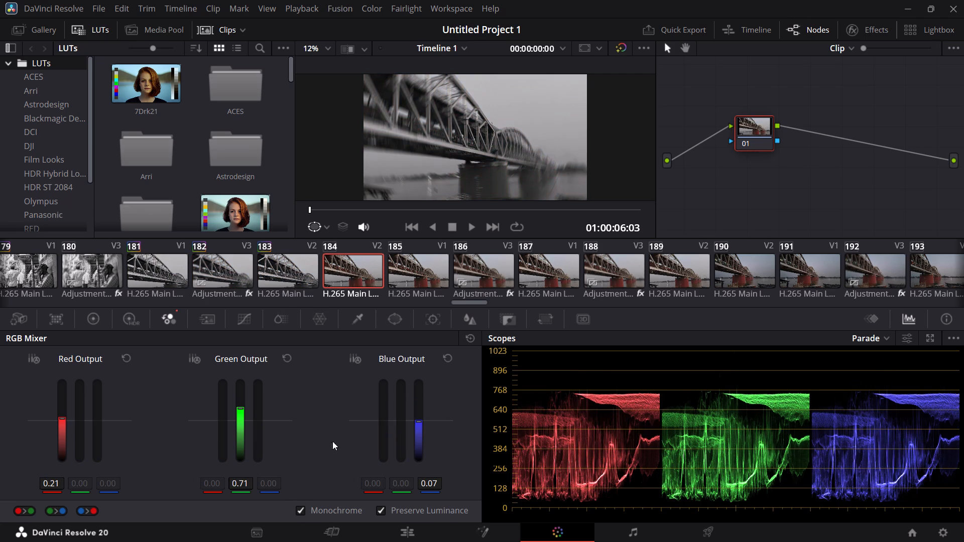
pyautogui.click(410, 280)
pyautogui.click(300, 515)
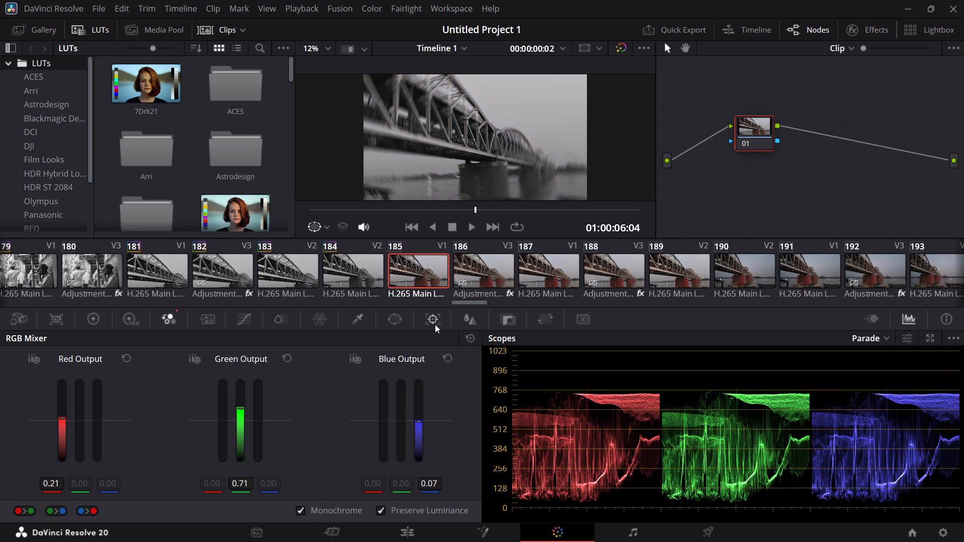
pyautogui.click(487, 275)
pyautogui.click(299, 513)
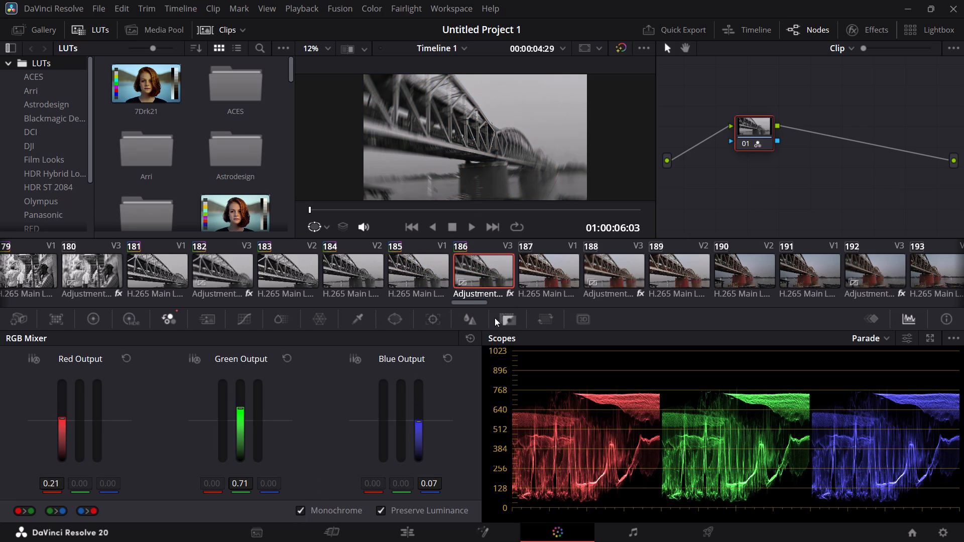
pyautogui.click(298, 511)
# Enable RGB Mixer Monochrome on bridge clips 187, 189, 190, 191, 193 and 195, skipping adjustment clips 188, 192 and 194.
pyautogui.click(554, 280)
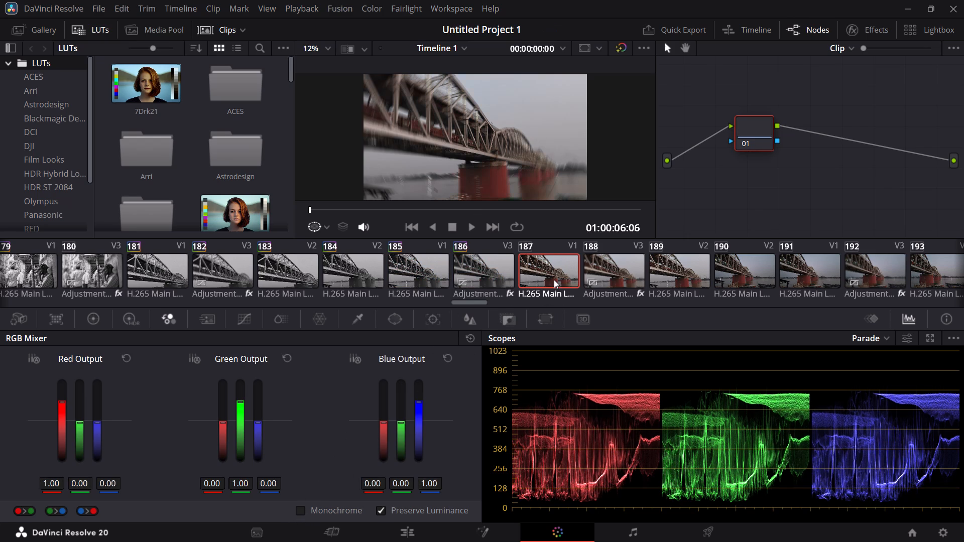
pyautogui.click(300, 509)
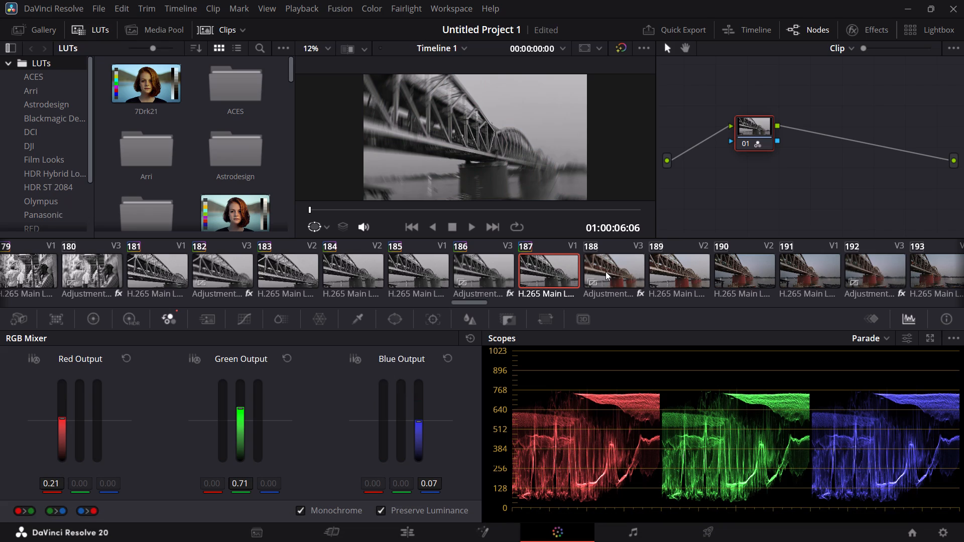
pyautogui.click(662, 267)
pyautogui.click(299, 508)
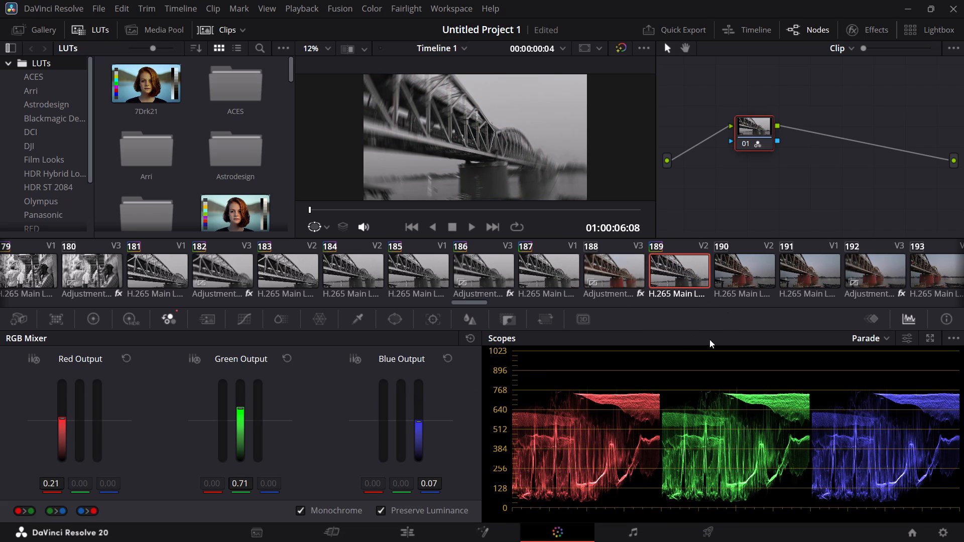
pyautogui.click(737, 274)
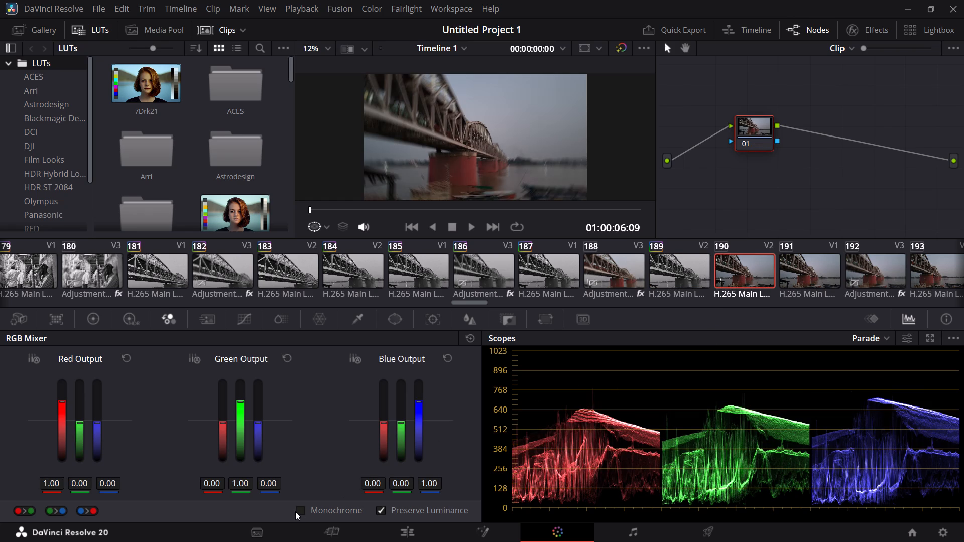
pyautogui.click(300, 511)
pyautogui.click(793, 277)
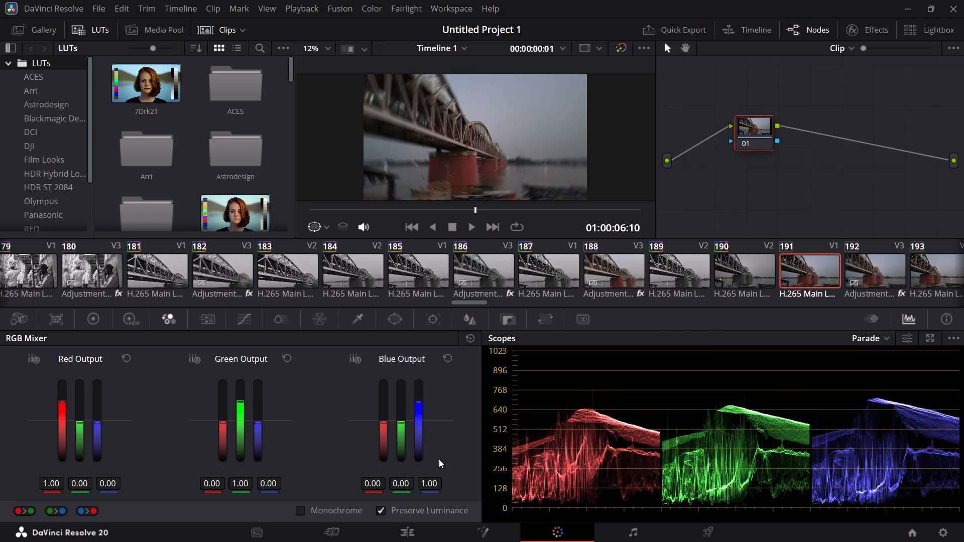
pyautogui.click(303, 510)
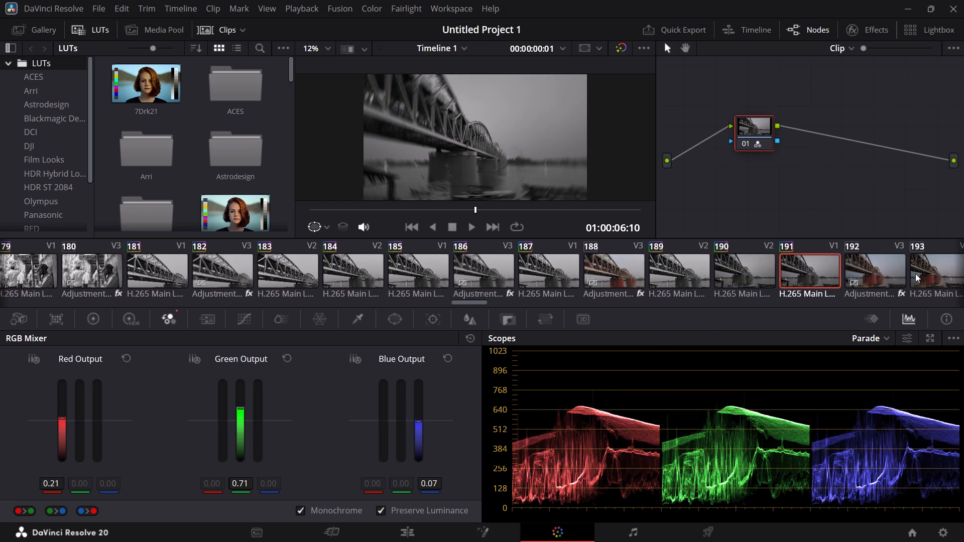
pyautogui.click(924, 273)
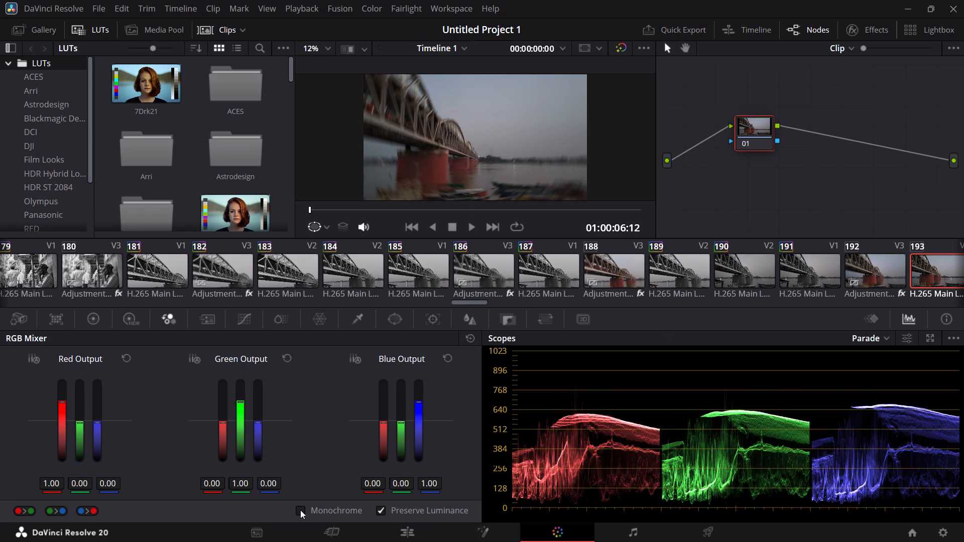
pyautogui.click(300, 510)
pyautogui.moveTo(469, 302); pyautogui.dragTo(470, 302)
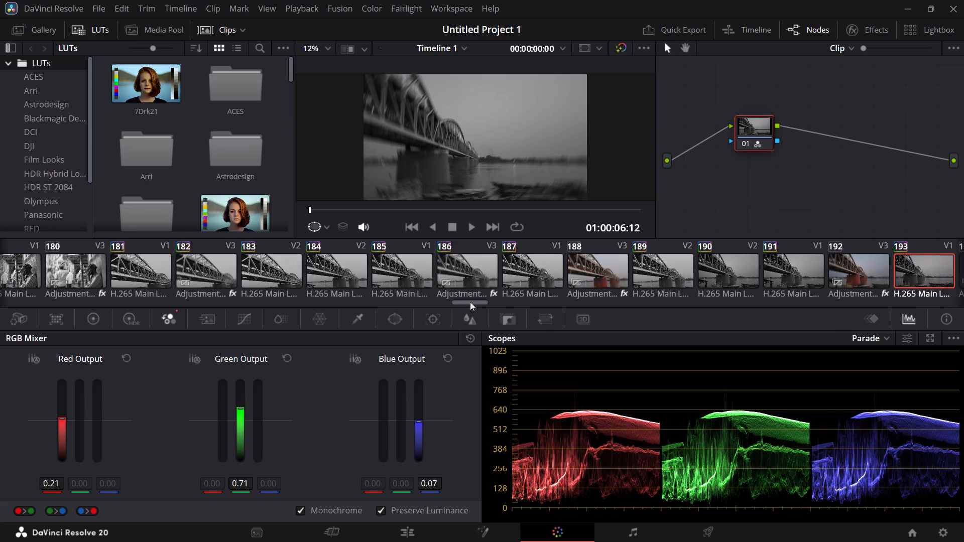
pyautogui.moveTo(470, 302); pyautogui.dragTo(506, 300)
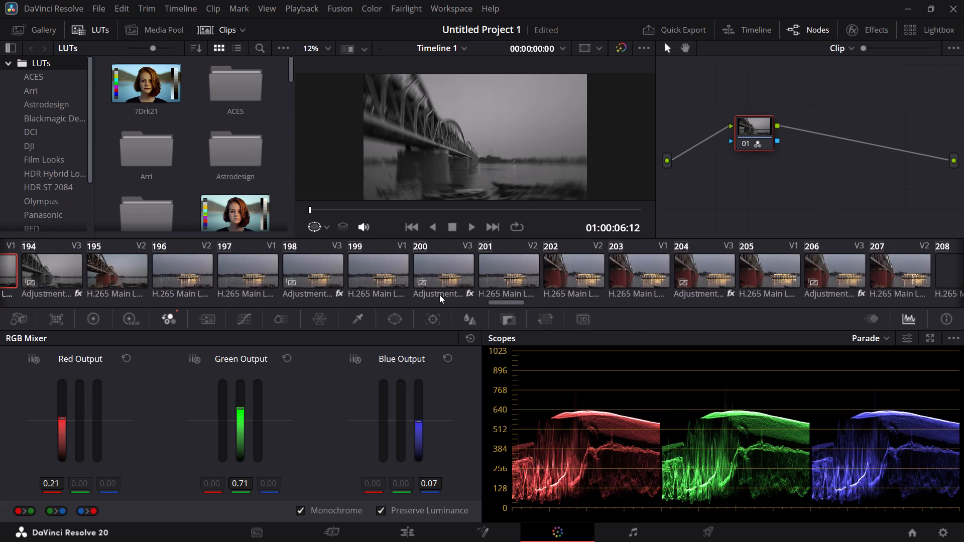
pyautogui.click(137, 277)
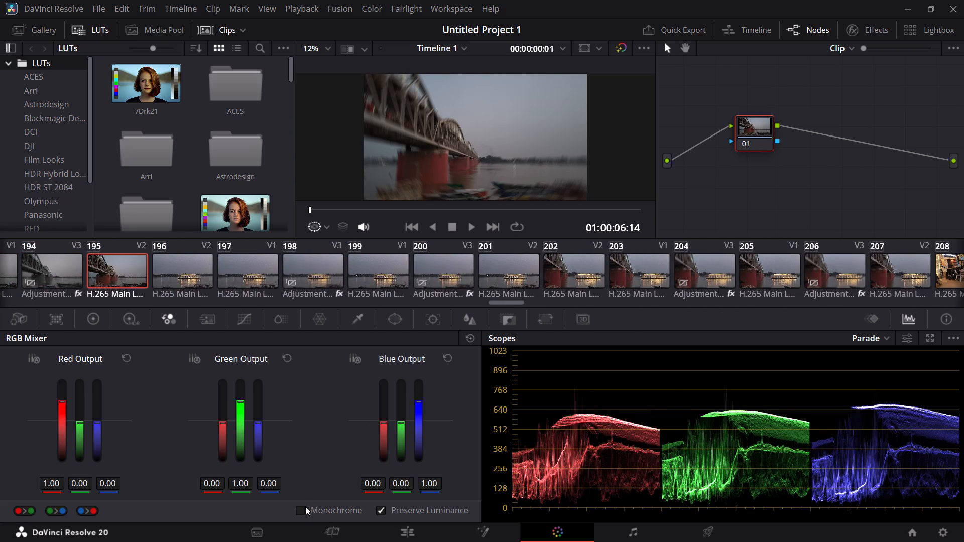
pyautogui.click(305, 506)
# Enable RGB Mixer Monochrome on the riverboat clips 196, 197, 199 and 201, skipping adjustment clips 198 and 200.
pyautogui.click(180, 279)
pyautogui.click(298, 508)
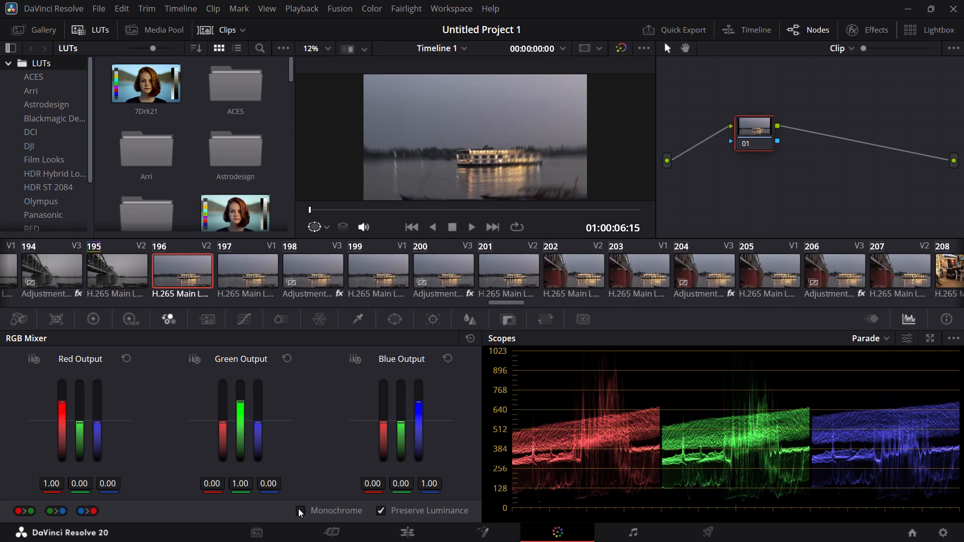
pyautogui.click(231, 268)
pyautogui.click(300, 508)
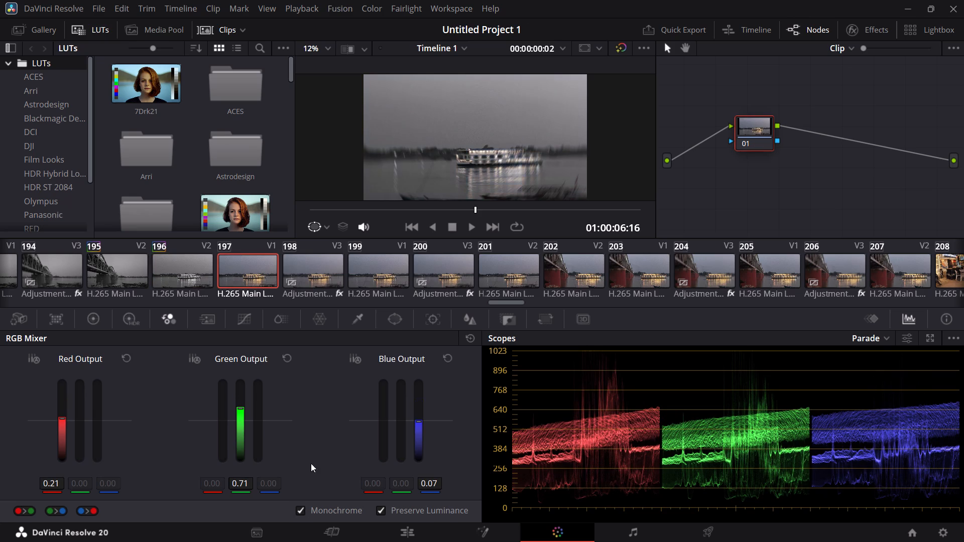
pyautogui.click(361, 284)
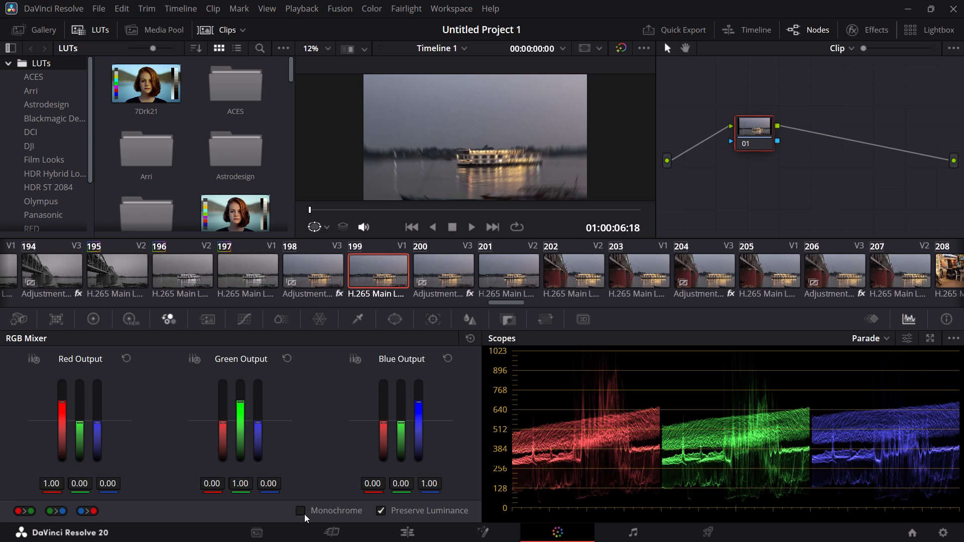
pyautogui.click(303, 512)
pyautogui.click(499, 281)
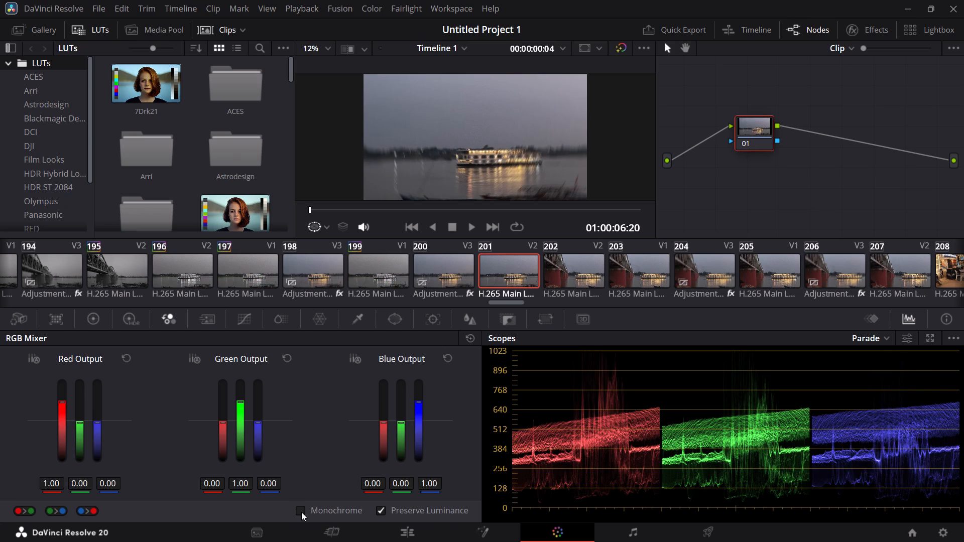
pyautogui.click(298, 510)
# Enable RGB Mixer Monochrome on the bridge-and-boat clips 202, 203, 205 and 207, skipping adjustment clips 204 and 206.
pyautogui.click(581, 280)
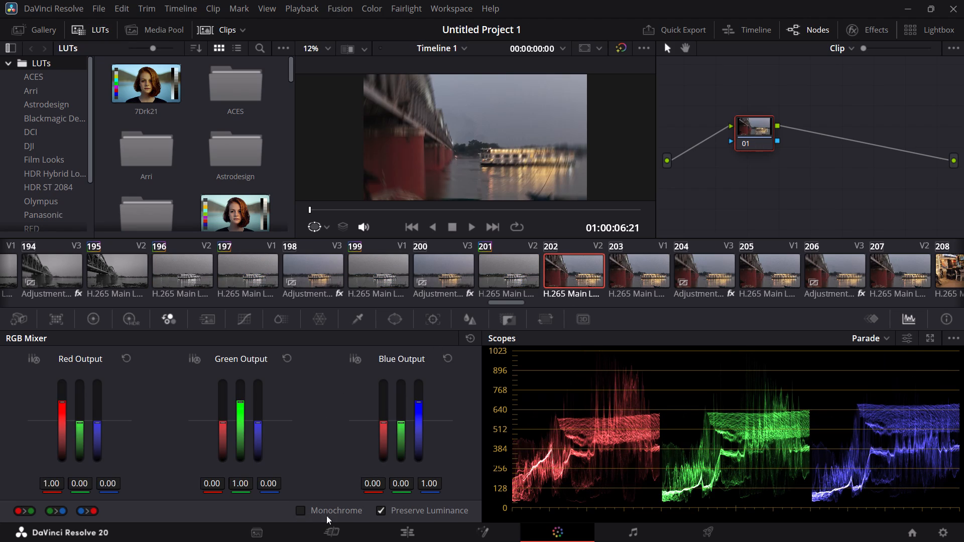
pyautogui.click(303, 511)
pyautogui.click(629, 261)
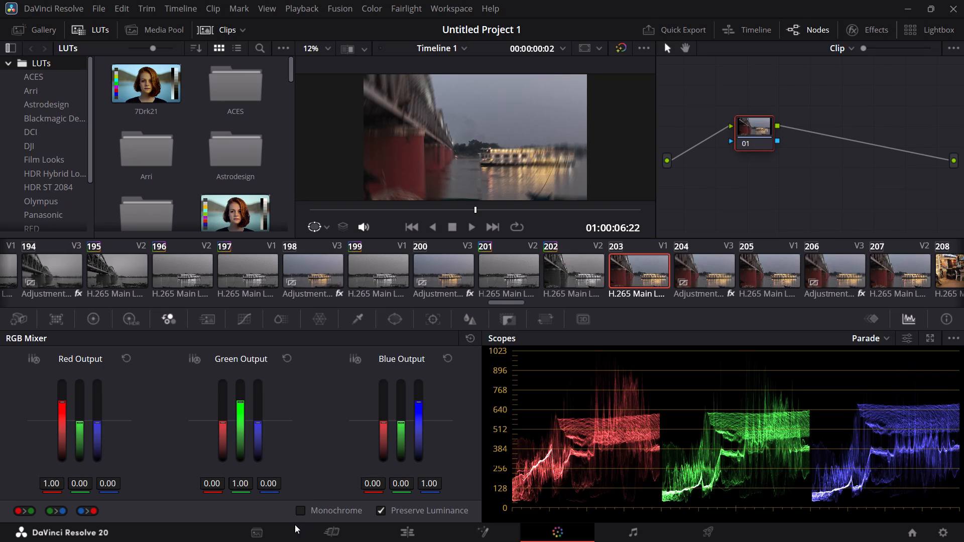
pyautogui.click(299, 515)
pyautogui.click(755, 280)
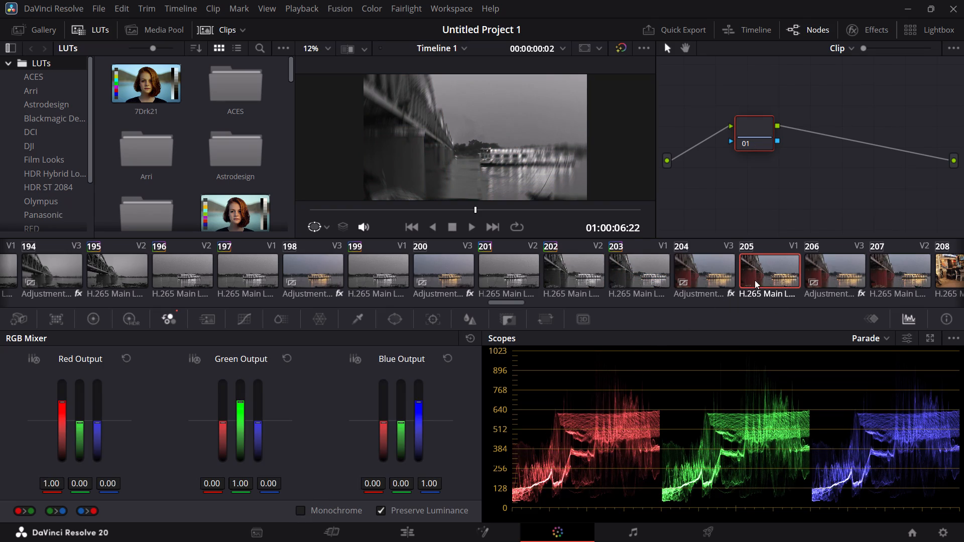
pyautogui.click(299, 512)
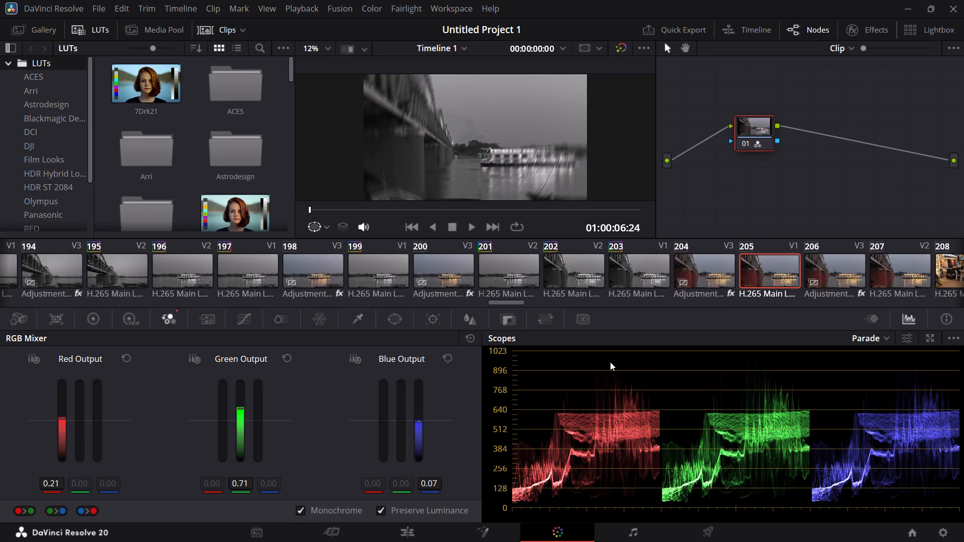
pyautogui.click(880, 276)
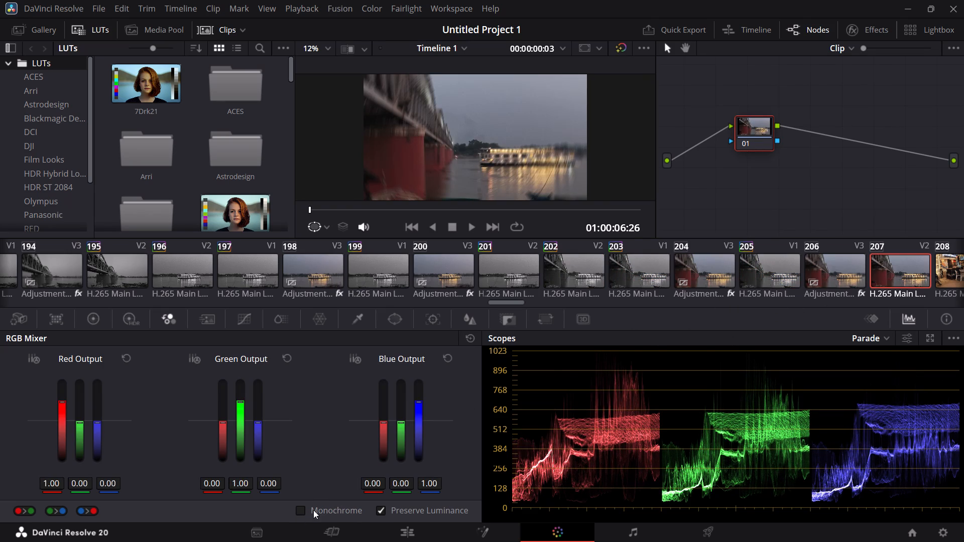
pyautogui.click(301, 511)
# Enable RGB Mixer Monochrome on the outdoor café clips 208, 209, 211 and 213, skipping adjustment clips 210 and 212.
pyautogui.moveTo(502, 302); pyautogui.dragTo(504, 302)
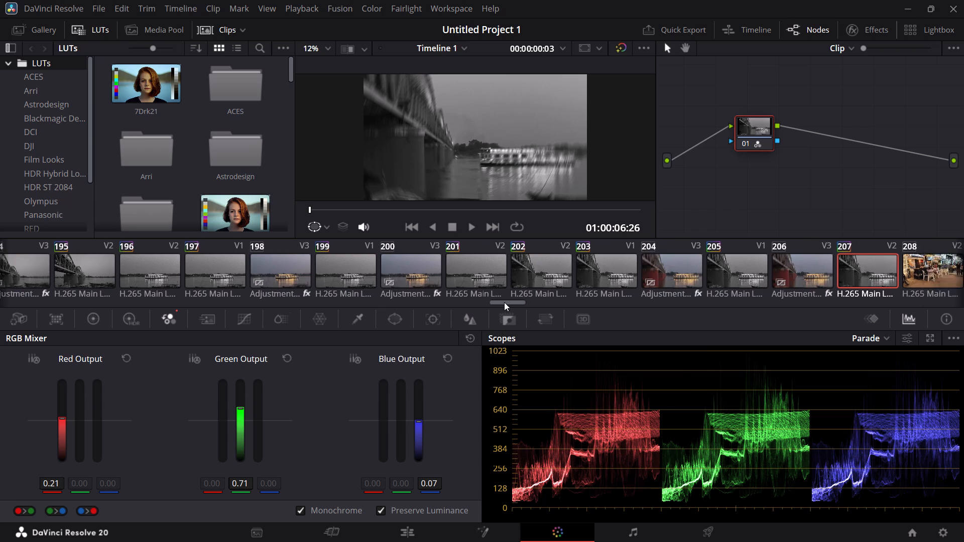
pyautogui.moveTo(504, 302); pyautogui.dragTo(536, 298)
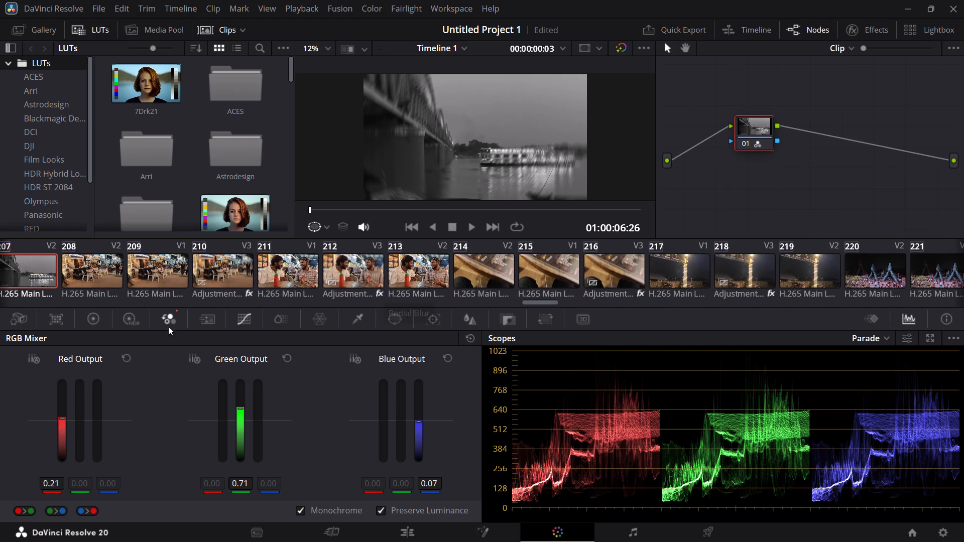
pyautogui.click(83, 283)
pyautogui.click(298, 513)
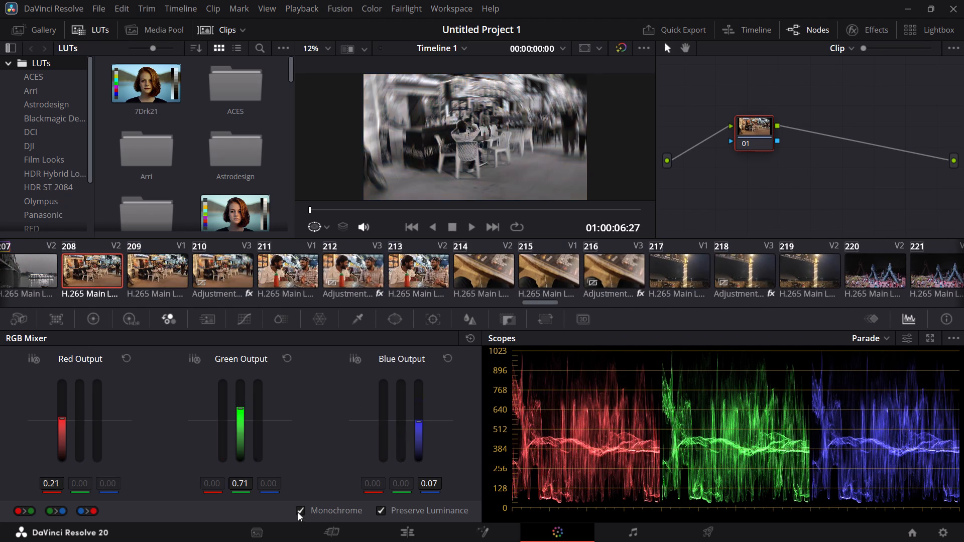
pyautogui.click(164, 288)
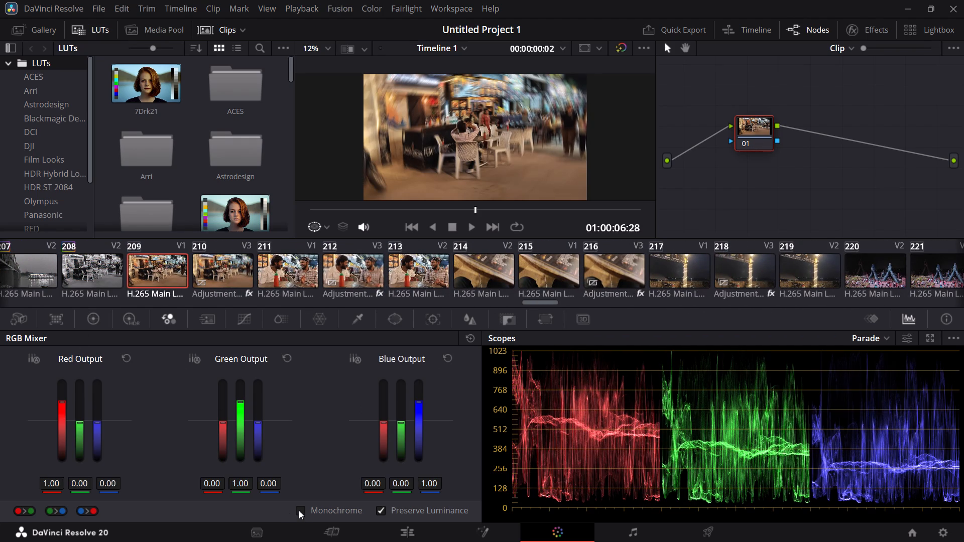
pyautogui.click(299, 510)
pyautogui.click(288, 285)
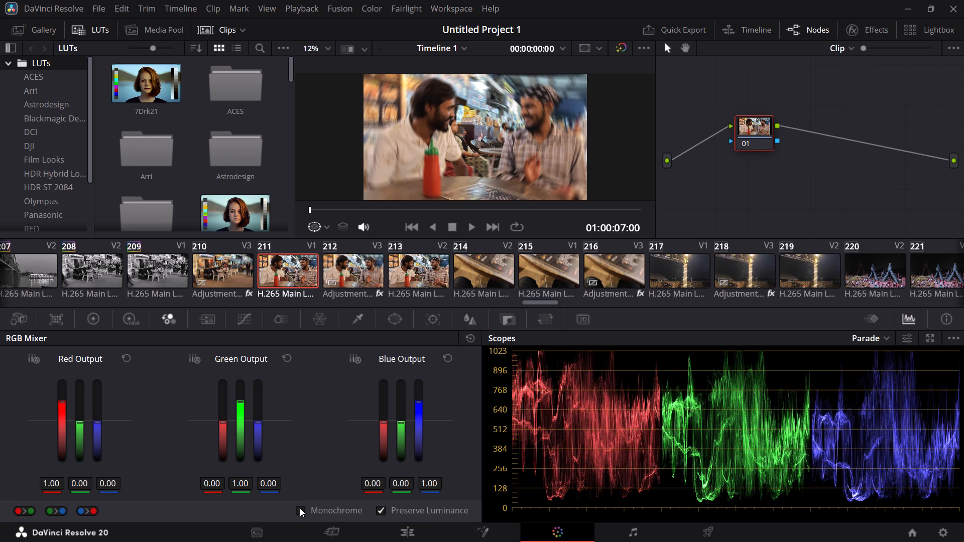
pyautogui.click(300, 508)
pyautogui.click(427, 279)
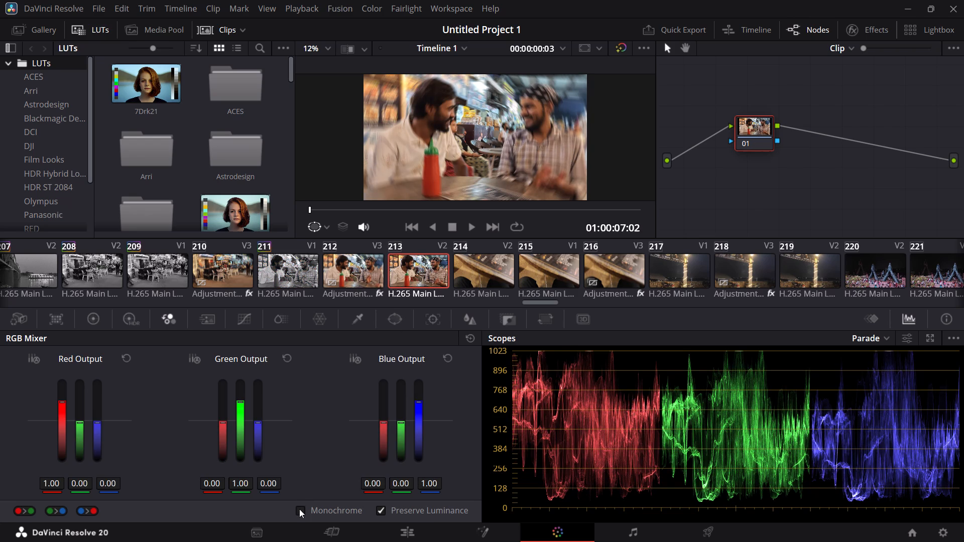
pyautogui.click(299, 509)
# Enable RGB Mixer Monochrome on table close-up clips 214 and 215 and lit-pillar clips 217 and 219, skipping adjustment clips 216 and 218.
pyautogui.click(477, 289)
pyautogui.click(477, 275)
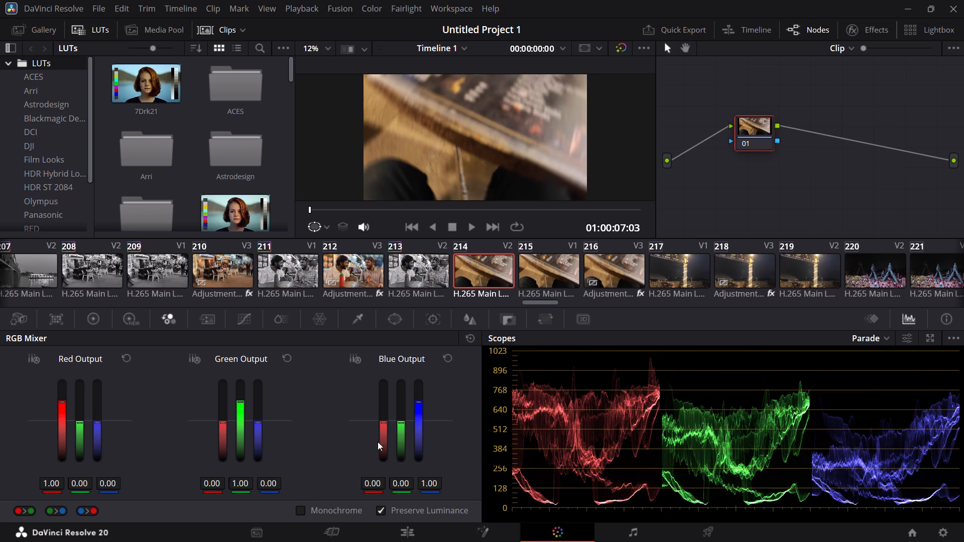
pyautogui.click(297, 514)
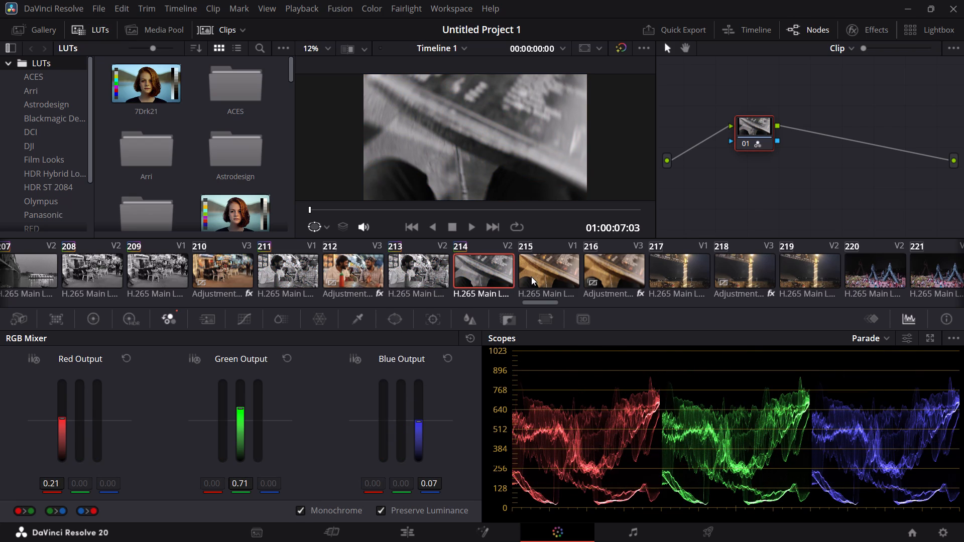
pyautogui.click(531, 277)
pyautogui.click(302, 509)
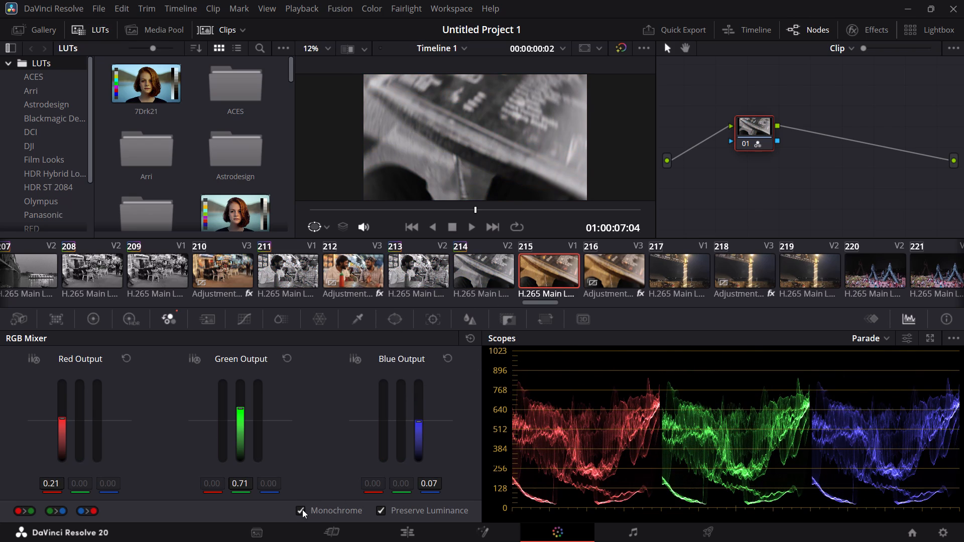
pyautogui.click(679, 277)
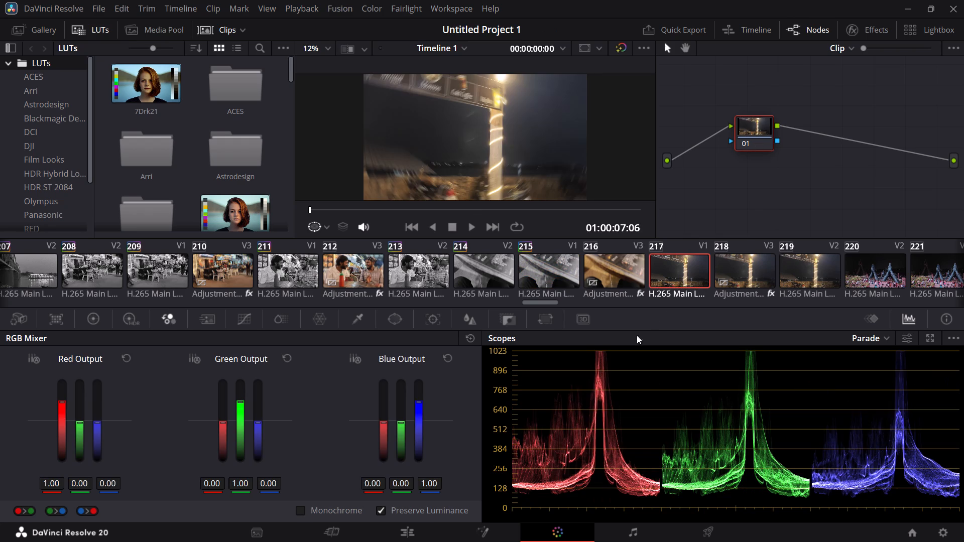
pyautogui.click(298, 509)
pyautogui.click(826, 266)
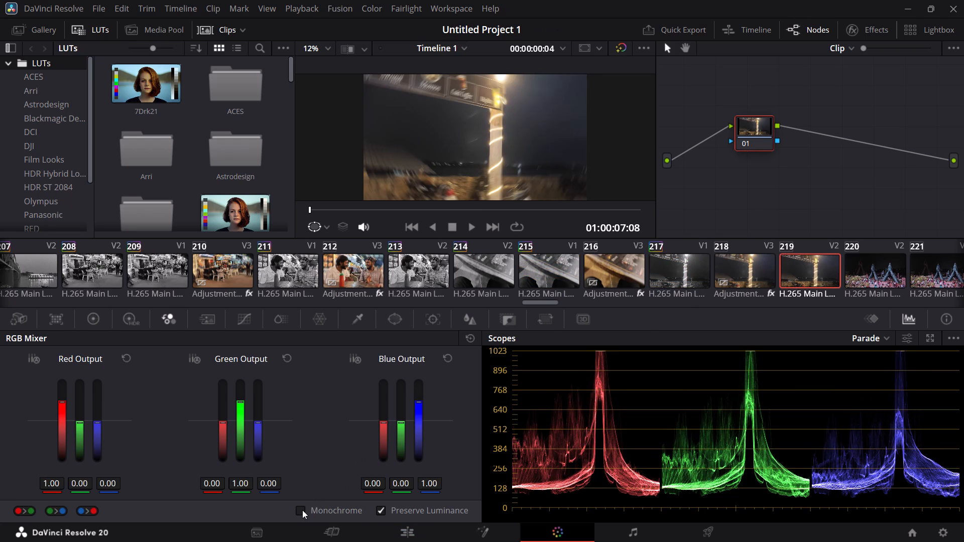
pyautogui.click(301, 510)
# Enable RGB Mixer Monochrome on praying-hands clips 220 and 221 and night-crowd clips 223 and 225, skipping adjustment clips 222 and 224.
pyautogui.click(873, 277)
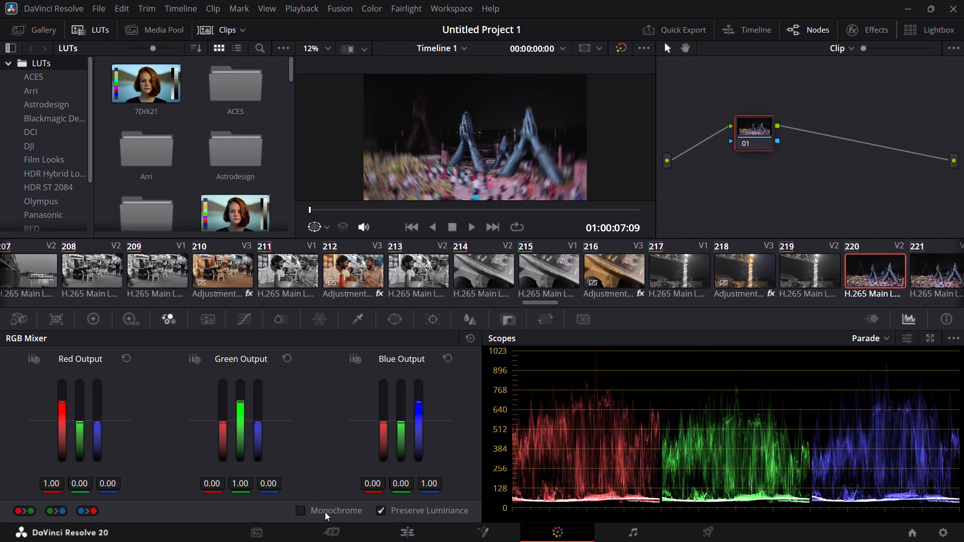
pyautogui.click(302, 508)
pyautogui.click(934, 263)
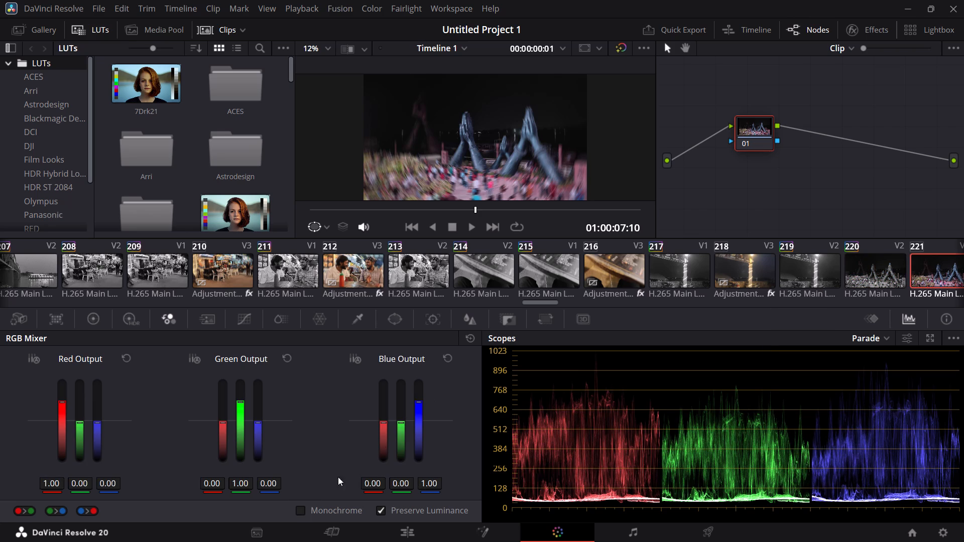
pyautogui.click(297, 510)
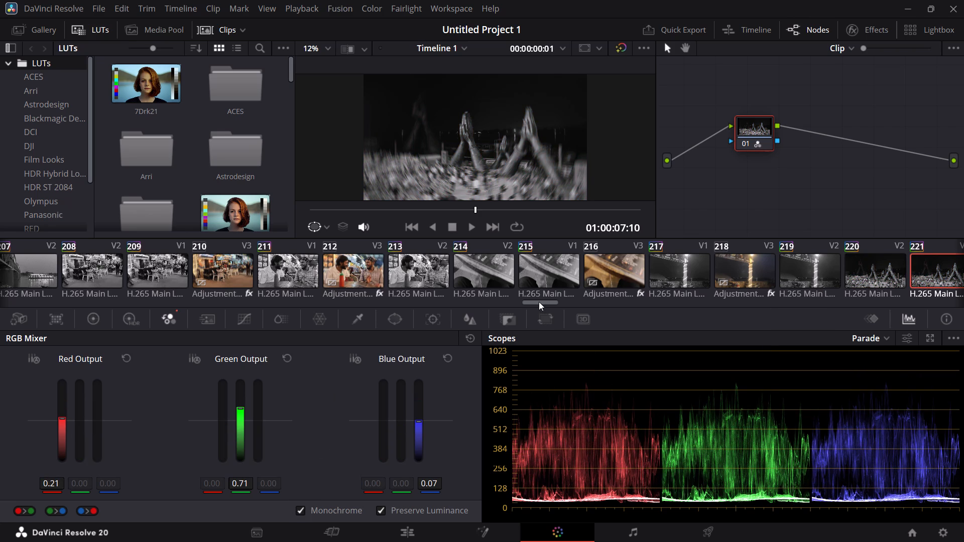
pyautogui.moveTo(539, 302); pyautogui.dragTo(571, 299)
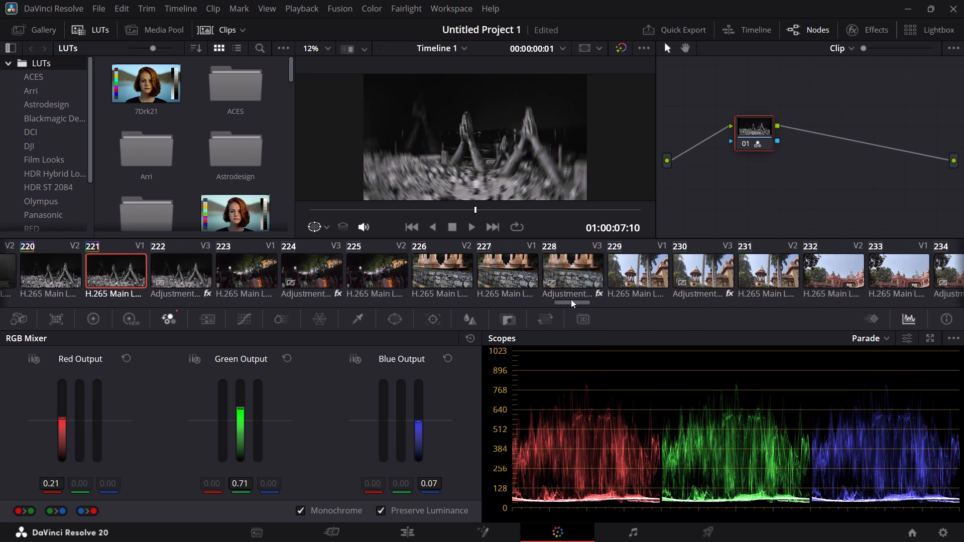
pyautogui.click(244, 281)
pyautogui.click(302, 510)
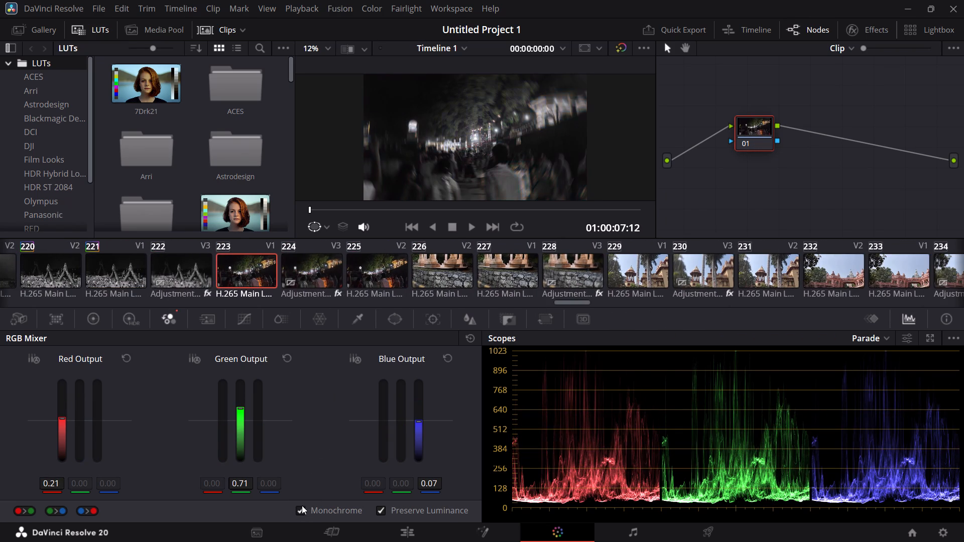
pyautogui.click(364, 275)
pyautogui.click(297, 511)
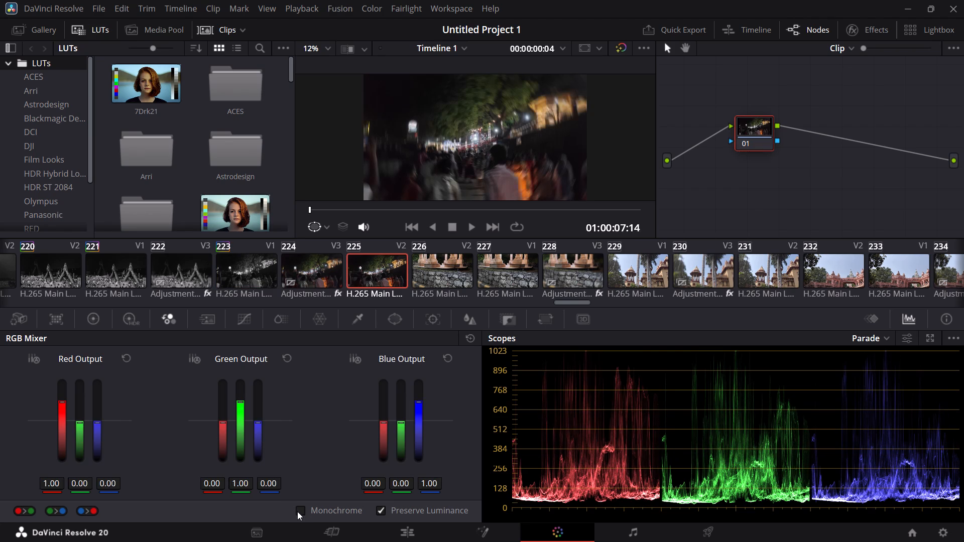
# Enable RGB Mixer Monochrome on stone-wall clips 226 and 227 and domed-building clips 229 and 231, skipping adjustment clips 228 and 230.
pyautogui.click(454, 261)
pyautogui.click(299, 514)
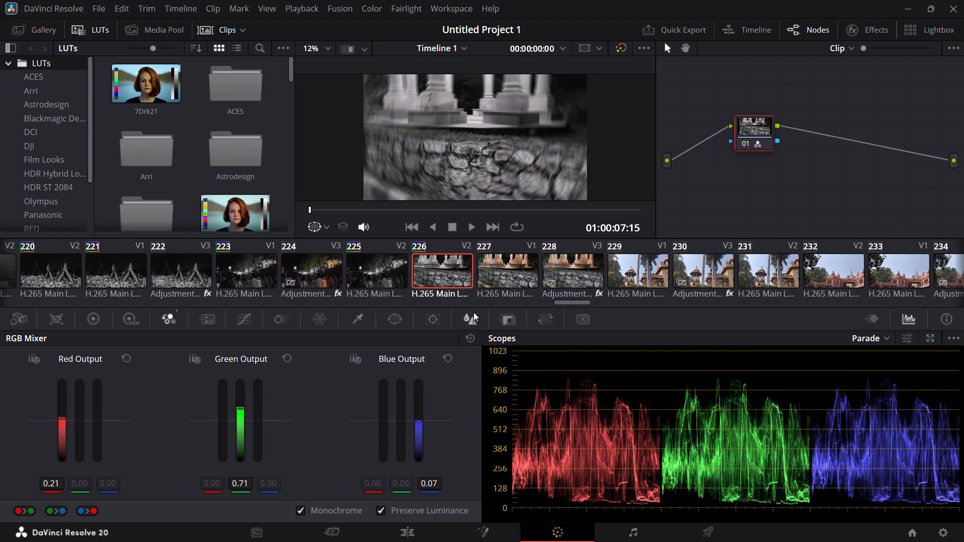
pyautogui.click(510, 273)
pyautogui.click(299, 514)
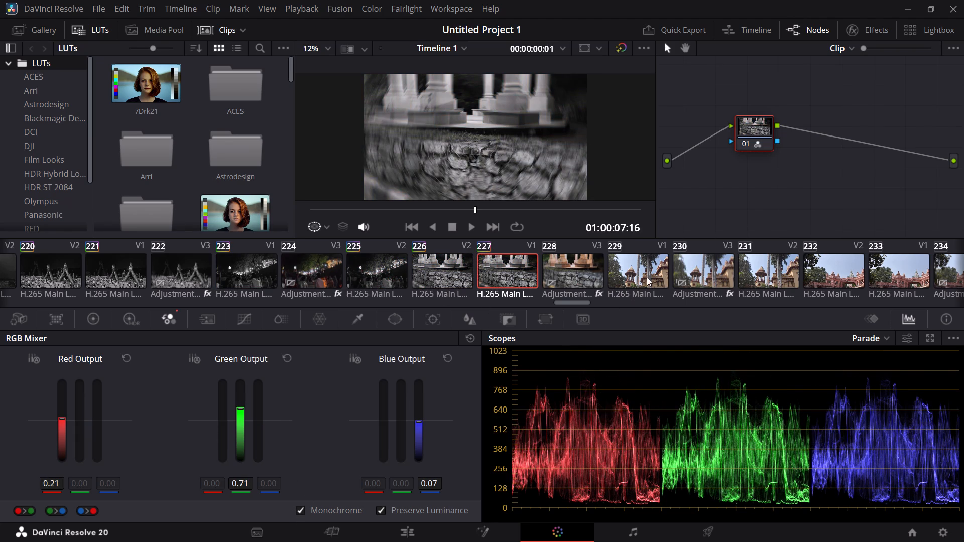
pyautogui.click(650, 272)
pyautogui.click(301, 511)
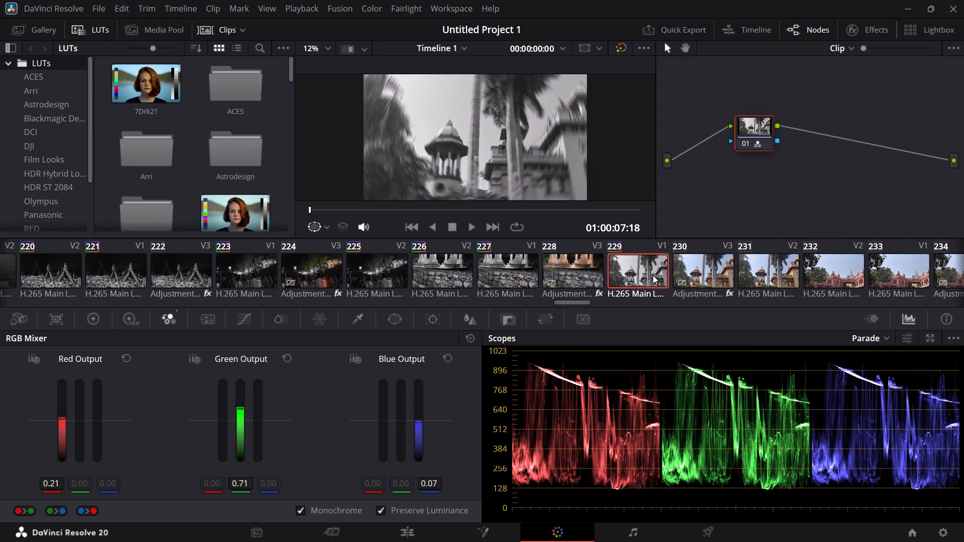
pyautogui.click(764, 278)
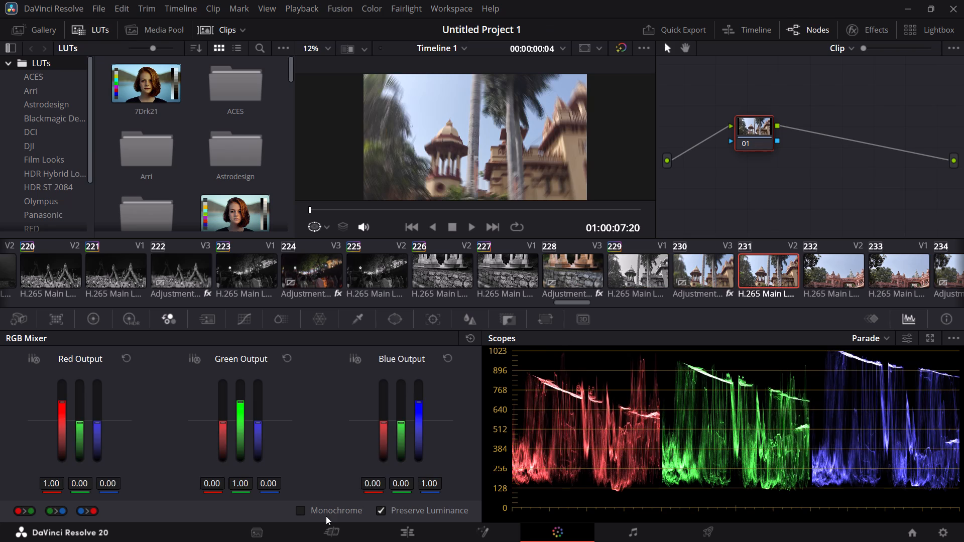
pyautogui.click(300, 510)
# Enable RGB Mixer Monochrome on the red temple clips 232 and 233.
pyautogui.click(832, 271)
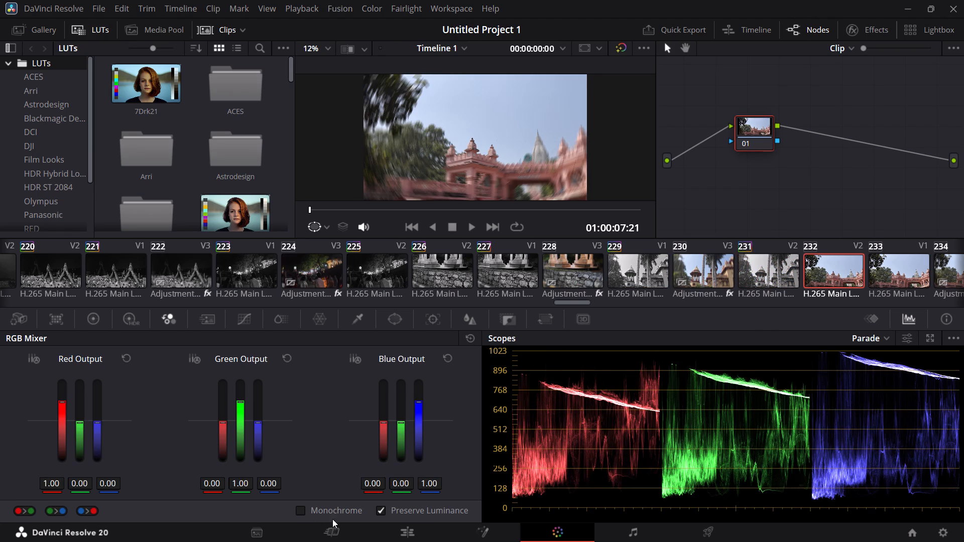
pyautogui.click(298, 510)
pyautogui.click(888, 272)
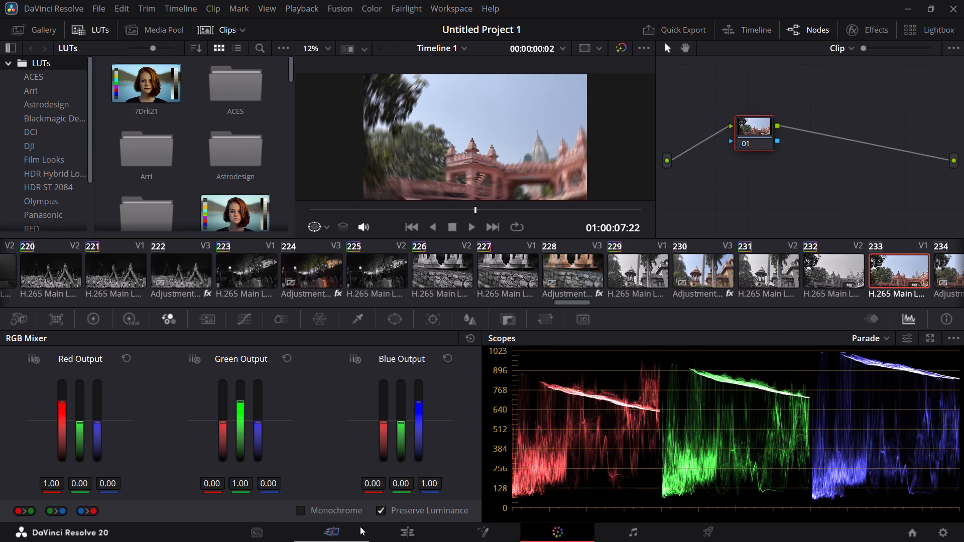
pyautogui.click(305, 512)
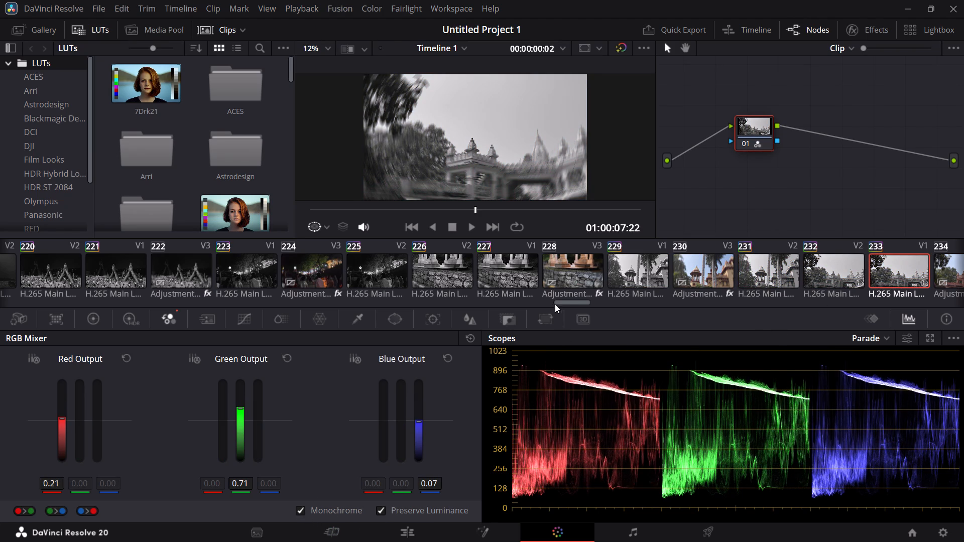
pyautogui.moveTo(565, 303); pyautogui.dragTo(598, 302)
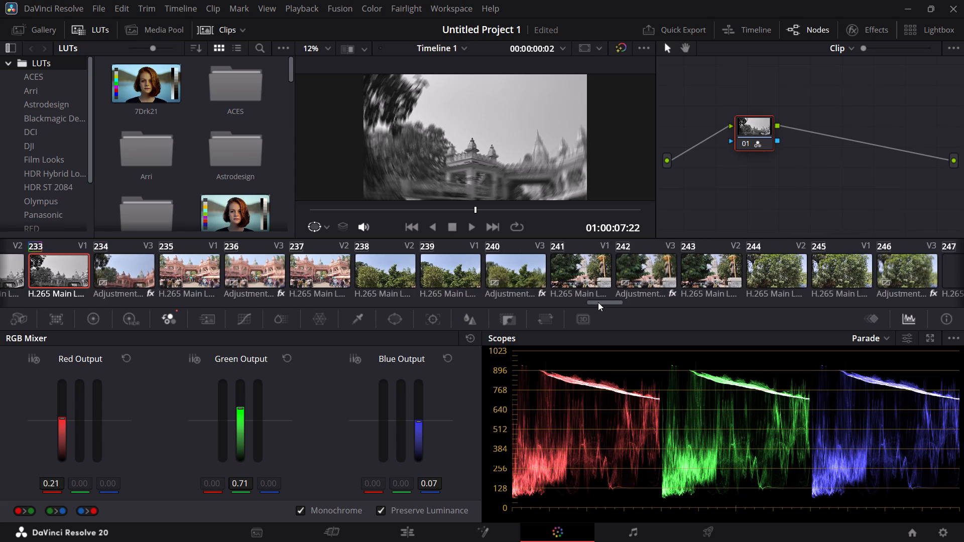
# Enable RGB Mixer Monochrome on temple-gate clips 235 and 237 and treetop clips 238 and 239, skipping adjustment clip 236.
pyautogui.click(201, 288)
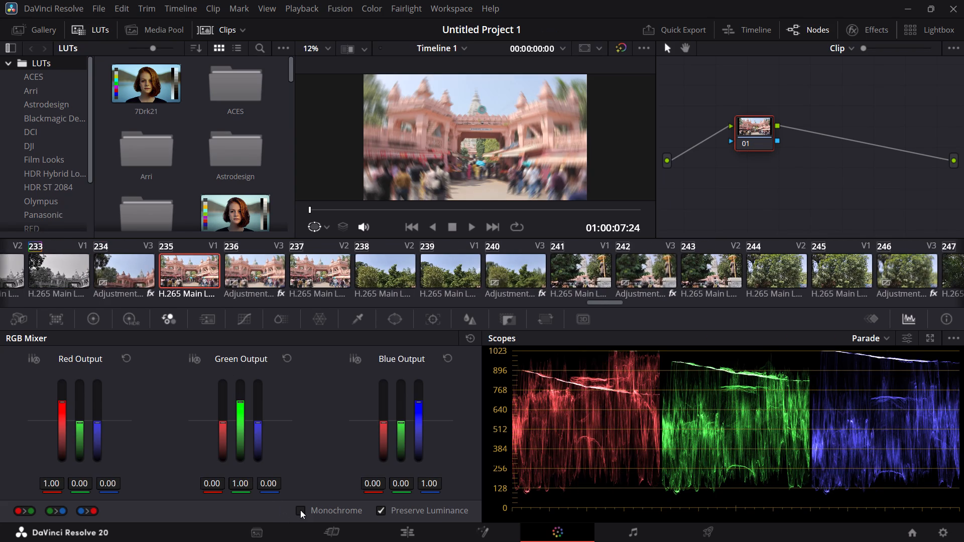
pyautogui.click(300, 510)
pyautogui.click(310, 272)
pyautogui.click(299, 511)
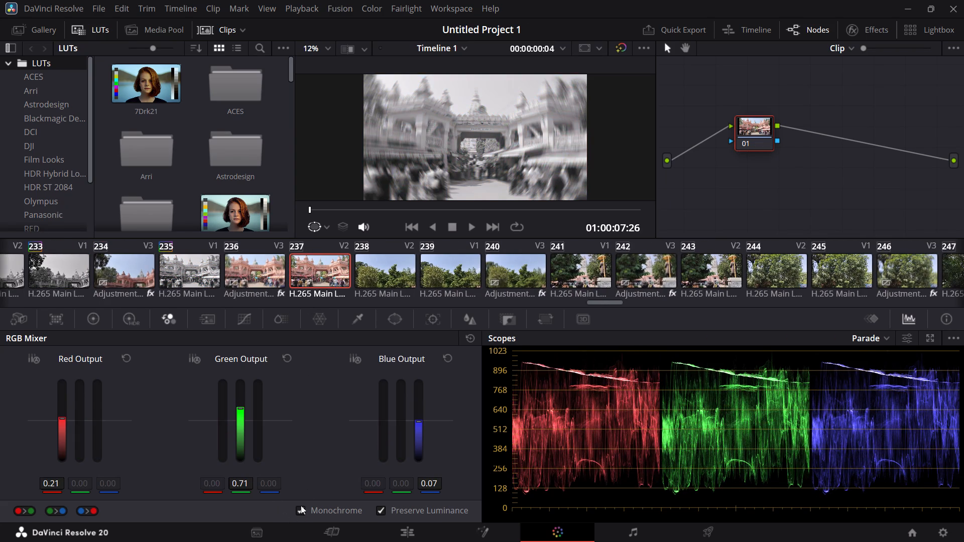
pyautogui.click(383, 260)
pyautogui.click(302, 514)
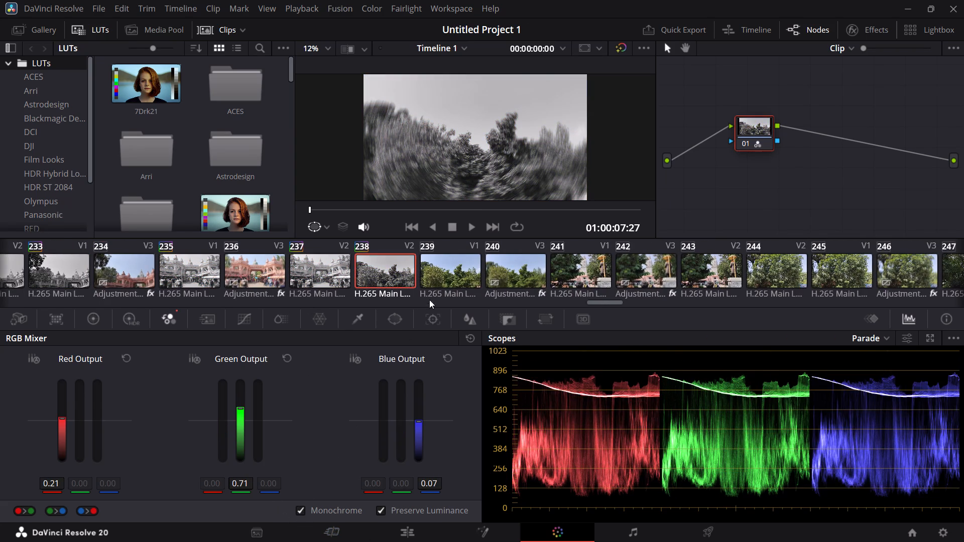
pyautogui.click(442, 284)
pyautogui.click(301, 507)
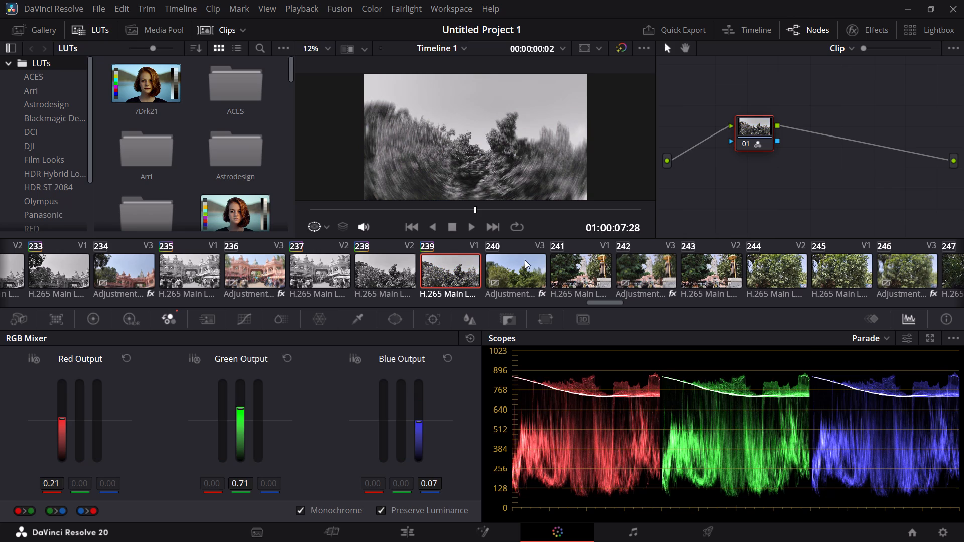
# Enable RGB Mixer Monochrome on statue-and-temple clips 241 and 243 and foliage clips 244 and 245, skipping adjustment clips 240 and 242.
pyautogui.click(561, 272)
pyautogui.click(301, 509)
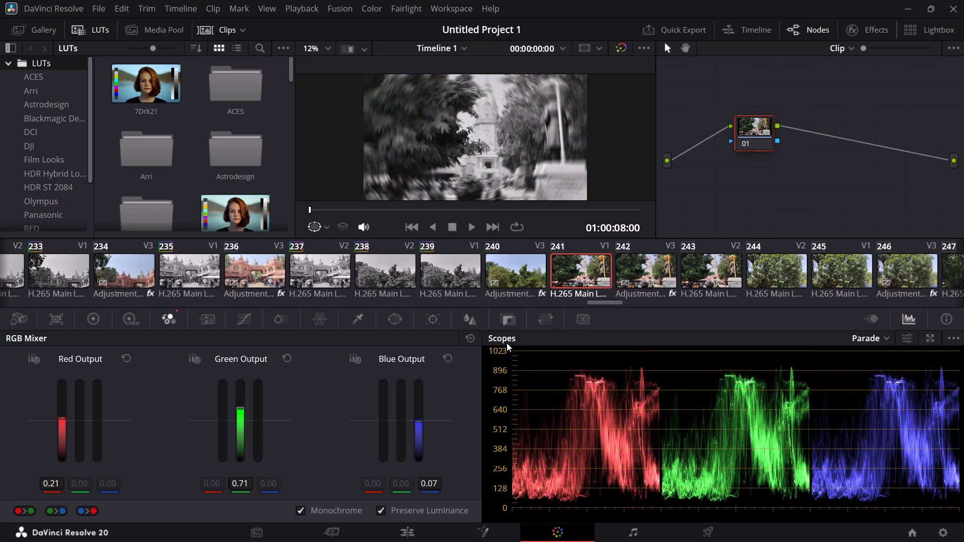
pyautogui.click(702, 276)
pyautogui.click(298, 511)
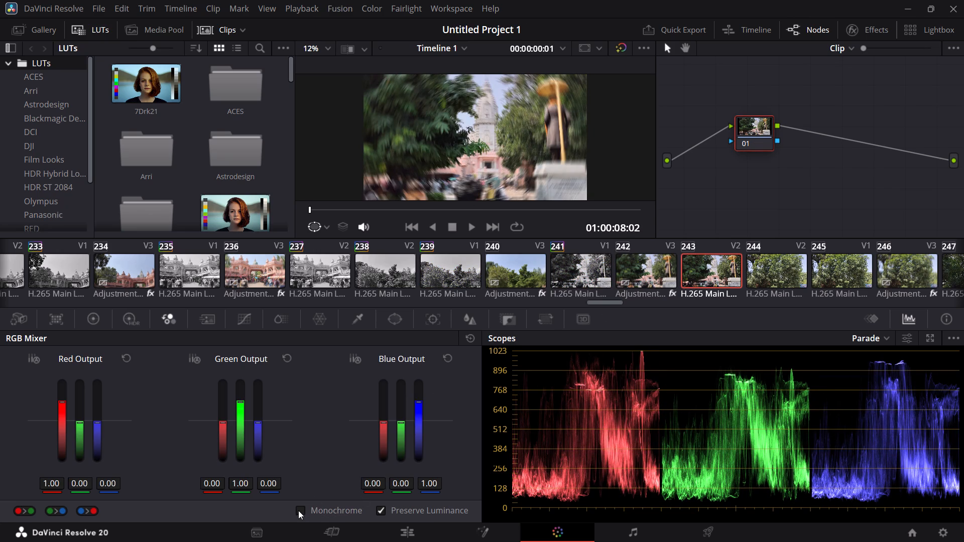
pyautogui.click(776, 267)
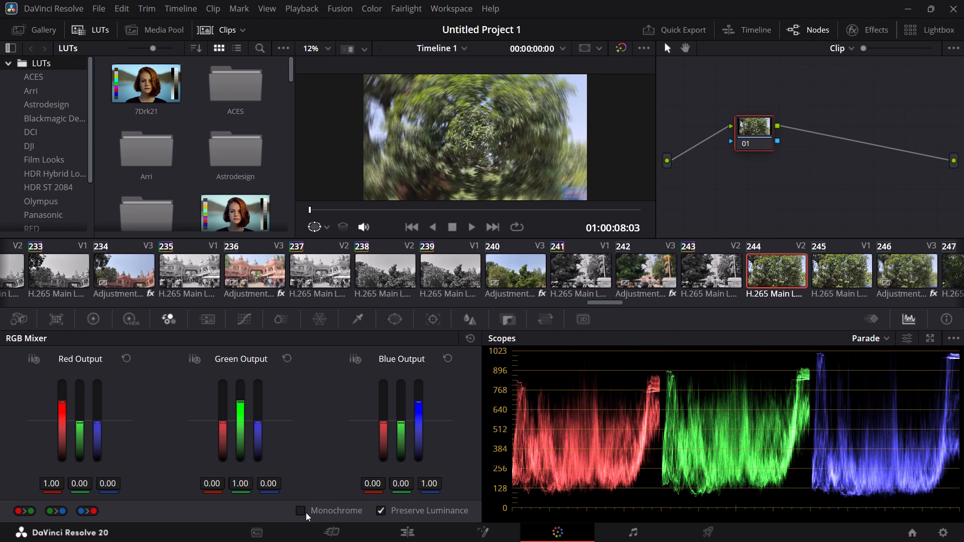
pyautogui.click(304, 512)
pyautogui.click(837, 264)
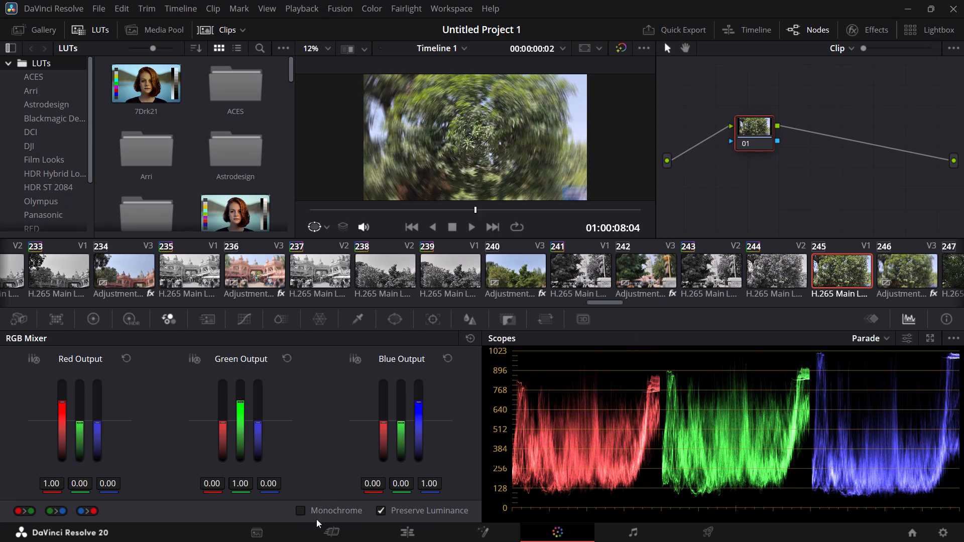
pyautogui.click(302, 517)
pyautogui.click(303, 509)
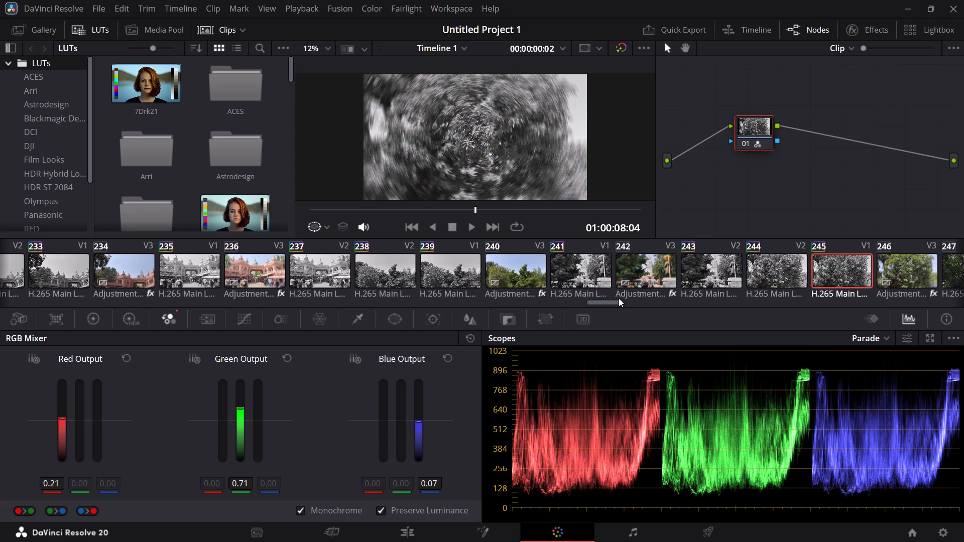
# Enable RGB Mixer Monochrome on temple-spire clips 247 and 249 and tree clips 250 and 251, skipping adjustment clips 246 and 248.
pyautogui.moveTo(604, 304); pyautogui.dragTo(628, 301)
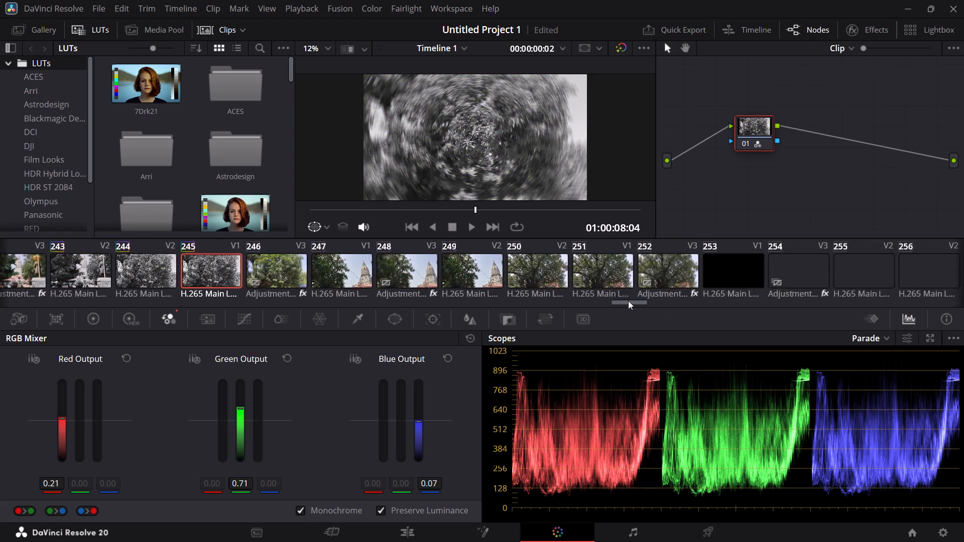
pyautogui.moveTo(628, 301); pyautogui.dragTo(638, 301)
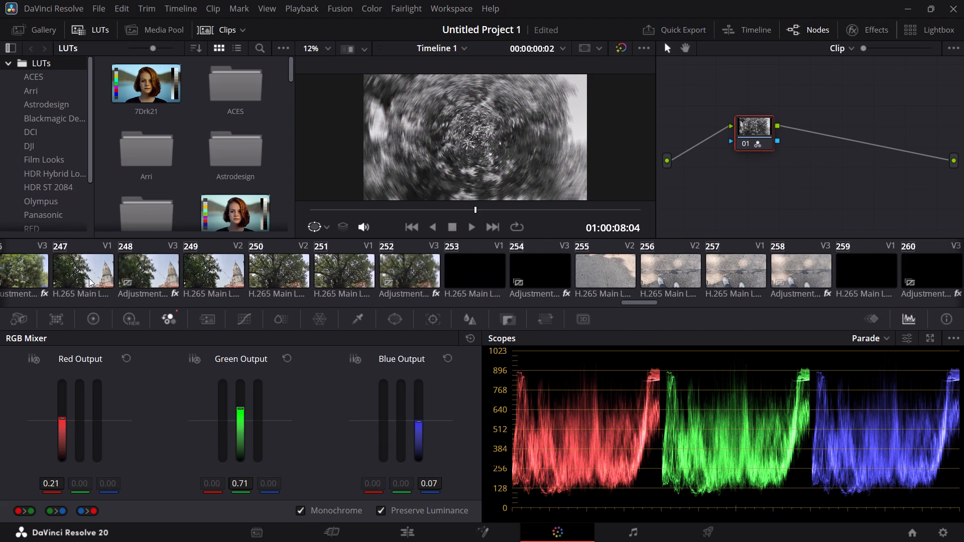
pyautogui.click(89, 278)
pyautogui.click(299, 508)
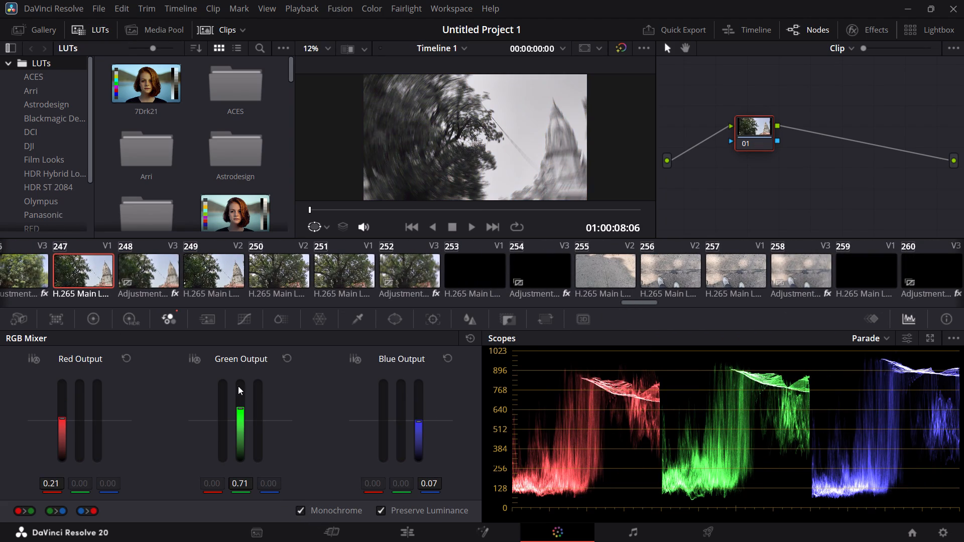
pyautogui.click(196, 272)
pyautogui.click(301, 509)
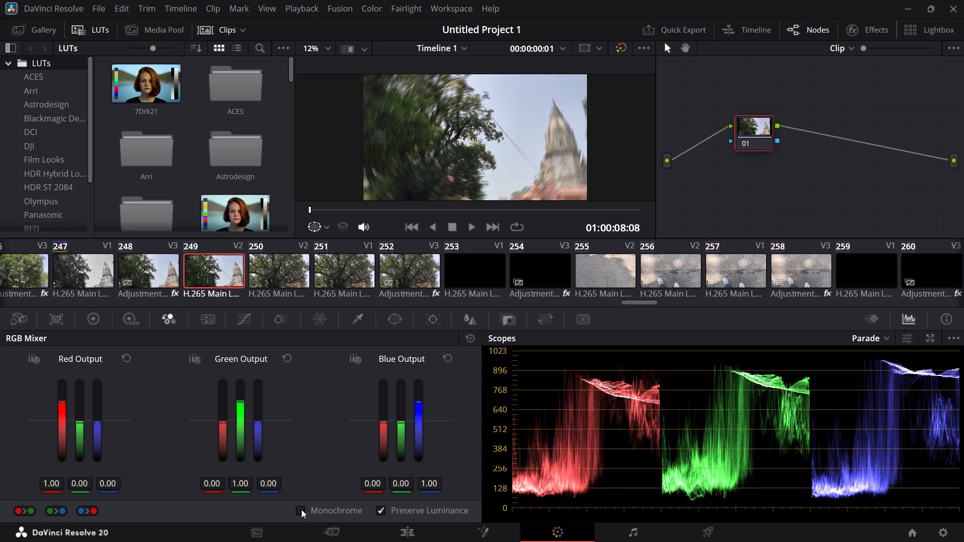
pyautogui.click(272, 267)
pyautogui.click(302, 509)
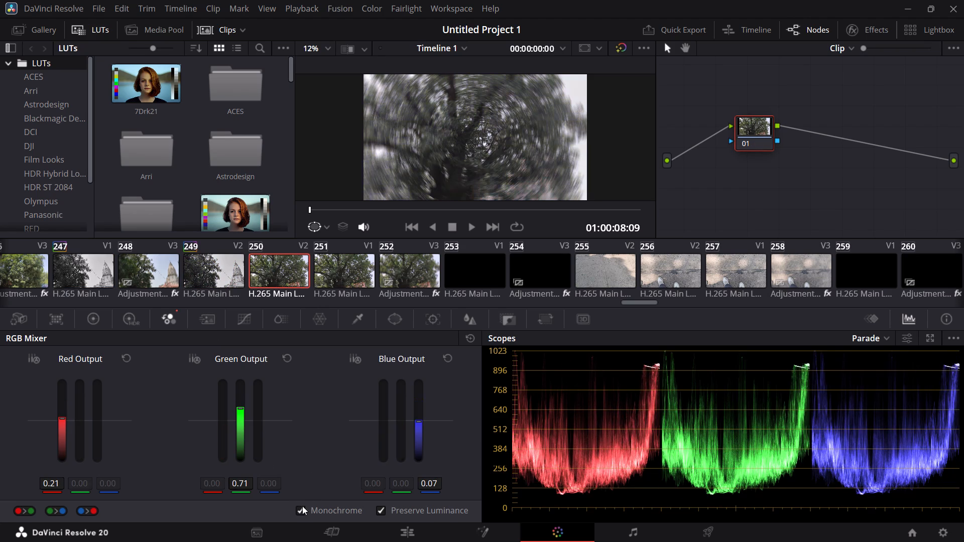
pyautogui.click(336, 274)
pyautogui.click(302, 511)
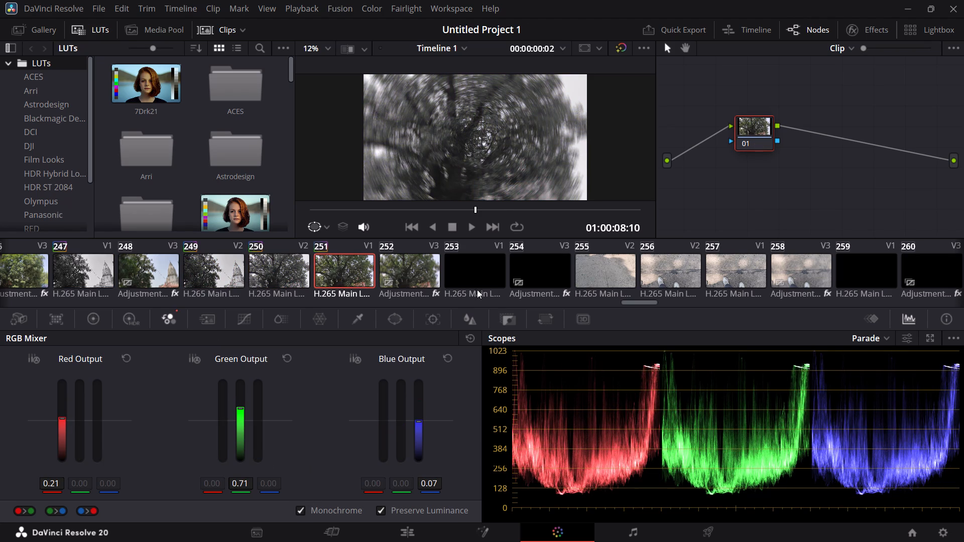
# Enable RGB Mixer Monochrome on black clip 253 and pavement clips 255, 256 and 257, skipping adjustment clips 252 and 254.
pyautogui.click(485, 268)
pyautogui.click(298, 508)
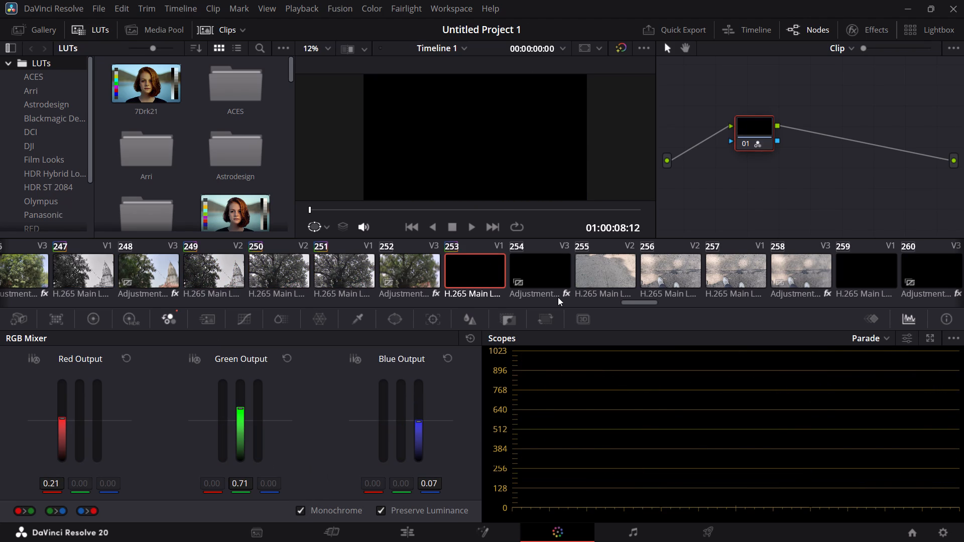
pyautogui.click(596, 264)
pyautogui.click(301, 511)
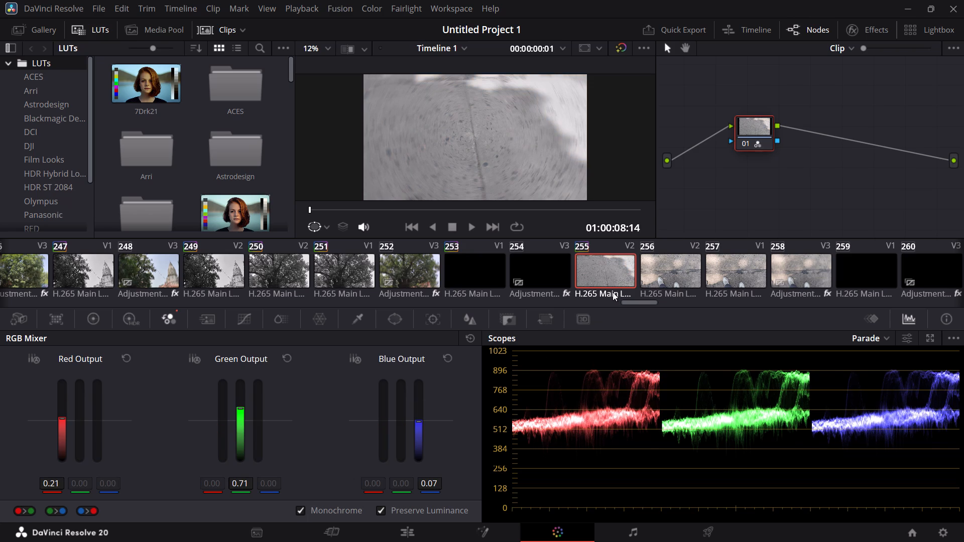
pyautogui.click(647, 268)
pyautogui.click(303, 507)
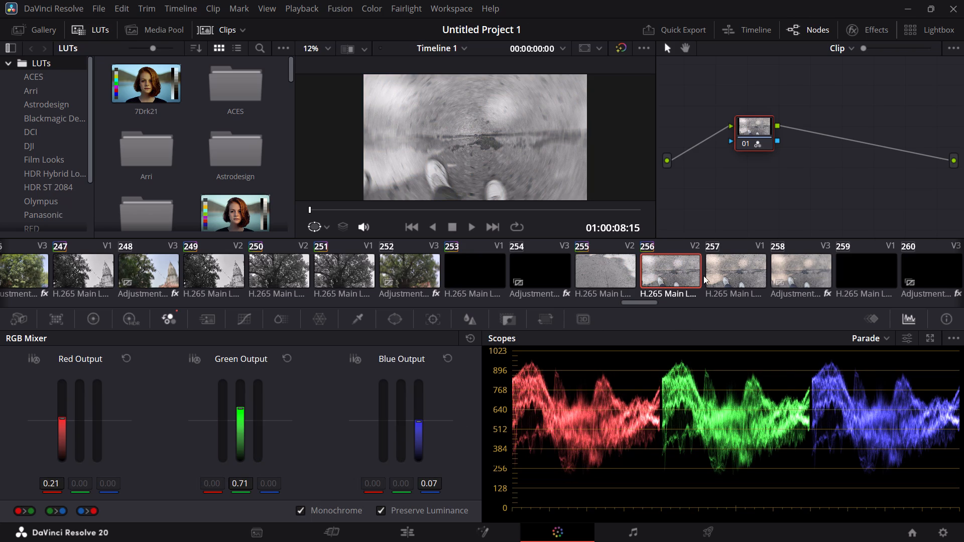
pyautogui.click(722, 262)
pyautogui.click(301, 516)
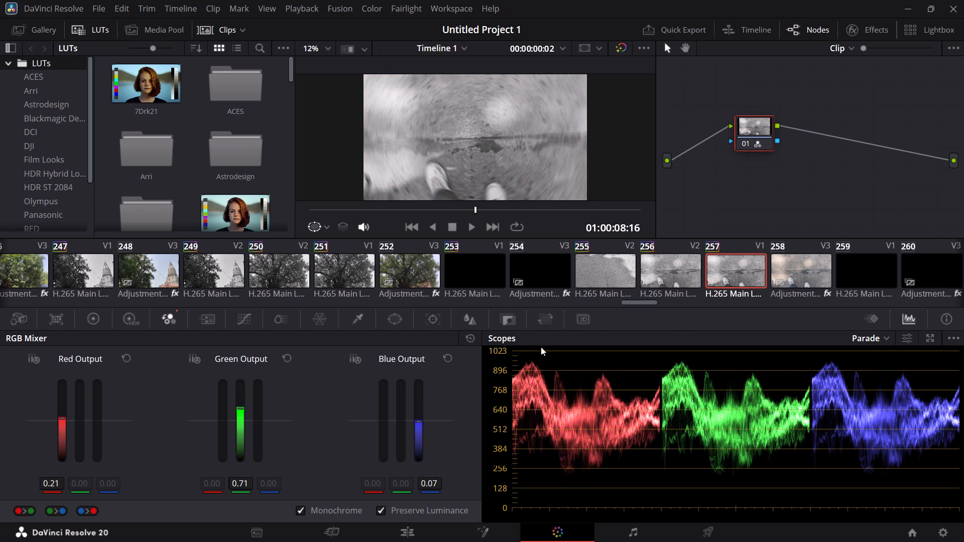
# Enable RGB Mixer Monochrome on black clip 259, shadowed-path clip 261 and tree clips 262 and 263, skipping adjustment clips 258 and 260.
pyautogui.moveTo(631, 304); pyautogui.dragTo(654, 305)
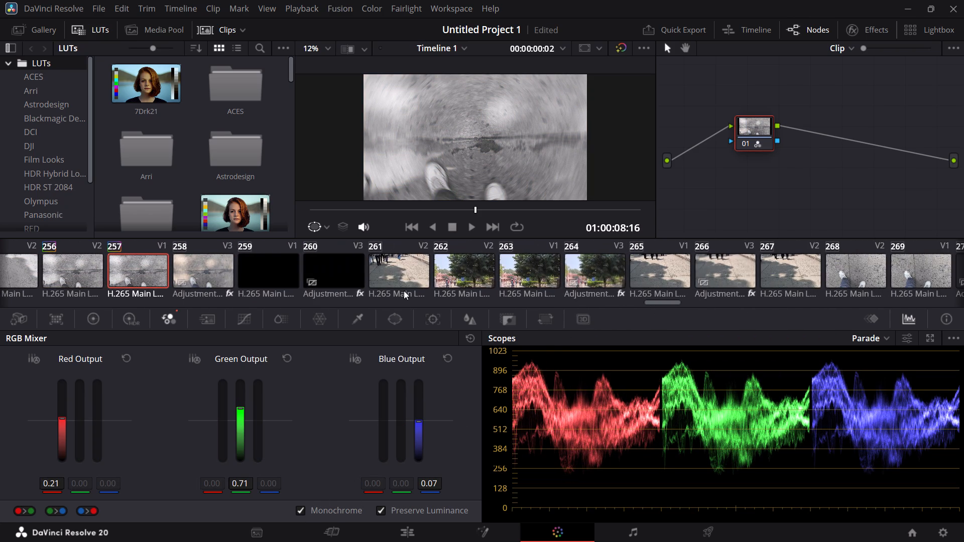
pyautogui.click(268, 274)
pyautogui.click(299, 512)
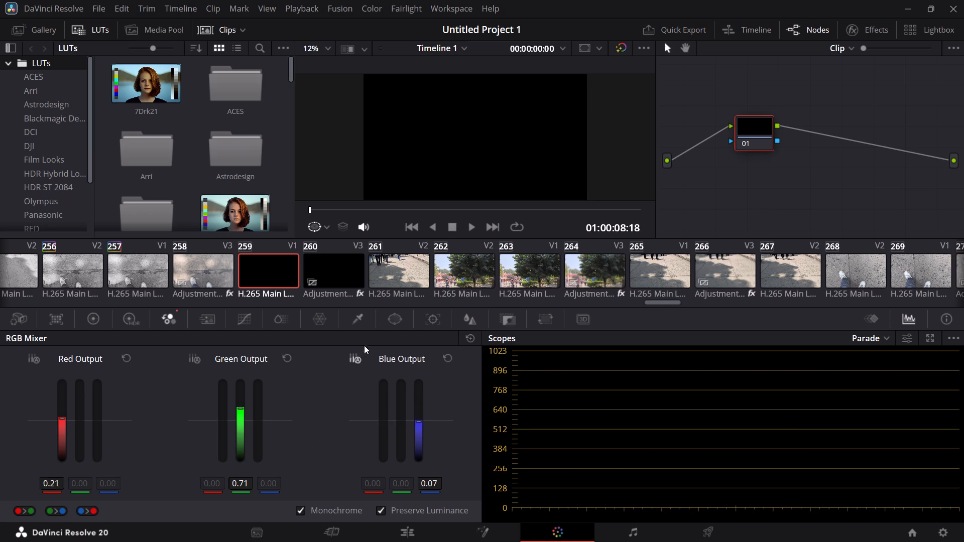
pyautogui.click(387, 278)
pyautogui.click(301, 512)
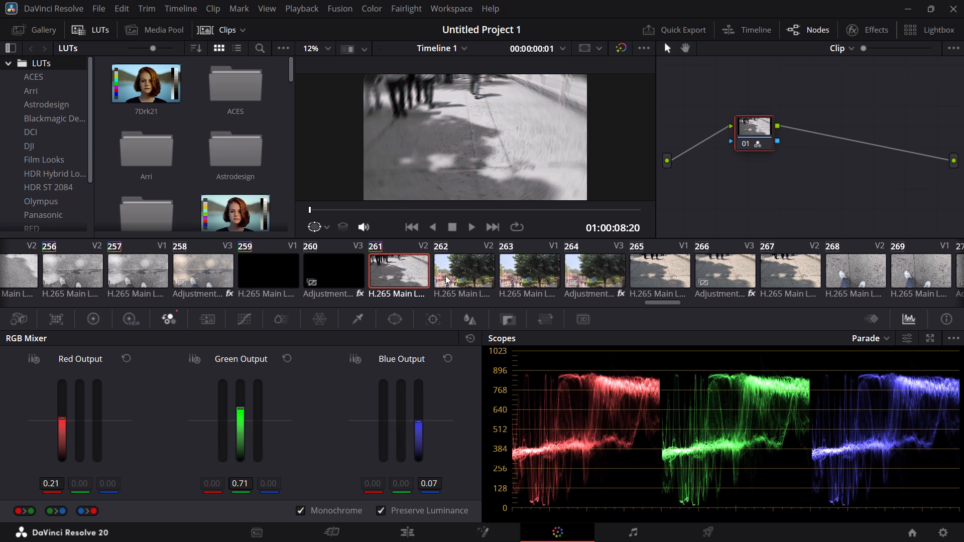
pyautogui.click(445, 276)
pyautogui.click(301, 511)
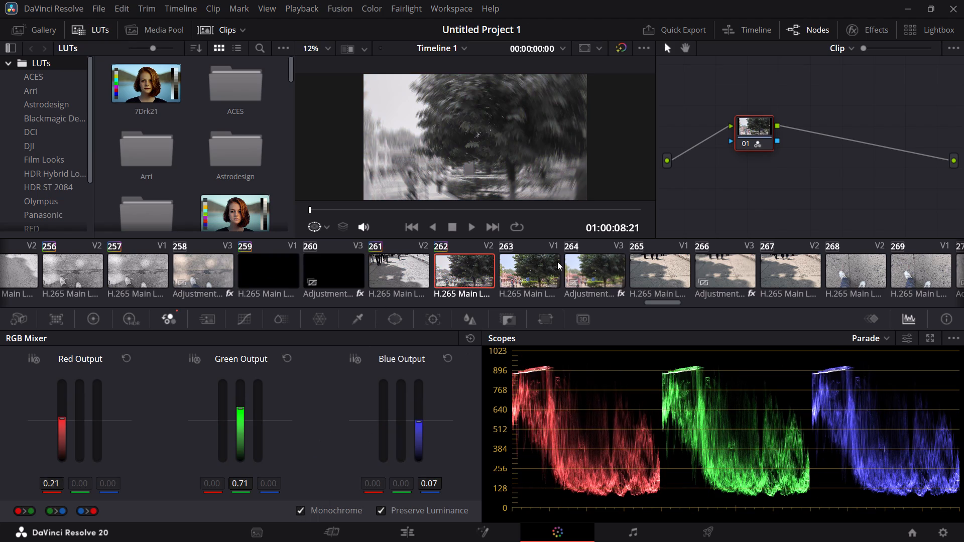
pyautogui.click(557, 261)
pyautogui.click(301, 509)
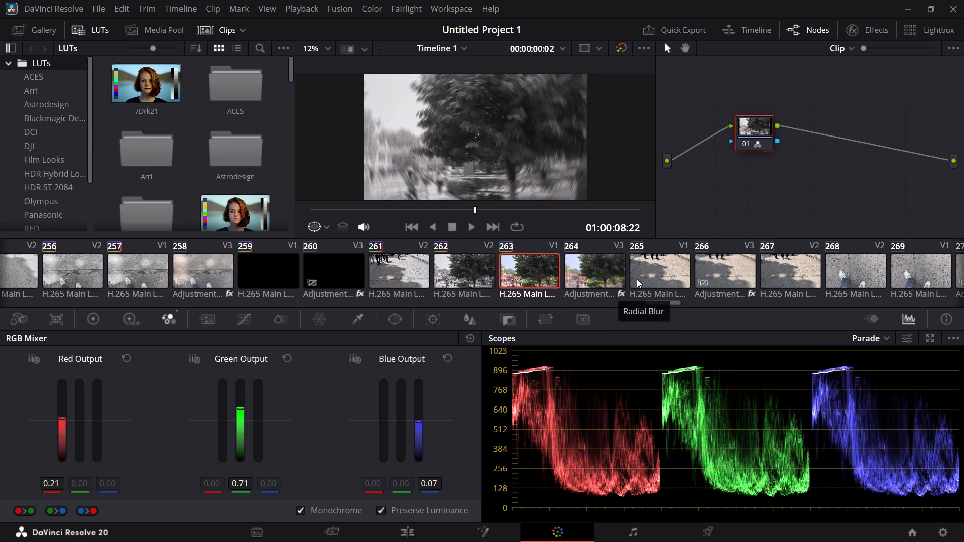
# Enable RGB Mixer Monochrome on shadowed-path clips 265 and 267 and walking-shoes clips 268 and 269, skipping adjustment clips 264 and 266.
pyautogui.click(657, 260)
pyautogui.click(301, 510)
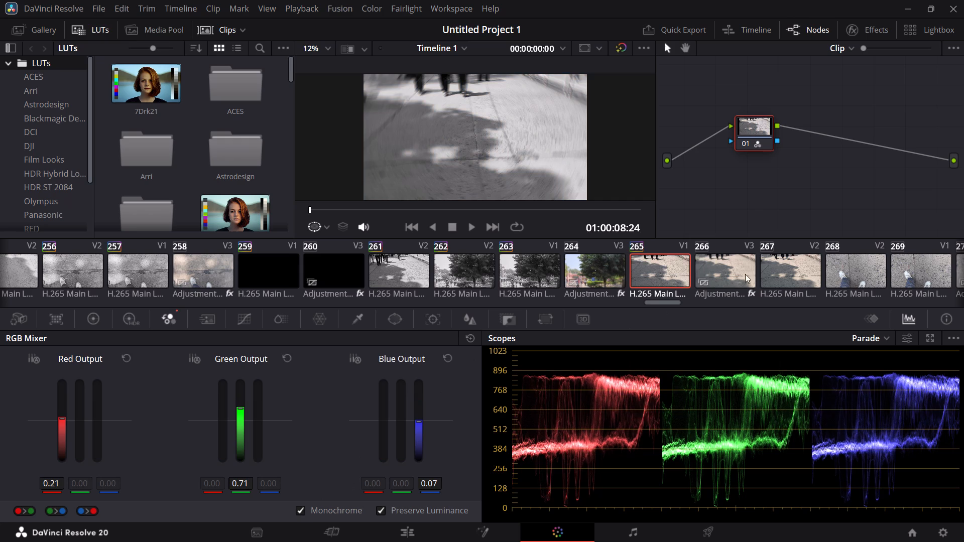
pyautogui.click(775, 269)
pyautogui.click(302, 508)
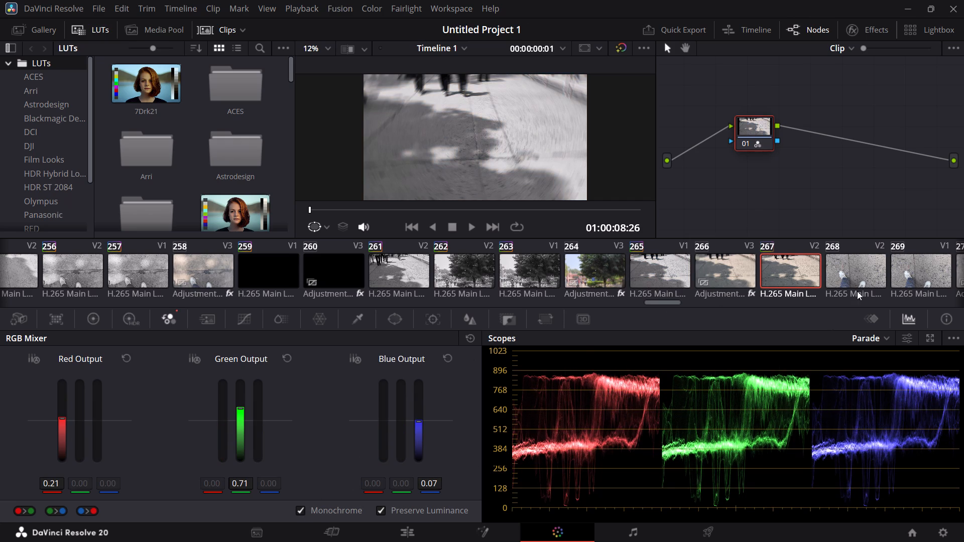
pyautogui.click(860, 282)
pyautogui.click(302, 507)
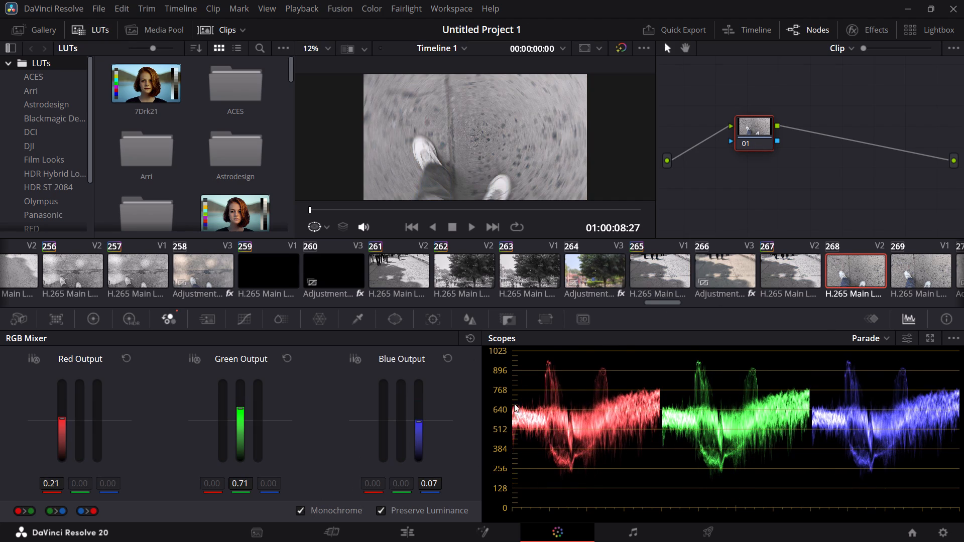
pyautogui.click(901, 265)
pyautogui.click(299, 511)
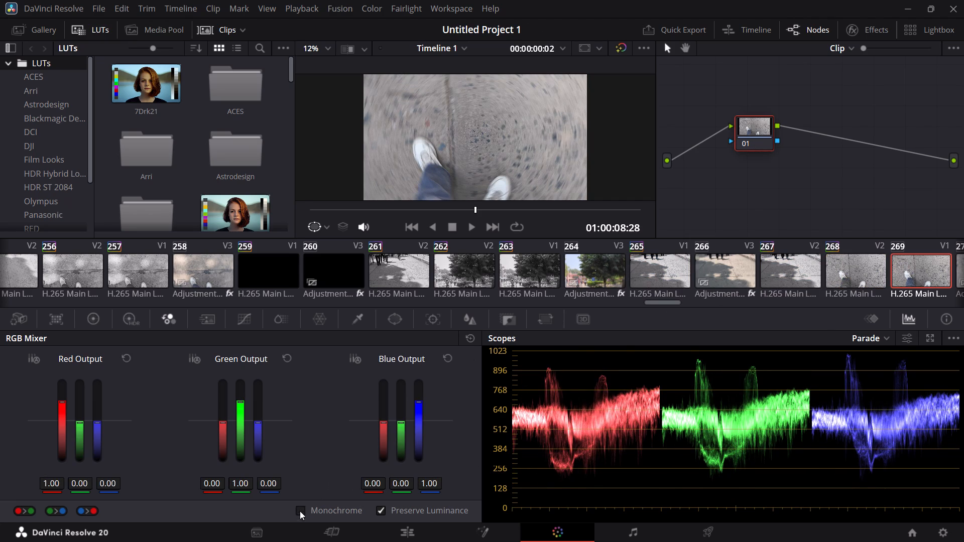
# Enable RGB Mixer Monochrome on tree-canopy clips 271 and 273 and foliage clips 274 and 275, skipping adjustment clips 270 and 272.
pyautogui.moveTo(653, 303); pyautogui.dragTo(676, 303)
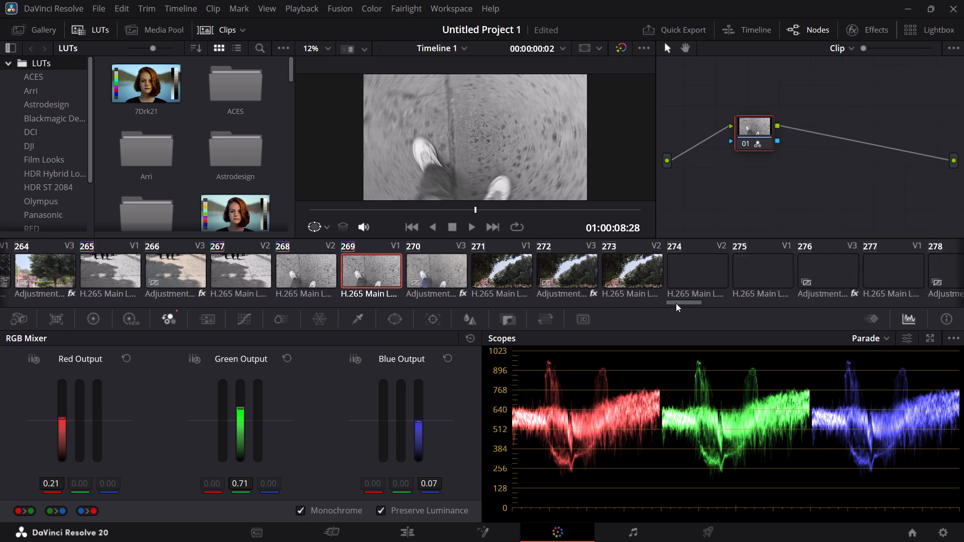
pyautogui.moveTo(676, 303); pyautogui.dragTo(688, 304)
pyautogui.click(135, 274)
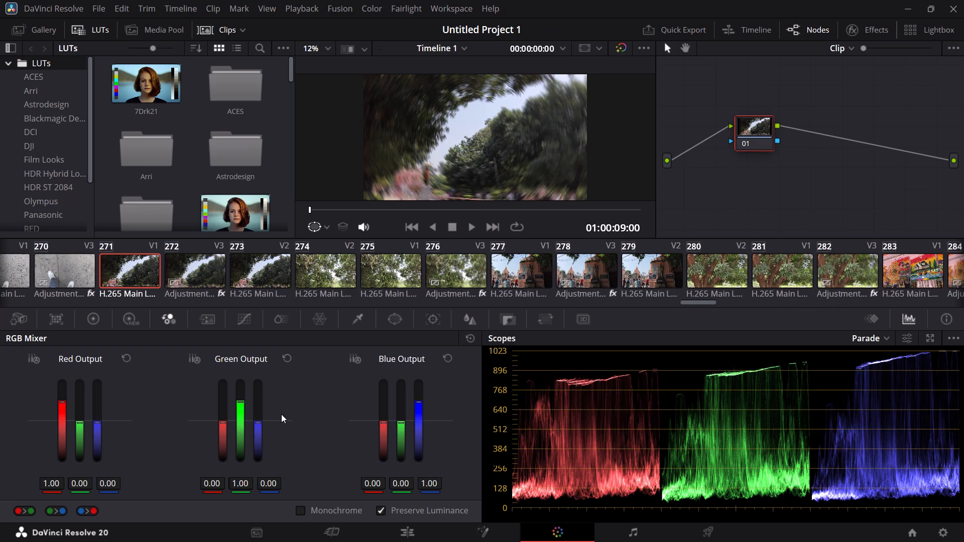
pyautogui.click(301, 509)
pyautogui.click(197, 254)
pyautogui.click(247, 274)
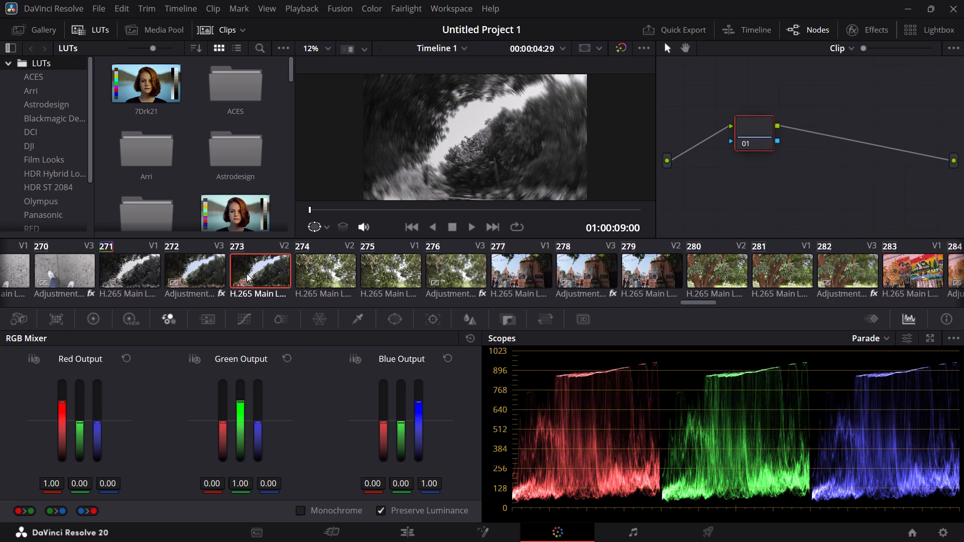
pyautogui.click(300, 508)
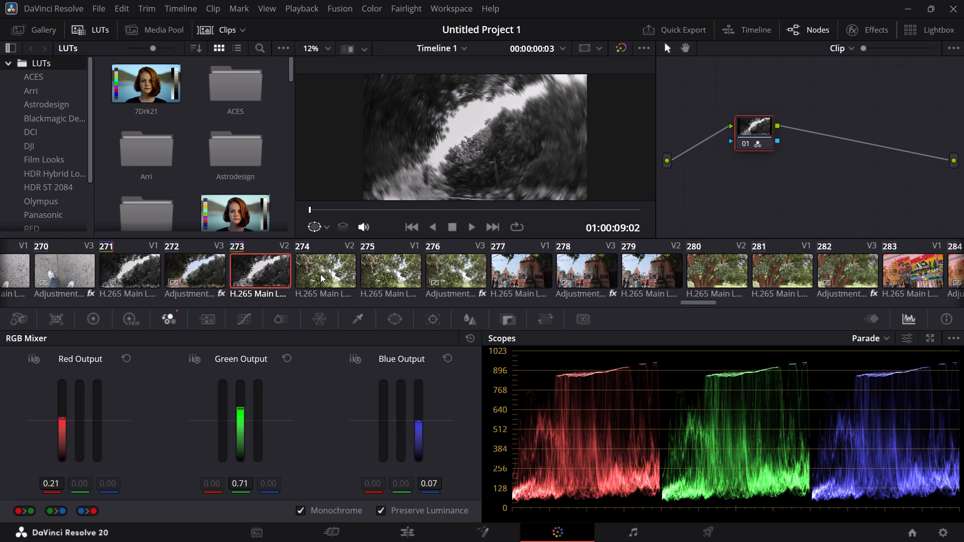
pyautogui.click(320, 274)
pyautogui.click(303, 513)
pyautogui.click(378, 272)
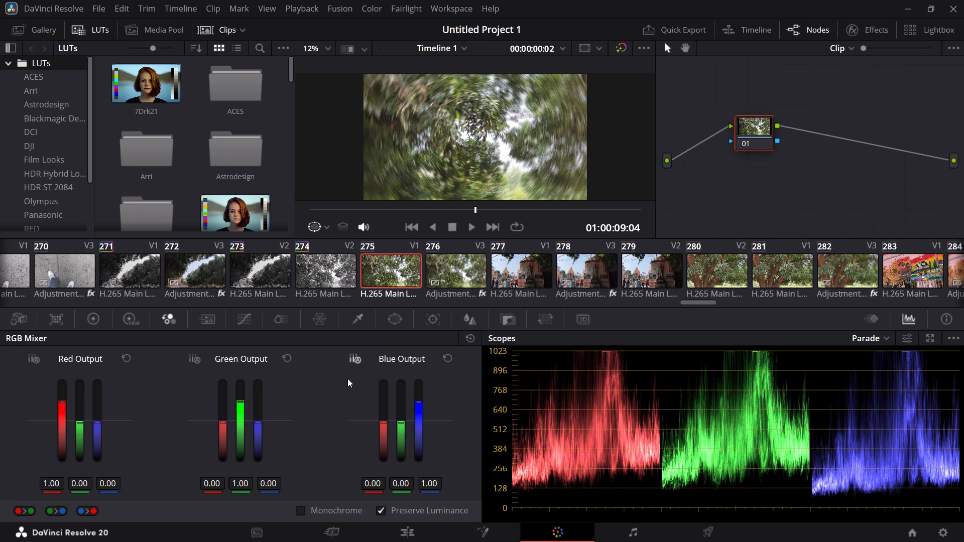
pyautogui.click(306, 505)
# Enable RGB Mixer Monochrome on monument clips 277 and 279 and tree clips 280 and 281, skipping adjustment clips 276 and 278.
pyautogui.click(526, 261)
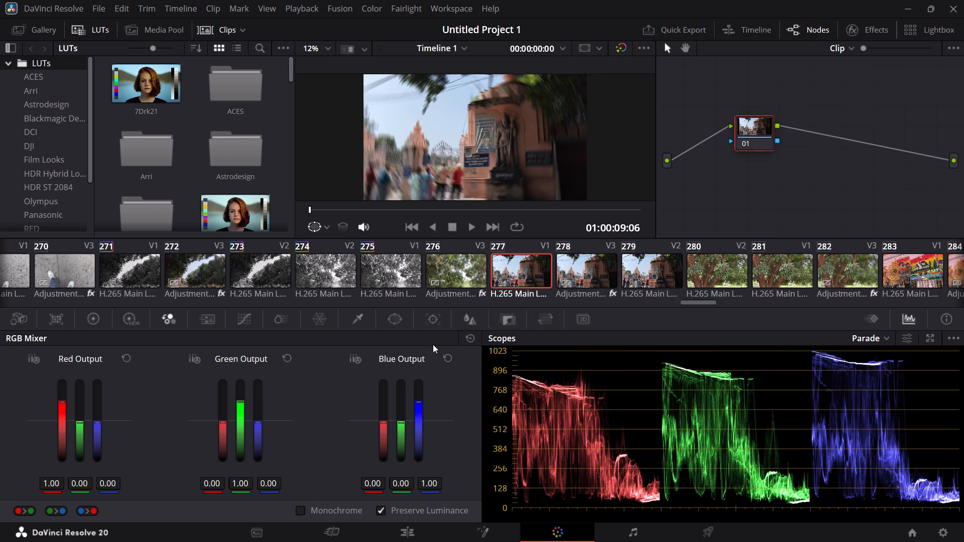
pyautogui.click(300, 509)
pyautogui.click(630, 273)
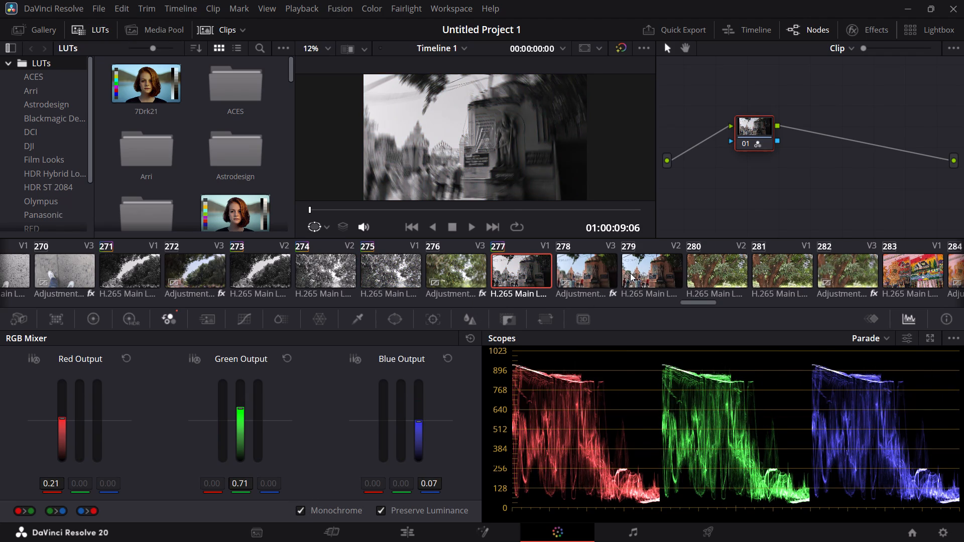
pyautogui.click(301, 509)
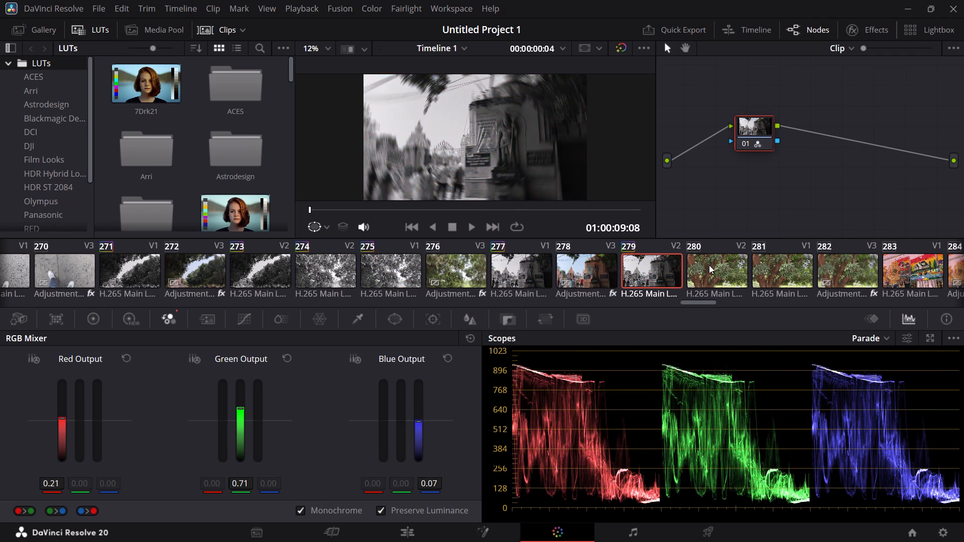
pyautogui.click(710, 265)
pyautogui.click(299, 512)
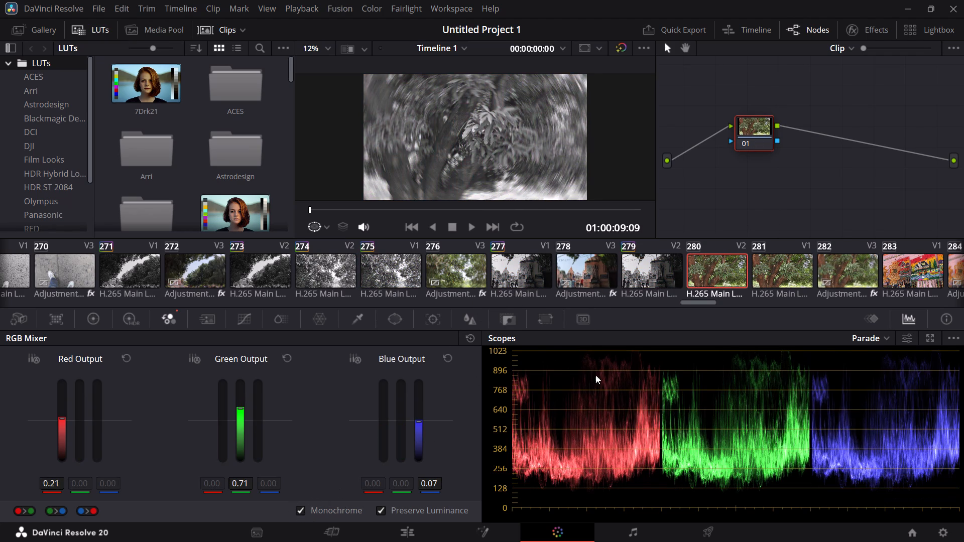
pyautogui.click(784, 263)
pyautogui.click(298, 507)
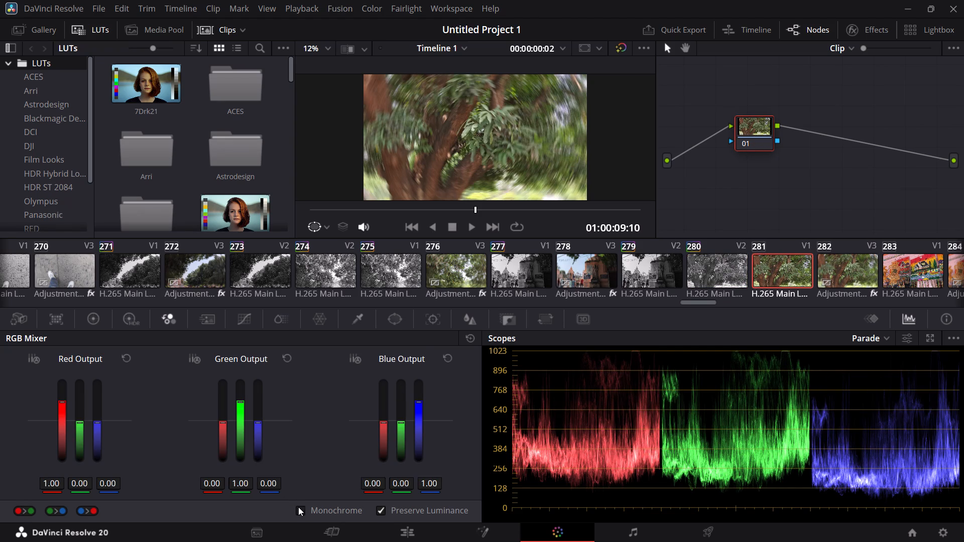
# Enable RGB Mixer Monochrome on colourful-mural clips 283 and 285 and garden-roof clips 286 and 287, skipping adjustment clips 282 and 284.
pyautogui.click(901, 276)
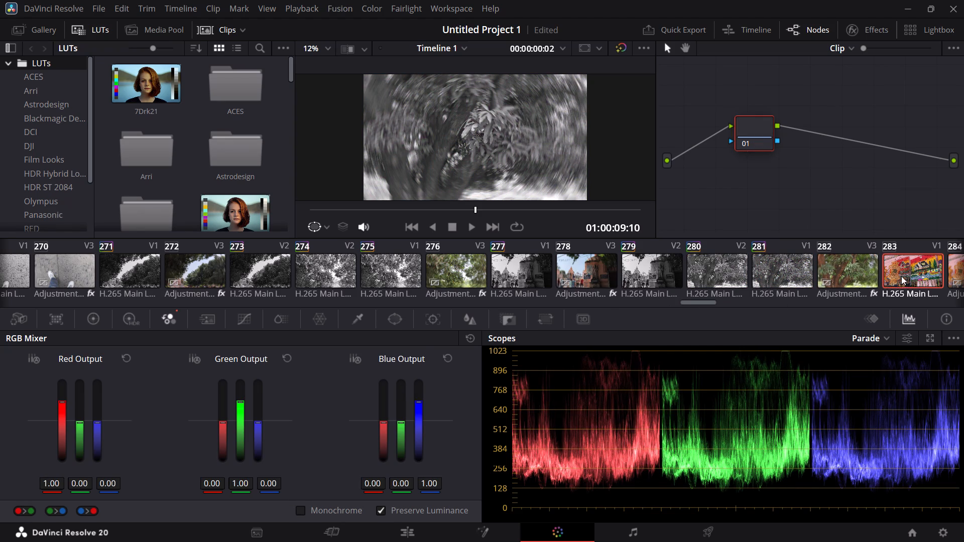
pyautogui.click(295, 510)
pyautogui.click(304, 507)
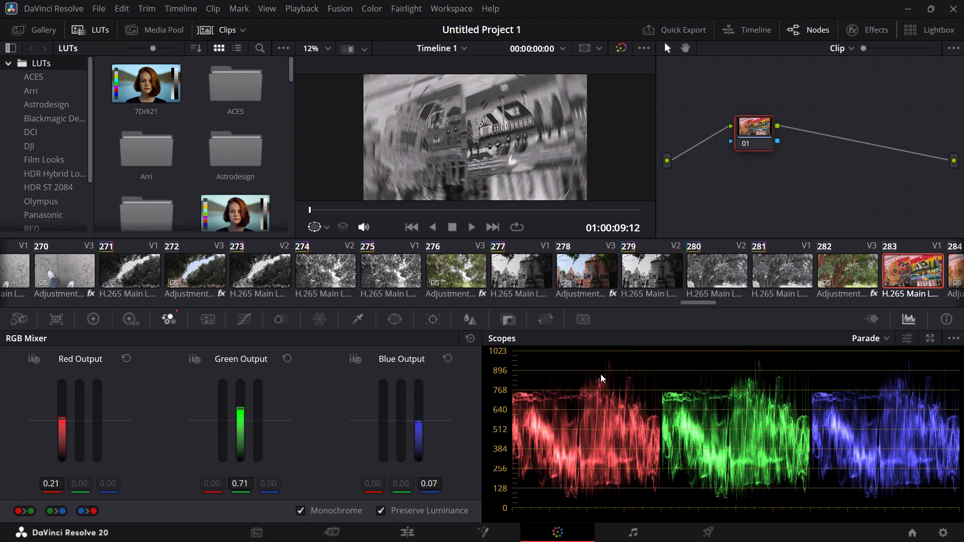
pyautogui.moveTo(698, 303); pyautogui.dragTo(728, 300)
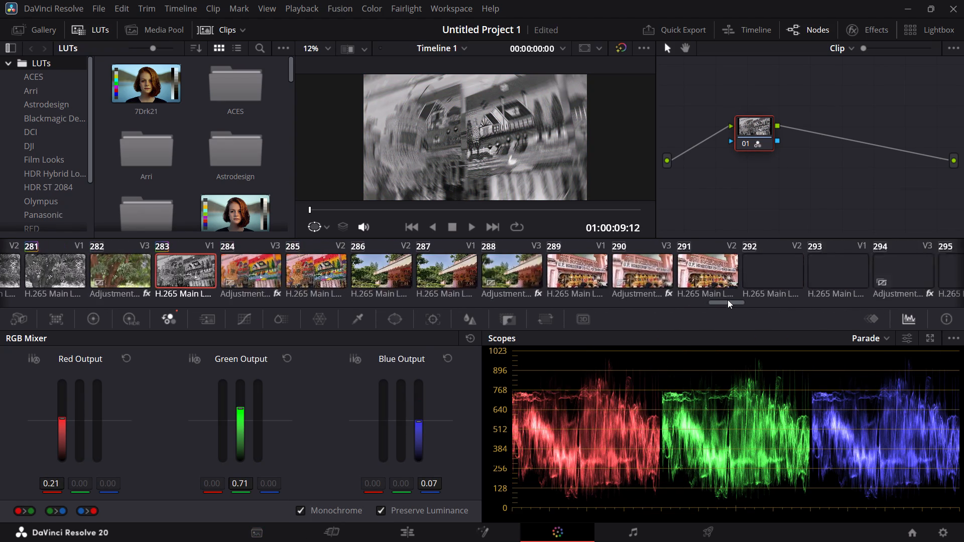
pyautogui.moveTo(728, 300); pyautogui.dragTo(731, 300)
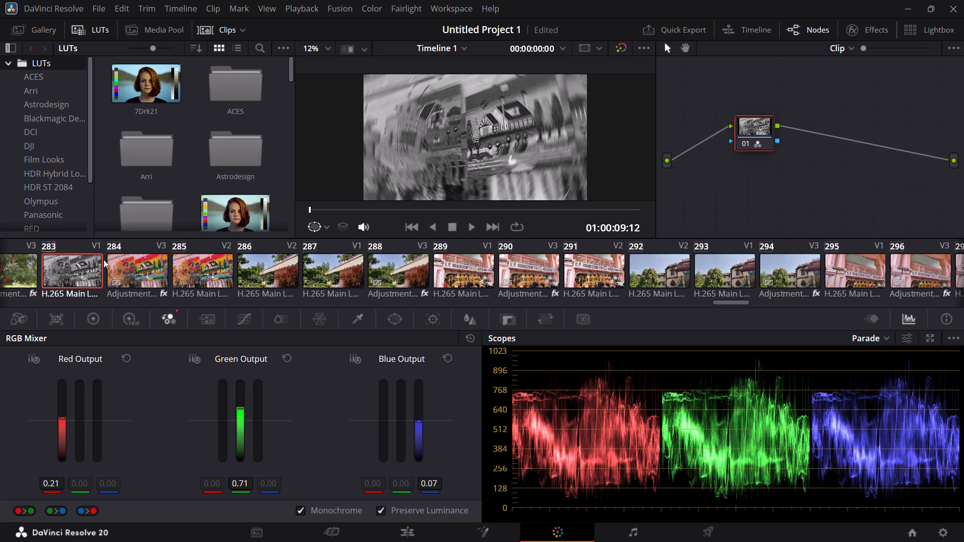
pyautogui.click(188, 272)
pyautogui.click(302, 512)
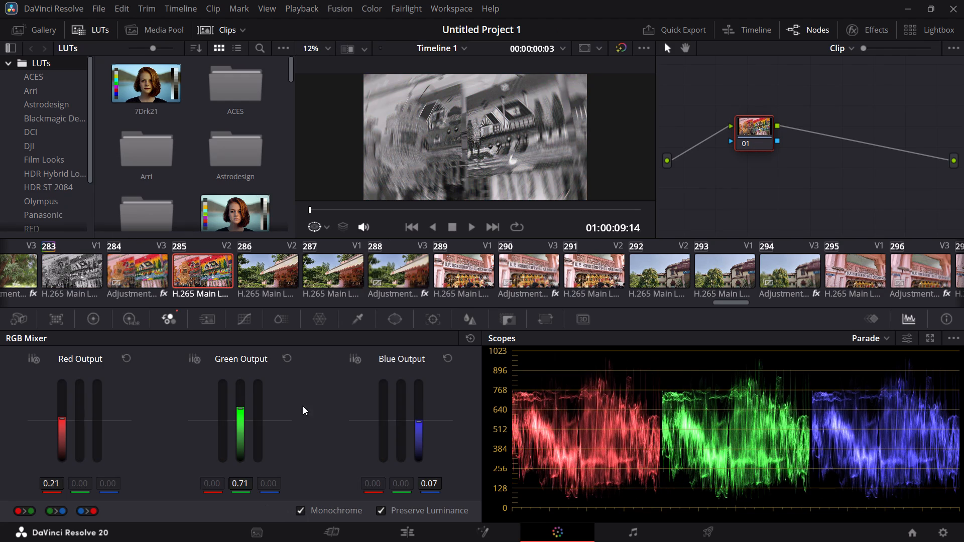
pyautogui.click(264, 278)
pyautogui.click(300, 510)
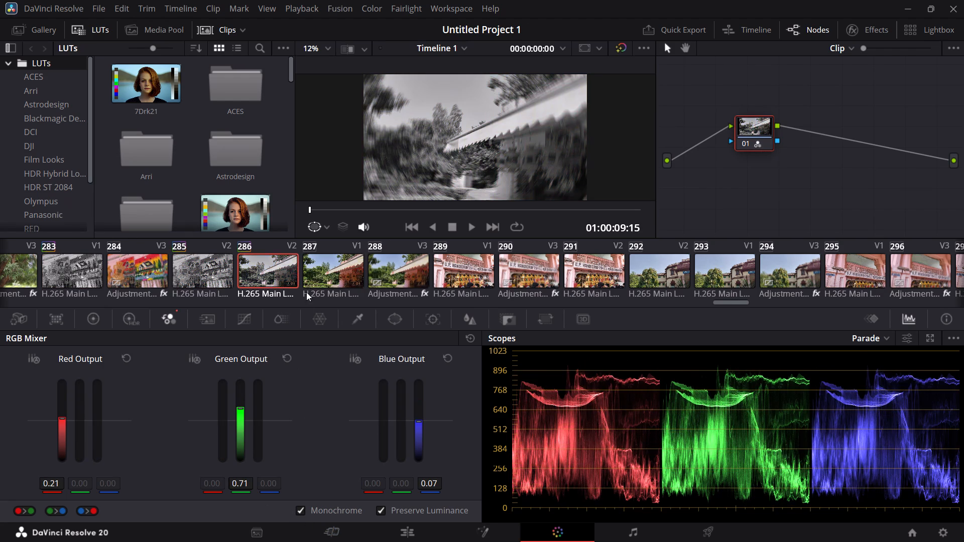
pyautogui.click(321, 280)
pyautogui.click(302, 510)
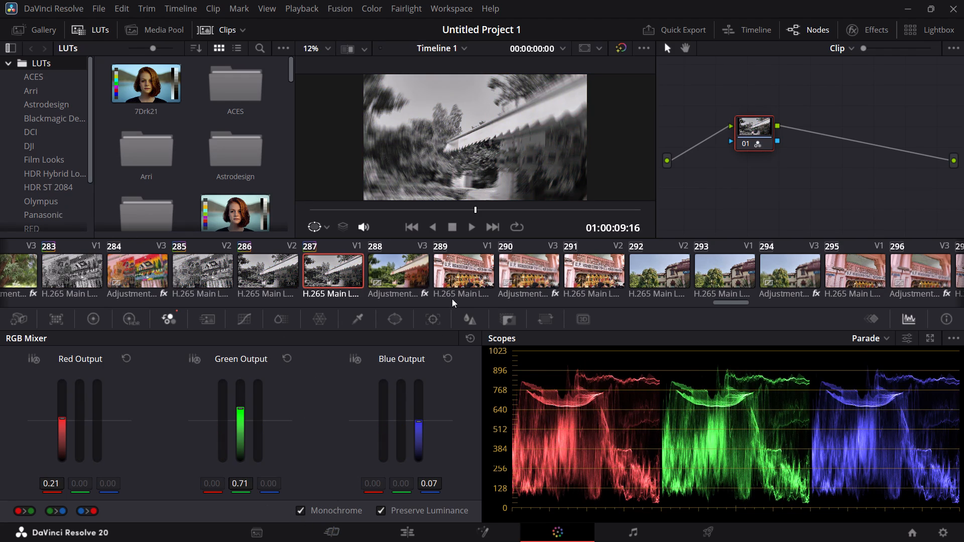
# Enable RGB Mixer Monochrome on U.P. Handicrafts clips 289 and 291 and house-and-trees clips 292 and 293, skipping adjustment clips 288 and 290.
pyautogui.click(458, 279)
pyautogui.click(299, 512)
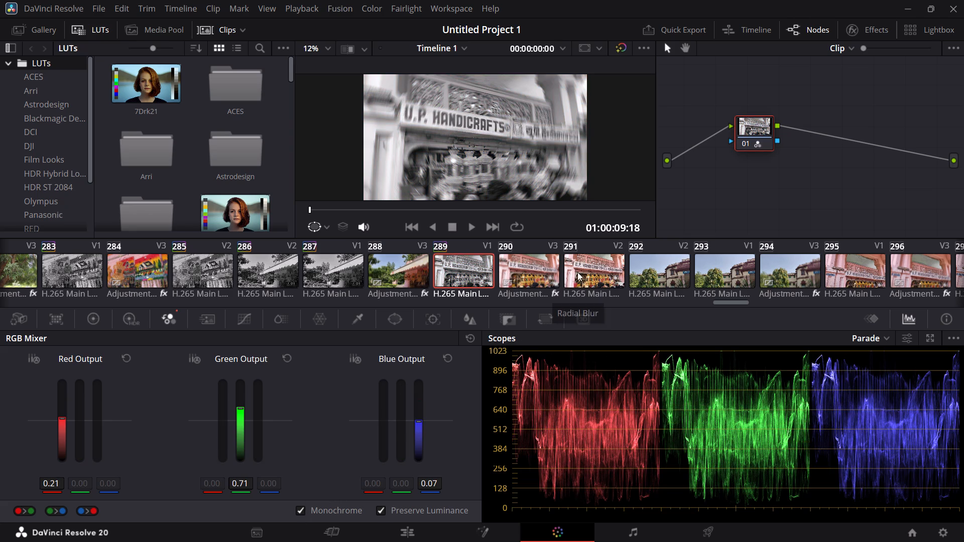
pyautogui.click(586, 267)
pyautogui.click(301, 509)
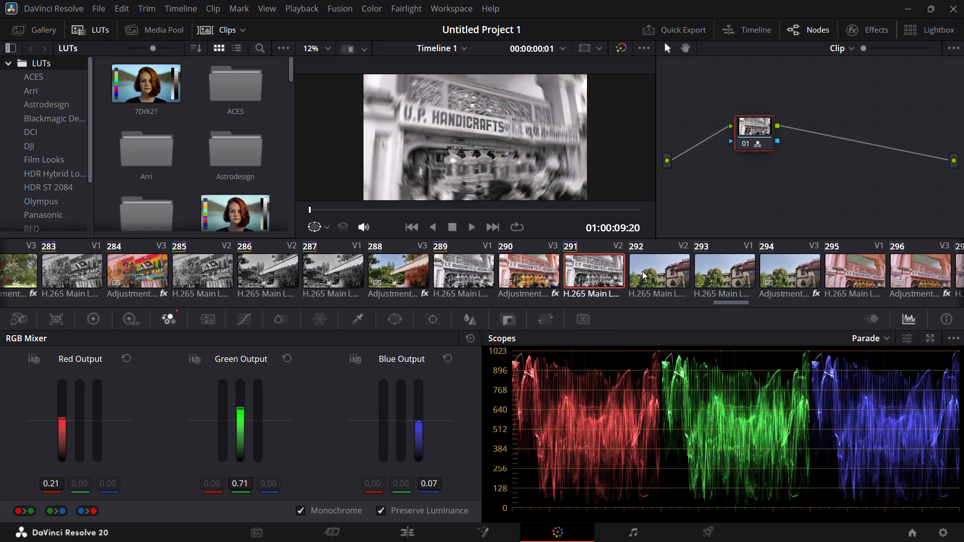
pyautogui.click(642, 271)
pyautogui.click(297, 511)
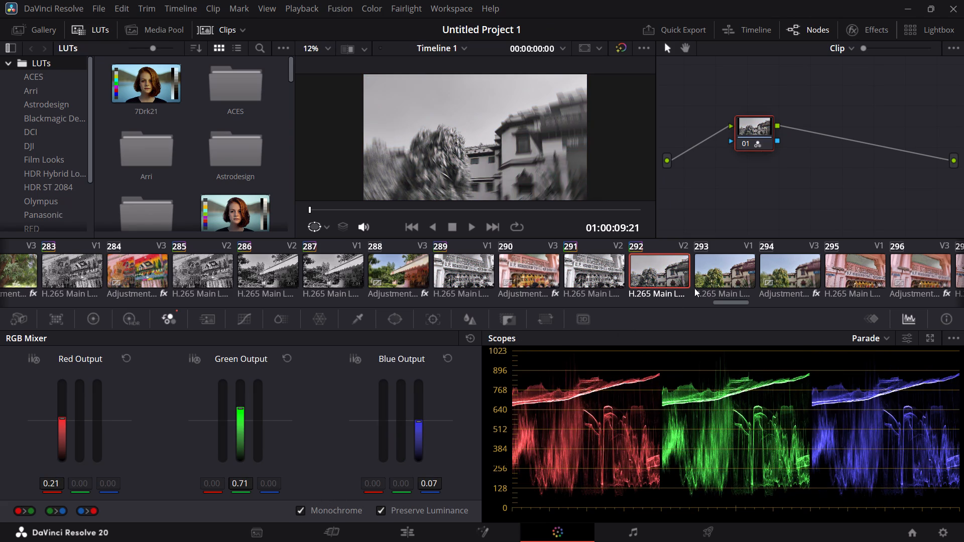
pyautogui.click(725, 271)
pyautogui.click(300, 508)
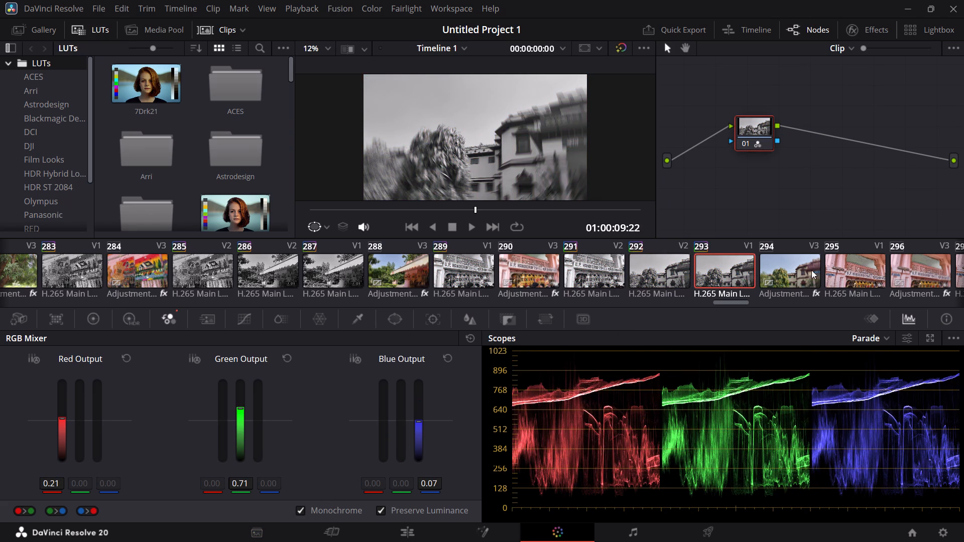
# Enable RGB Mixer Monochrome on U.P. Handicrafts clips 295 and 297 and walkway clips 298 and 299, skipping adjustment clips 294 and 296.
pyautogui.click(839, 275)
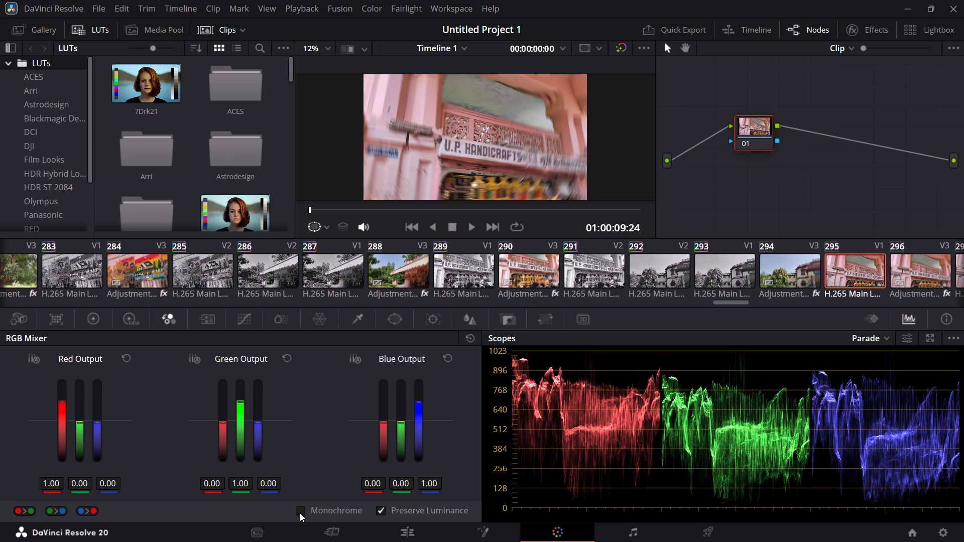
pyautogui.click(300, 513)
pyautogui.moveTo(720, 303); pyautogui.dragTo(729, 303)
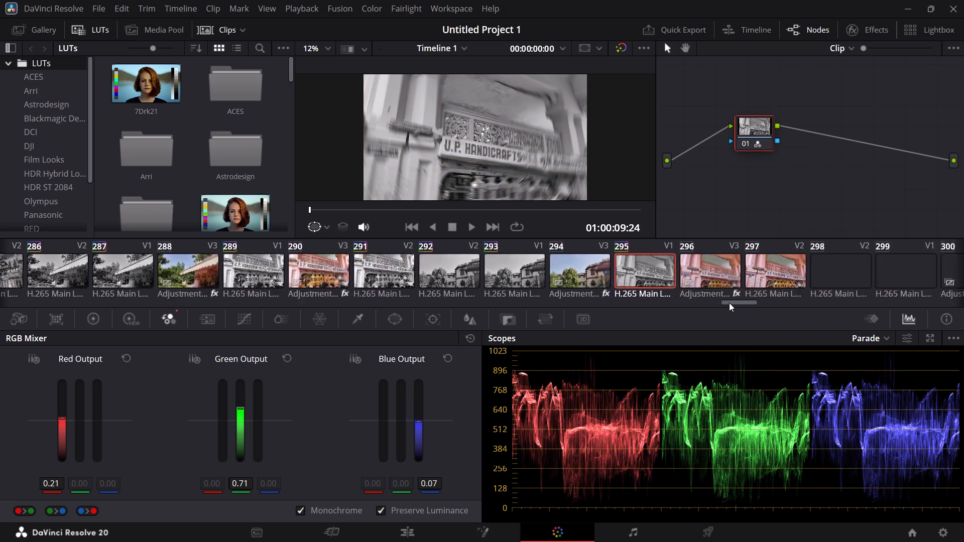
pyautogui.moveTo(729, 303); pyautogui.dragTo(753, 303)
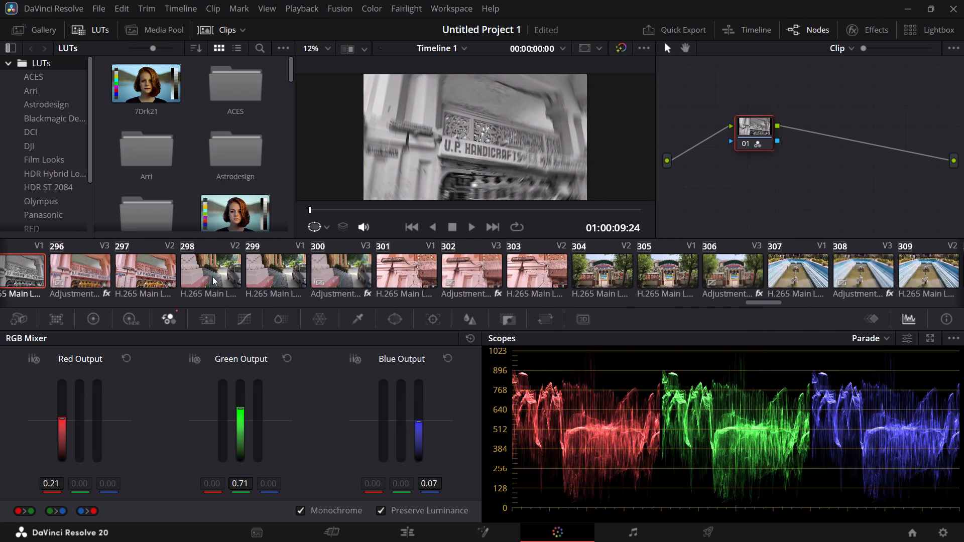
pyautogui.click(171, 275)
pyautogui.click(299, 508)
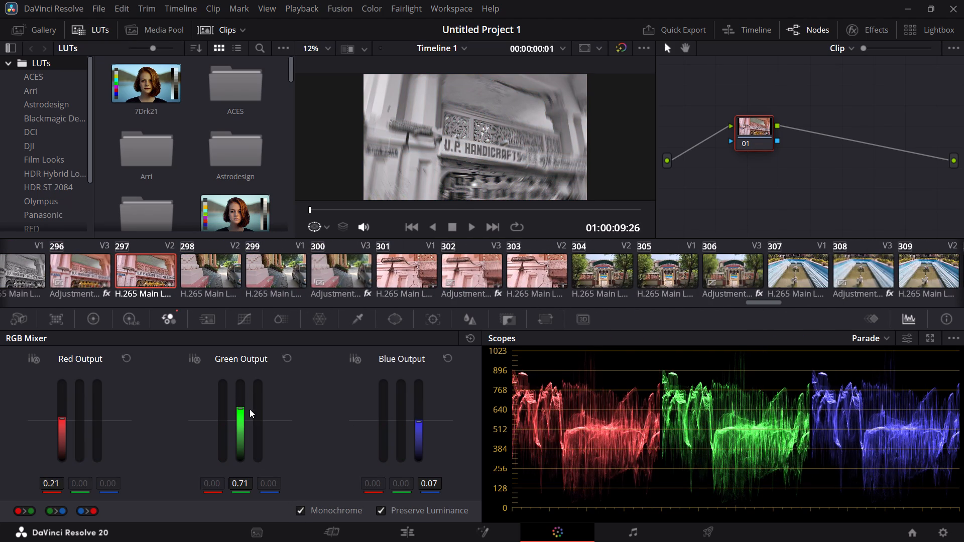
pyautogui.click(211, 267)
pyautogui.click(300, 508)
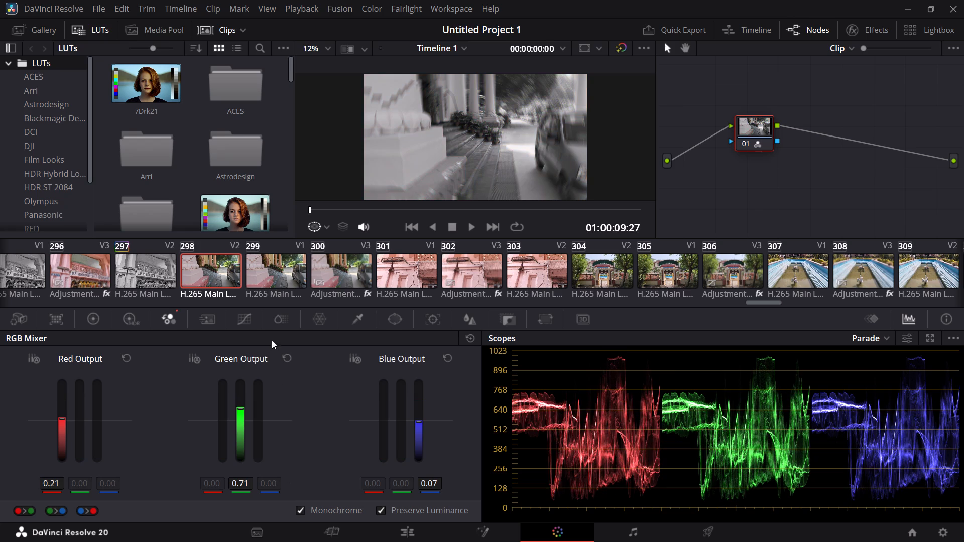
pyautogui.click(267, 273)
pyautogui.click(301, 511)
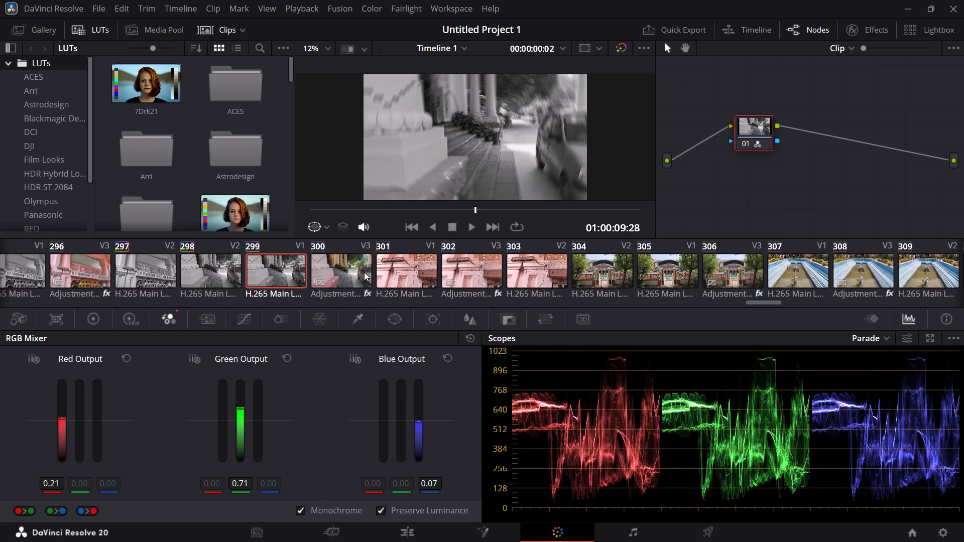
# Enable RGB Mixer Monochrome on pink-facade clips 301 and 303 and gateway clips 304 and 305, skipping adjustment clips 300 and 302.
pyautogui.click(425, 276)
pyautogui.click(301, 515)
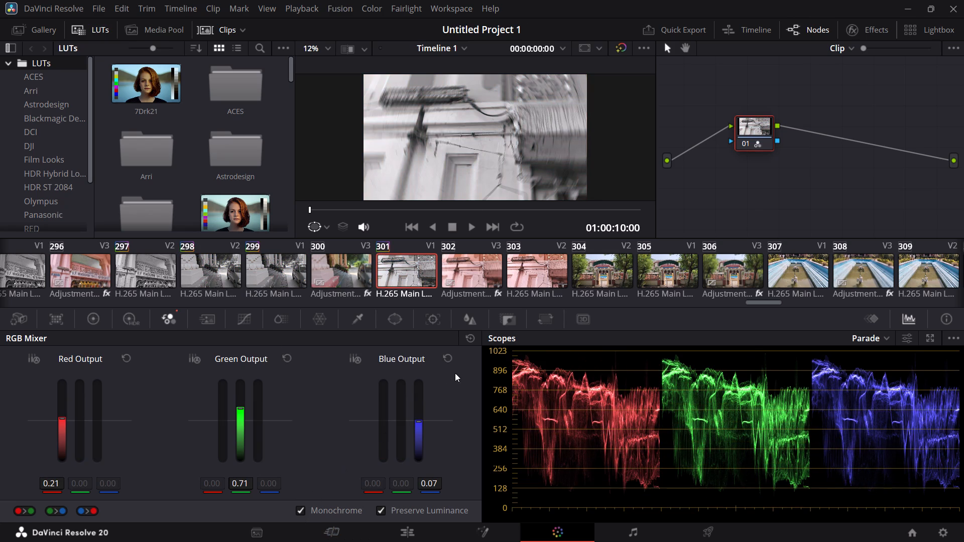
pyautogui.click(524, 279)
pyautogui.click(304, 510)
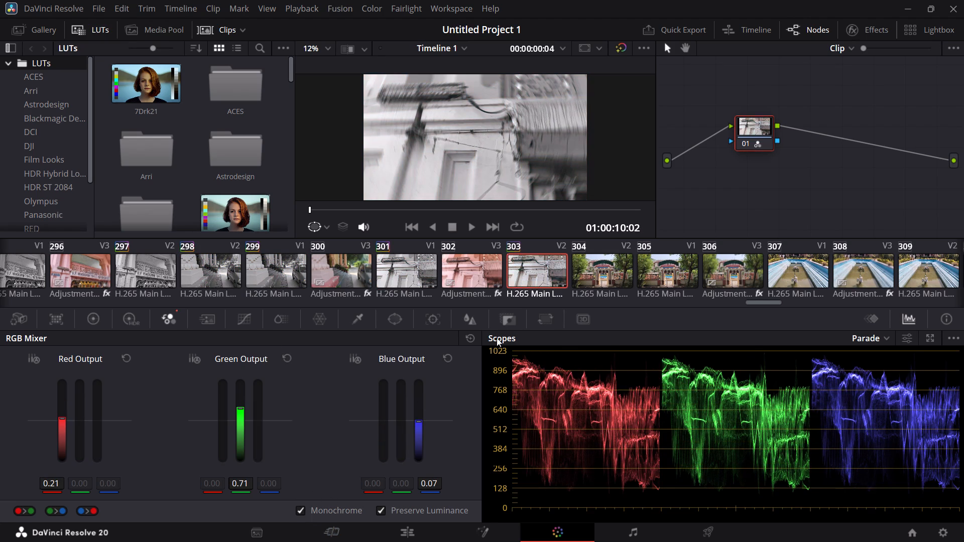
pyautogui.click(581, 277)
pyautogui.click(296, 513)
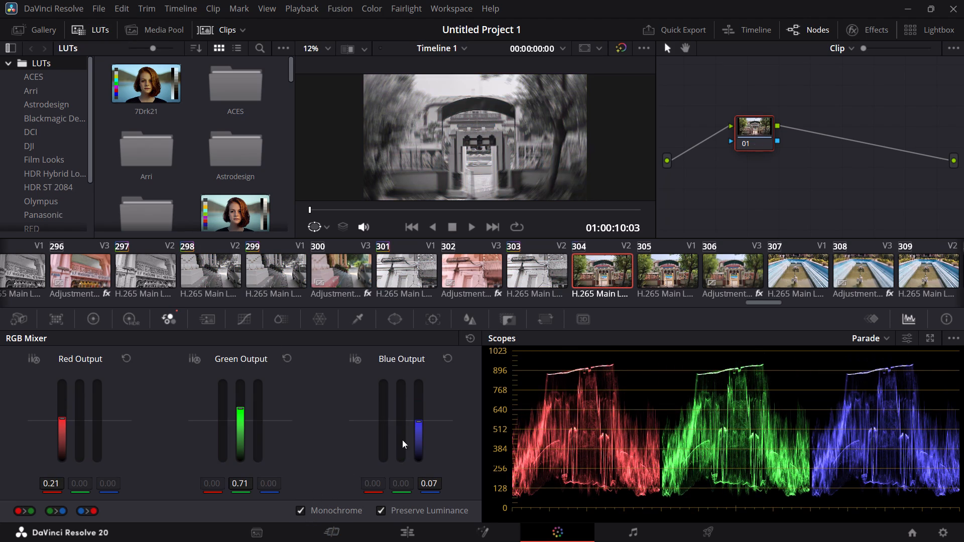
pyautogui.click(646, 278)
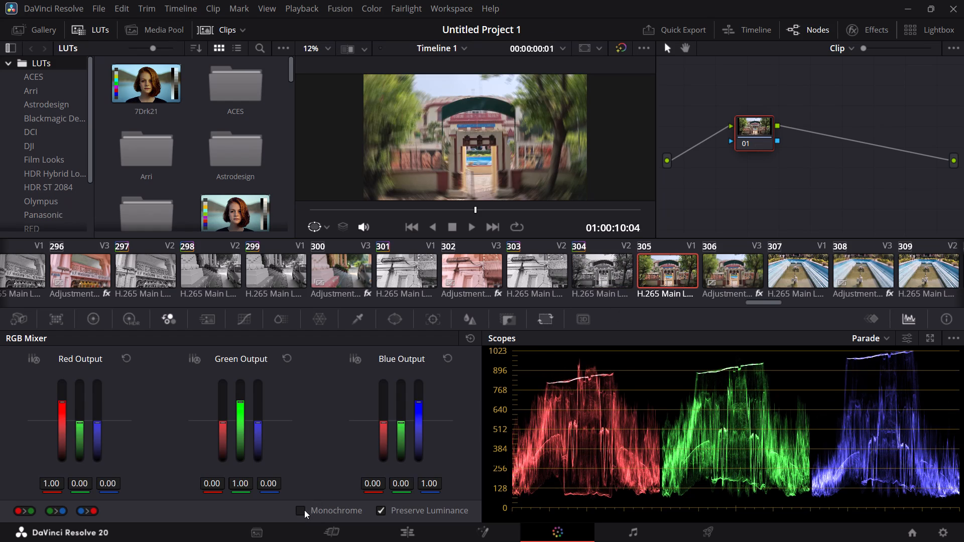
pyautogui.click(299, 510)
# Enable RGB Mixer Monochrome on fountain-pool clips 307 and 309 and garden-path clips 310 and 311, skipping adjustment clips 306 and 308.
pyautogui.click(782, 274)
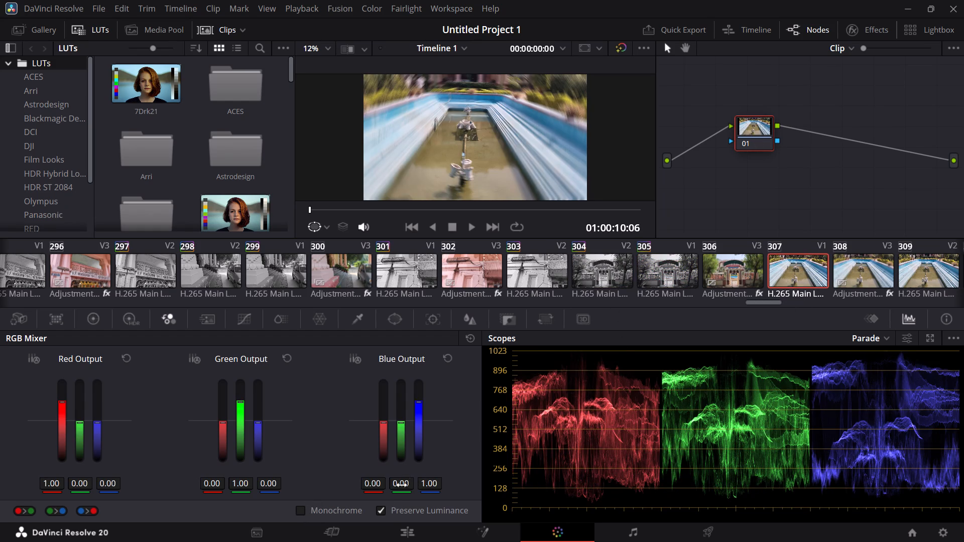
pyautogui.click(299, 513)
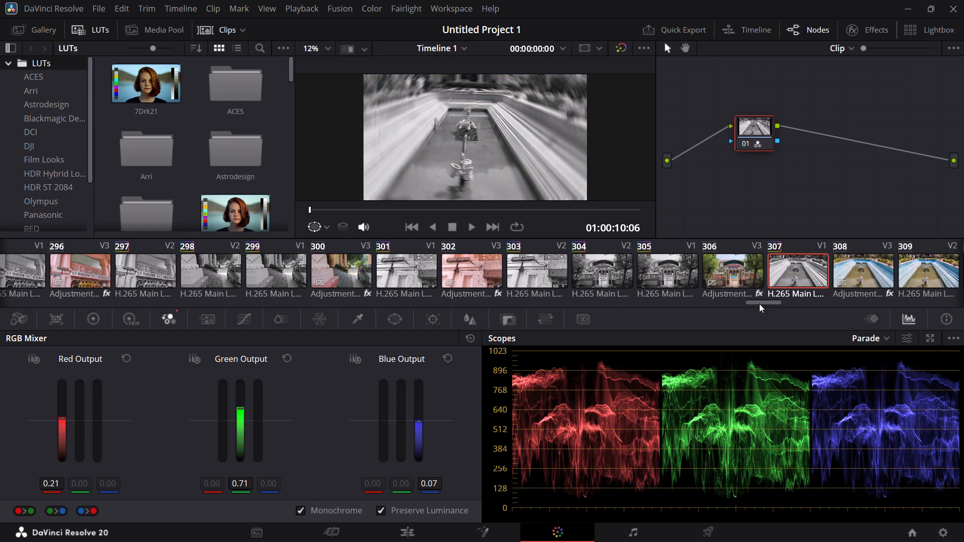
pyautogui.moveTo(759, 304); pyautogui.dragTo(787, 302)
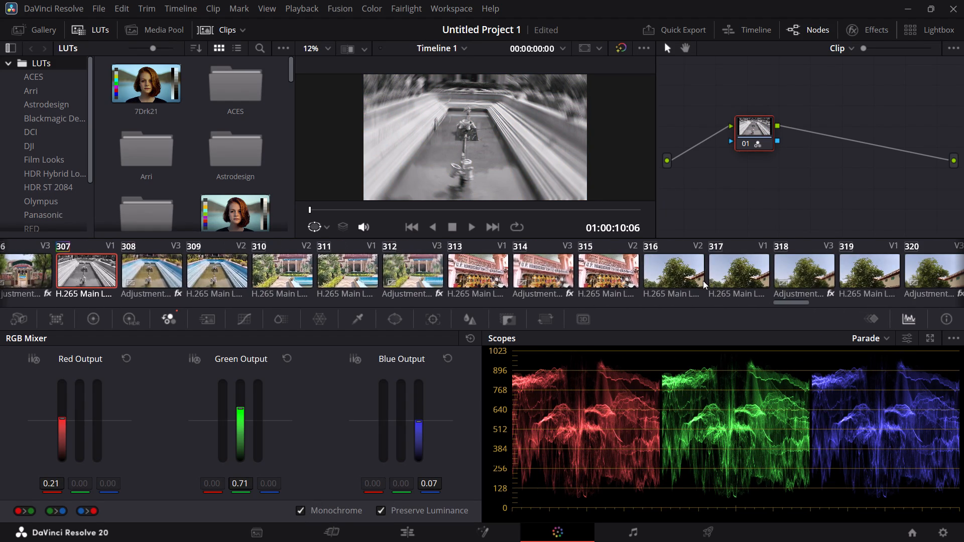
pyautogui.click(213, 270)
pyautogui.click(304, 509)
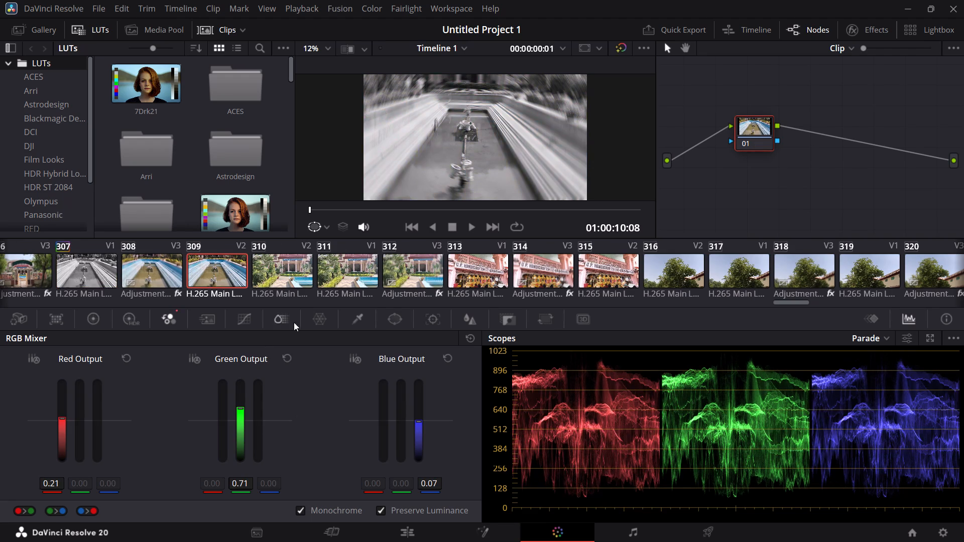
pyautogui.click(281, 269)
pyautogui.click(302, 514)
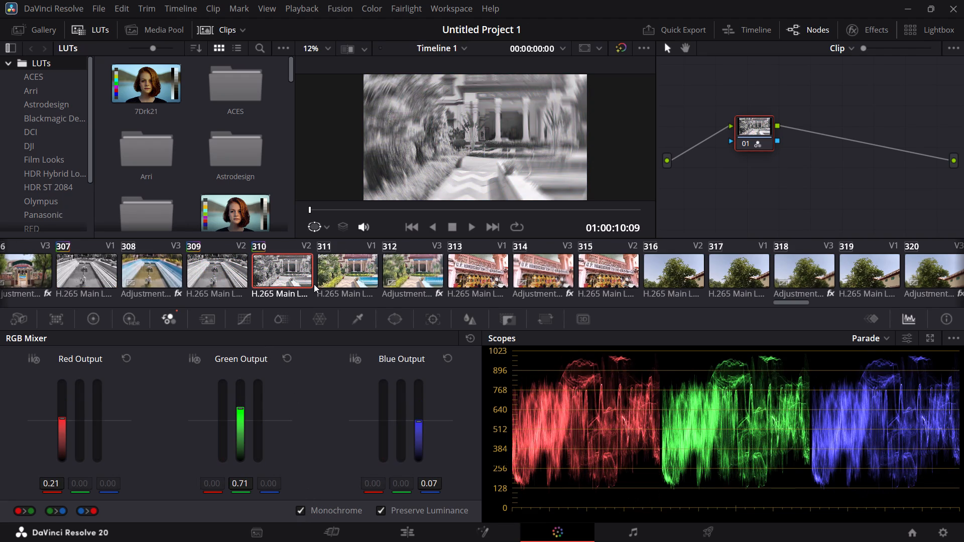
pyautogui.click(324, 266)
pyautogui.click(299, 508)
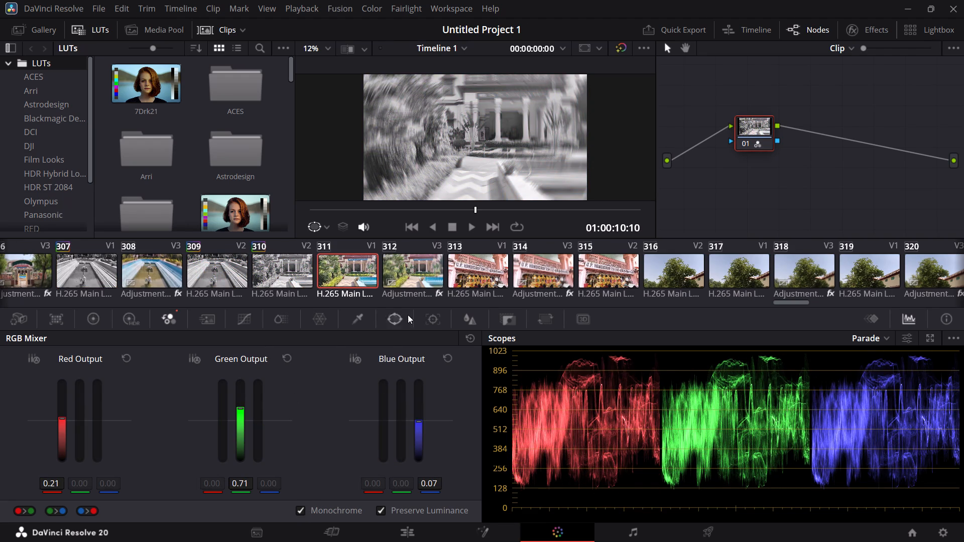
# Enable RGB Mixer Monochrome on U.P. Handicrafts clips 313 and 315 and tree clip 316, skipping adjustment clips 312 and 314.
pyautogui.click(461, 277)
pyautogui.click(300, 511)
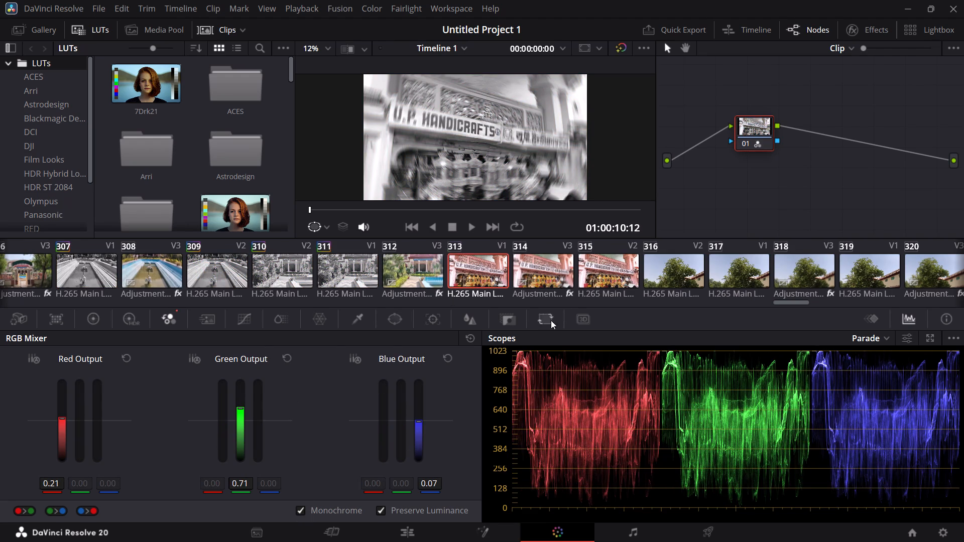
pyautogui.click(607, 275)
pyautogui.click(301, 514)
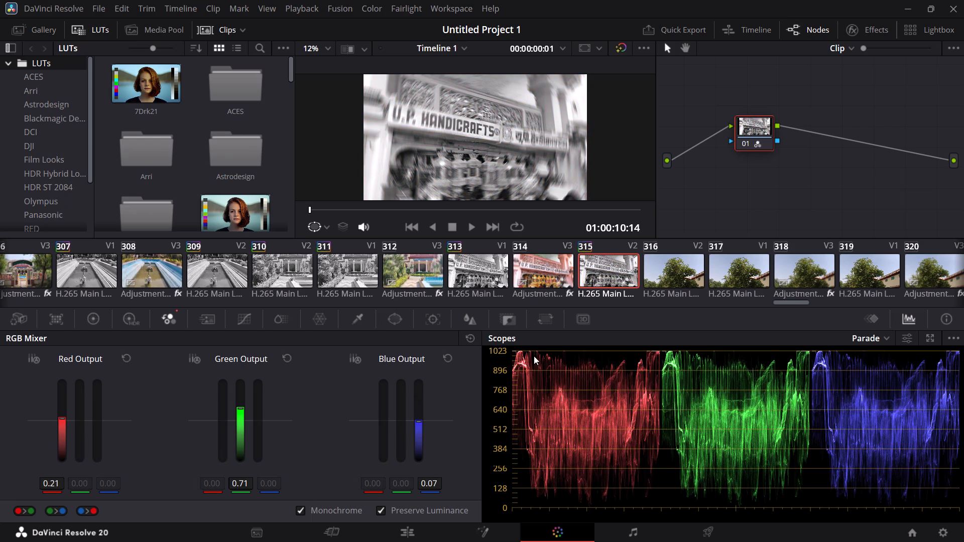
pyautogui.click(660, 272)
pyautogui.click(300, 512)
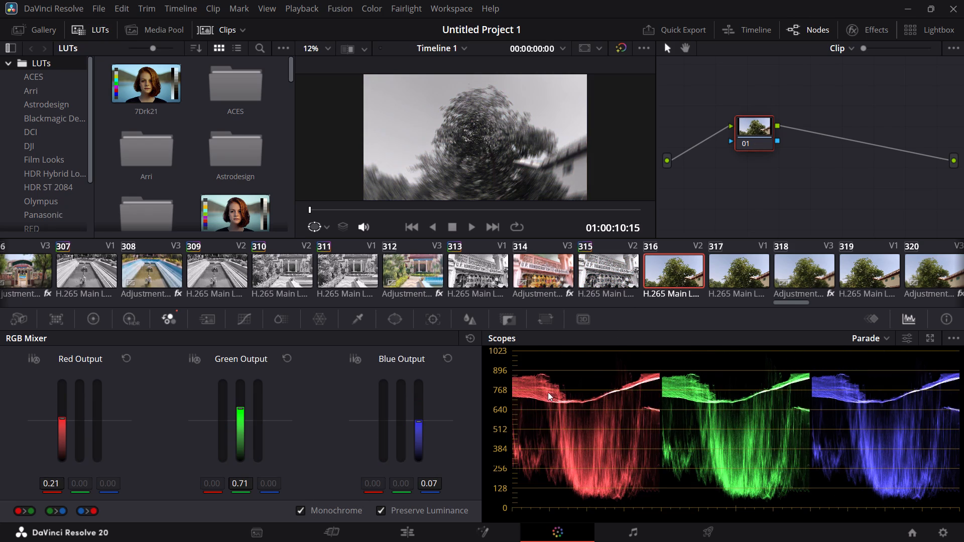
# Enable RGB Mixer Monochrome on tree clips 317, 319 and 321, skipping adjustment clips 318 and 320.
pyautogui.click(728, 272)
pyautogui.click(301, 511)
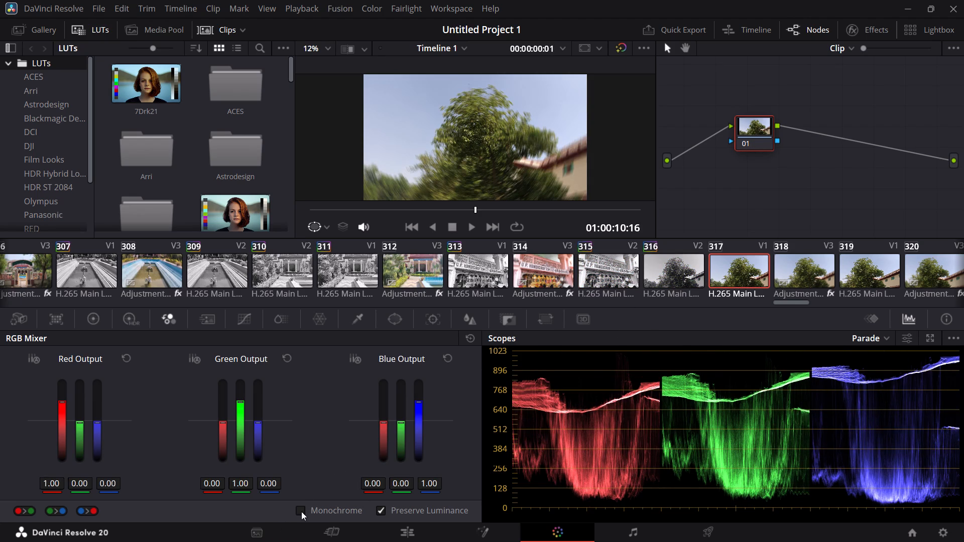
pyautogui.click(855, 270)
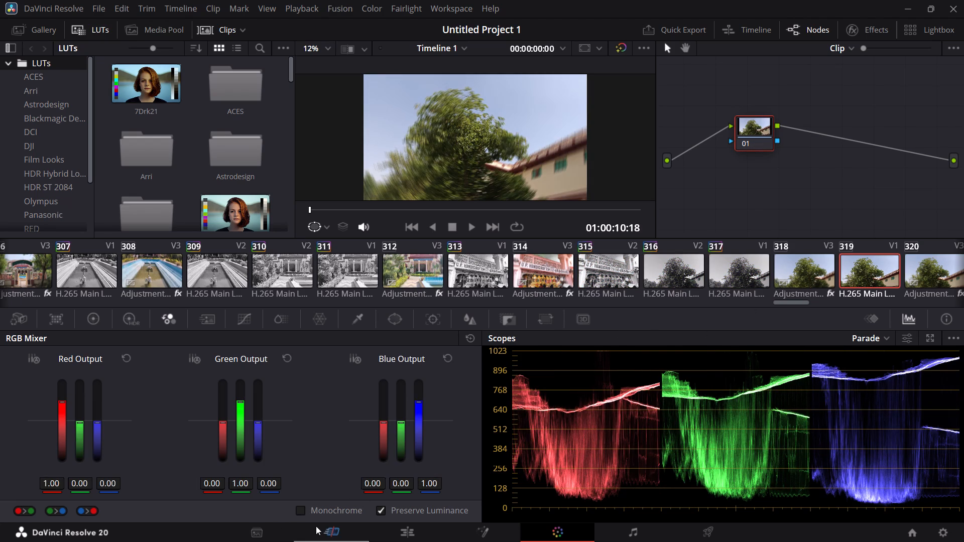
pyautogui.click(298, 509)
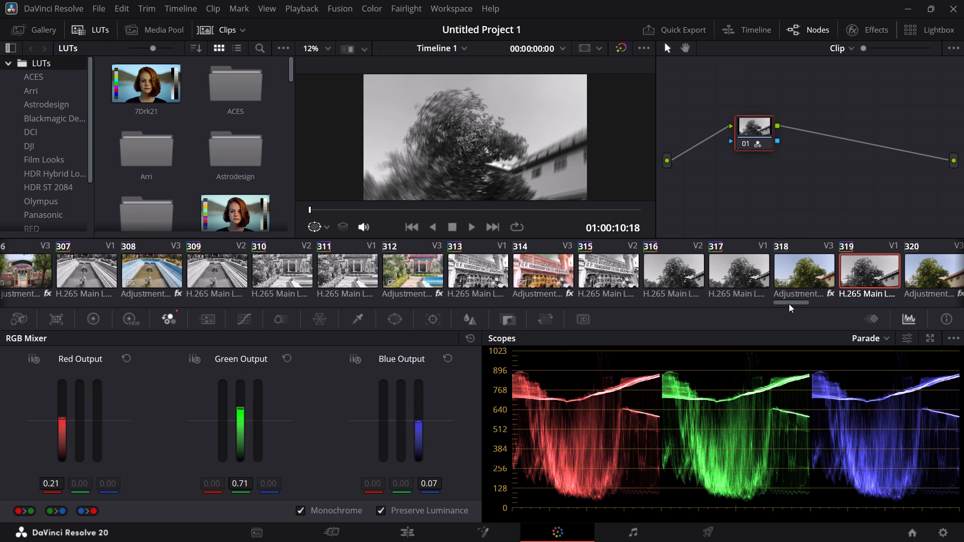
pyautogui.moveTo(789, 304); pyautogui.dragTo(821, 300)
pyautogui.click(298, 271)
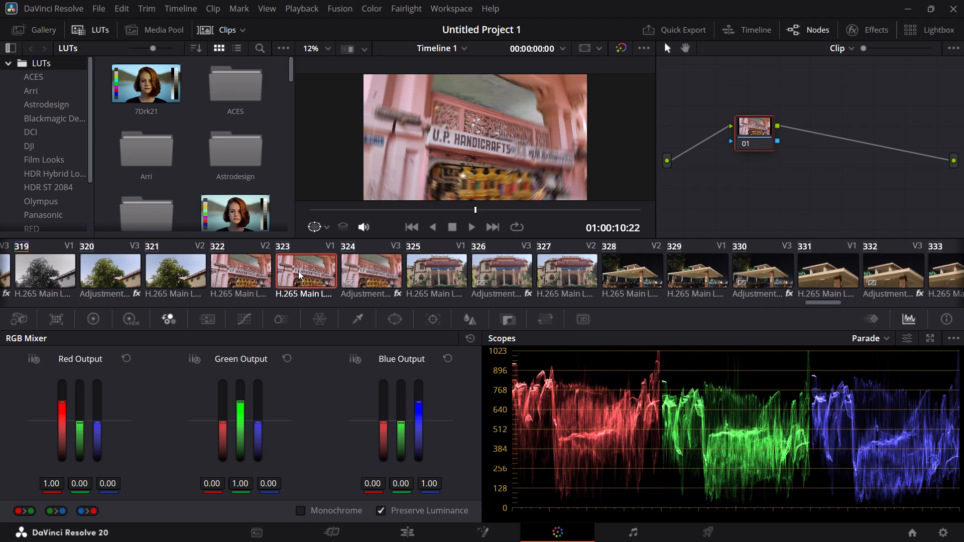
pyautogui.click(179, 279)
pyautogui.click(301, 510)
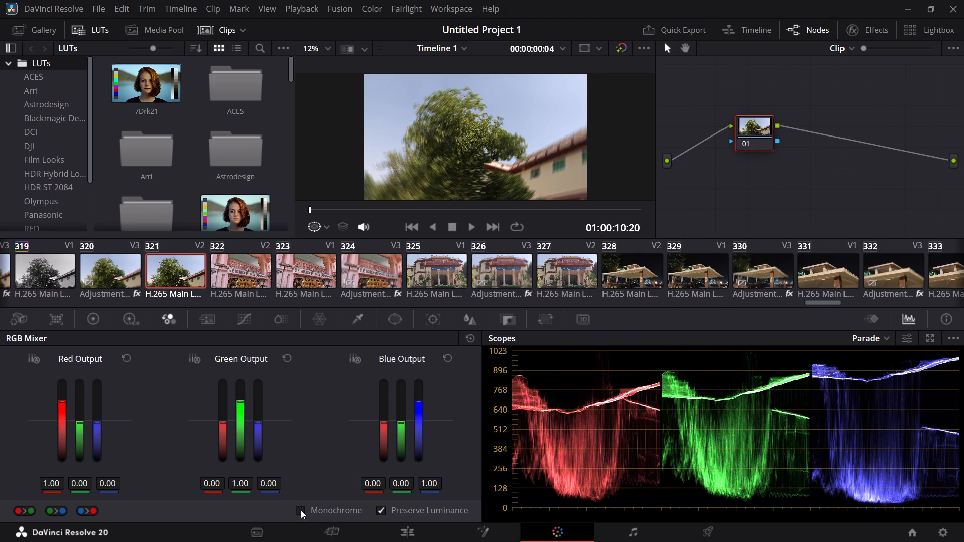
# Enable RGB Mixer Monochrome on U.P. Handicrafts clips 322 and 323 and columned-facade clips 325 and 327, skipping adjustment clips 324 and 326.
pyautogui.click(252, 276)
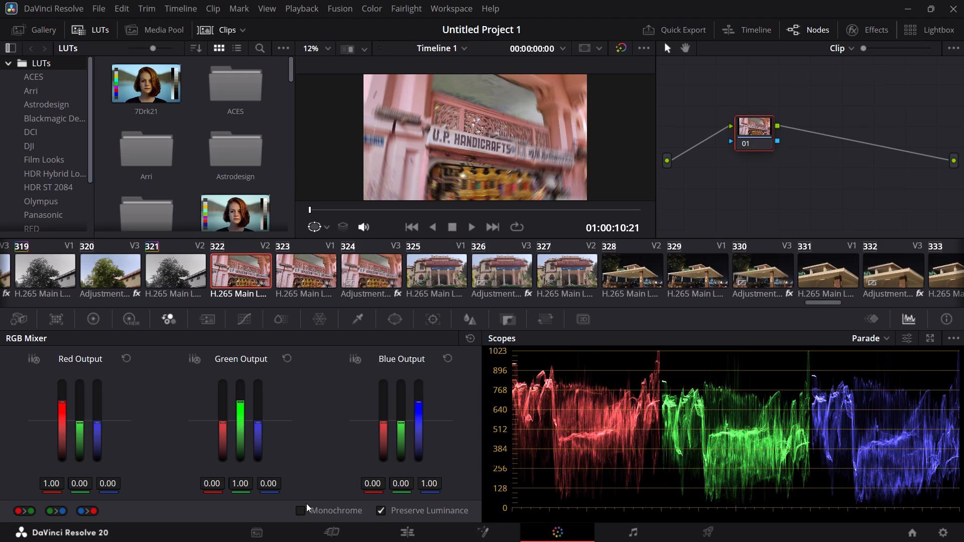
pyautogui.click(303, 507)
pyautogui.click(283, 260)
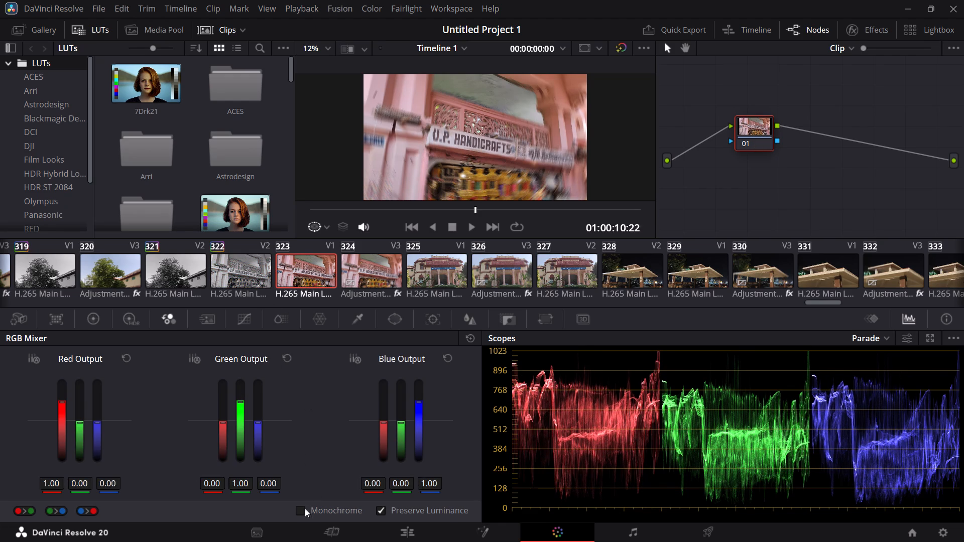
pyautogui.click(305, 508)
pyautogui.click(448, 267)
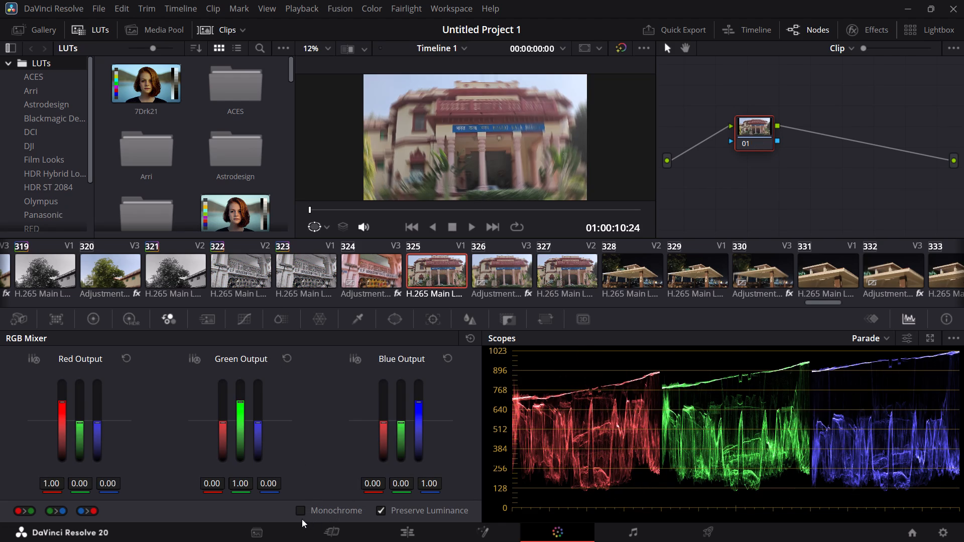
pyautogui.click(300, 512)
pyautogui.click(558, 279)
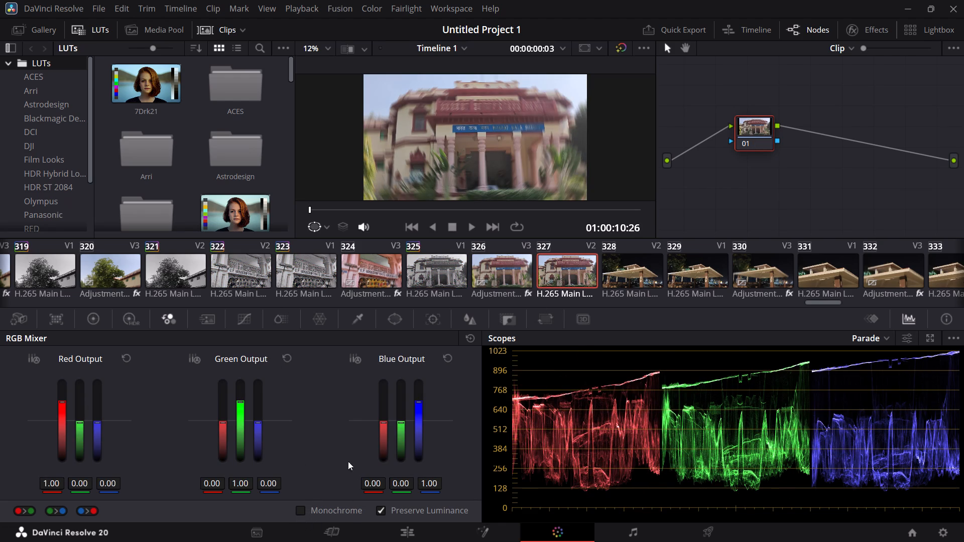
pyautogui.click(303, 508)
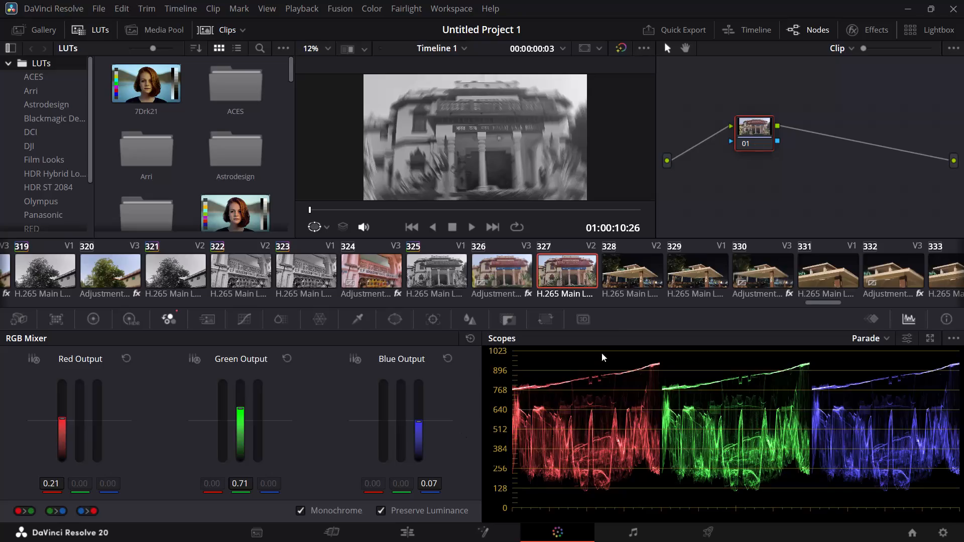
# Enable RGB Mixer Monochrome on night pavilion clips 328, 329, 331 and 333, skipping adjustment clips 330 and 332.
pyautogui.click(638, 273)
pyautogui.click(300, 510)
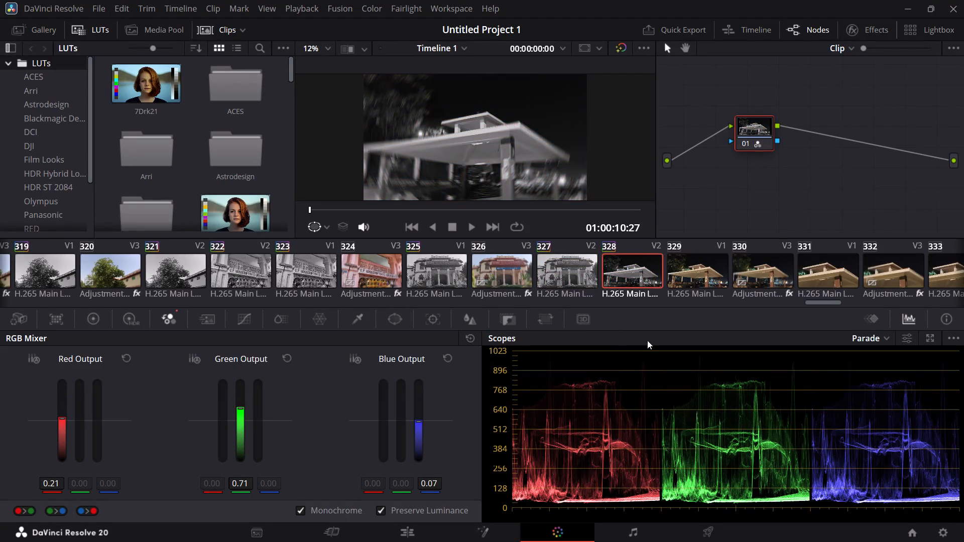
pyautogui.click(720, 268)
pyautogui.click(301, 506)
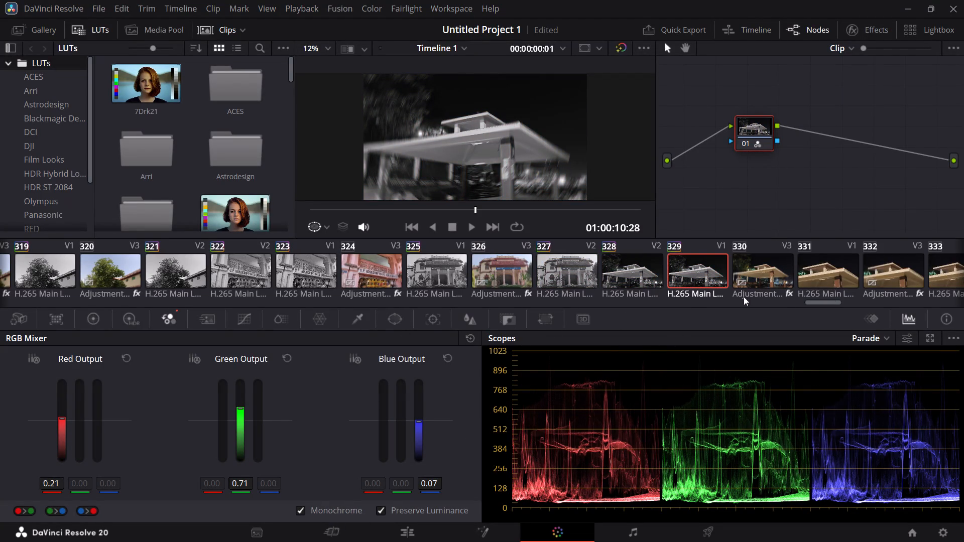
pyautogui.moveTo(832, 300); pyautogui.dragTo(852, 299)
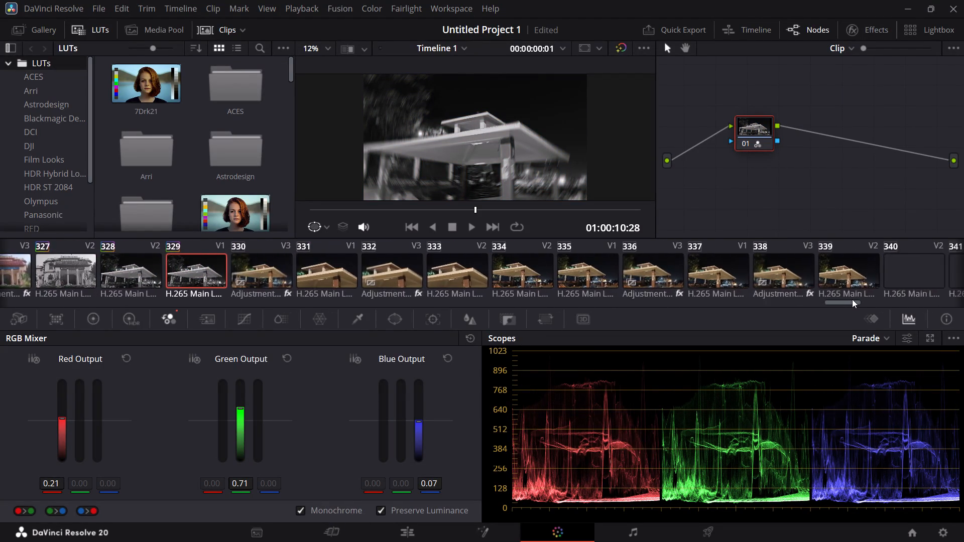
pyautogui.moveTo(852, 299); pyautogui.dragTo(854, 299)
pyautogui.click(238, 275)
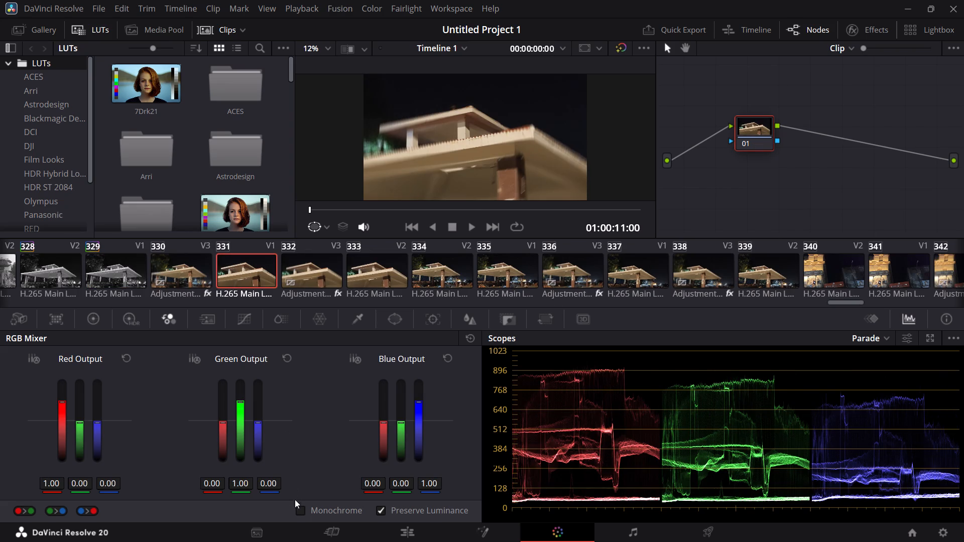
pyautogui.click(298, 510)
pyautogui.click(369, 280)
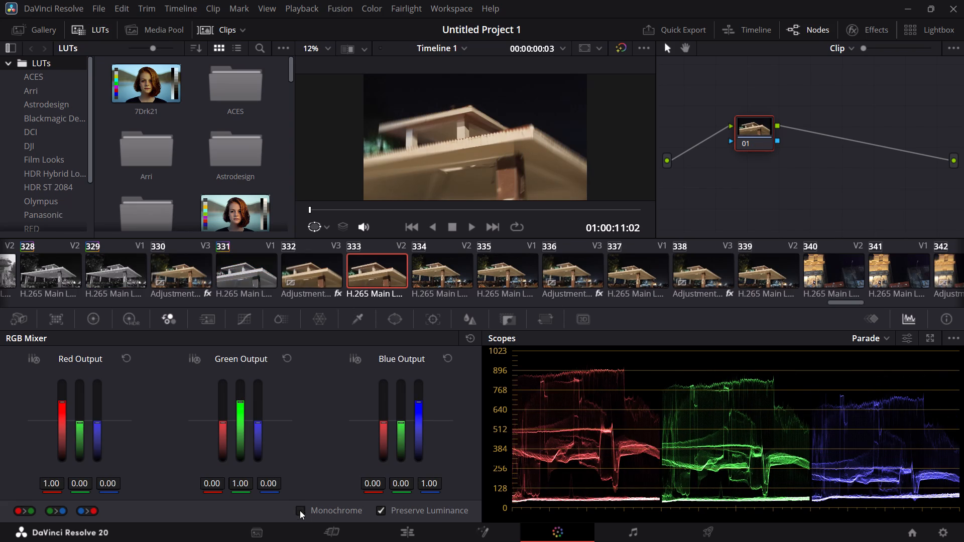
pyautogui.click(300, 510)
# Enable RGB Mixer Monochrome on night pavilion clips 334, 335, 337 and 339, skipping adjustment clips 336 and 338.
pyautogui.click(439, 275)
pyautogui.click(297, 510)
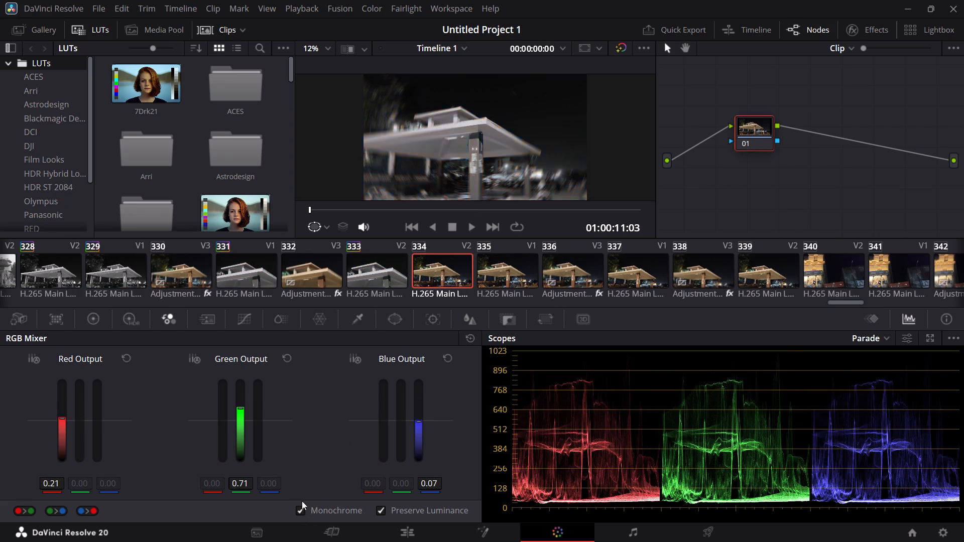
pyautogui.click(492, 275)
pyautogui.click(301, 512)
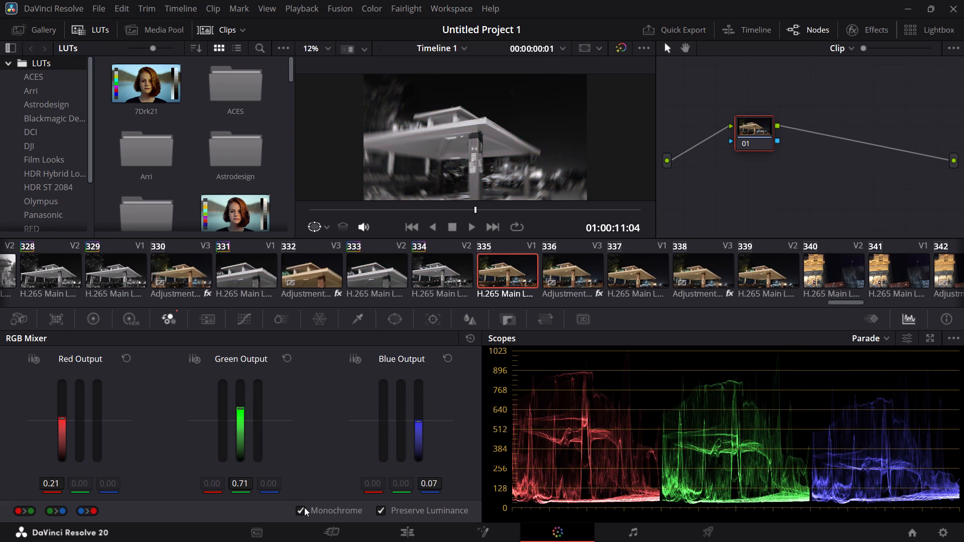
pyautogui.click(617, 282)
pyautogui.click(302, 507)
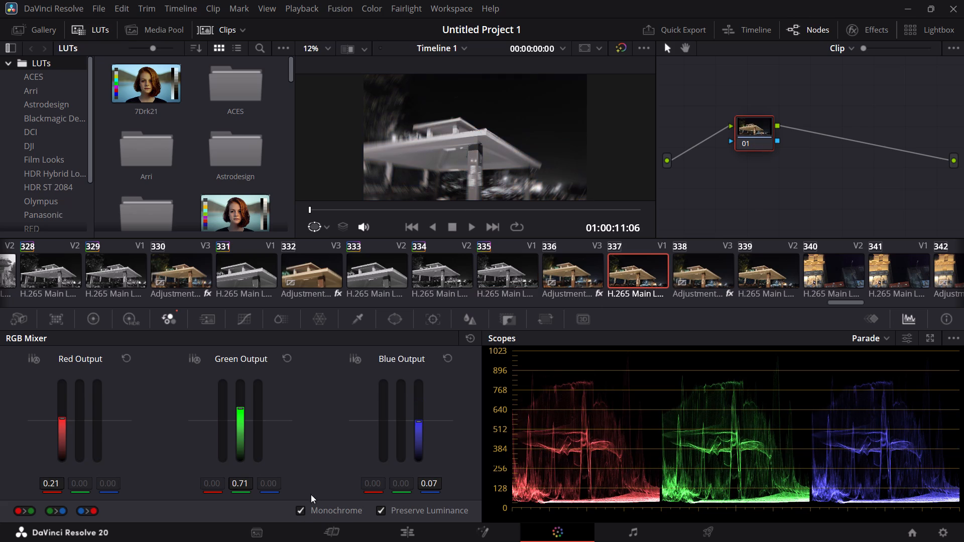
pyautogui.click(781, 285)
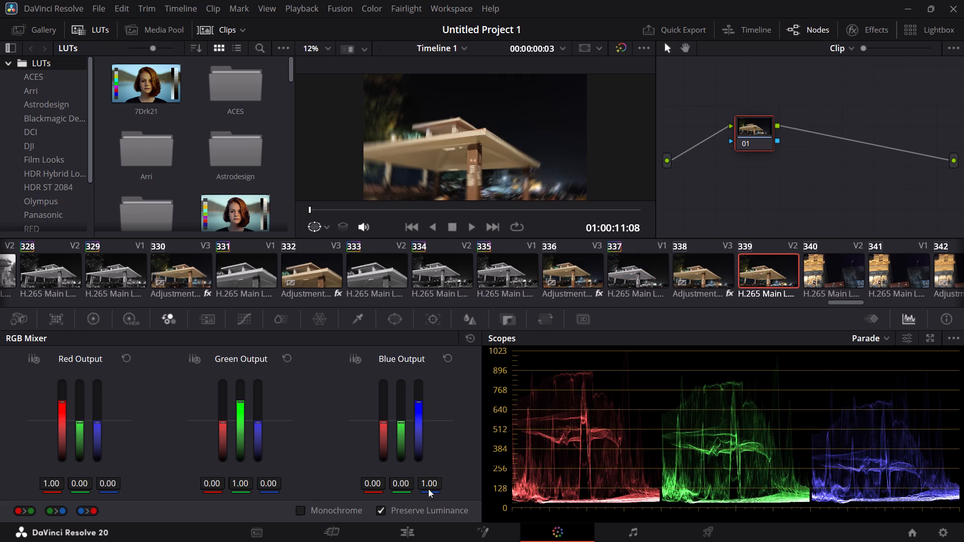
pyautogui.click(299, 509)
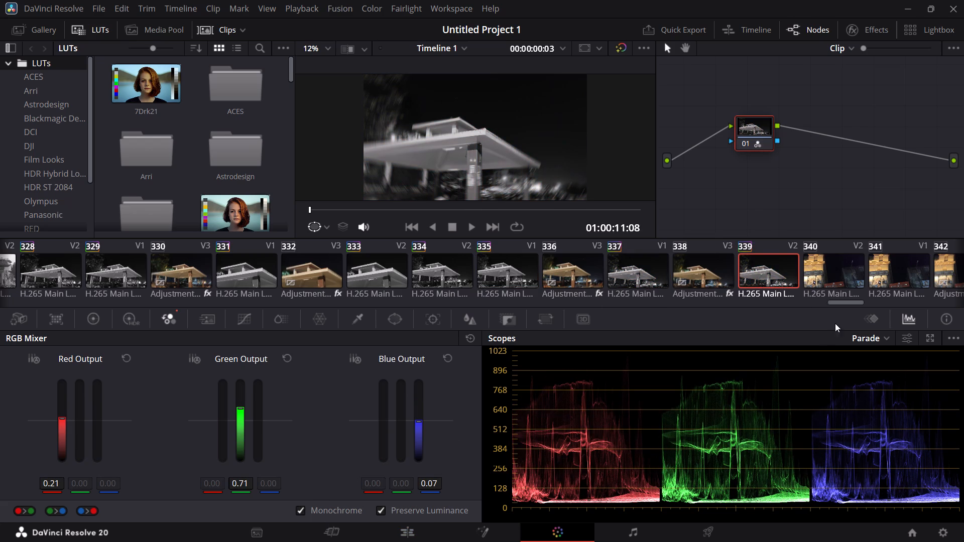
# Enable RGB Mixer Monochrome on night building clips 340, 341, 343 and 345, skipping adjustment clips 342 and 344.
pyautogui.moveTo(841, 305); pyautogui.dragTo(857, 302)
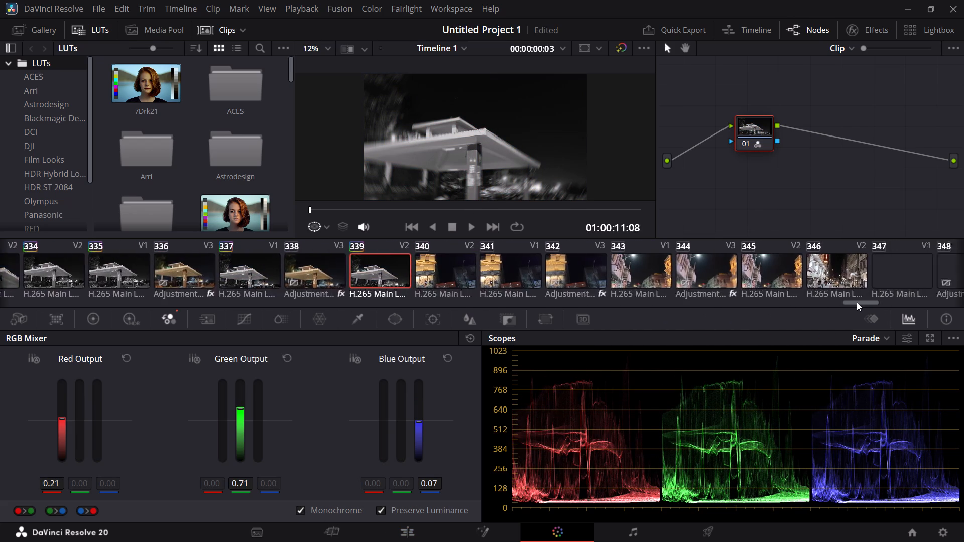
pyautogui.moveTo(857, 302); pyautogui.dragTo(865, 301)
pyautogui.click(227, 280)
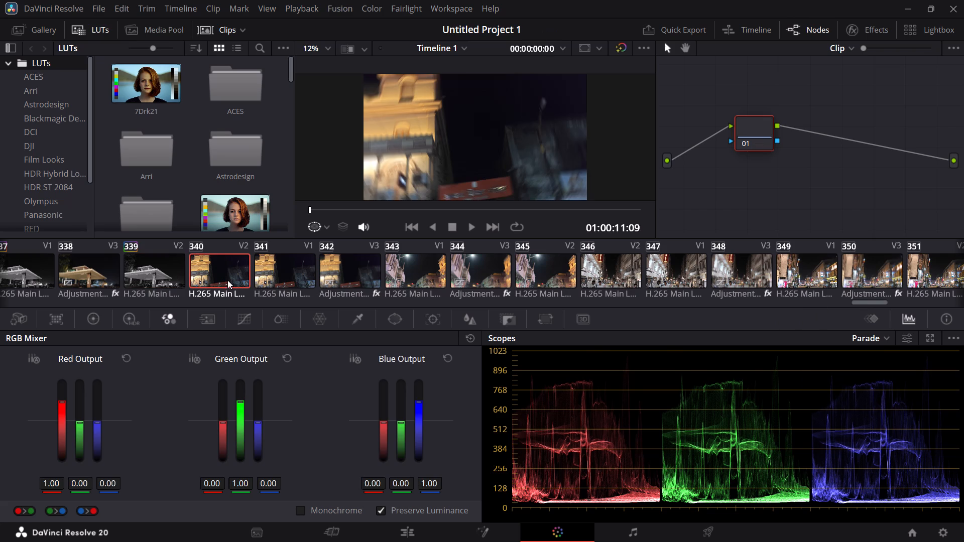
pyautogui.click(303, 507)
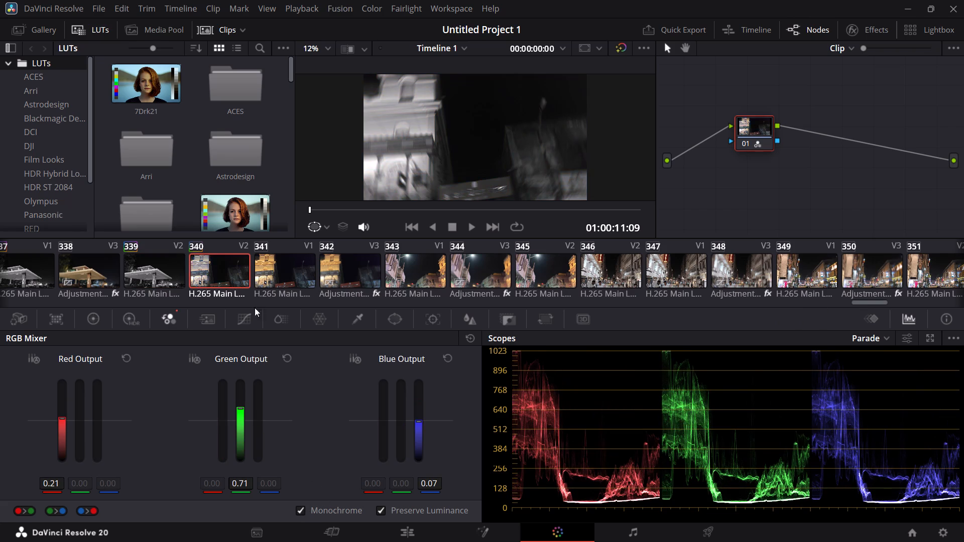
pyautogui.click(271, 268)
pyautogui.click(302, 507)
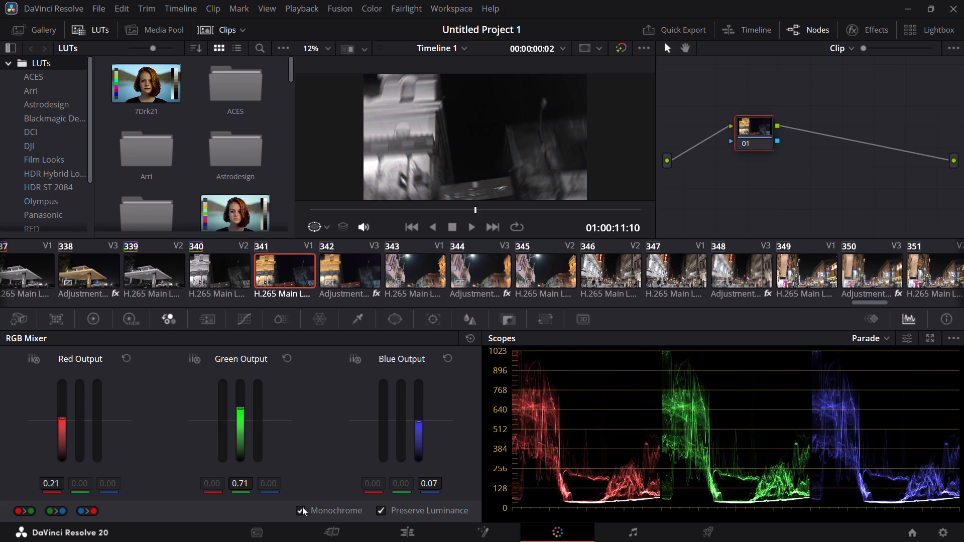
pyautogui.click(405, 279)
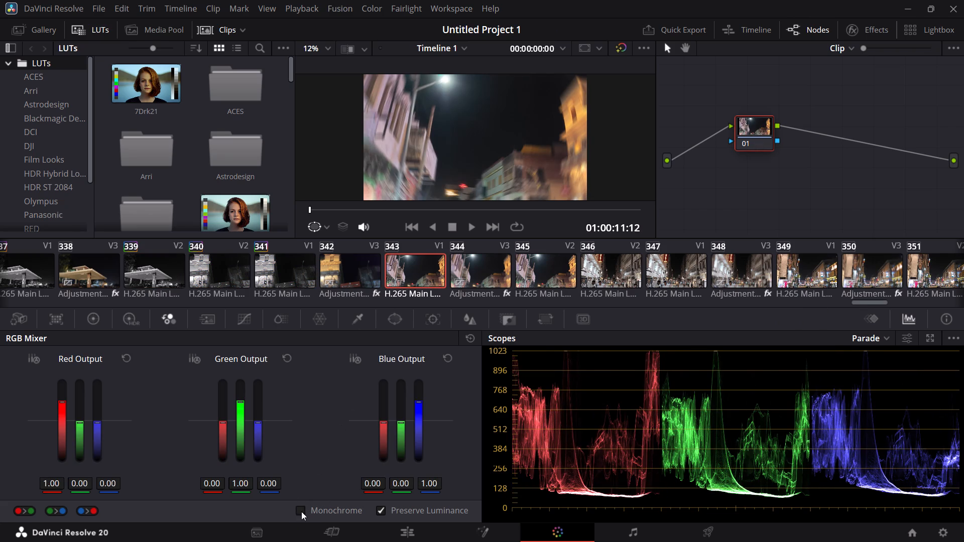
pyautogui.click(301, 511)
pyautogui.click(534, 278)
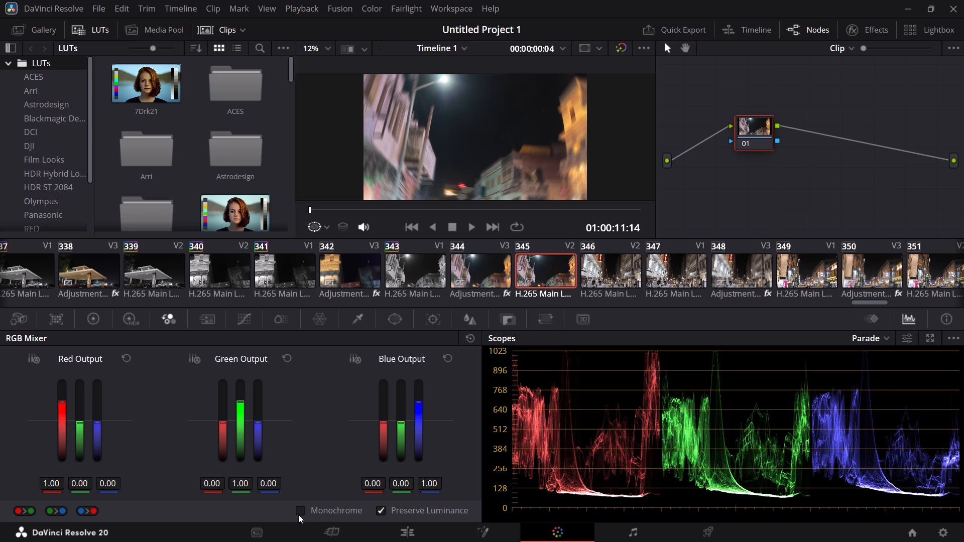
pyautogui.click(299, 508)
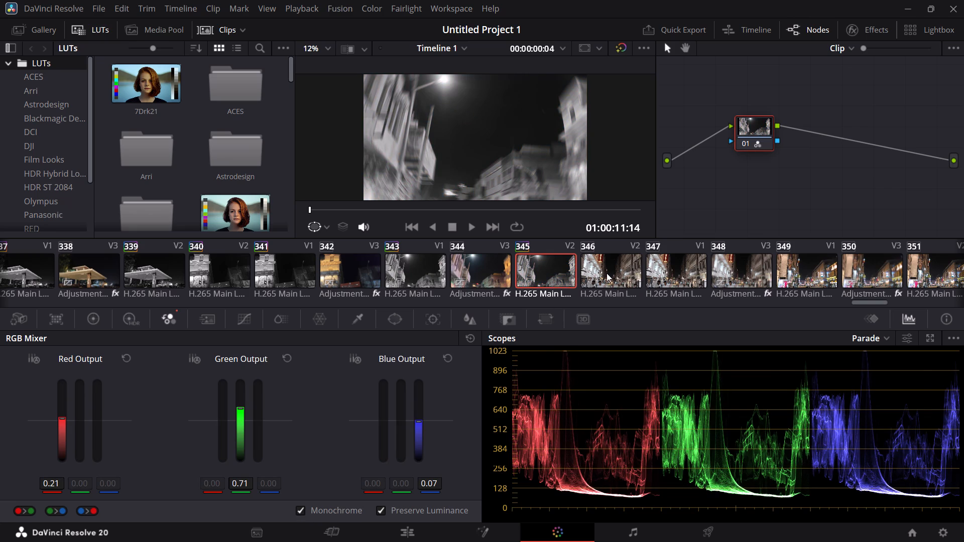
# Enable RGB Mixer Monochrome on night street clips 346, 347, 349 and 351, skipping adjustment clips 348 and 350.
pyautogui.click(607, 273)
pyautogui.click(304, 508)
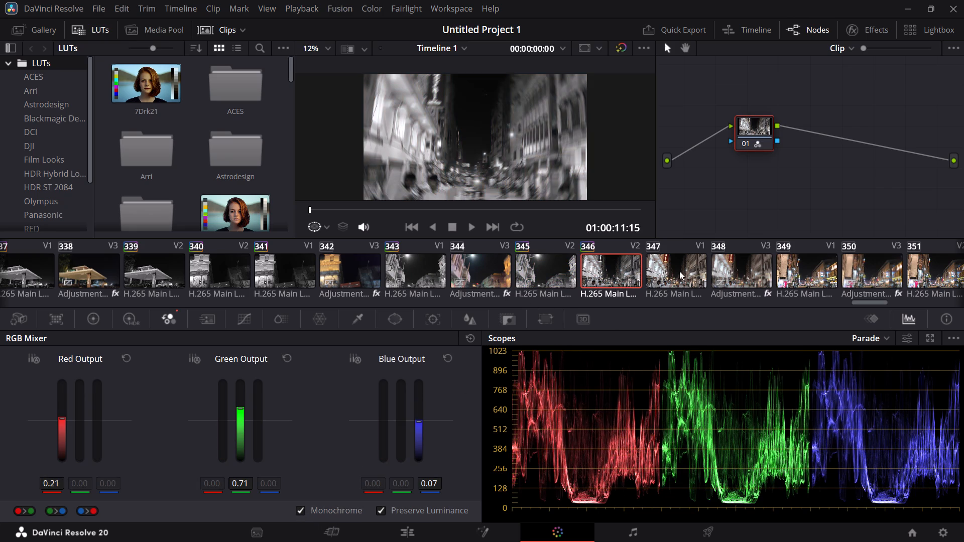
pyautogui.click(679, 271)
pyautogui.click(299, 512)
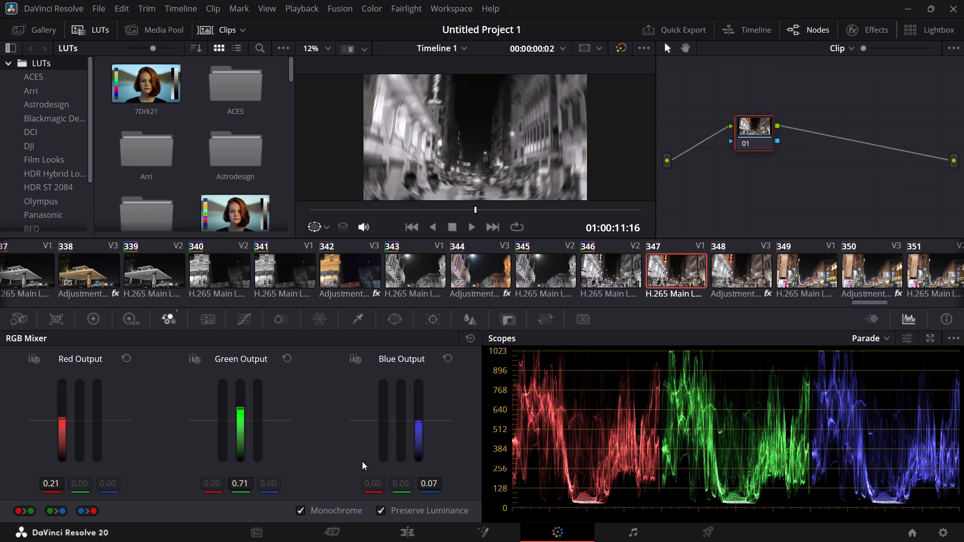
pyautogui.moveTo(859, 300); pyautogui.dragTo(866, 300)
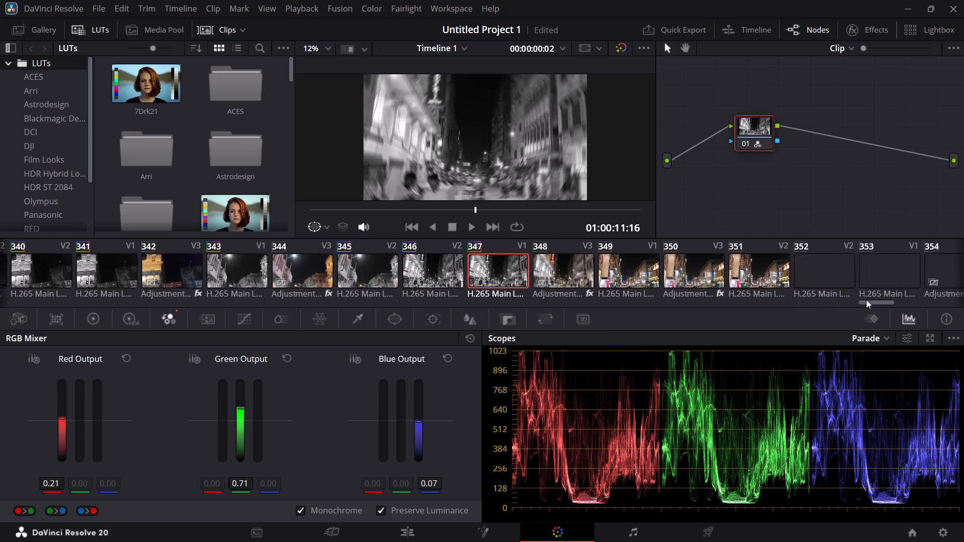
pyautogui.moveTo(866, 300); pyautogui.dragTo(876, 300)
pyautogui.click(392, 281)
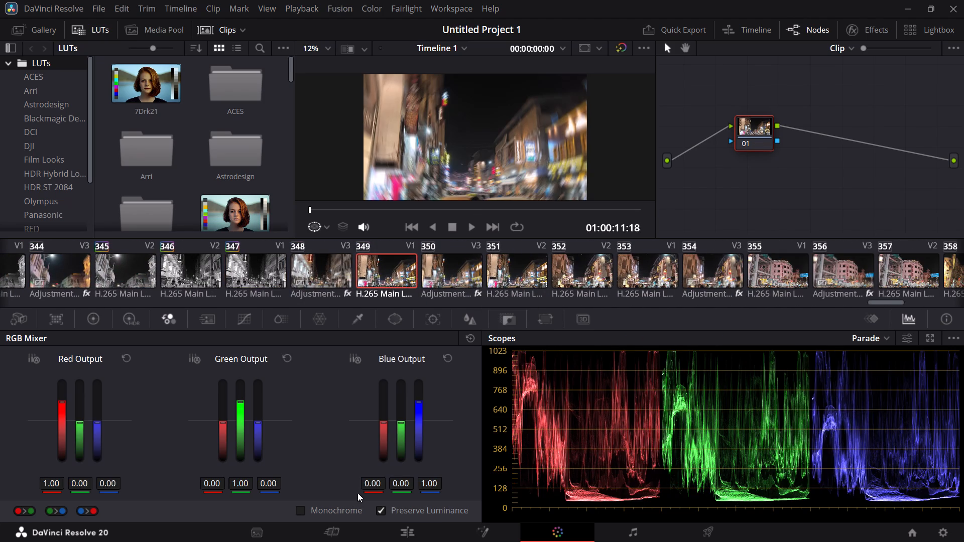
pyautogui.click(297, 511)
pyautogui.click(497, 263)
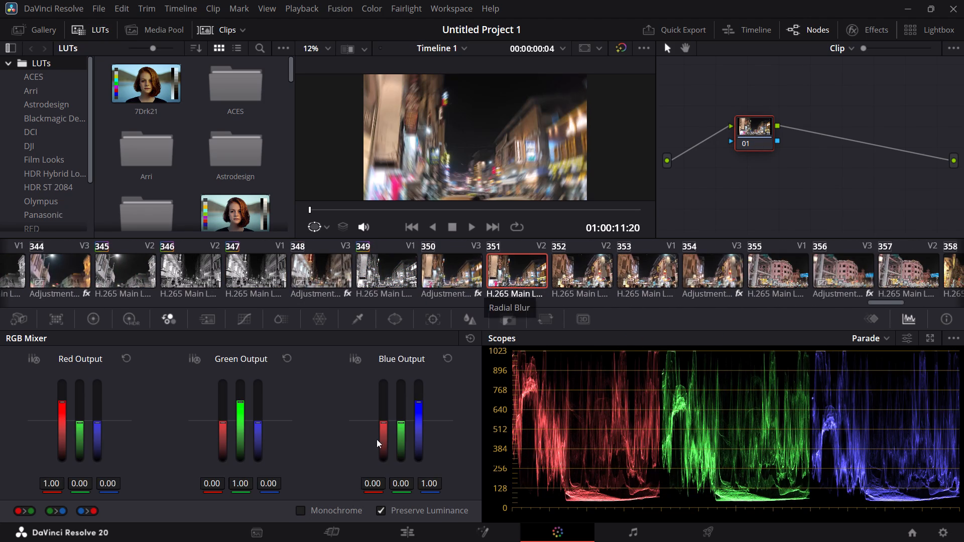
pyautogui.click(303, 509)
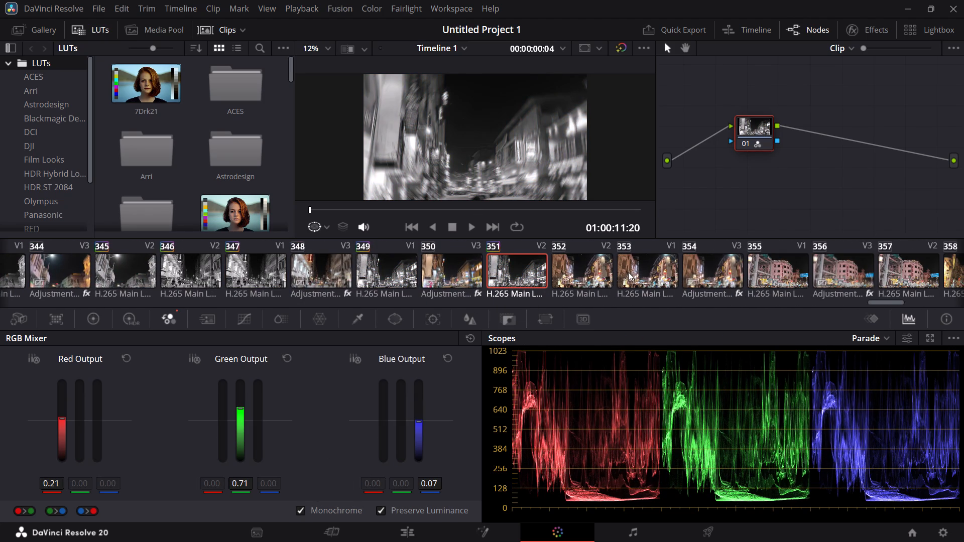
# Enable RGB Mixer Monochrome on night street clips 352 and 353 and pink building clip 355, skipping adjustment clip 354.
pyautogui.click(598, 273)
pyautogui.click(295, 511)
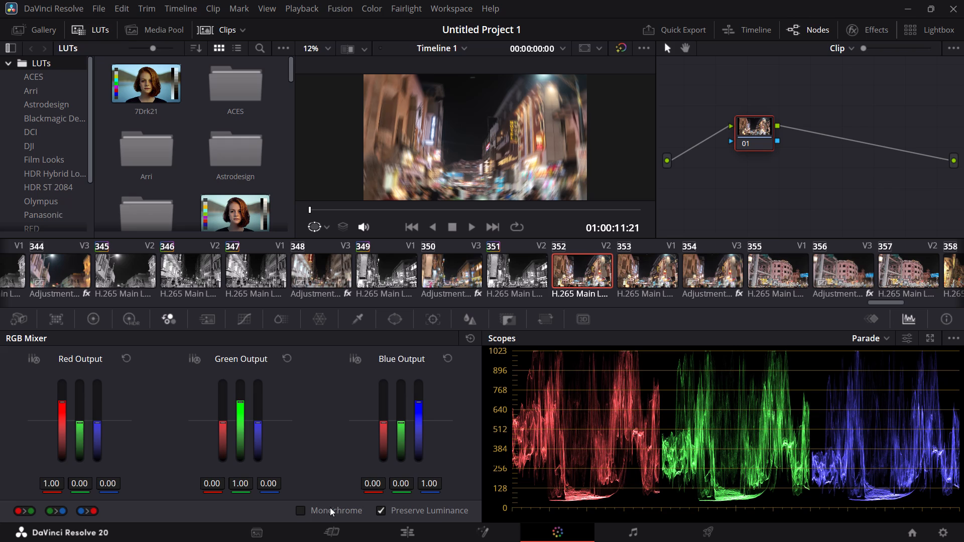
pyautogui.click(302, 511)
pyautogui.click(654, 275)
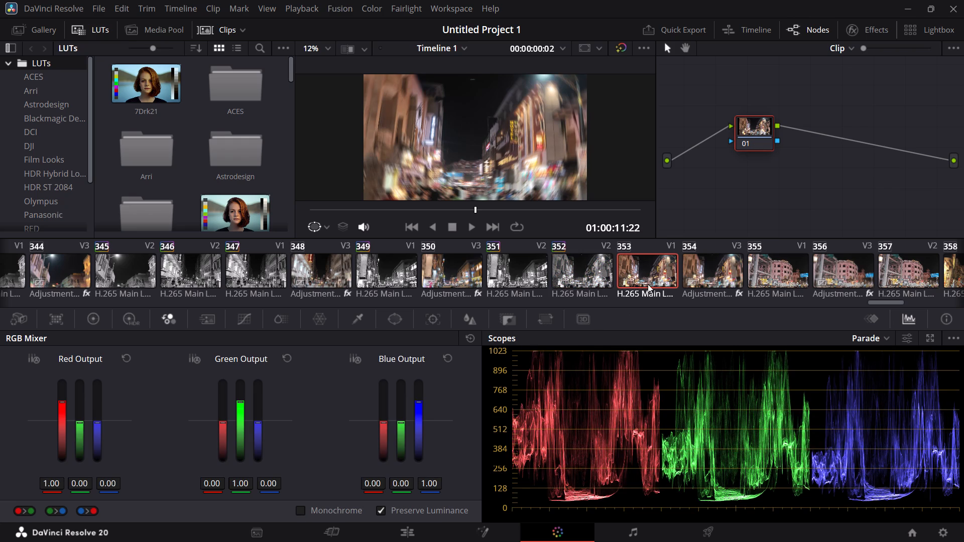
pyautogui.click(300, 509)
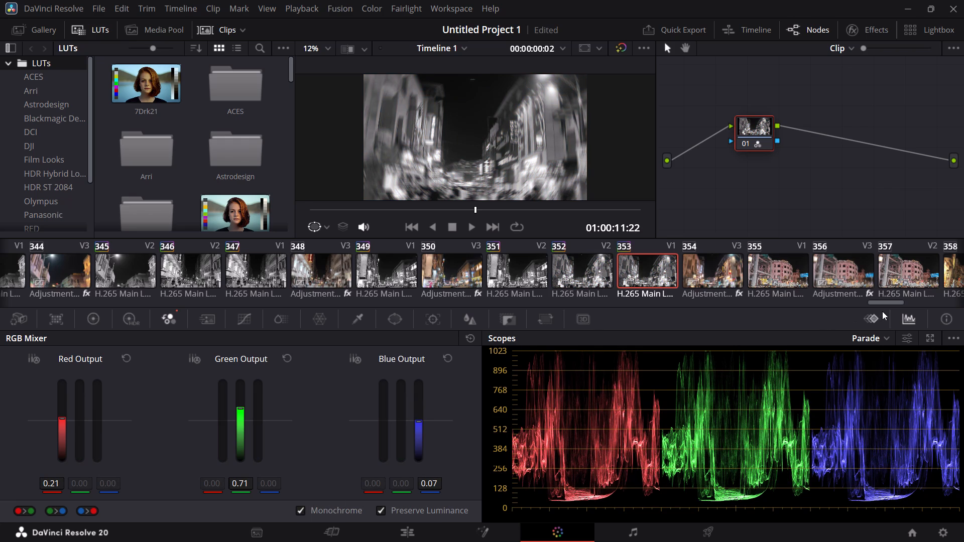
pyautogui.moveTo(882, 304); pyautogui.dragTo(900, 304)
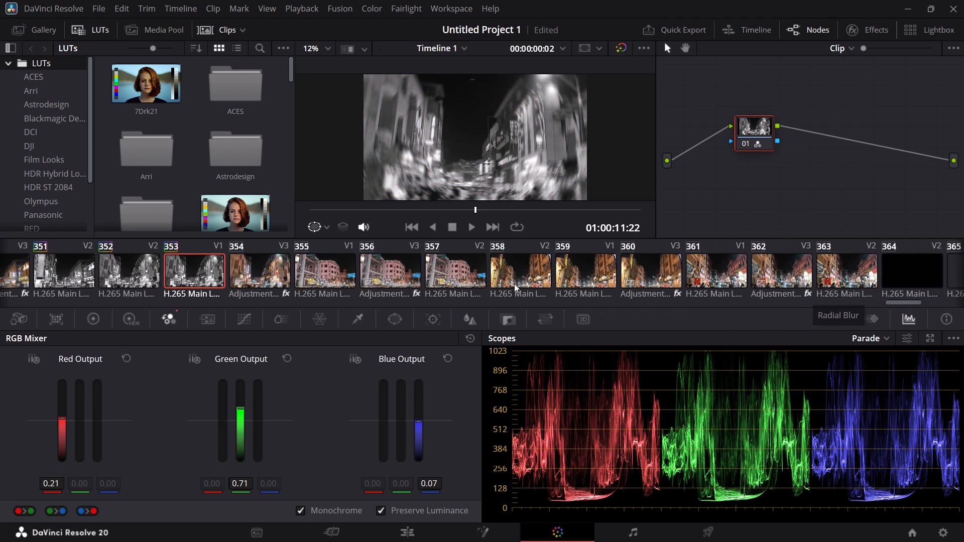
pyautogui.click(308, 279)
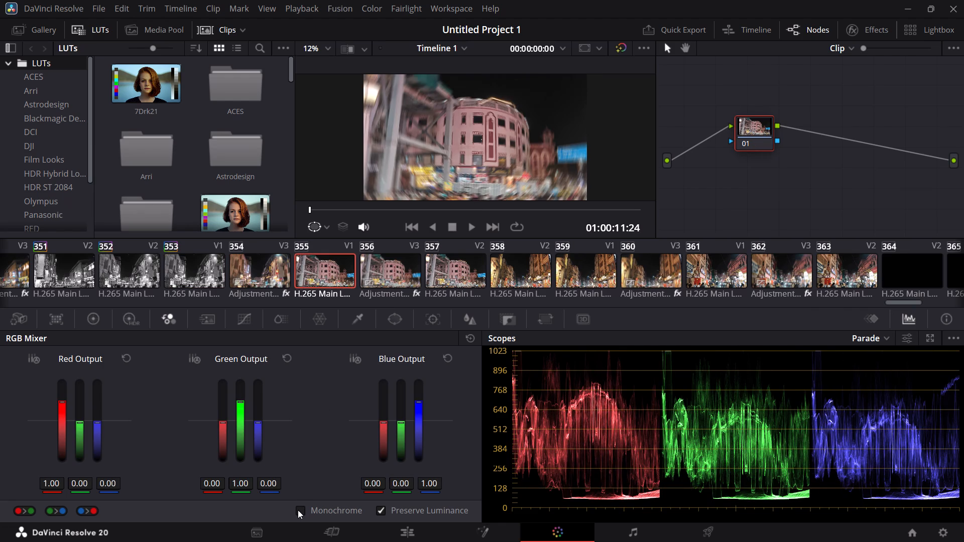
pyautogui.click(298, 510)
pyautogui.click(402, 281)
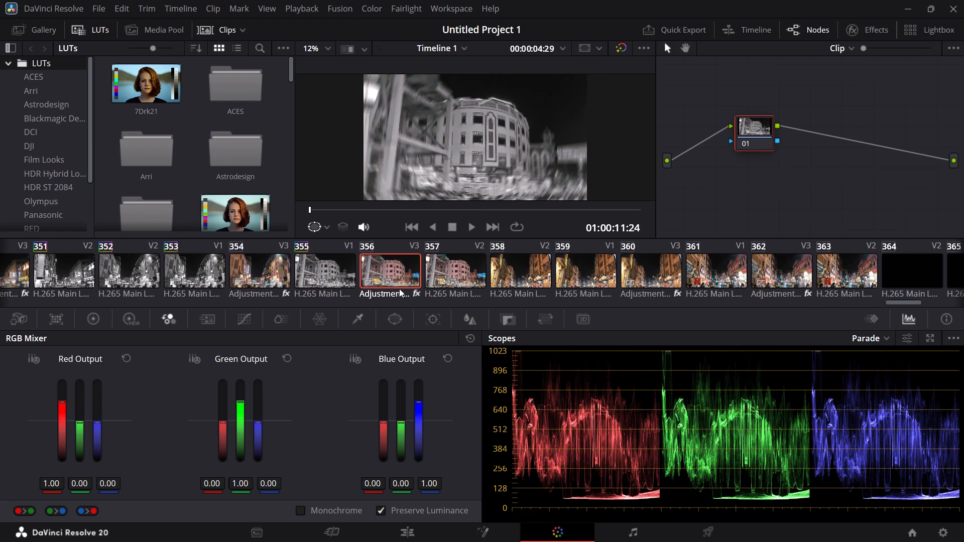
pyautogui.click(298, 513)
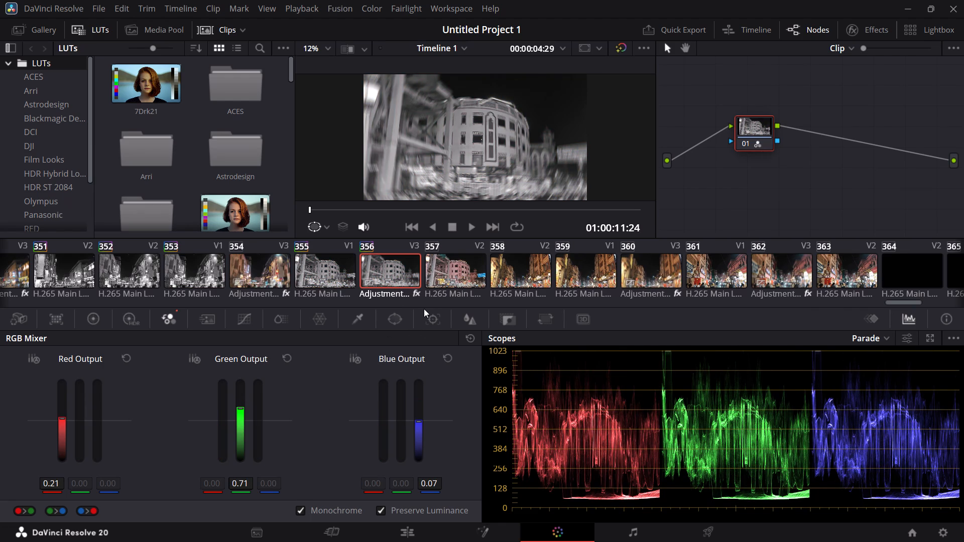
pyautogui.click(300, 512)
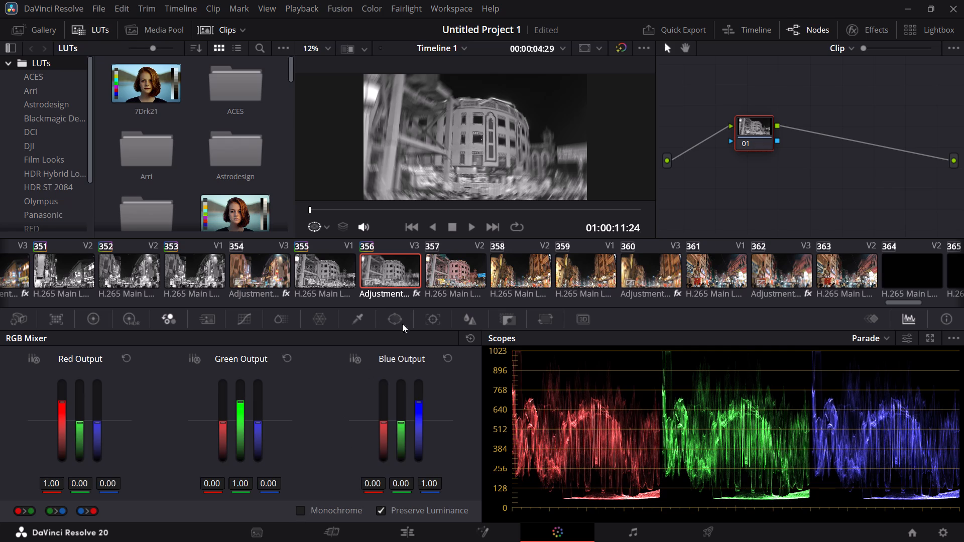
# Enable RGB Mixer Monochrome on building clip 357 and night street clips 358, 359, 361 and 363, skipping adjustment clips 360 and 362.
pyautogui.click(437, 277)
pyautogui.click(303, 510)
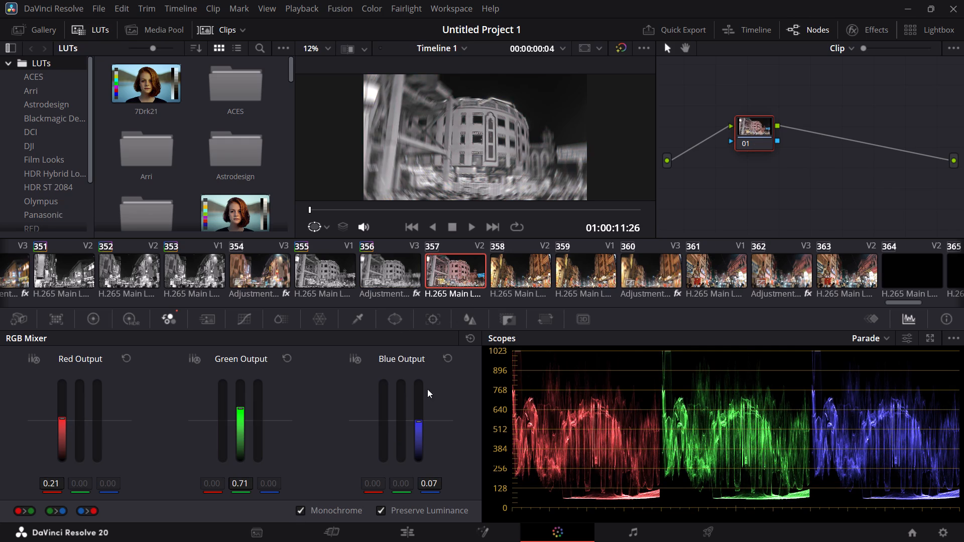
pyautogui.click(510, 281)
pyautogui.click(299, 510)
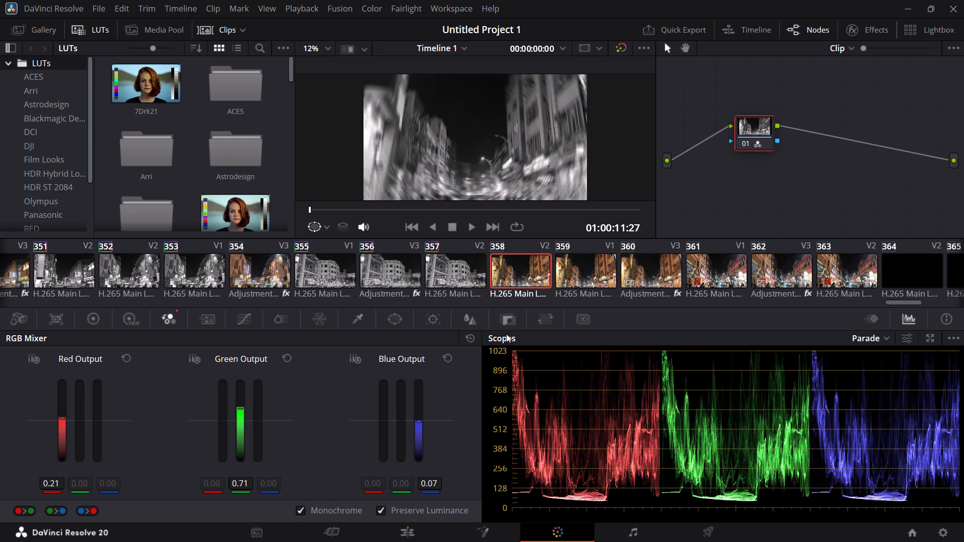
pyautogui.click(584, 262)
pyautogui.click(299, 507)
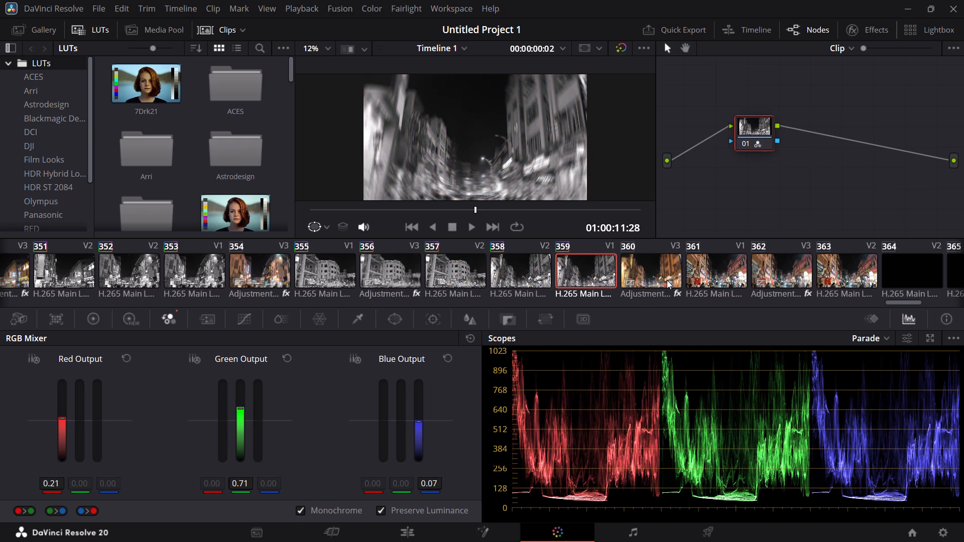
pyautogui.click(707, 267)
pyautogui.click(303, 508)
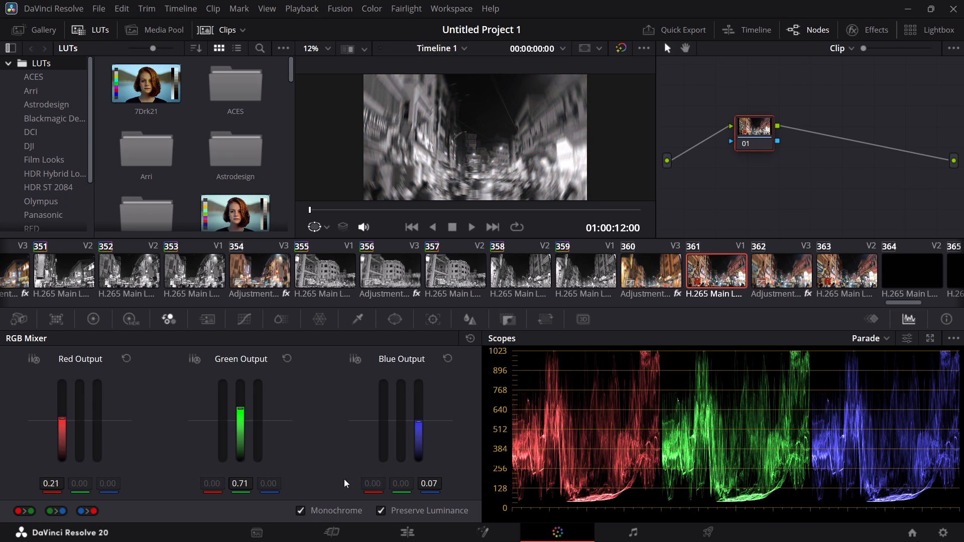
pyautogui.click(833, 272)
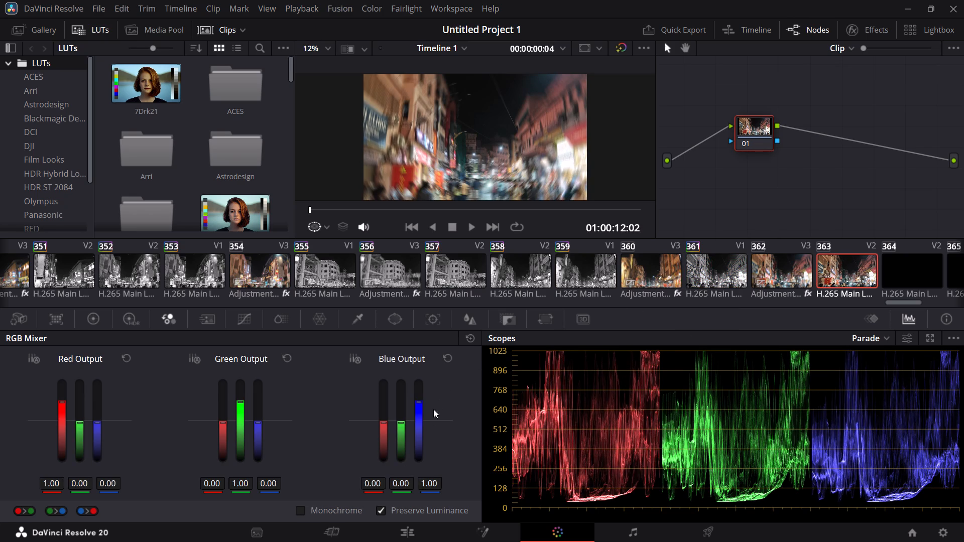
pyautogui.click(297, 516)
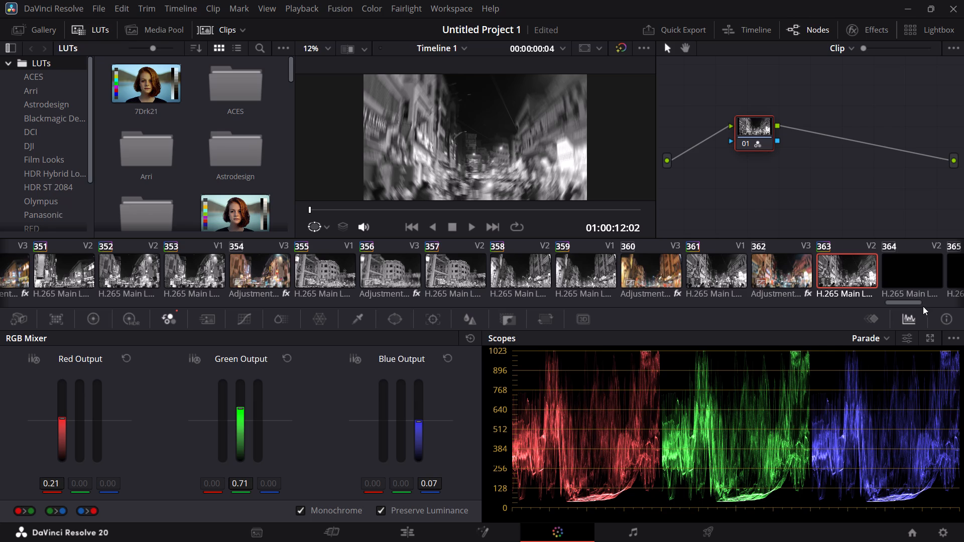
# Enable RGB Mixer Monochrome on black clips 364 and 365 and night river clips 367 and 369, skipping adjustment clips 366 and 368.
pyautogui.moveTo(911, 307); pyautogui.dragTo(920, 306)
pyautogui.moveTo(908, 305); pyautogui.dragTo(925, 303)
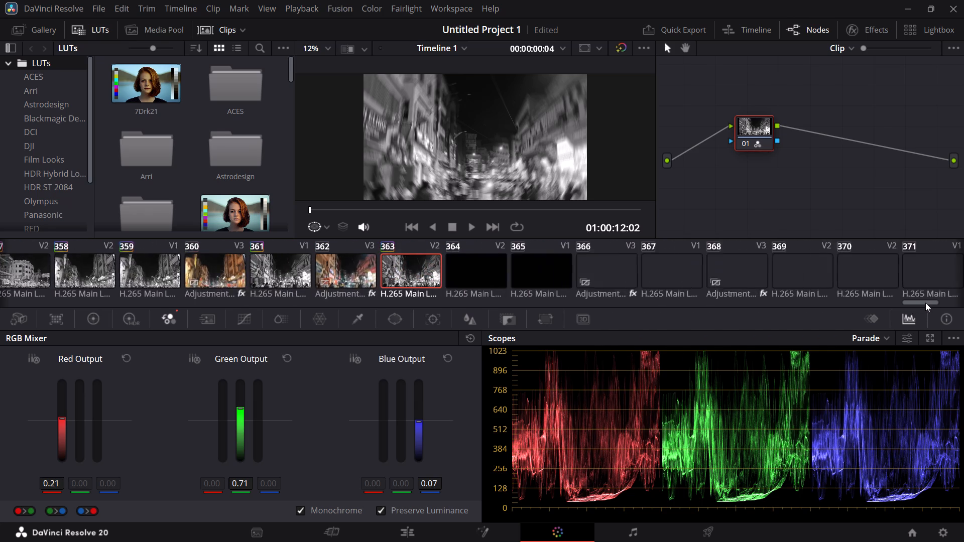
pyautogui.moveTo(925, 303); pyautogui.dragTo(934, 302)
pyautogui.click(251, 277)
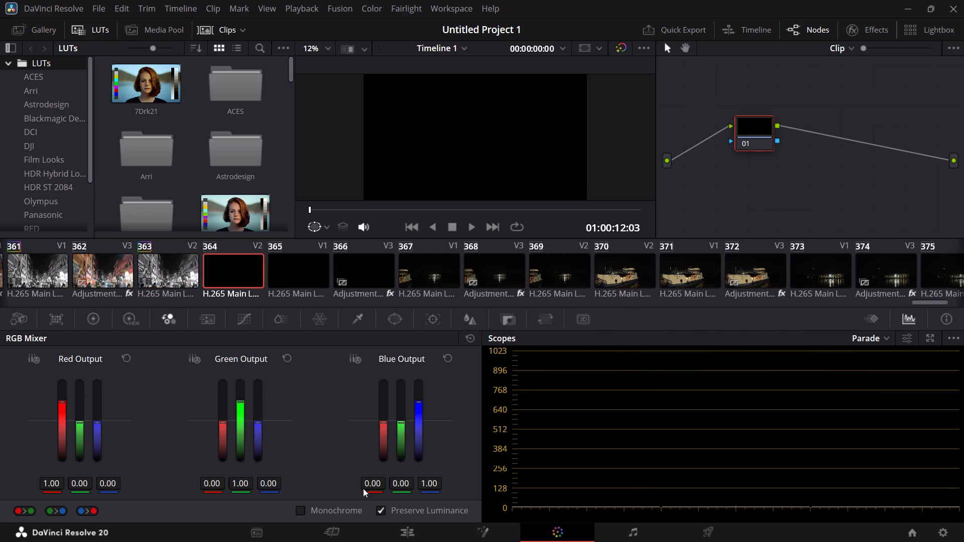
pyautogui.click(299, 513)
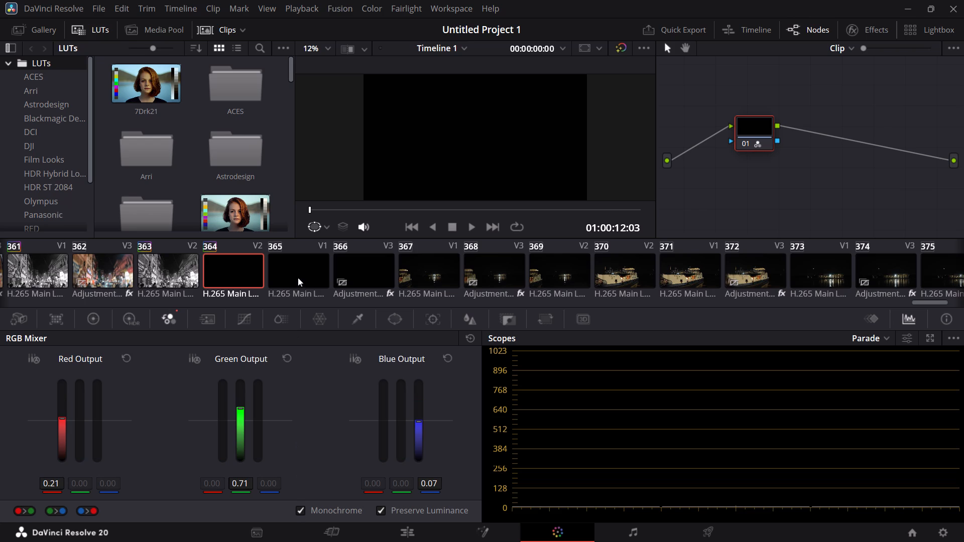
pyautogui.click(309, 278)
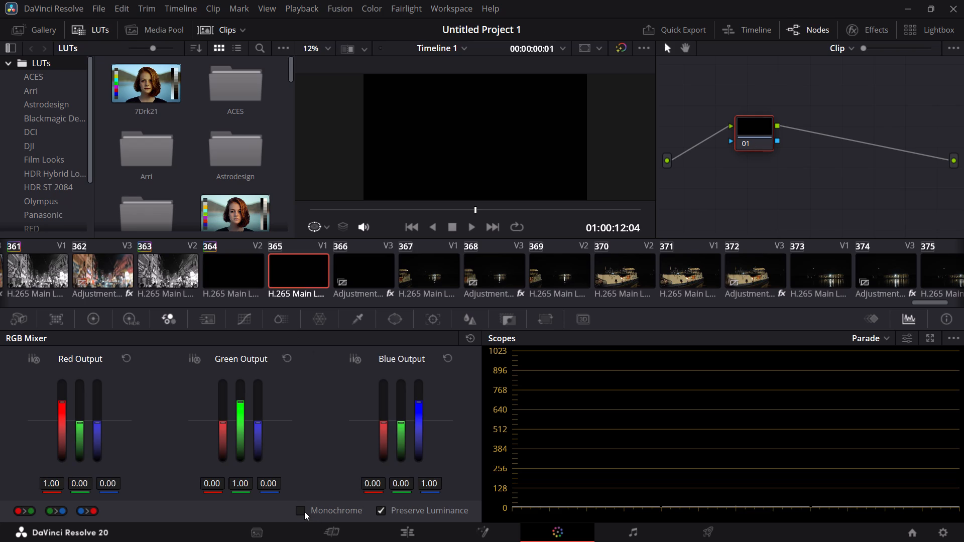
pyautogui.click(304, 511)
pyautogui.click(430, 282)
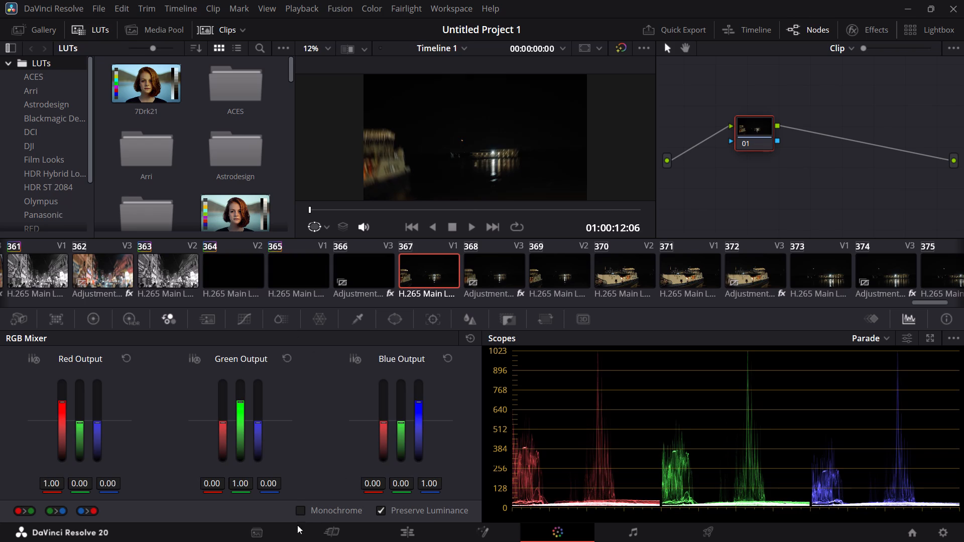
pyautogui.click(298, 511)
pyautogui.click(556, 277)
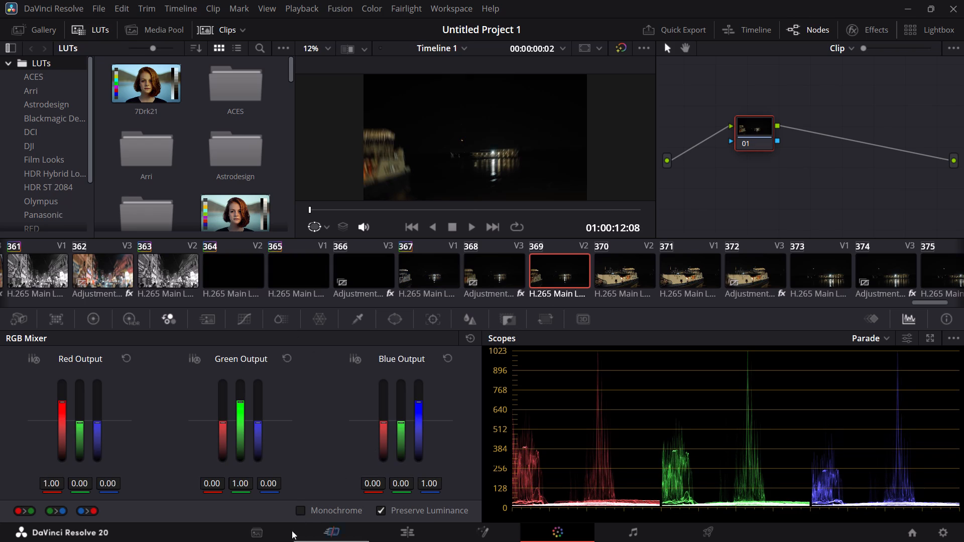
pyautogui.click(302, 510)
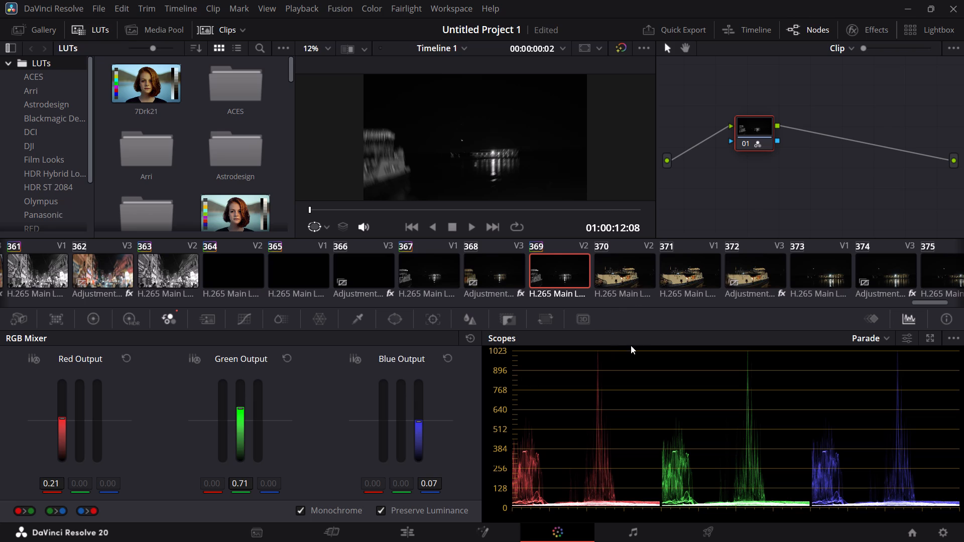
# Enable RGB Mixer Monochrome on night river clip 373 and boat clips 371 and 370, leaving adjustment clip 372 untouched.
pyautogui.click(814, 287)
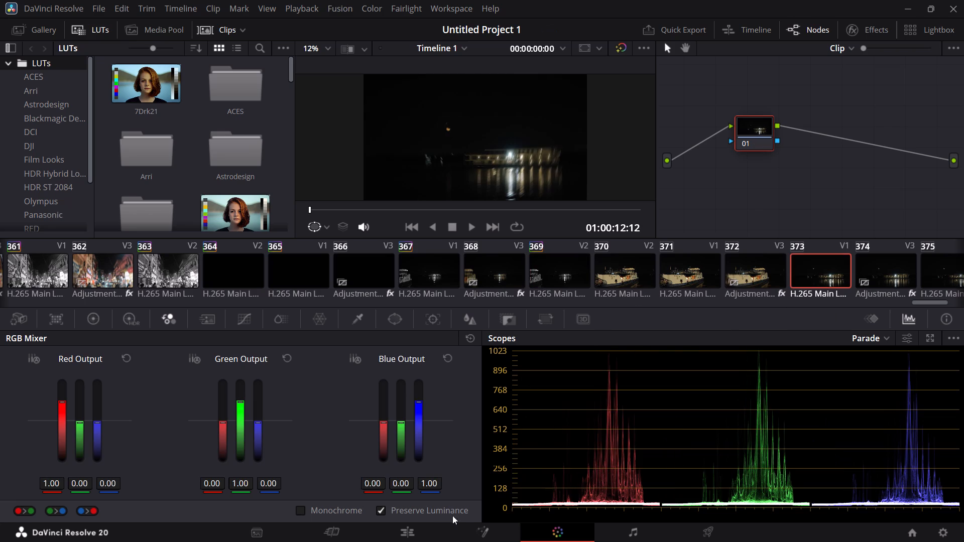
pyautogui.click(301, 510)
pyautogui.click(672, 282)
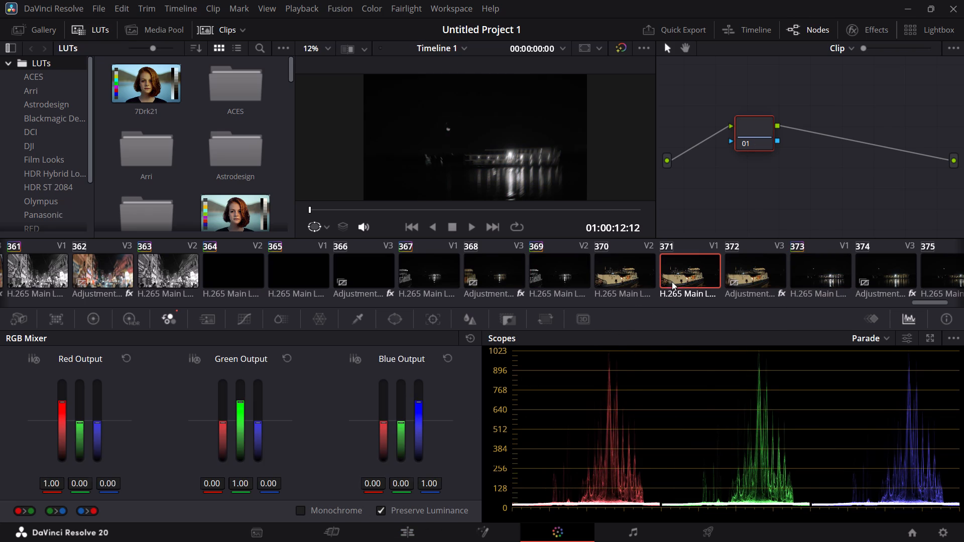
pyautogui.click(296, 510)
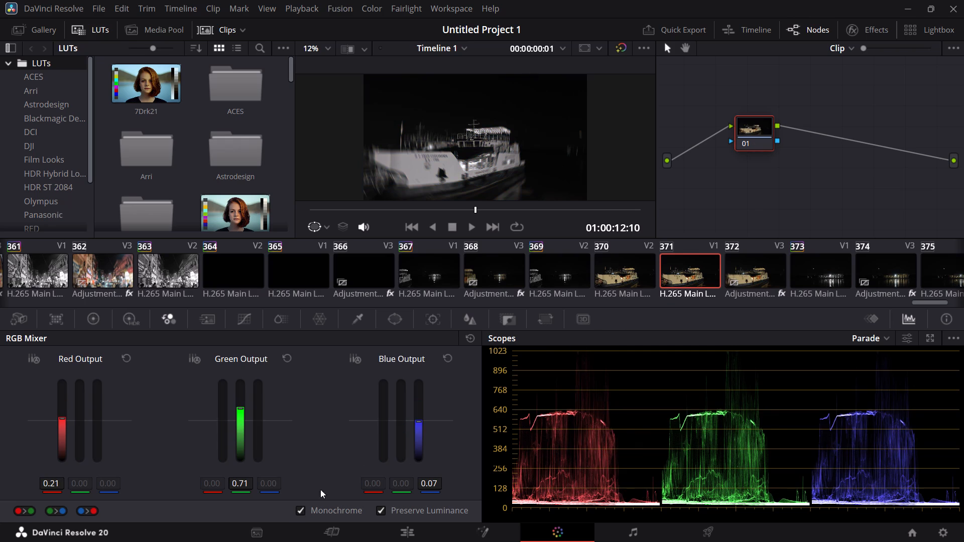
pyautogui.click(615, 277)
pyautogui.click(302, 508)
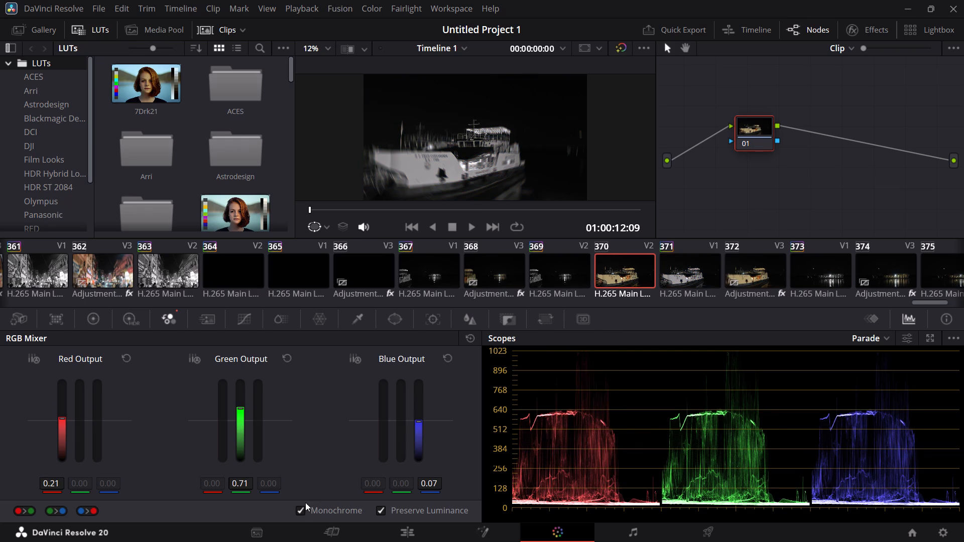
pyautogui.click(502, 272)
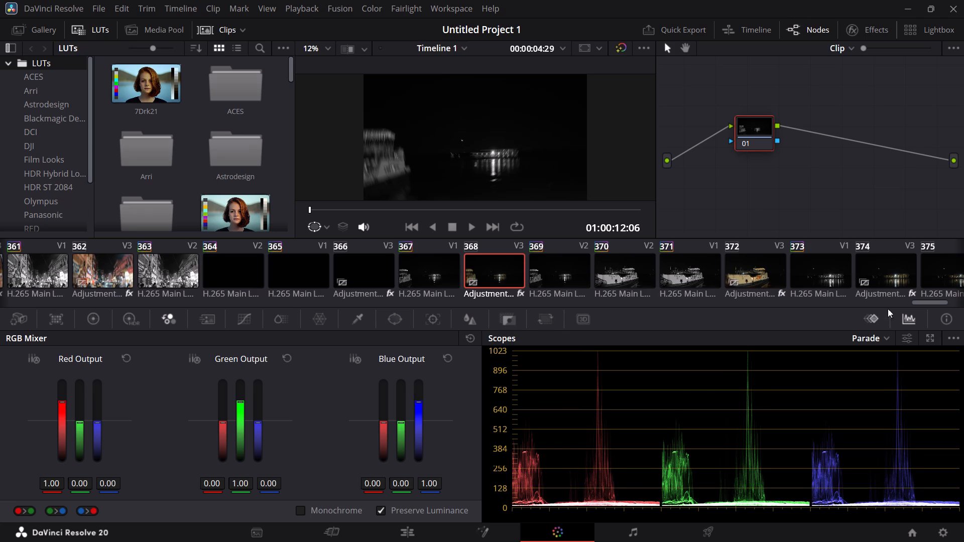
# Enable RGB Mixer Monochrome on night river clip 375 and riverbank clips 376, 377 and 379, skipping adjustment clips 374 and 378.
pyautogui.moveTo(916, 303); pyautogui.dragTo(937, 303)
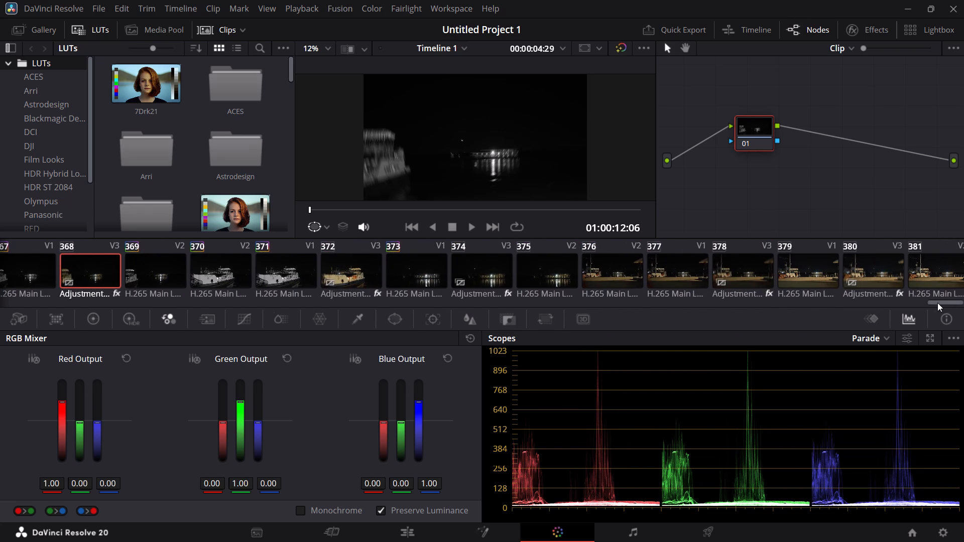
pyautogui.click(354, 279)
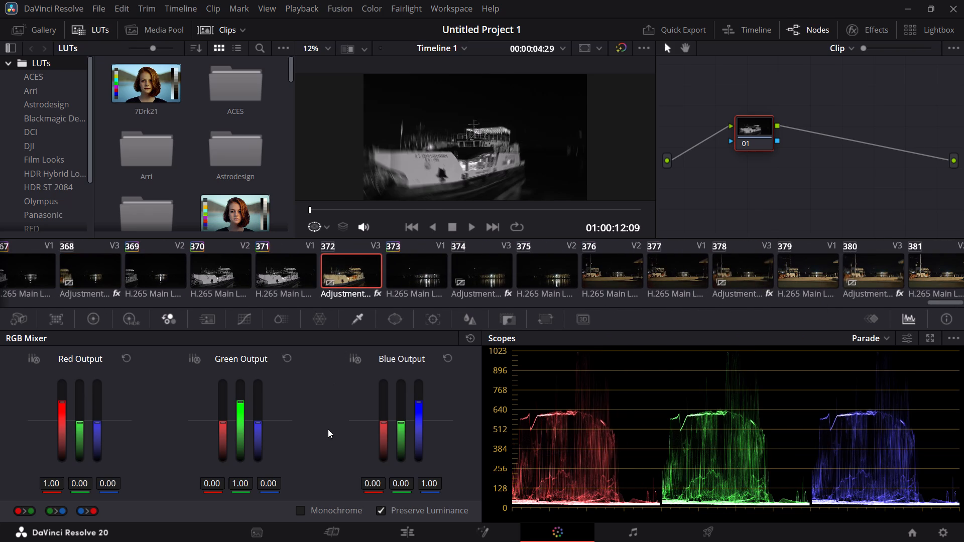
pyautogui.click(477, 271)
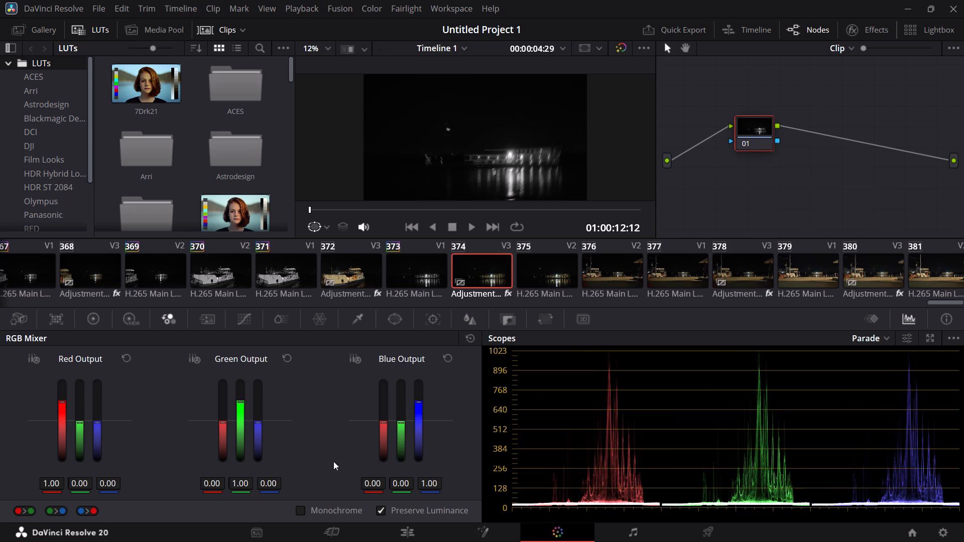
pyautogui.click(526, 285)
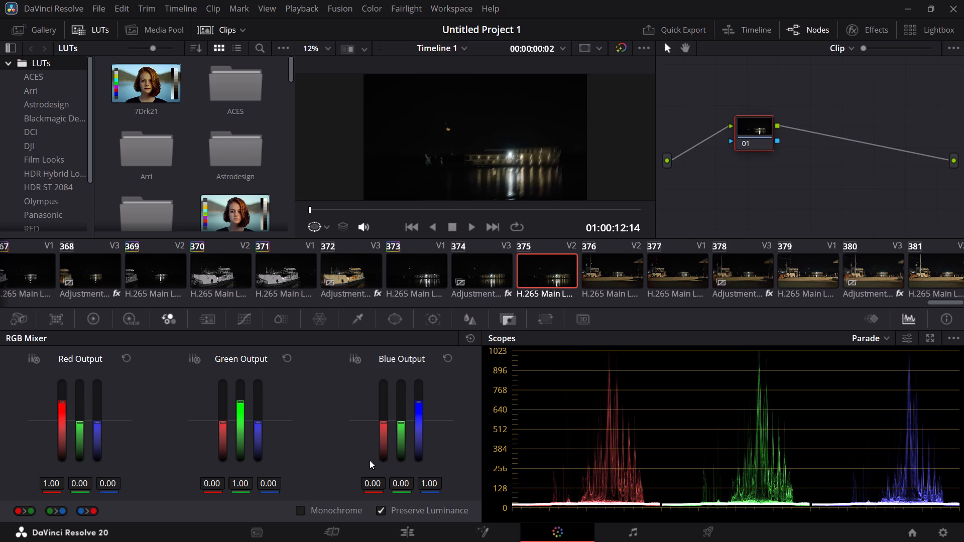
pyautogui.click(297, 511)
pyautogui.click(593, 262)
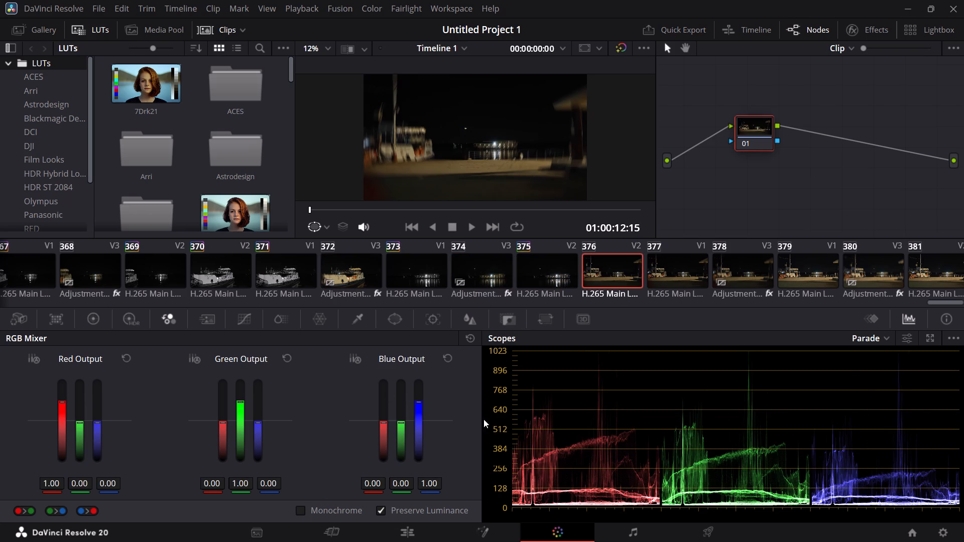
pyautogui.click(304, 511)
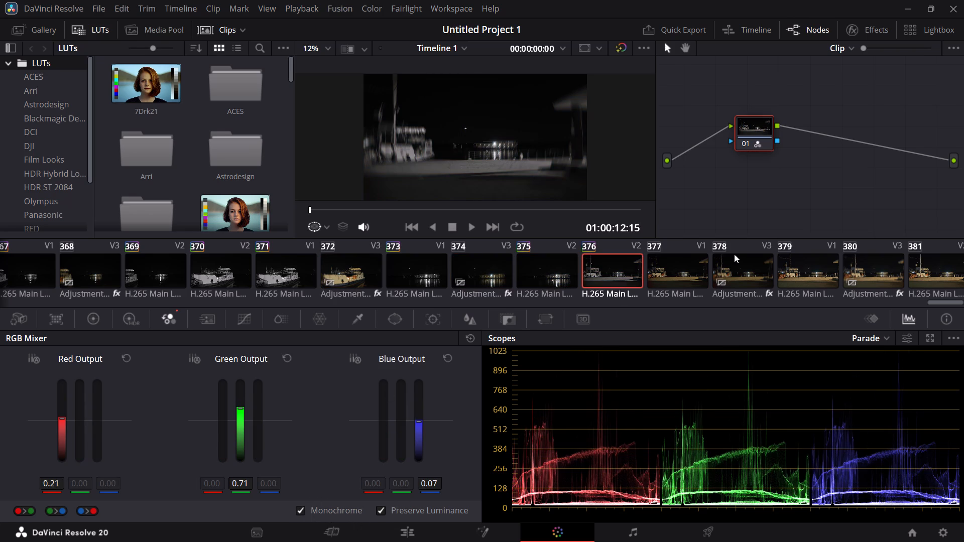
pyautogui.click(675, 281)
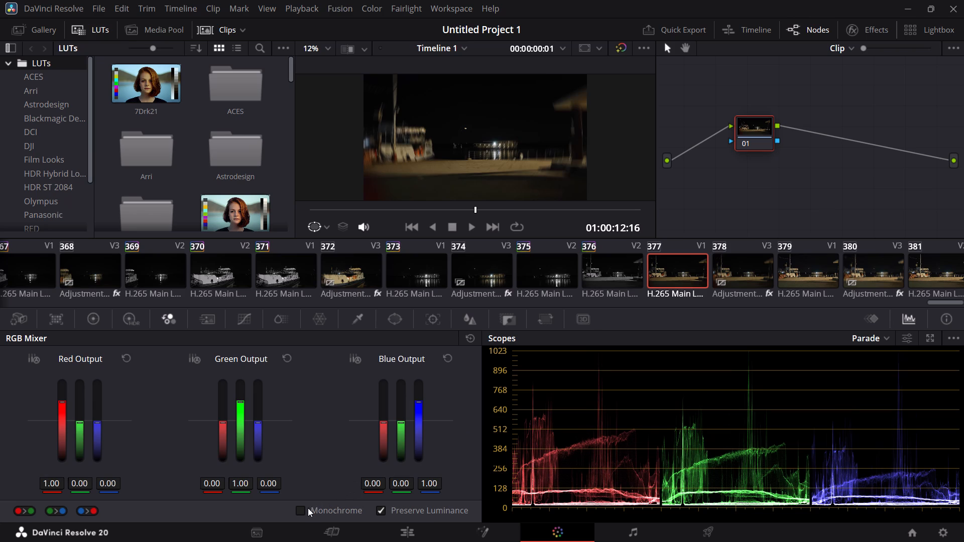
pyautogui.click(301, 510)
pyautogui.click(797, 257)
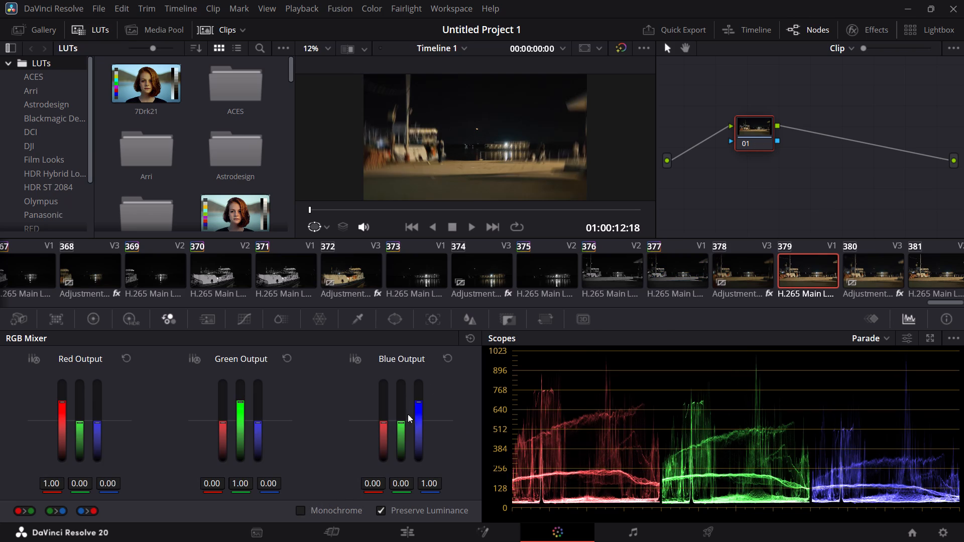
pyautogui.click(302, 507)
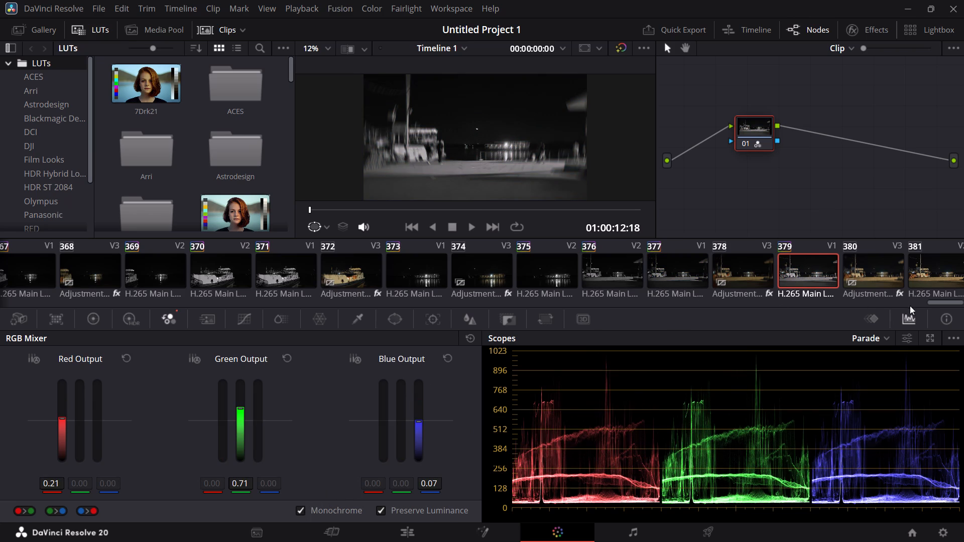
# Enable RGB Mixer Monochrome on the final riverbank clip 381, skipping adjustment clip 380.
pyautogui.moveTo(934, 303); pyautogui.dragTo(959, 304)
pyautogui.click(955, 278)
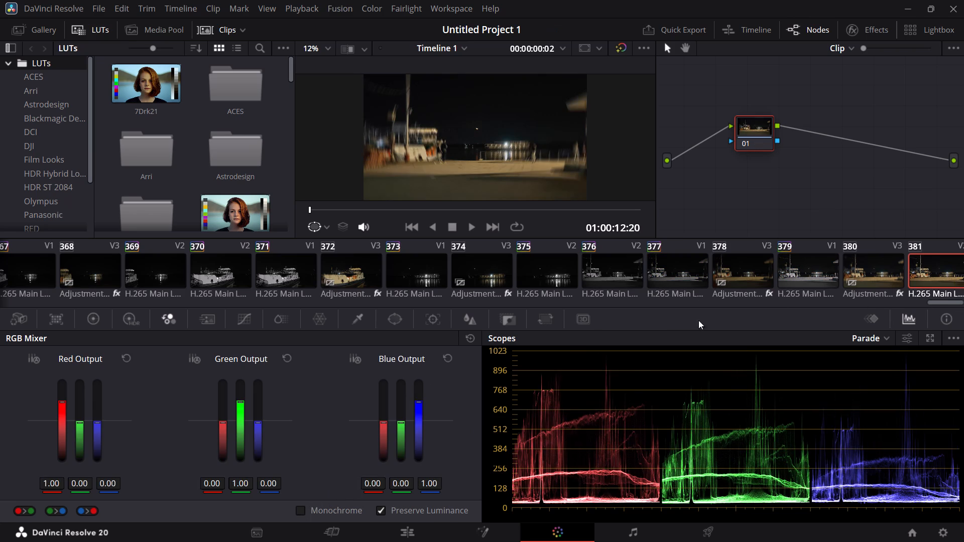
pyautogui.click(308, 516)
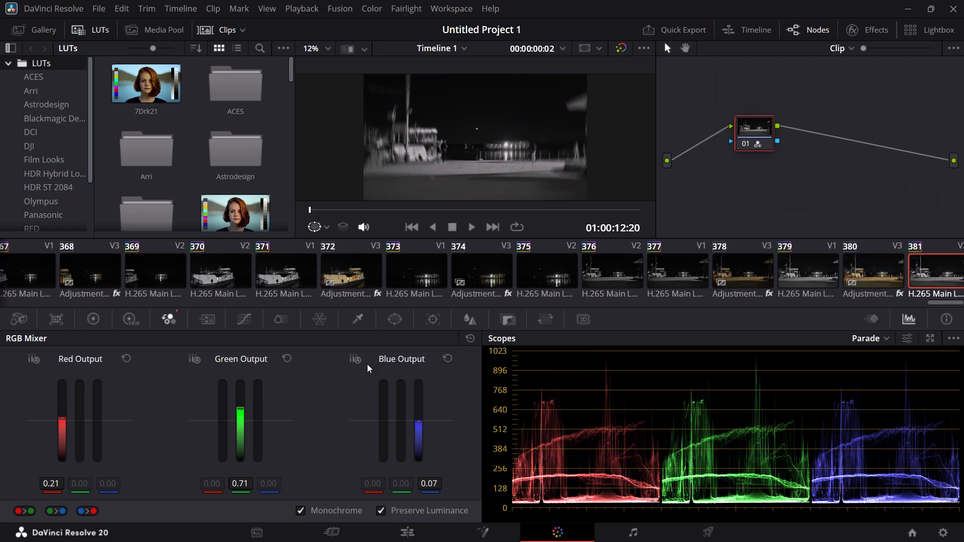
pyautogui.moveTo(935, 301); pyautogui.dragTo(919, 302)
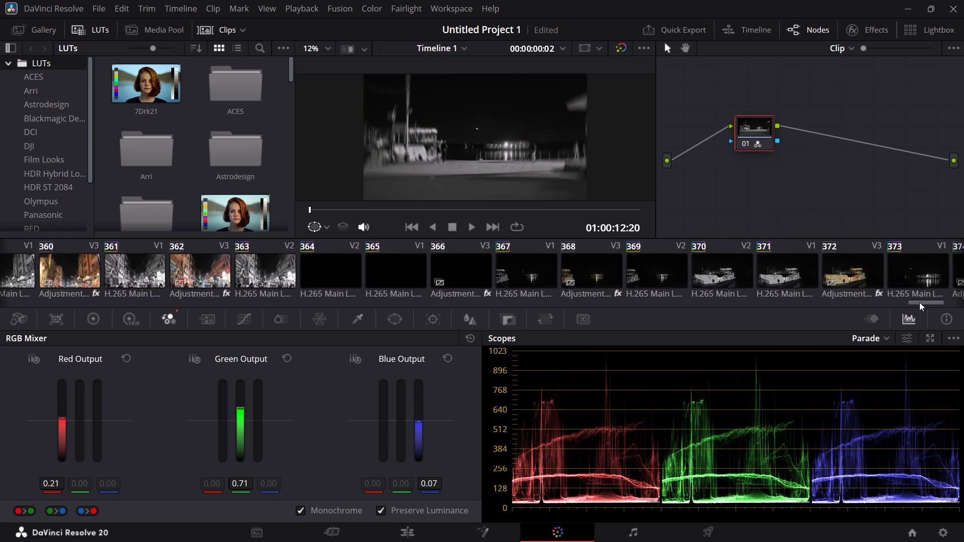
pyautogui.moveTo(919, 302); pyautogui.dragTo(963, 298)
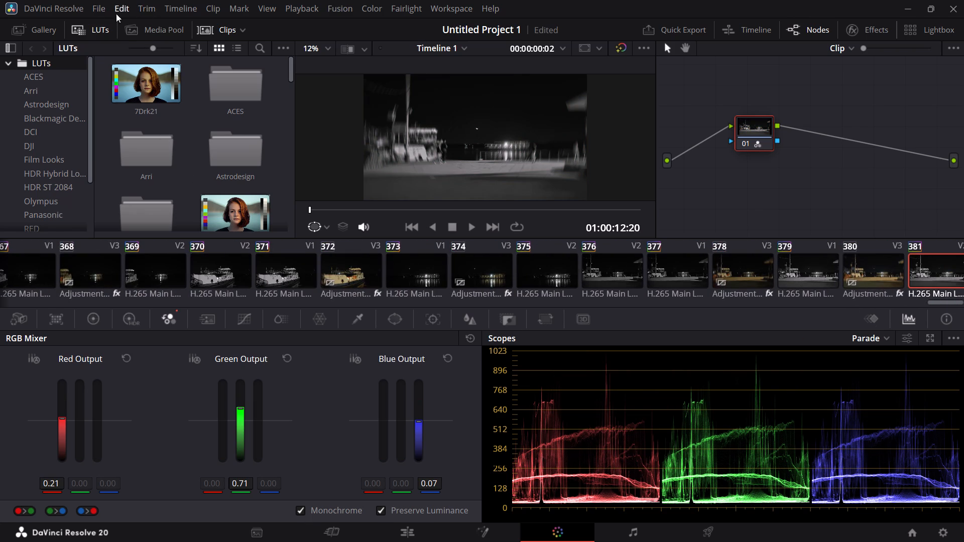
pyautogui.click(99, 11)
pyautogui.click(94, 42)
# Return to the Edit page and play the monochrome edit from the beginning of the timeline to review it.
pyautogui.click(408, 531)
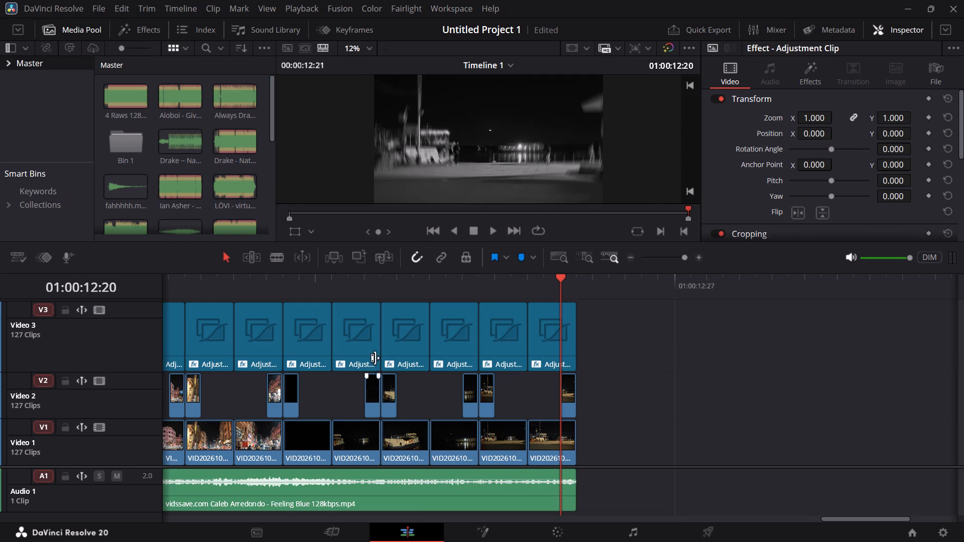
pyautogui.moveTo(337, 279); pyautogui.dragTo(119, 289)
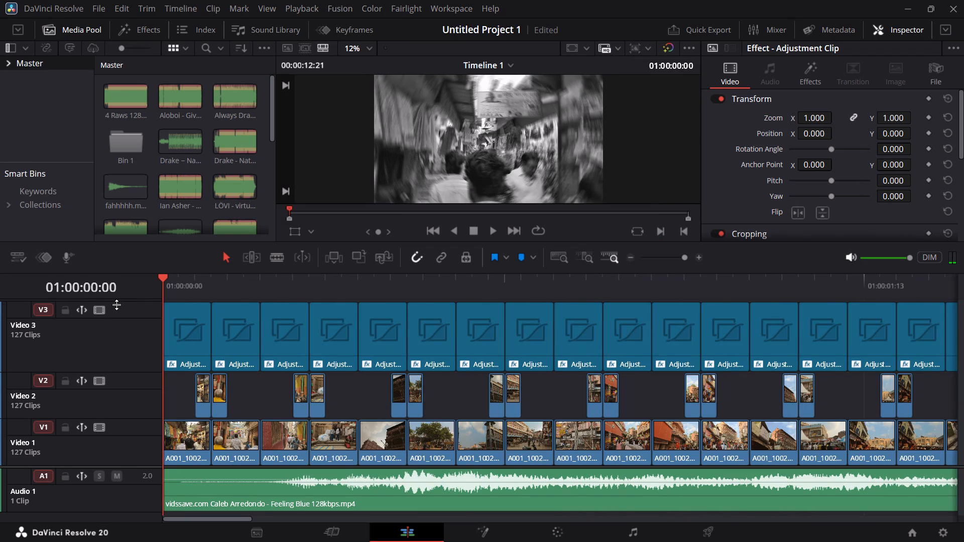
pyautogui.press('space')
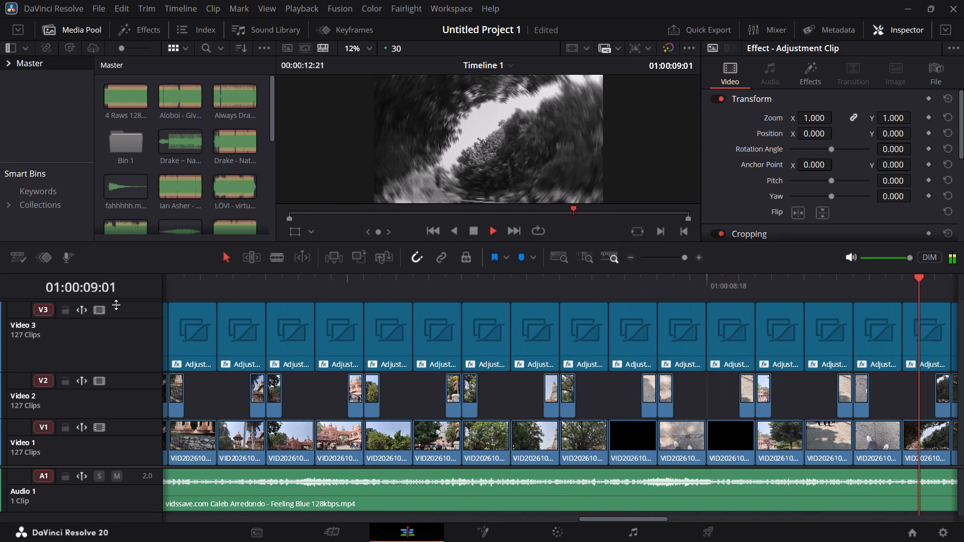
pyautogui.press('space')
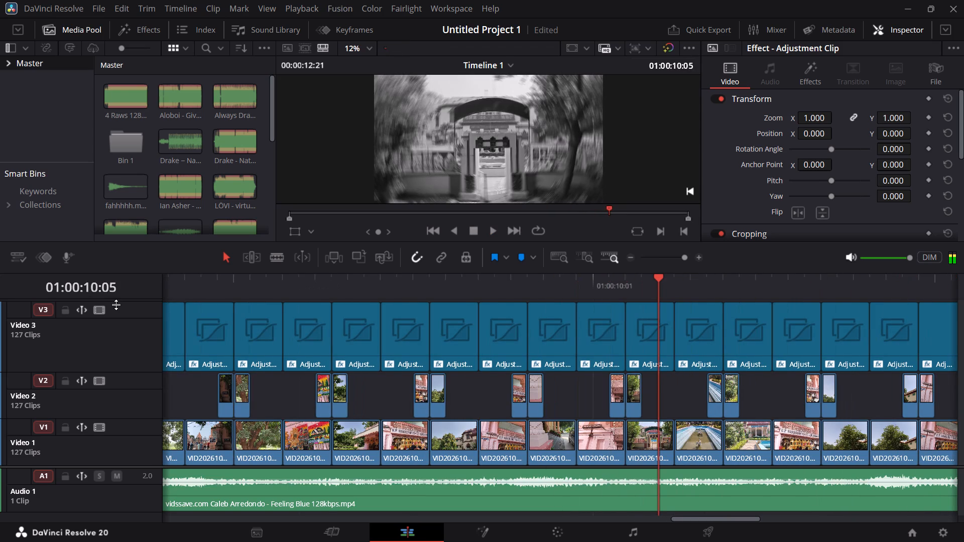
pyautogui.press('space')
pyautogui.press('space')
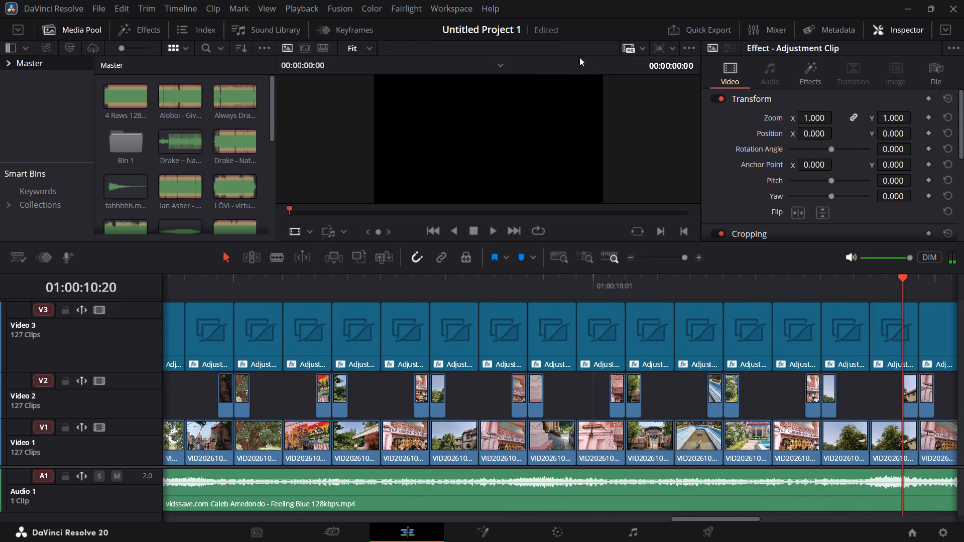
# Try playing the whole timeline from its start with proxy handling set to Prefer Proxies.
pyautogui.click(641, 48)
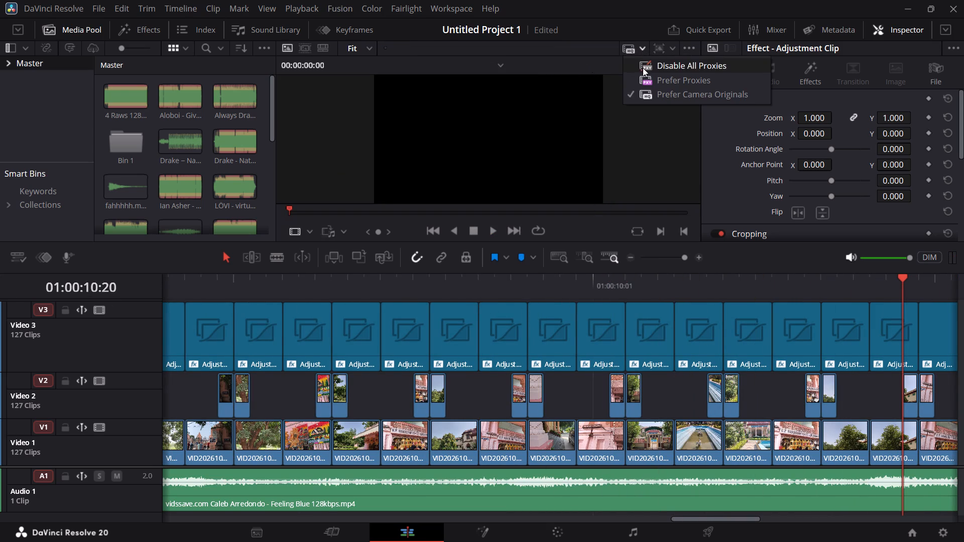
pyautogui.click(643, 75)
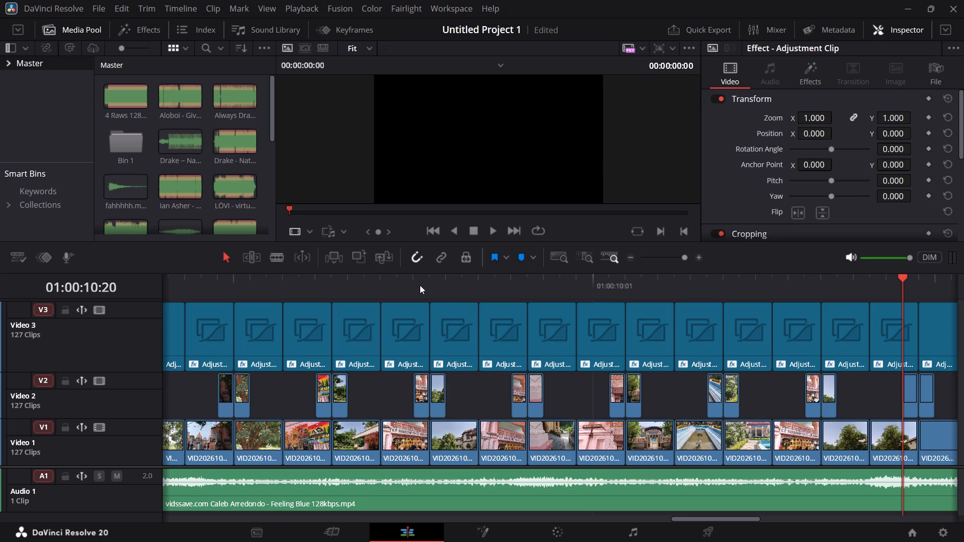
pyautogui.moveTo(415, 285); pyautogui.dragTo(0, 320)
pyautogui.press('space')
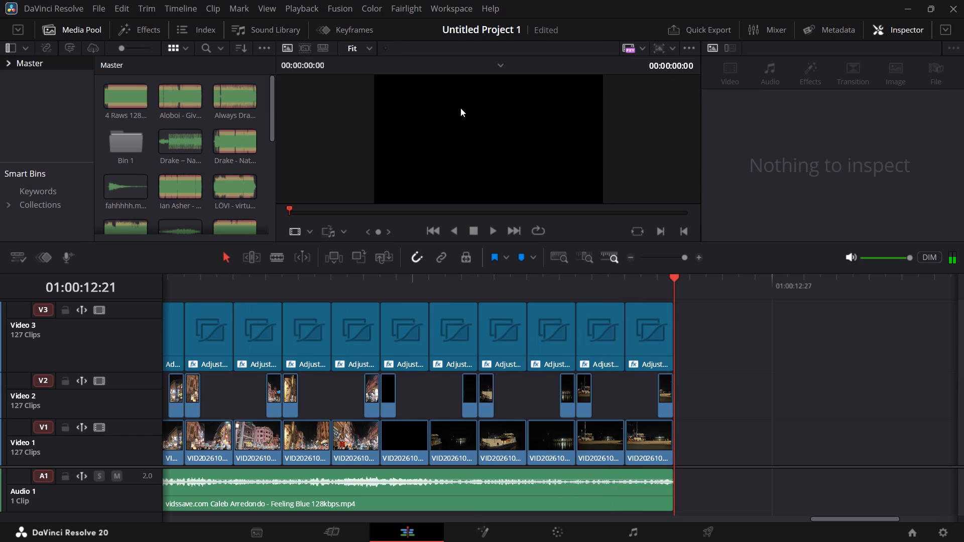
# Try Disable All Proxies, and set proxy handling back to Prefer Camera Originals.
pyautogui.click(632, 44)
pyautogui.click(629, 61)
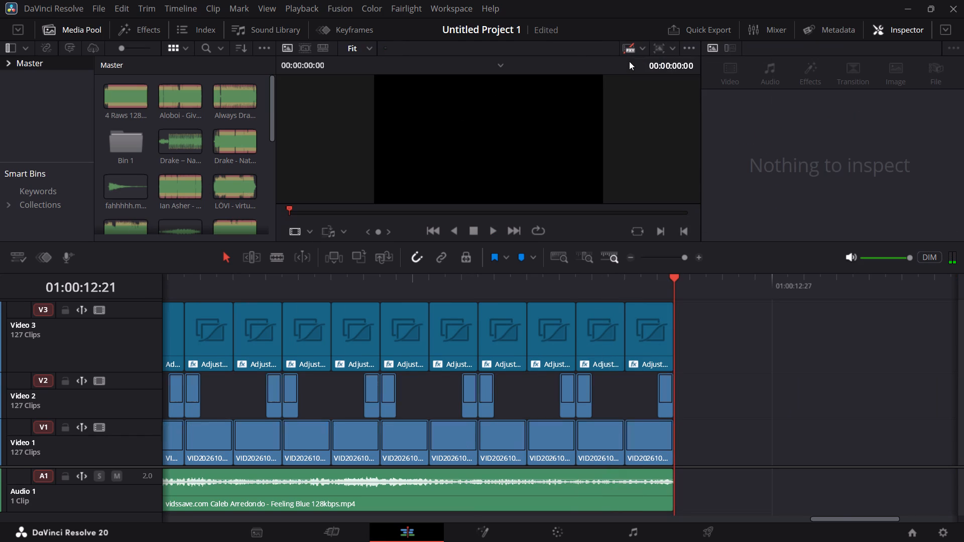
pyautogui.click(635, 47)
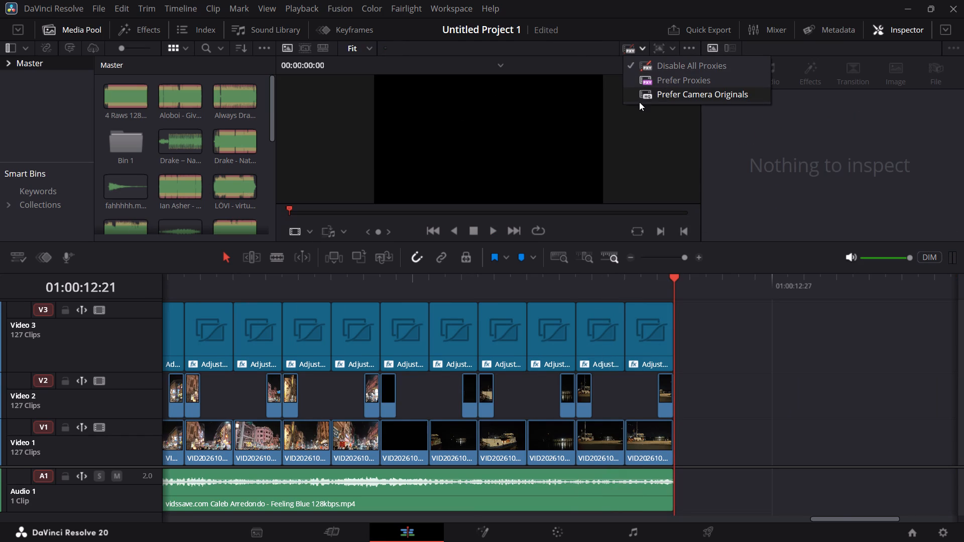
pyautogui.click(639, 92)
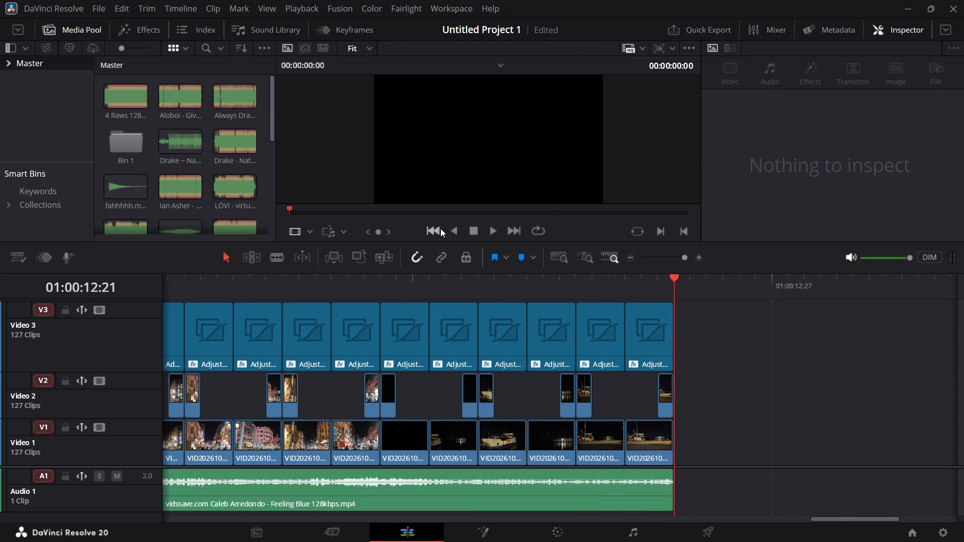
# Return the timeline playhead to the start of the edit at 01:00:00:00.
pyautogui.click(435, 227)
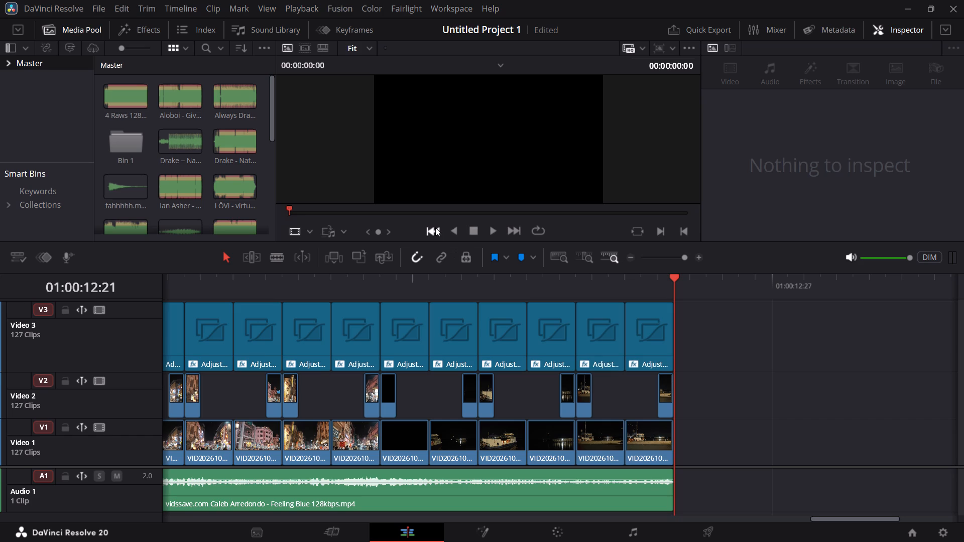
pyautogui.click(435, 227)
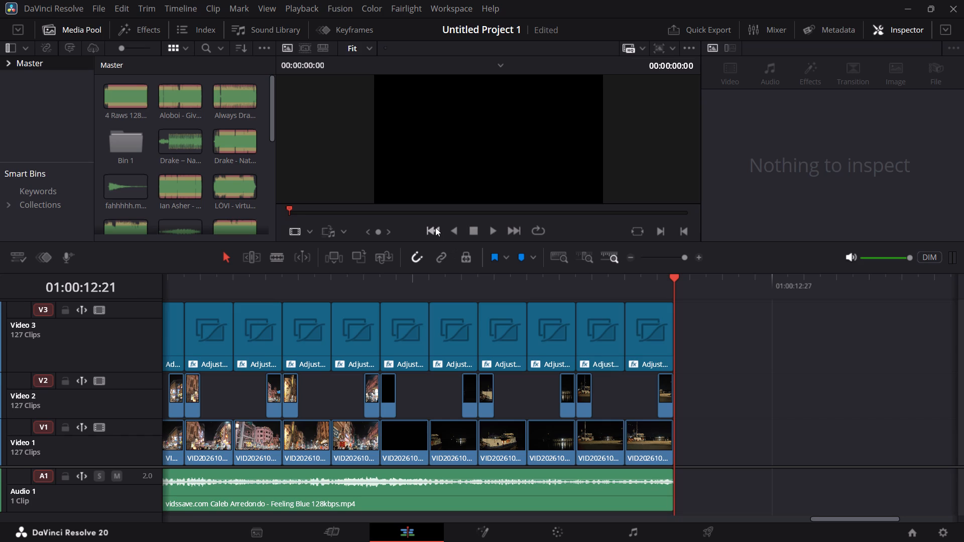
pyautogui.click(435, 228)
pyautogui.click(419, 275)
pyautogui.click(435, 232)
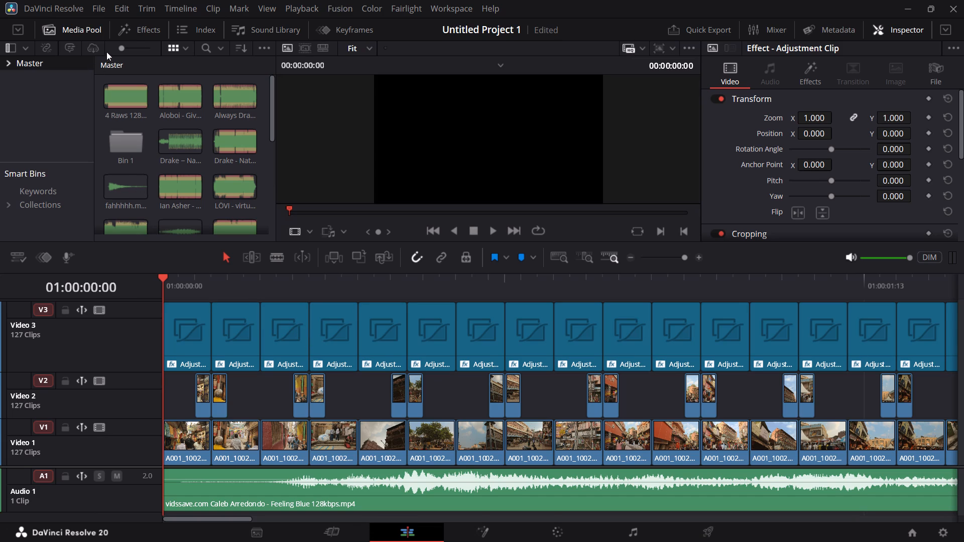
# Search the Sound Library for "whip".
pyautogui.click(231, 27)
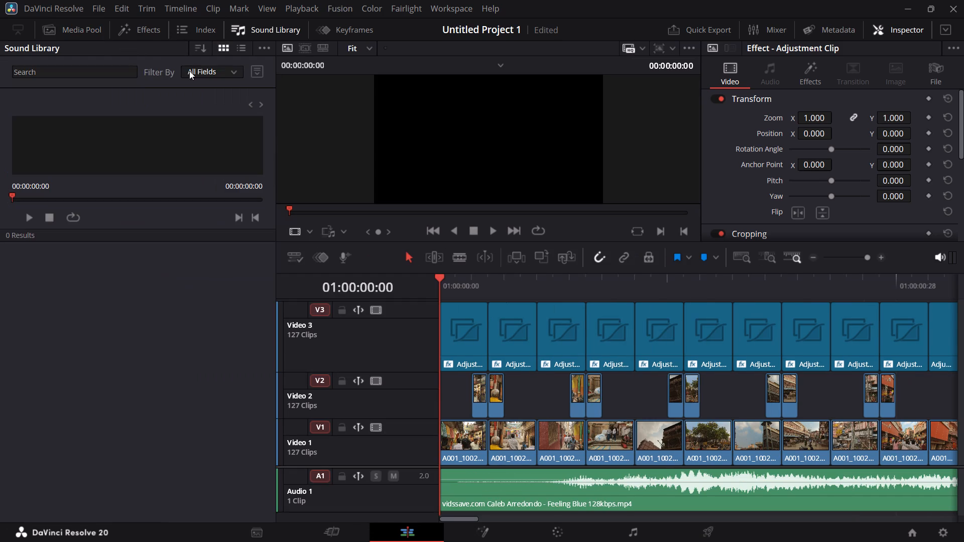
pyautogui.click(132, 72)
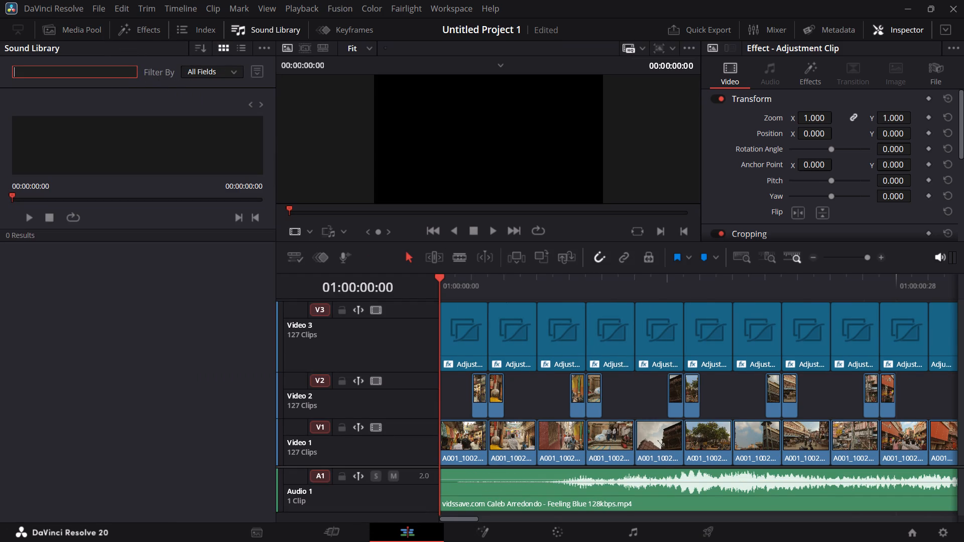
pyautogui.press('w')
pyautogui.write('hip')
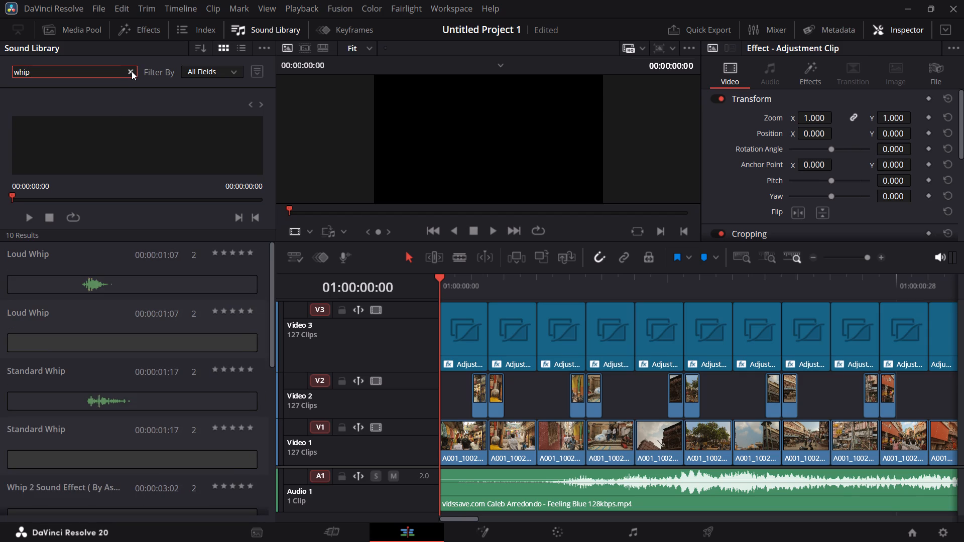
# Audition the Loud Whip and Standard Whip sounds from the search results.
pyautogui.click(82, 253)
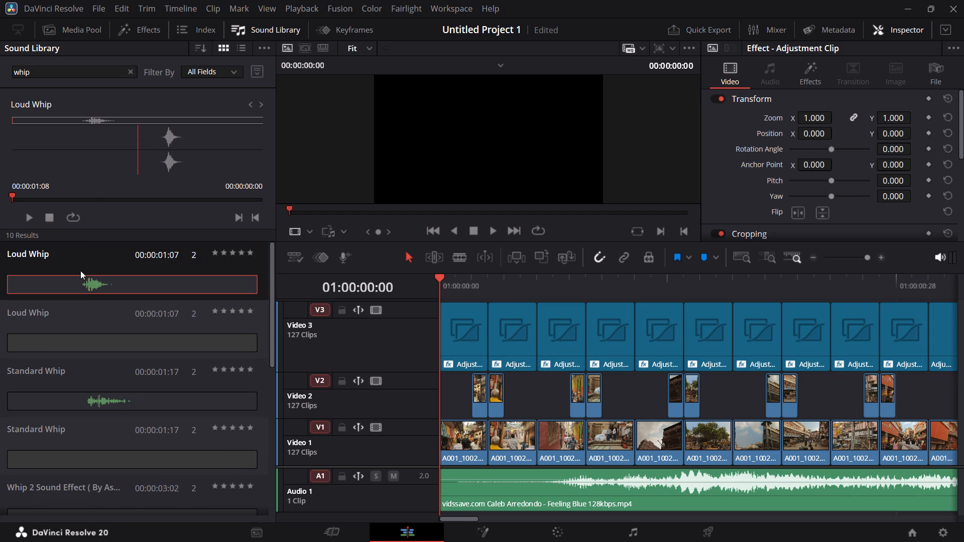
pyautogui.click(23, 223)
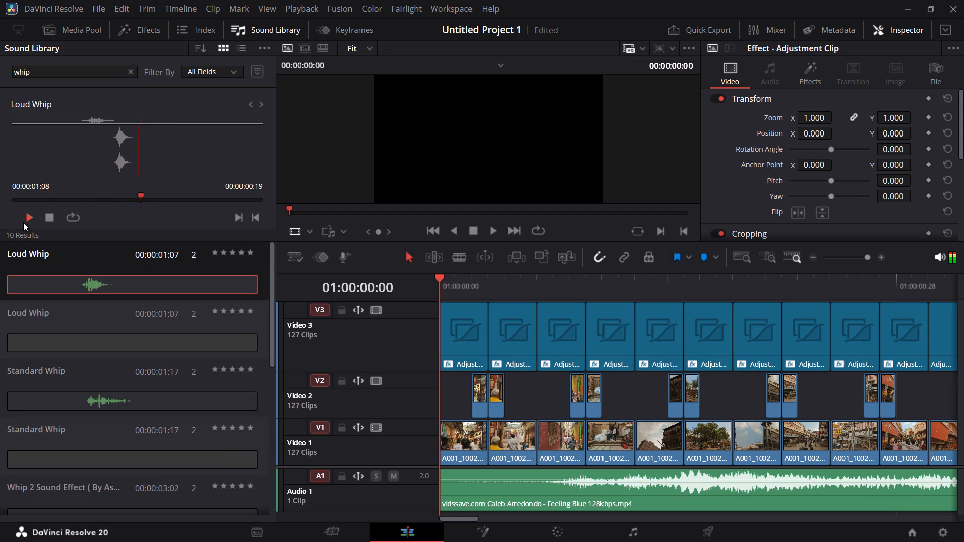
pyautogui.click(48, 318)
pyautogui.click(32, 218)
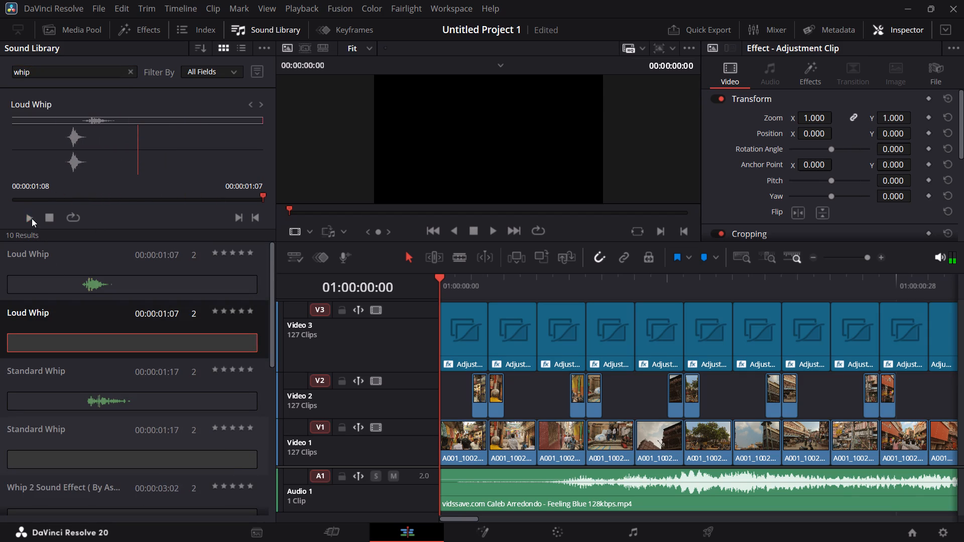
pyautogui.click(49, 388)
pyautogui.click(28, 219)
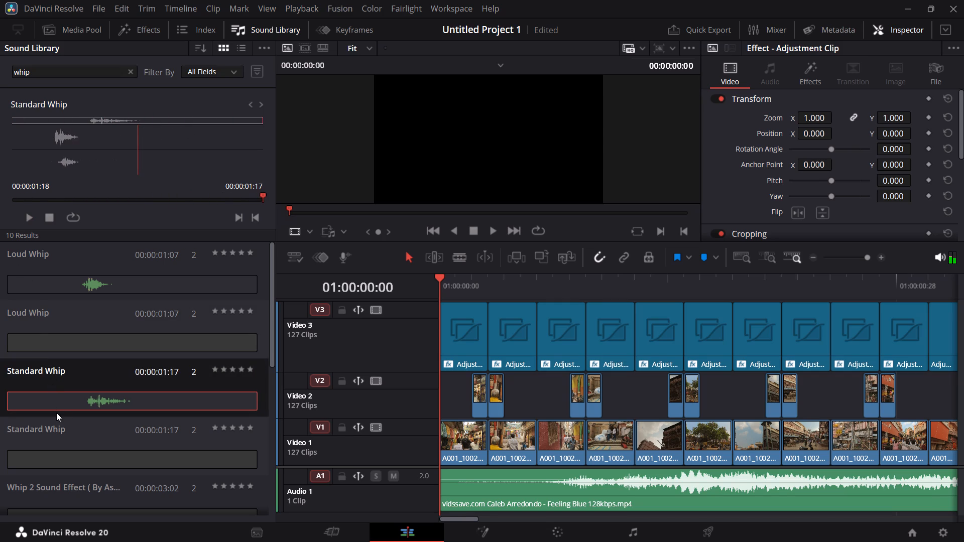
pyautogui.click(55, 432)
# Audition Whip 2 Sound Effect, and listen to Whip Sound Effect several times from the remaining search results.
pyautogui.scroll(-1, 29, 391)
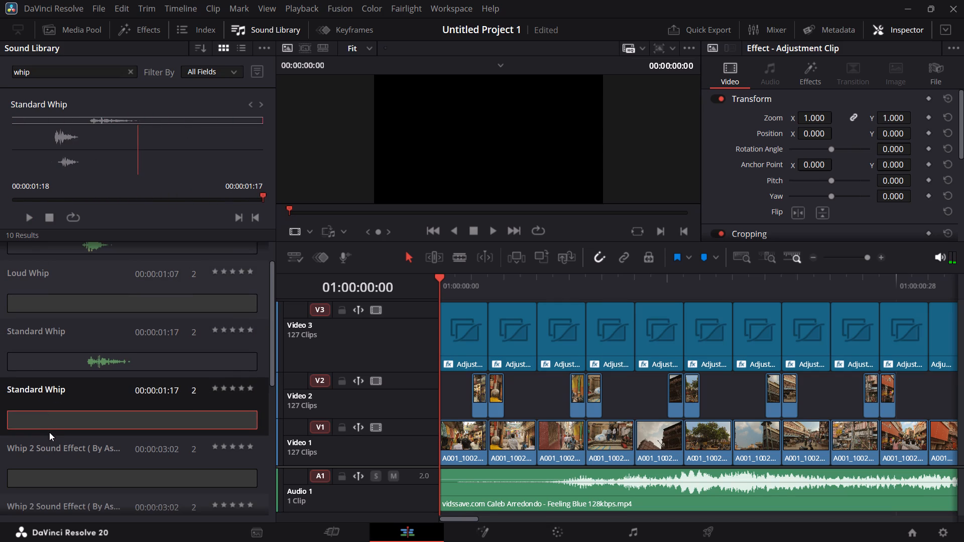
pyautogui.scroll(-3, 54, 419)
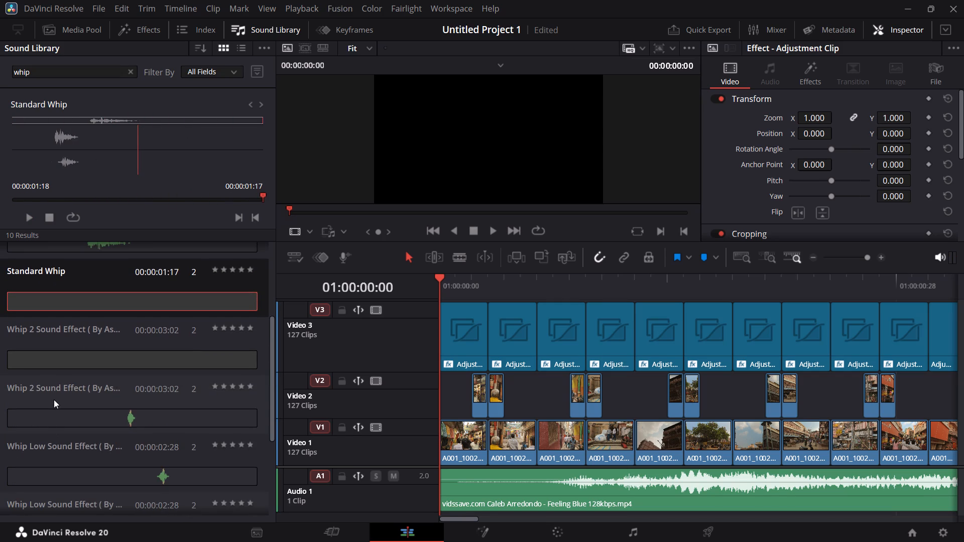
pyautogui.click(56, 389)
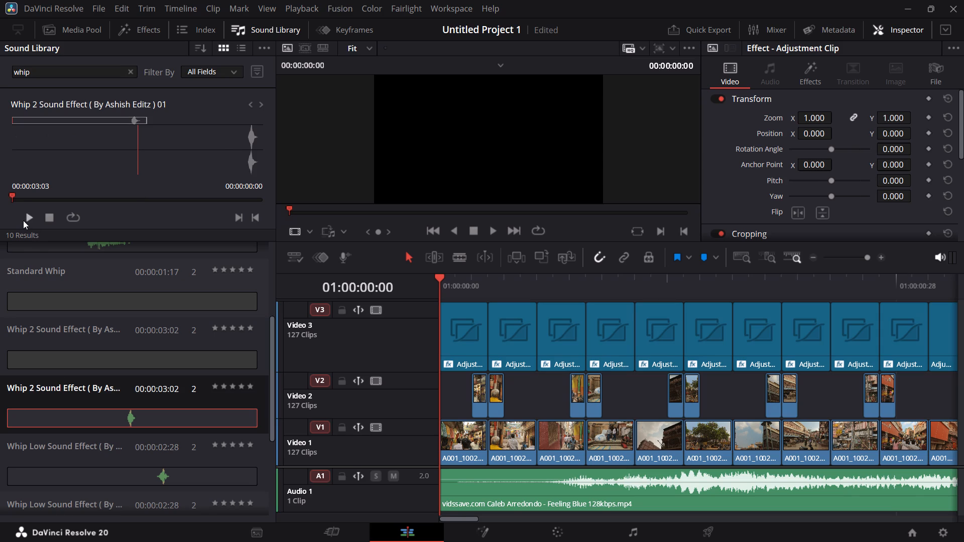
pyautogui.click(23, 220)
pyautogui.scroll(-2, 83, 292)
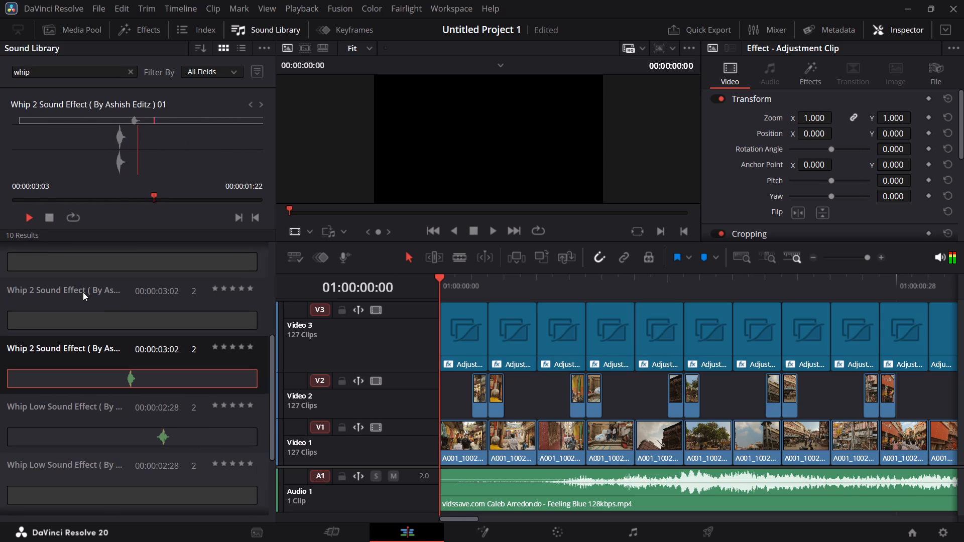
pyautogui.scroll(-1, 83, 292)
pyautogui.click(90, 438)
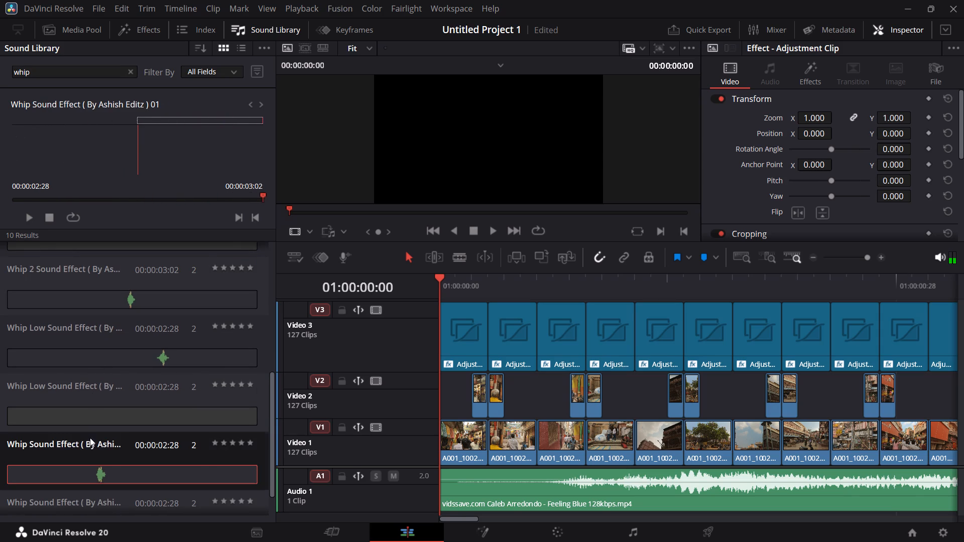
pyautogui.click(33, 218)
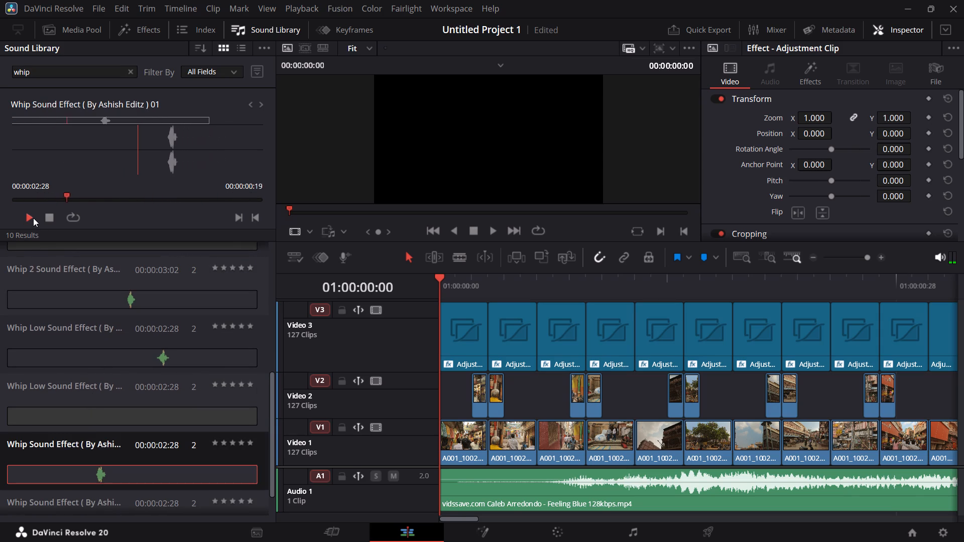
pyautogui.click(27, 217)
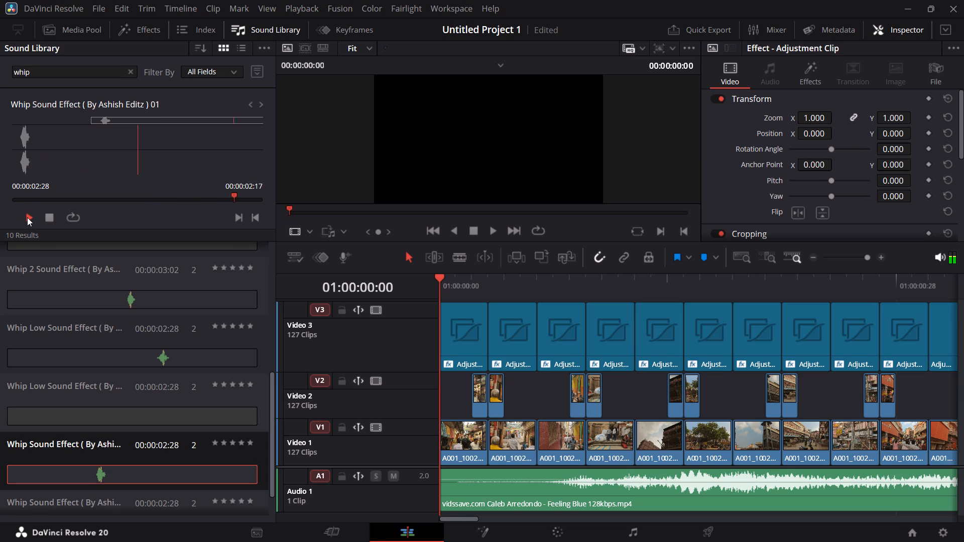
pyautogui.click(27, 217)
pyautogui.click(27, 217)
pyautogui.click(27, 217)
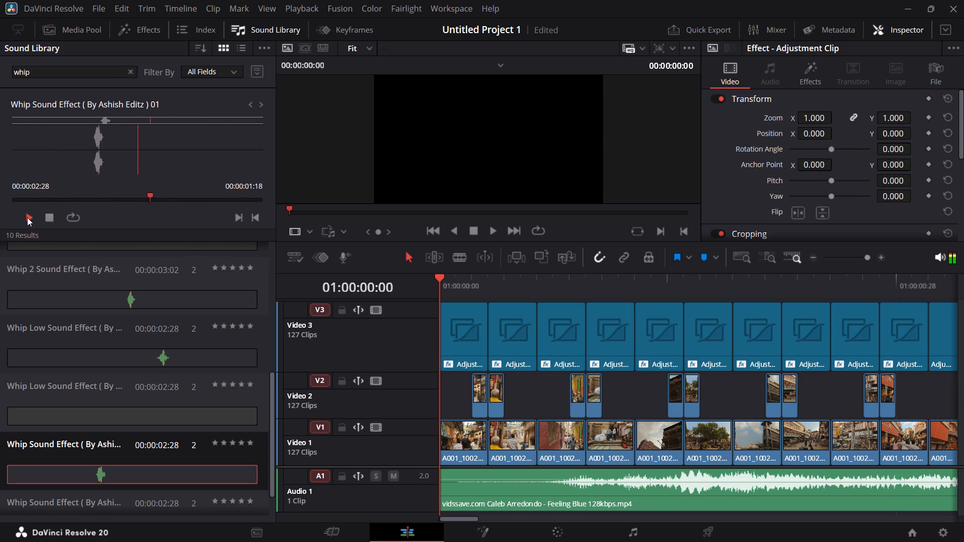
# Replay Whip Sound Effect several times and compare it with Whip Low Sound Effect from the search results.
pyautogui.click(46, 218)
pyautogui.click(36, 216)
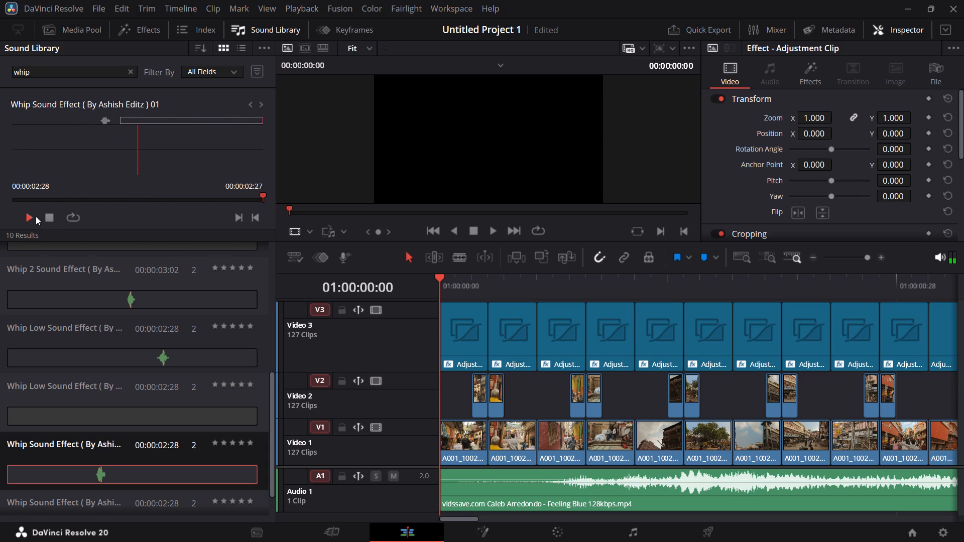
pyautogui.click(32, 216)
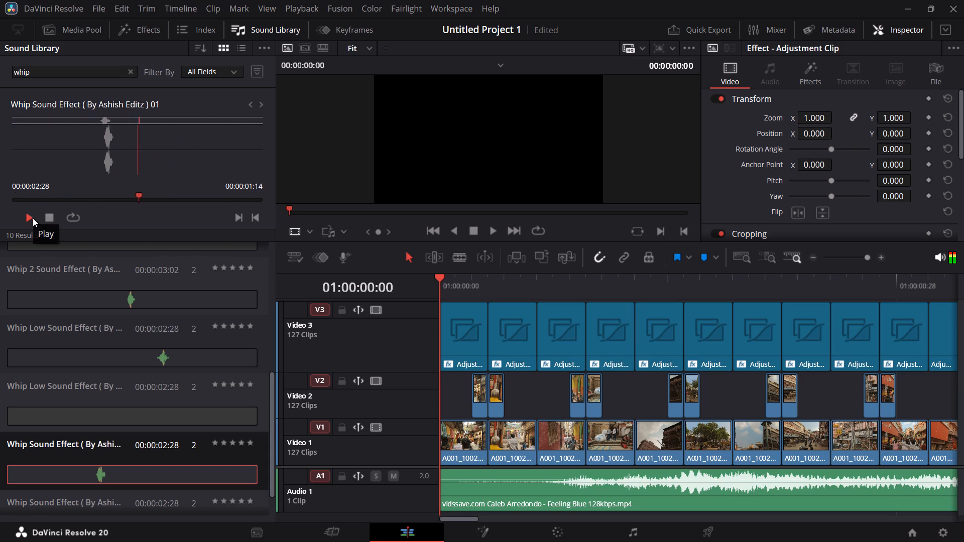
pyautogui.click(91, 388)
pyautogui.press('space')
pyautogui.press('space')
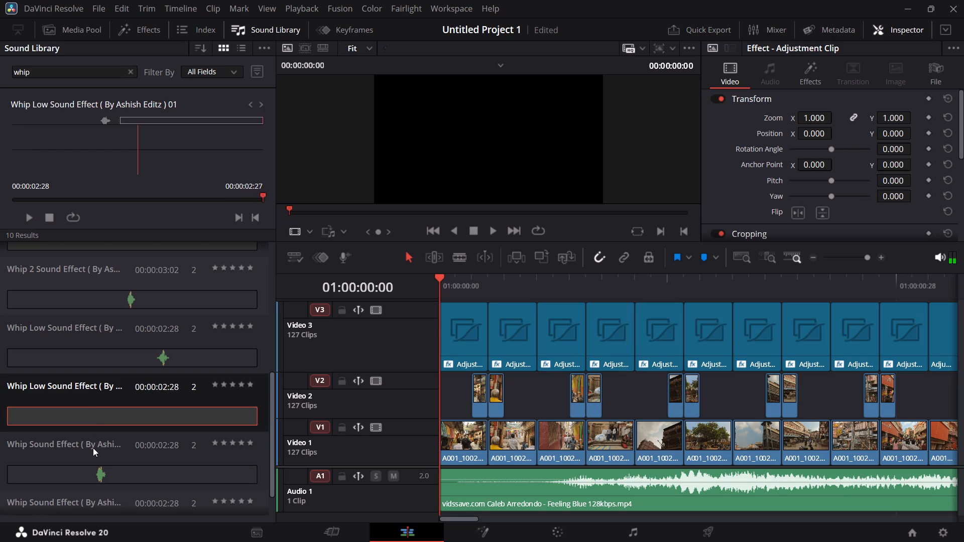
pyautogui.click(93, 448)
pyautogui.press('space')
pyautogui.press('space')
pyautogui.press('space')
pyautogui.click(93, 448)
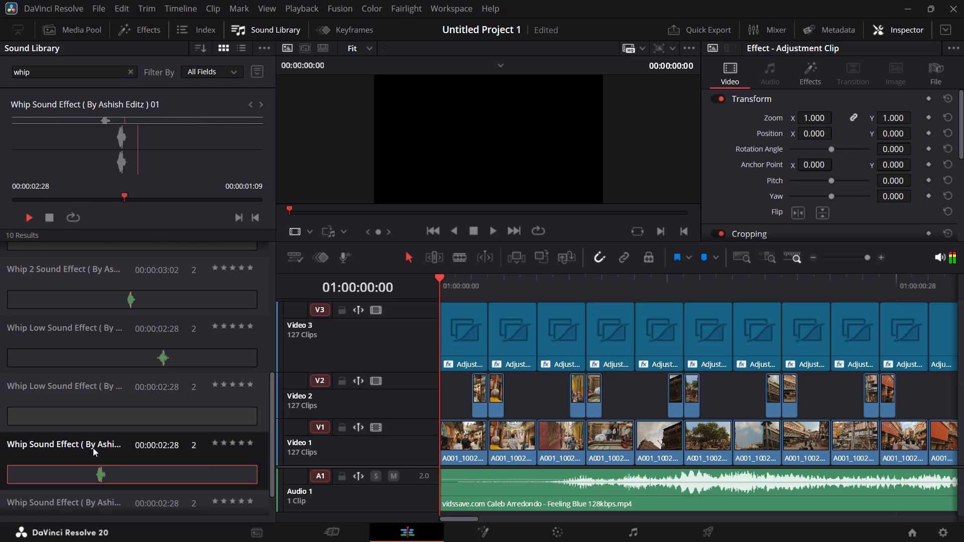
pyautogui.click(92, 458)
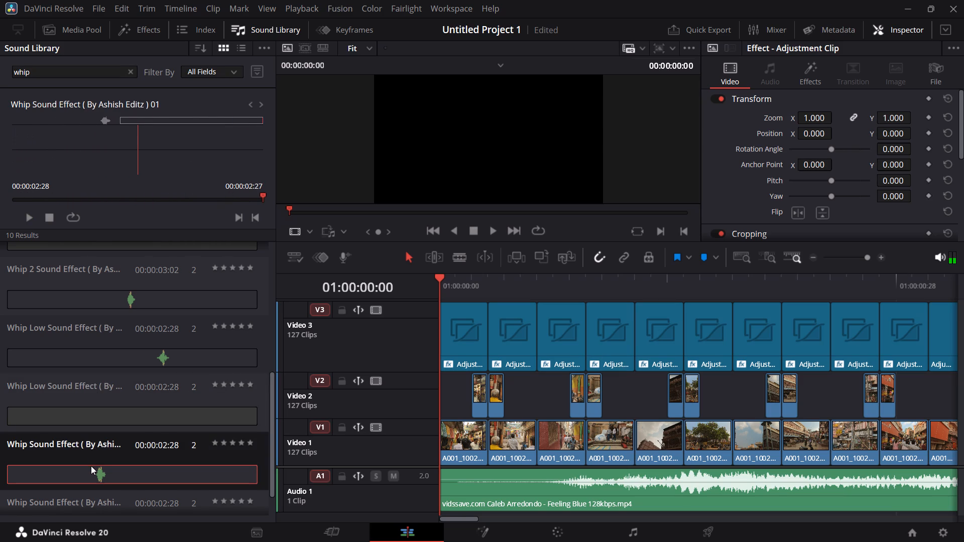
# Audition the last two Whip Sound Effect entries at the end of the search results.
pyautogui.scroll(-1, 91, 464)
pyautogui.click(89, 476)
pyautogui.press('space')
pyautogui.click(103, 432)
pyautogui.press('space')
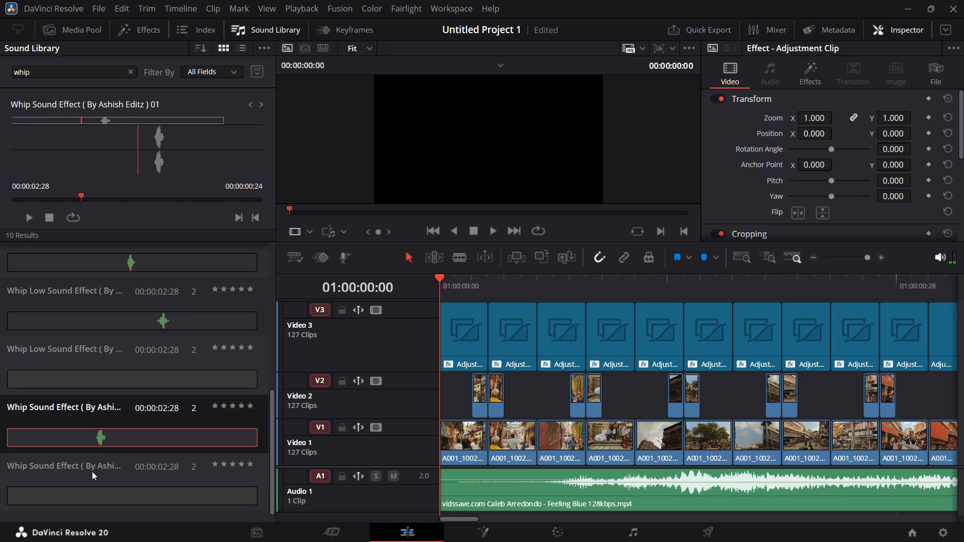
pyautogui.click(92, 471)
pyautogui.press('space')
# Audition the Standard Whip and Loud Whip sounds at the beginning of the results again.
pyautogui.scroll(-3, 100, 431)
pyautogui.scroll(4, 113, 377)
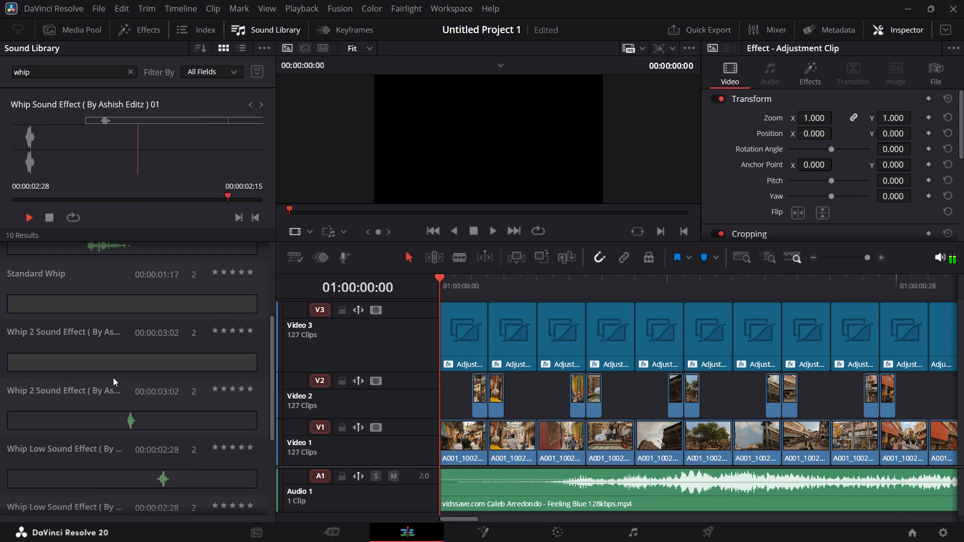
pyautogui.scroll(4, 113, 377)
pyautogui.click(103, 404)
pyautogui.press('space')
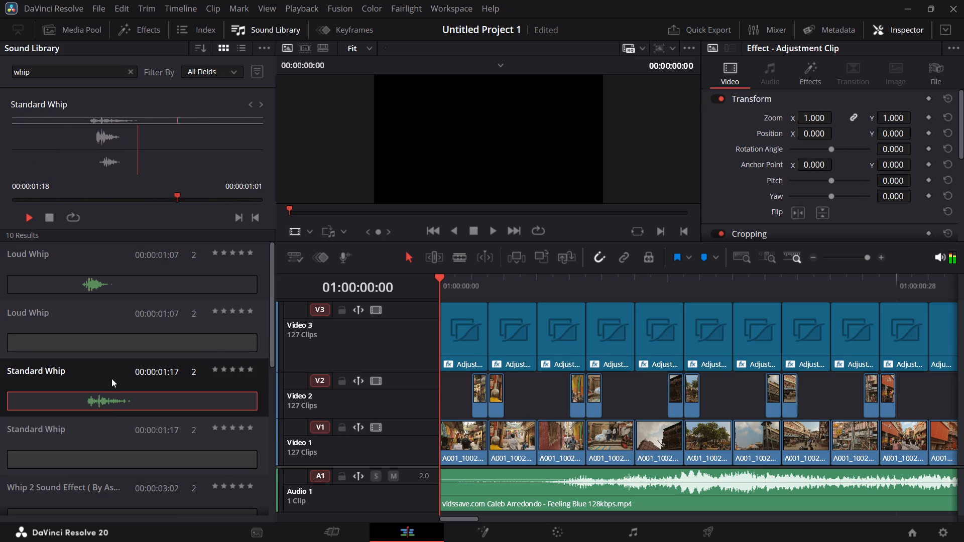
pyautogui.click(127, 284)
pyautogui.press('space')
pyautogui.scroll(4, 126, 307)
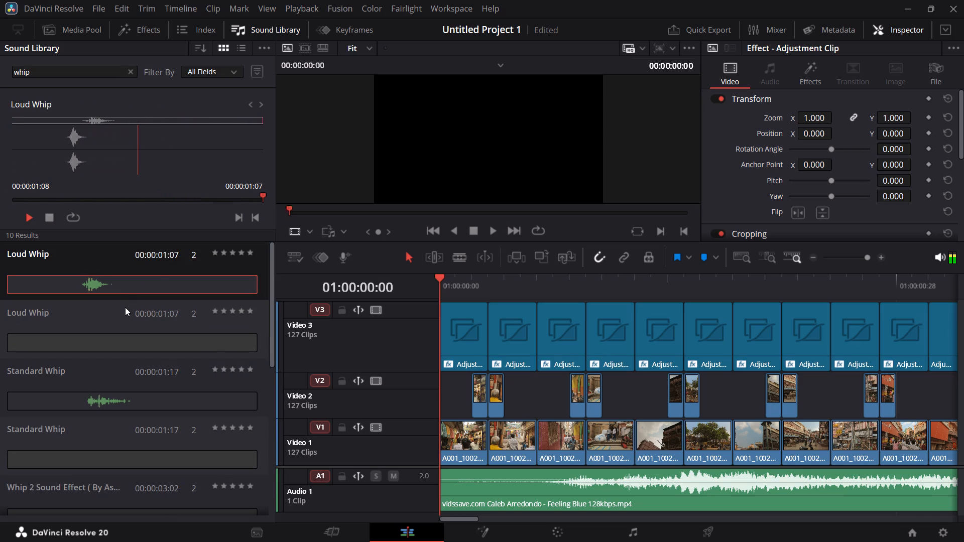
# Replace the Sound Library search with "charge".
pyautogui.click(131, 75)
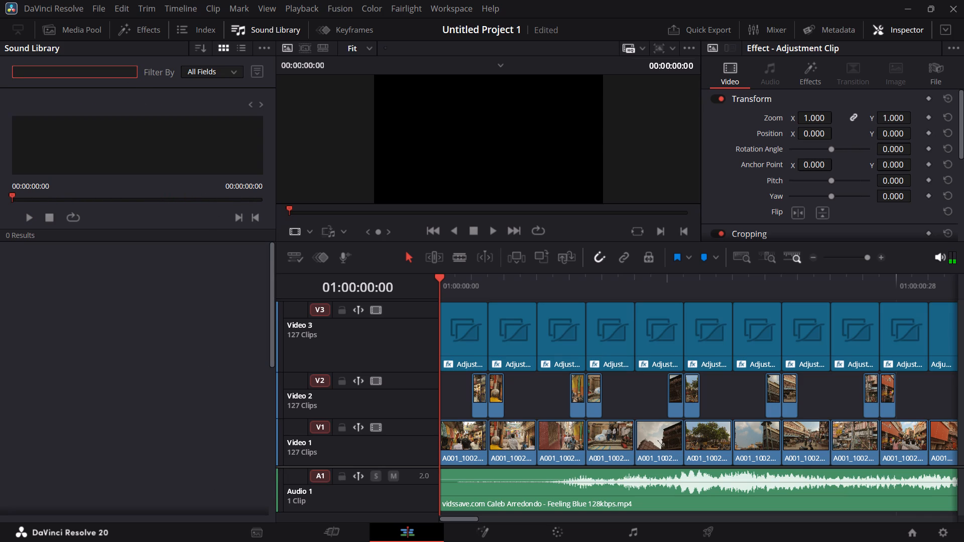
pyautogui.write('charge')
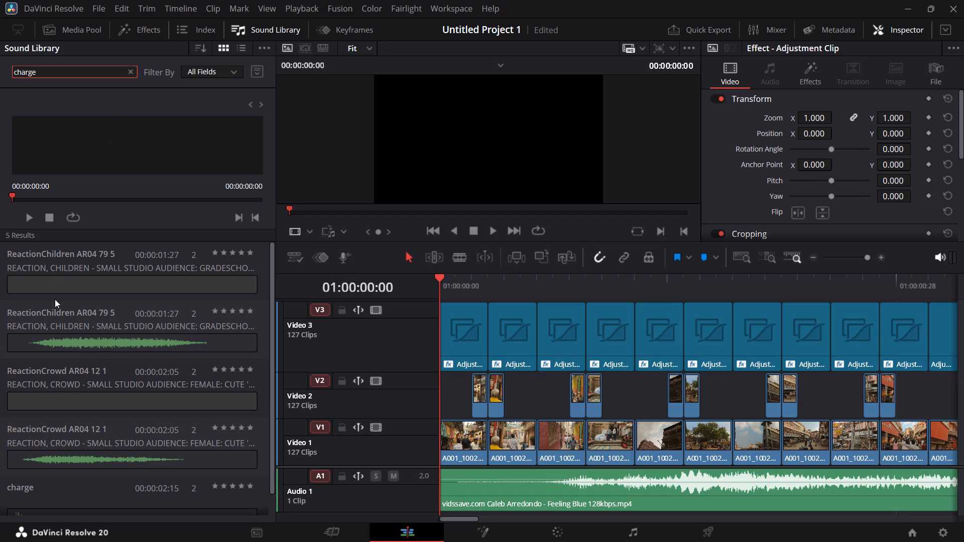
# Audition the ReactionChildren AR04 79 5 and ReactionCrowd AR04 12 1 sounds from the search results.
pyautogui.click(66, 265)
pyautogui.press('space')
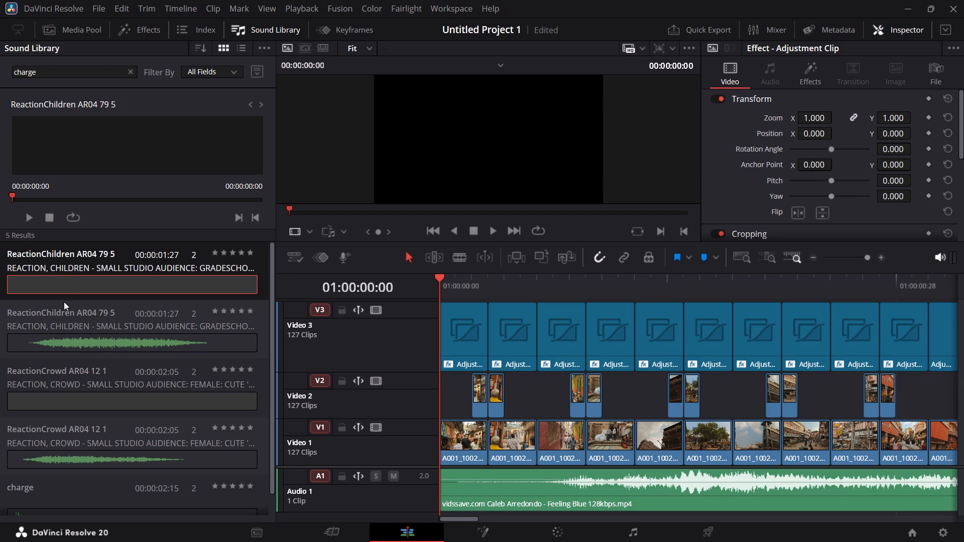
pyautogui.click(61, 342)
pyautogui.press('space')
pyautogui.press('space')
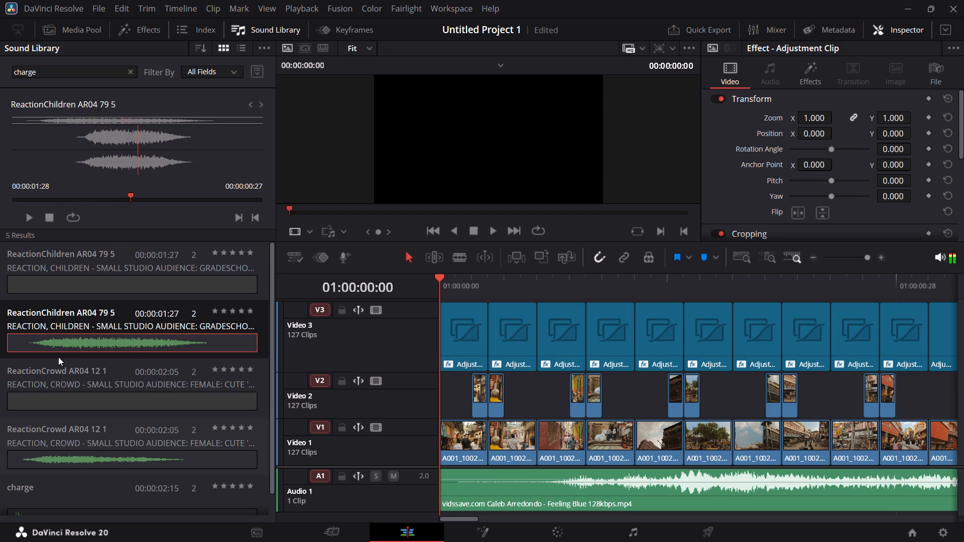
pyautogui.click(64, 411)
pyautogui.press('space')
pyautogui.scroll(-1, 66, 403)
pyautogui.click(61, 427)
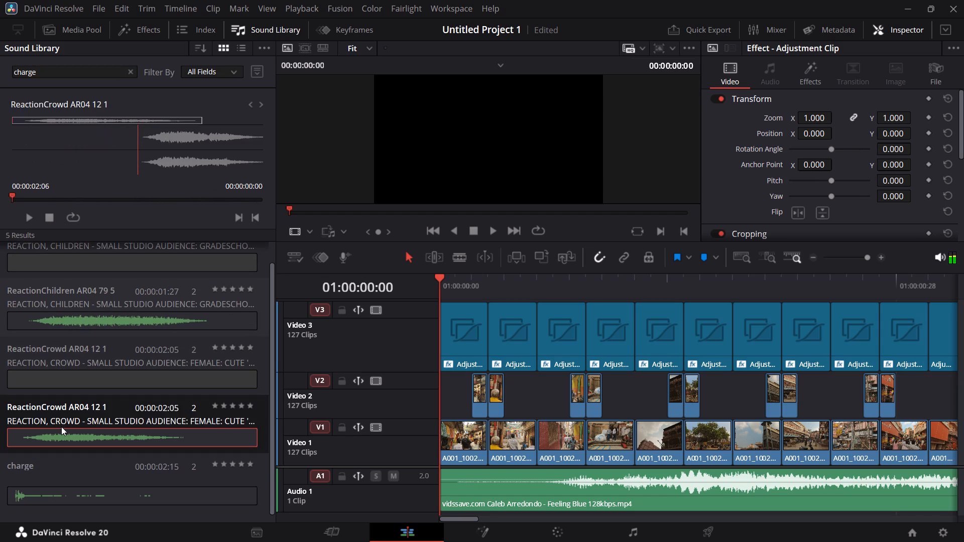
pyautogui.press('space')
pyautogui.scroll(-4, 65, 420)
pyautogui.scroll(-1, 56, 465)
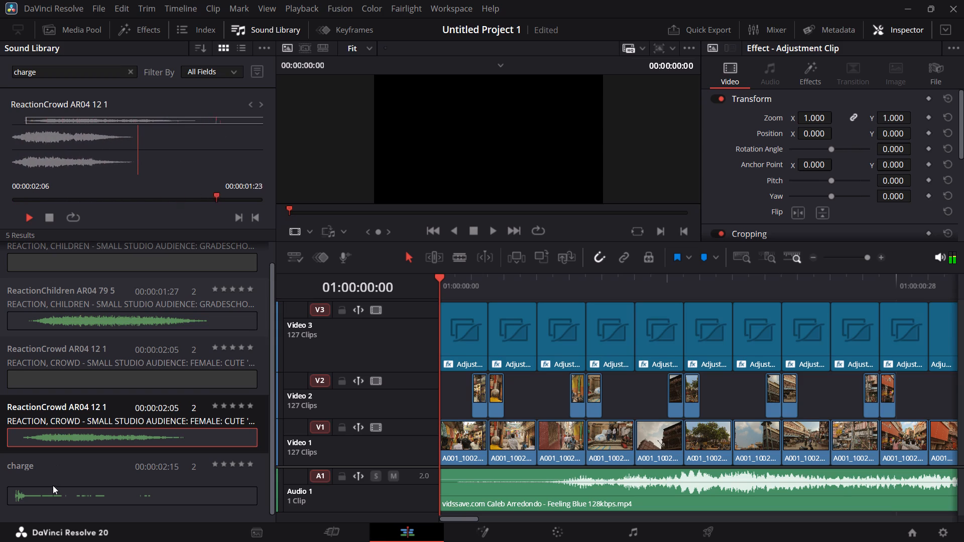
# Audition the sound named charge from the search results.
pyautogui.click(53, 486)
pyautogui.press('space')
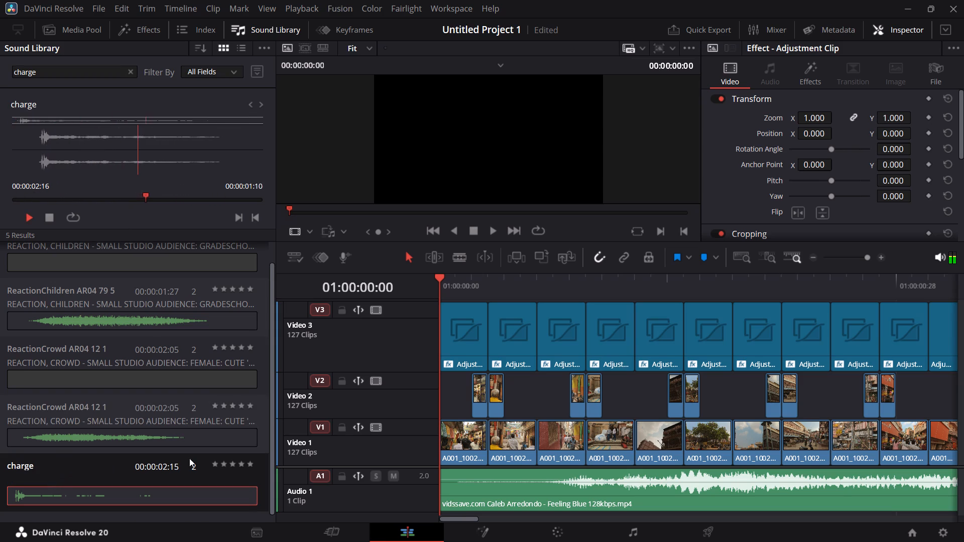
pyautogui.scroll(-2, 497, 450)
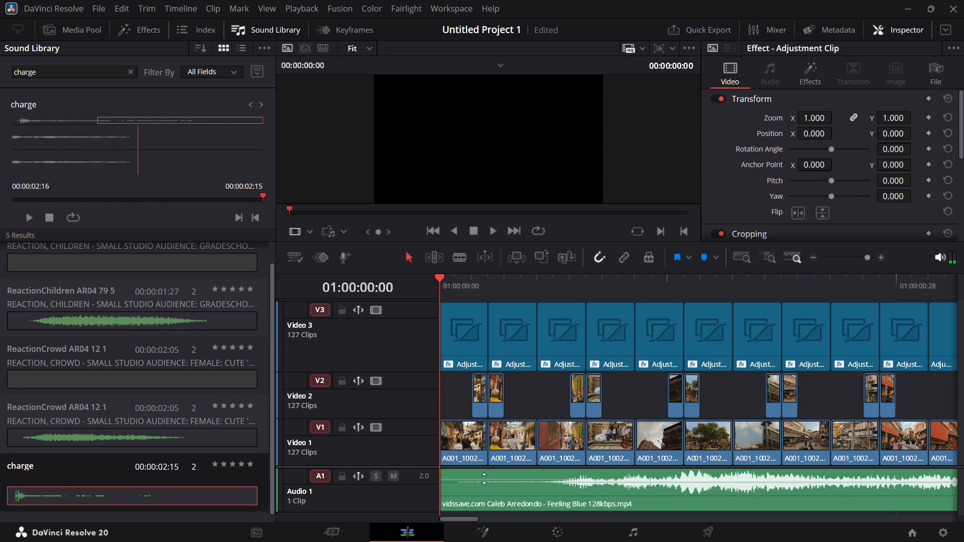
# Add the charge sound to a new audio track beneath the Feeling Blue song, starting at 01:00:00:00.
pyautogui.scroll(-1, 481, 486)
pyautogui.moveTo(417, 465); pyautogui.dragTo(419, 439)
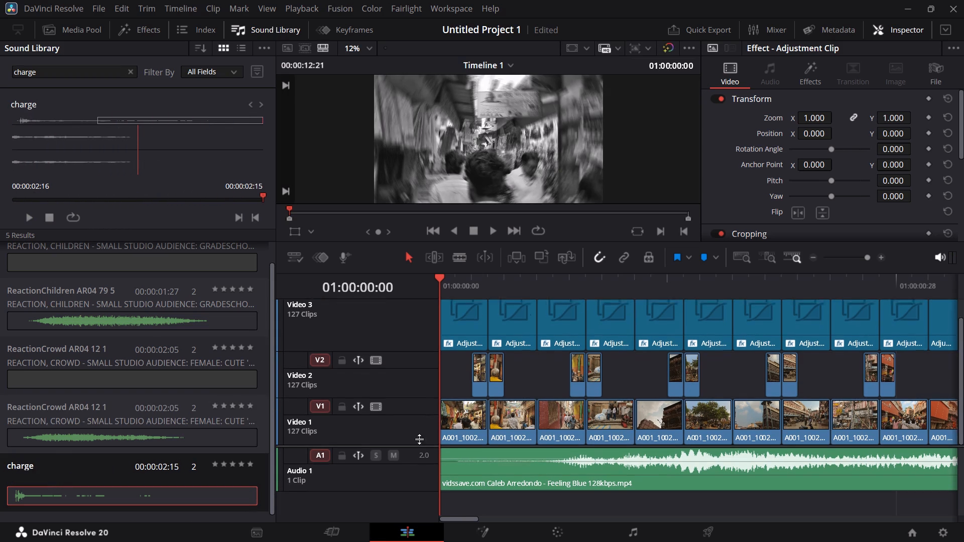
pyautogui.moveTo(419, 439); pyautogui.dragTo(417, 386)
pyautogui.moveTo(22, 487); pyautogui.dragTo(384, 457)
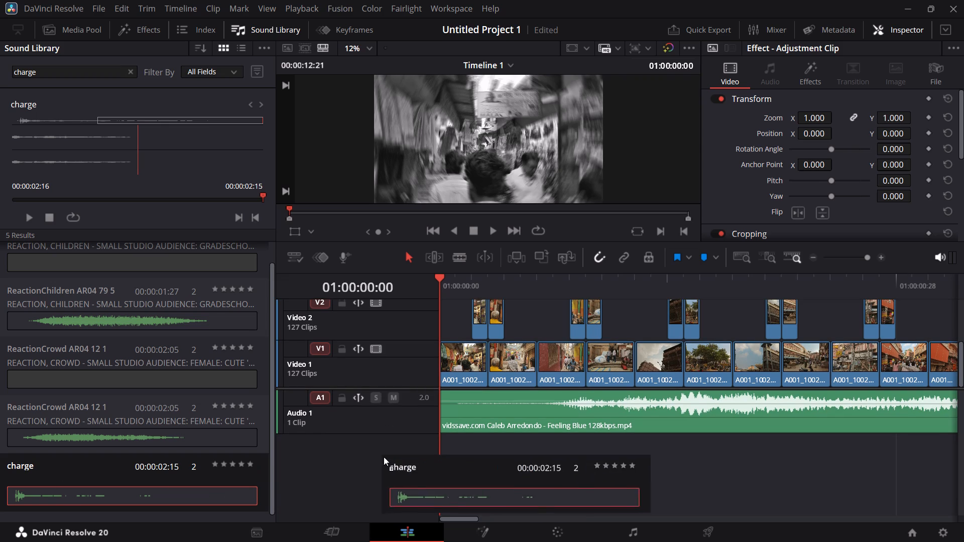
pyautogui.moveTo(384, 457); pyautogui.dragTo(417, 445)
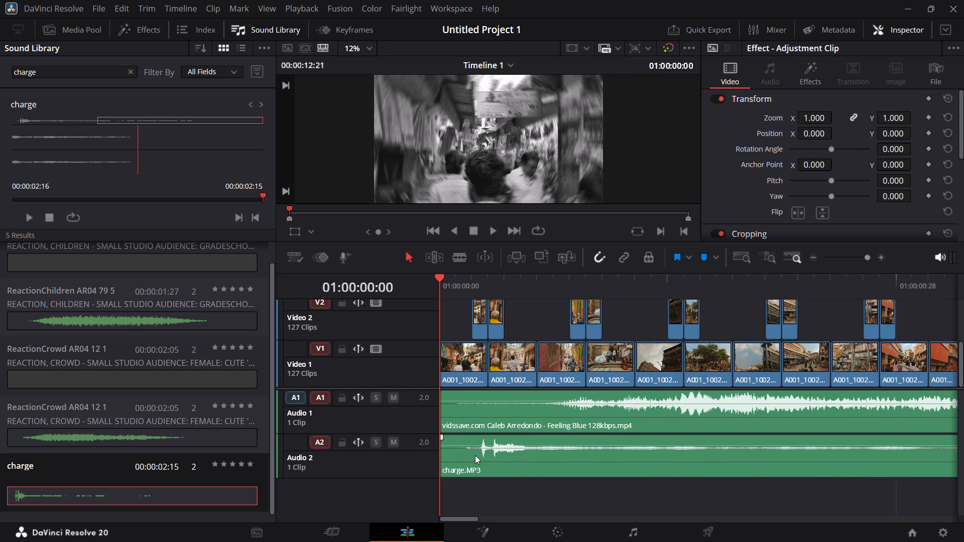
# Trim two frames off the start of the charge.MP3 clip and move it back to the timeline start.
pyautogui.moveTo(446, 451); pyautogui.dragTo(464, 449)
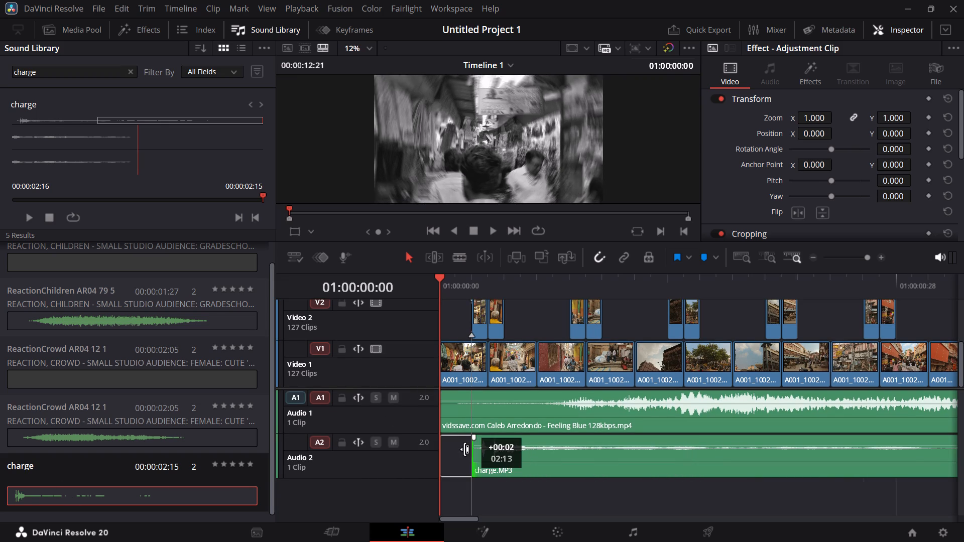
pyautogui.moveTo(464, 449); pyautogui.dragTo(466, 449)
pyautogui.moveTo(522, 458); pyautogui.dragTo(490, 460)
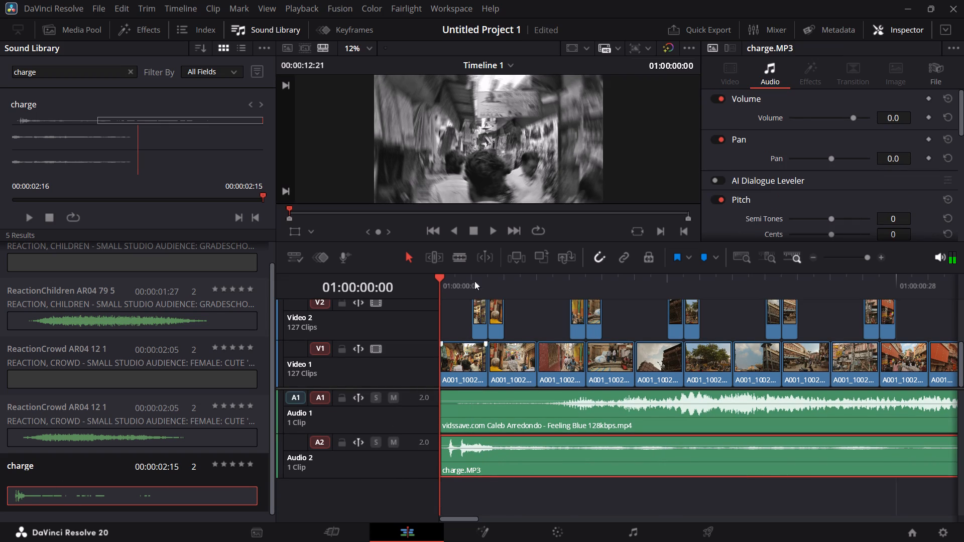
# Play the edit from the start to hear the trimmed charge sound against the cuts.
pyautogui.press('space')
pyautogui.press('space')
pyautogui.moveTo(456, 284); pyautogui.dragTo(400, 279)
pyautogui.press('space')
pyautogui.press('space')
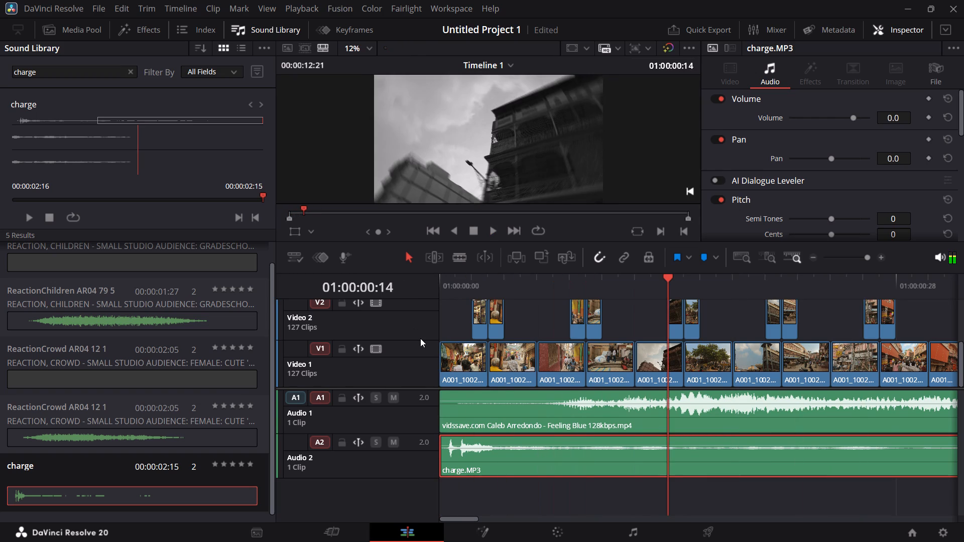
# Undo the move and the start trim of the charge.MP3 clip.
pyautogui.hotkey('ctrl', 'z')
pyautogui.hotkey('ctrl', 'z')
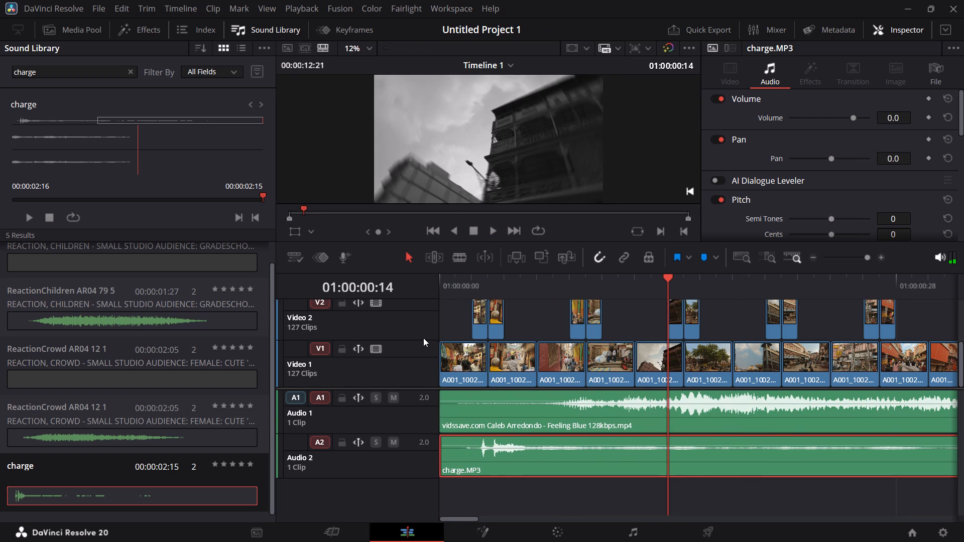
# Play the edit from the start with the untrimmed charge sound, and return the playhead to 01:00:00:00.
pyautogui.moveTo(450, 285); pyautogui.dragTo(417, 279)
pyautogui.press('space')
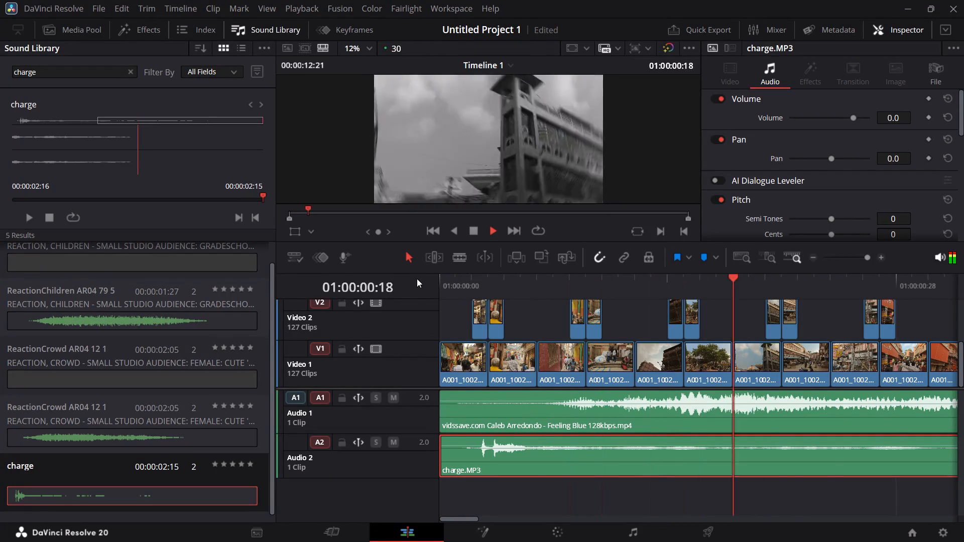
pyautogui.press('space')
pyautogui.moveTo(449, 283); pyautogui.dragTo(409, 280)
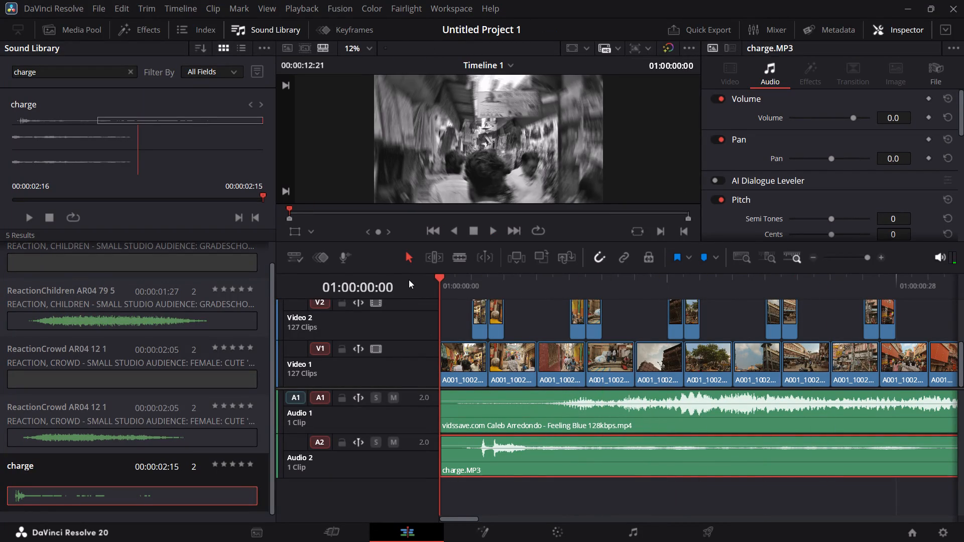
# Play the timeline's opening from the start to check the charge sound against the music and cuts.
pyautogui.press('space')
pyautogui.press('space')
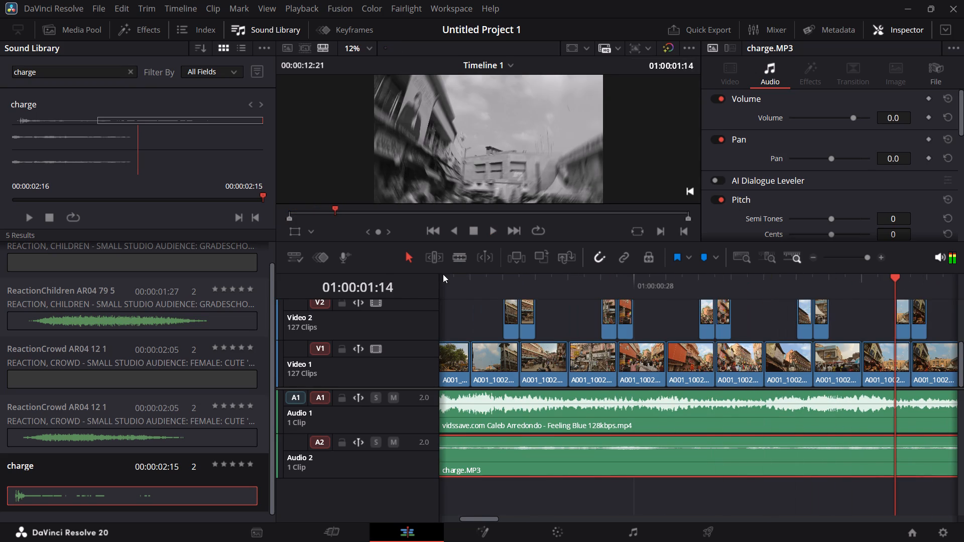
pyautogui.click(433, 234)
pyautogui.press('space')
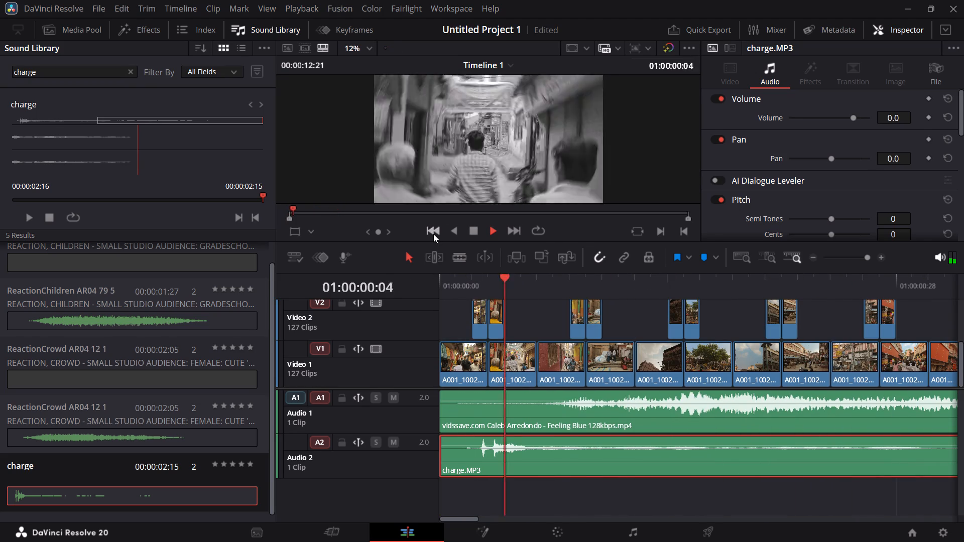
pyautogui.click(433, 234)
pyautogui.press('space')
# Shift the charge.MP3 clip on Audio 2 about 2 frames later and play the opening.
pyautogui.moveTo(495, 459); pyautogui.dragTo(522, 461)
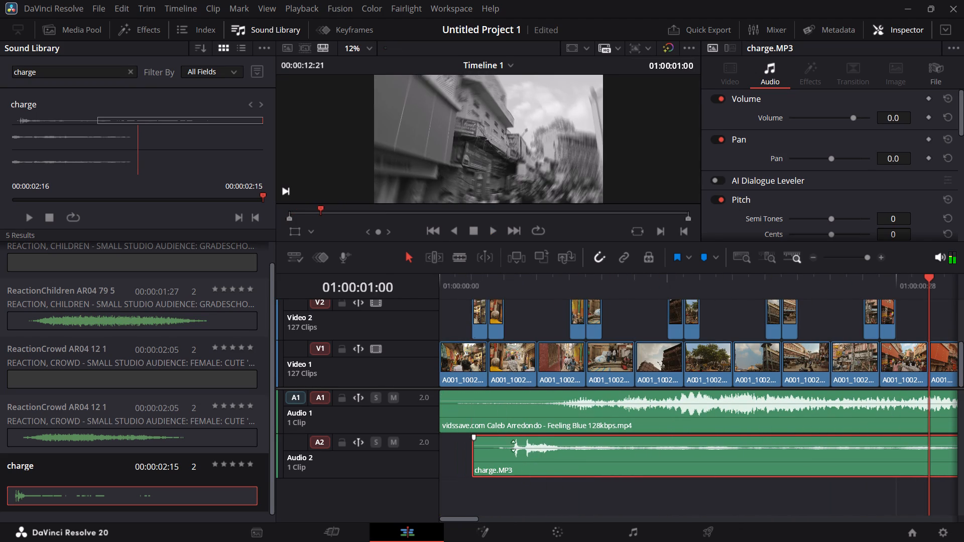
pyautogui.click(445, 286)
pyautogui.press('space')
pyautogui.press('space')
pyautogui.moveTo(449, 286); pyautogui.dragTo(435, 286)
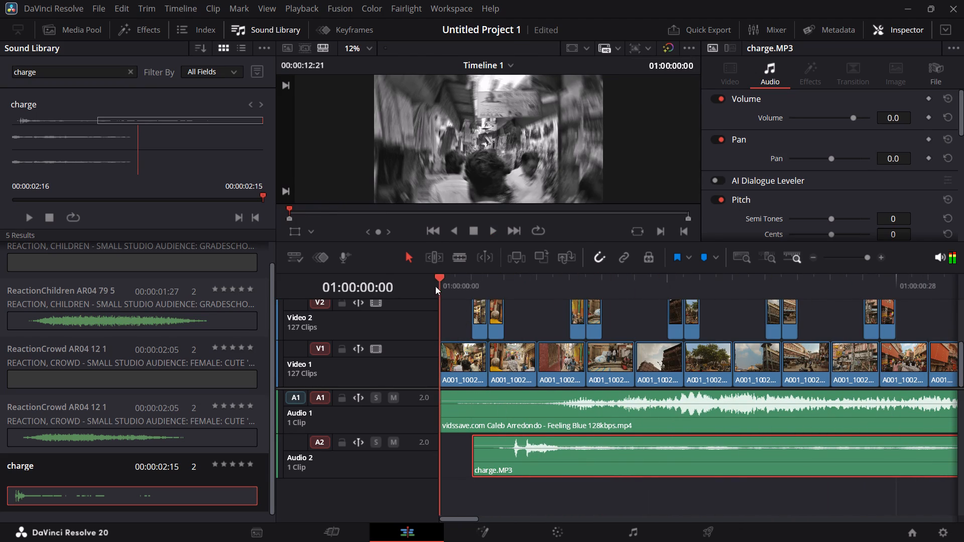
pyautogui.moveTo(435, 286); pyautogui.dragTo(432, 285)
# Audition the charge sound in the Sound Library from its beginning.
pyautogui.click(71, 500)
pyautogui.press('space')
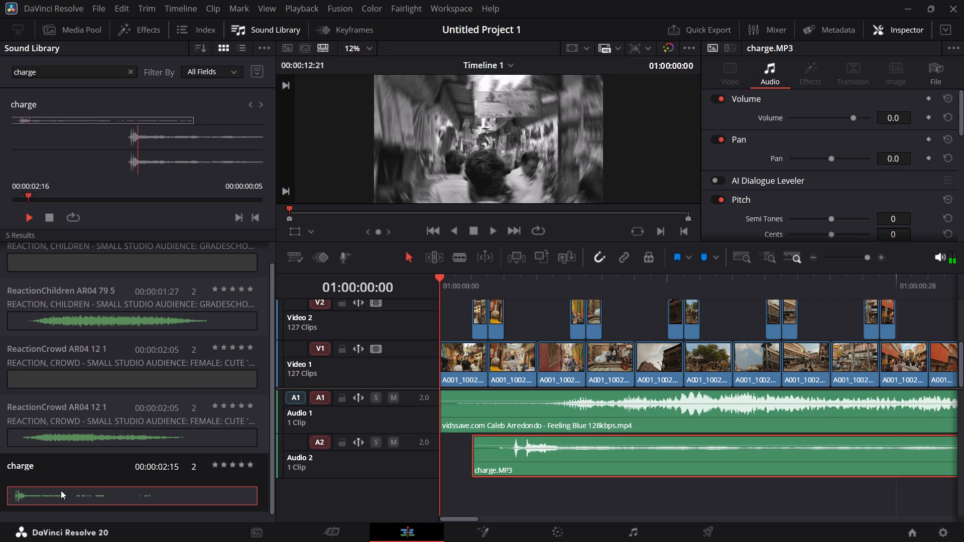
pyautogui.press('space')
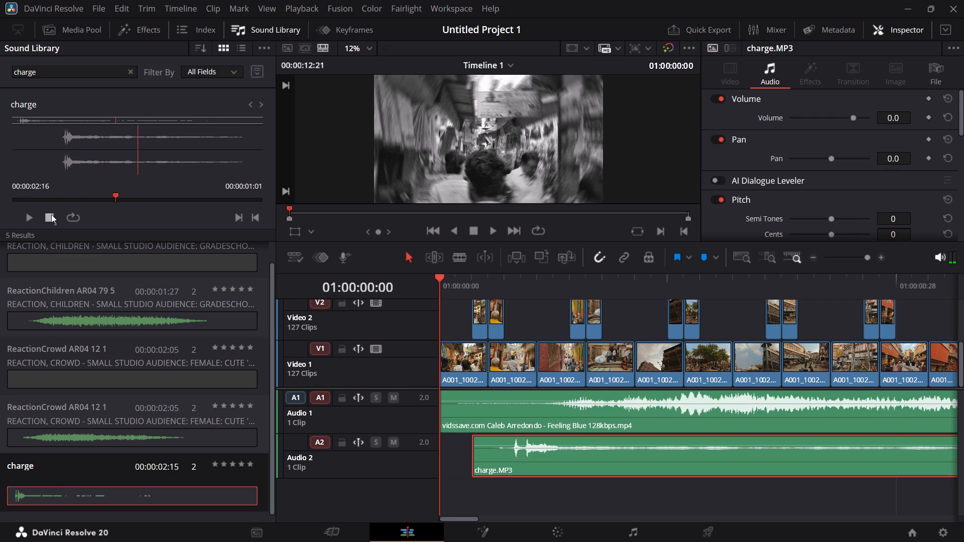
pyautogui.moveTo(49, 121); pyautogui.dragTo(0, 130)
pyautogui.press('space')
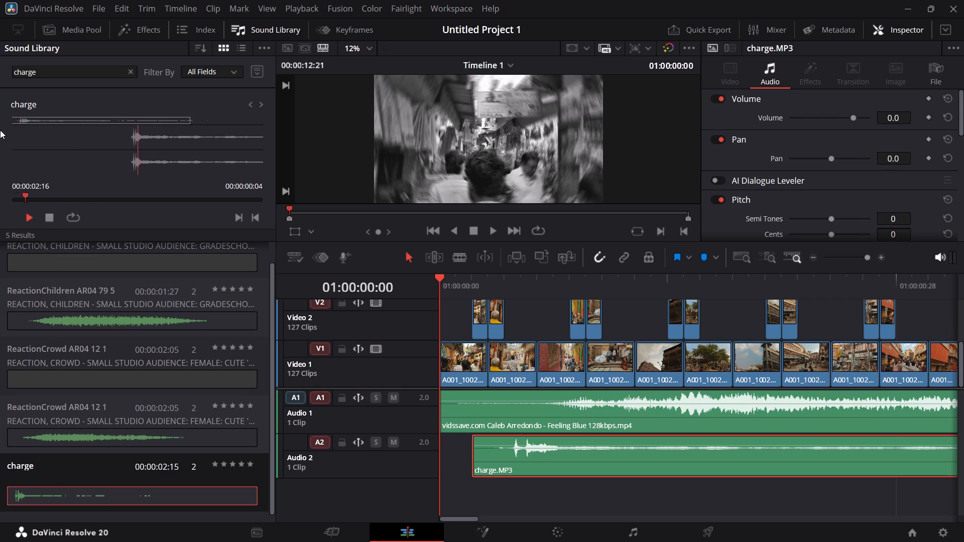
pyautogui.press('space')
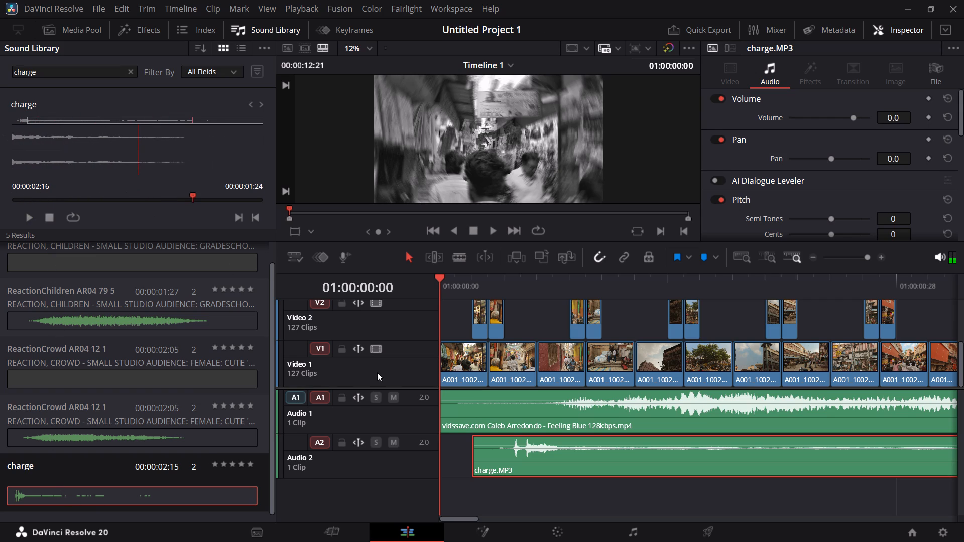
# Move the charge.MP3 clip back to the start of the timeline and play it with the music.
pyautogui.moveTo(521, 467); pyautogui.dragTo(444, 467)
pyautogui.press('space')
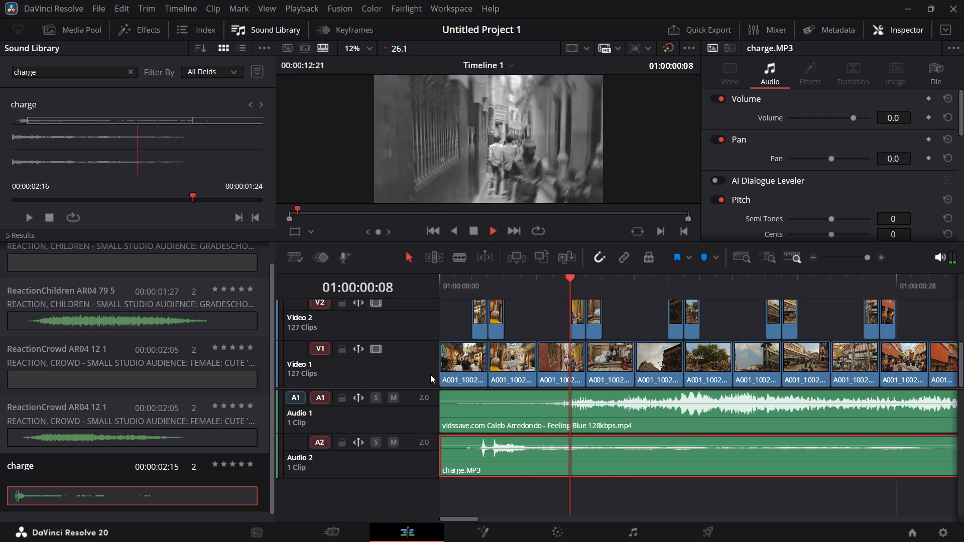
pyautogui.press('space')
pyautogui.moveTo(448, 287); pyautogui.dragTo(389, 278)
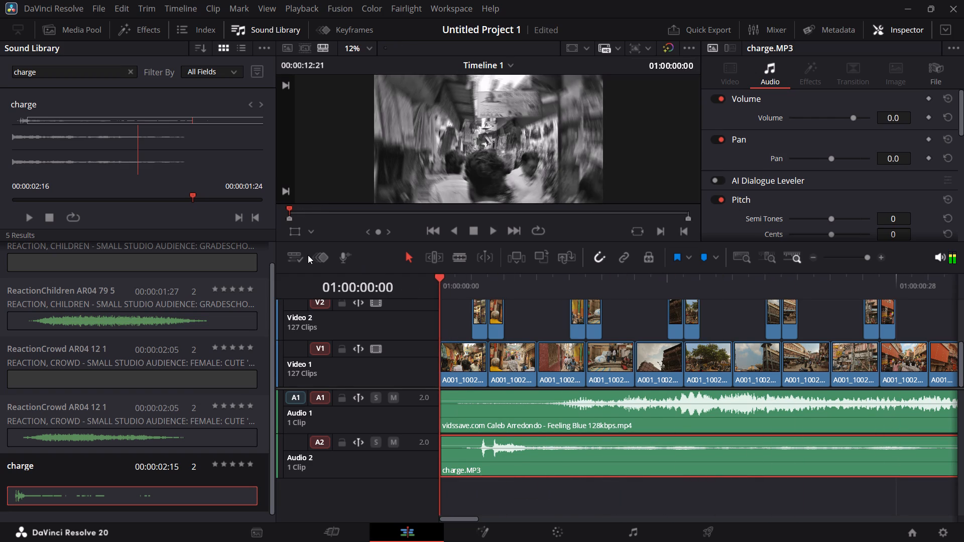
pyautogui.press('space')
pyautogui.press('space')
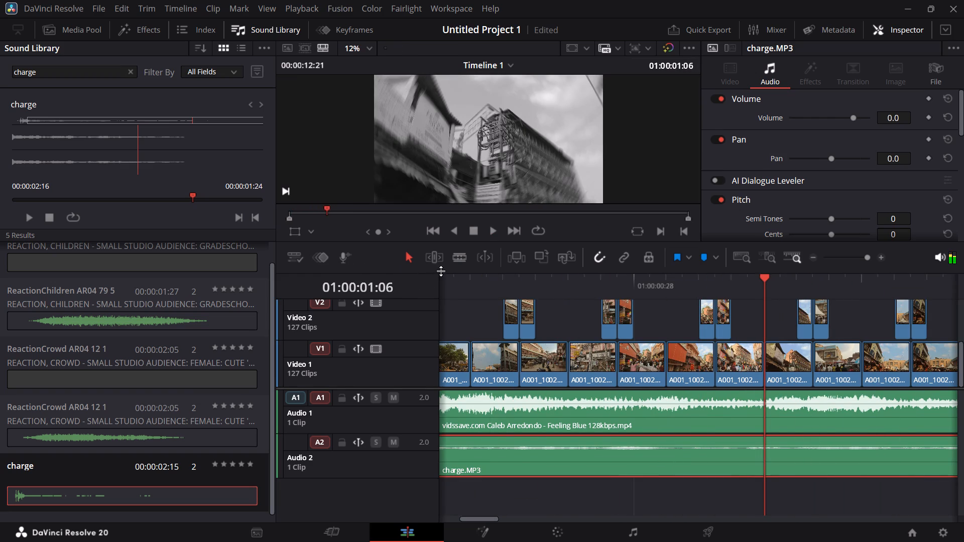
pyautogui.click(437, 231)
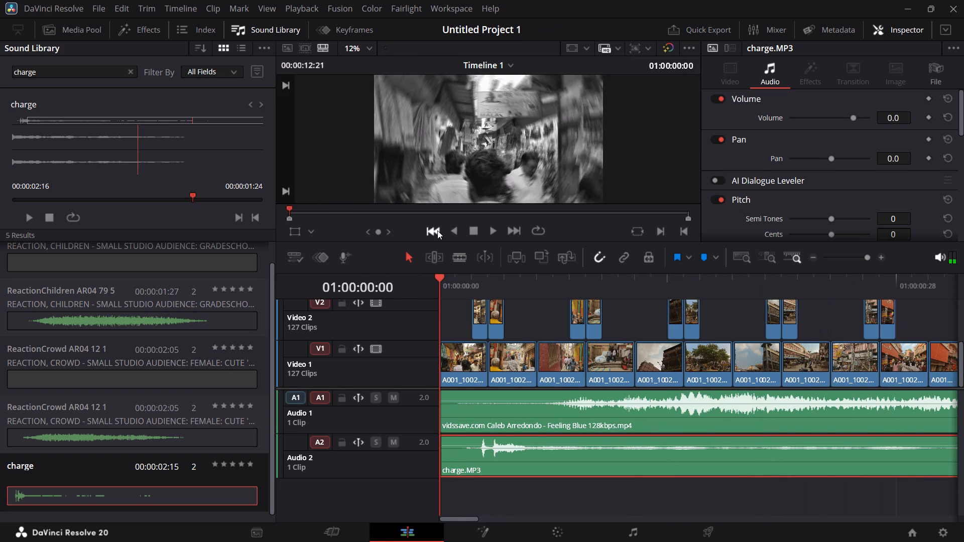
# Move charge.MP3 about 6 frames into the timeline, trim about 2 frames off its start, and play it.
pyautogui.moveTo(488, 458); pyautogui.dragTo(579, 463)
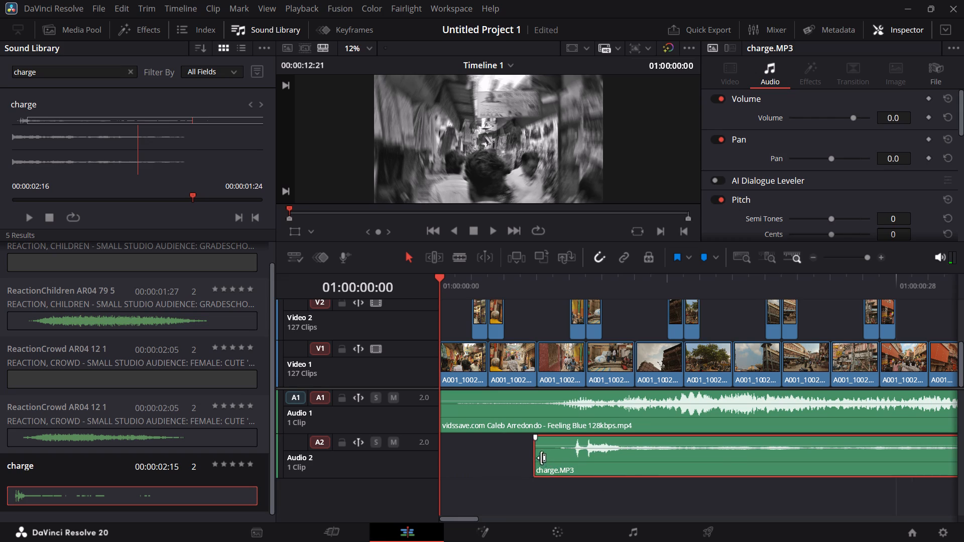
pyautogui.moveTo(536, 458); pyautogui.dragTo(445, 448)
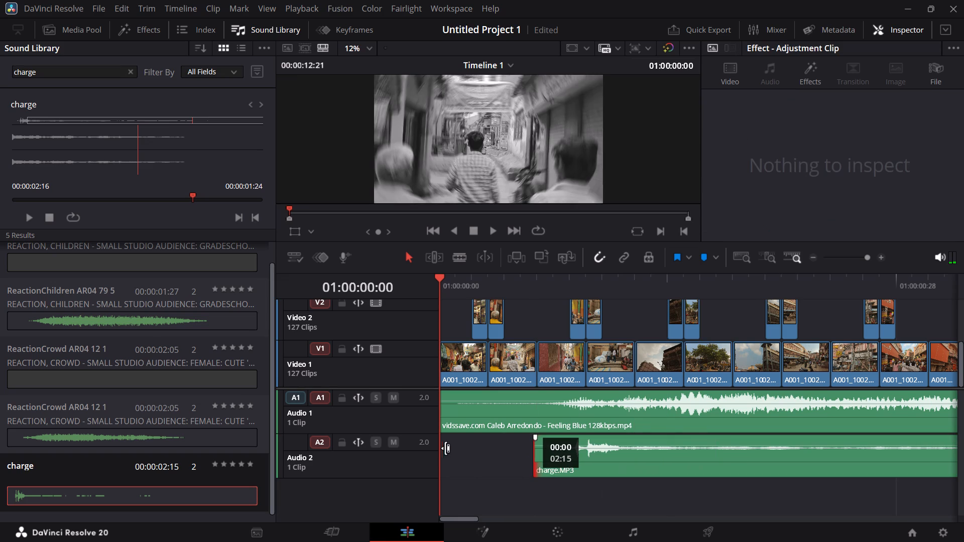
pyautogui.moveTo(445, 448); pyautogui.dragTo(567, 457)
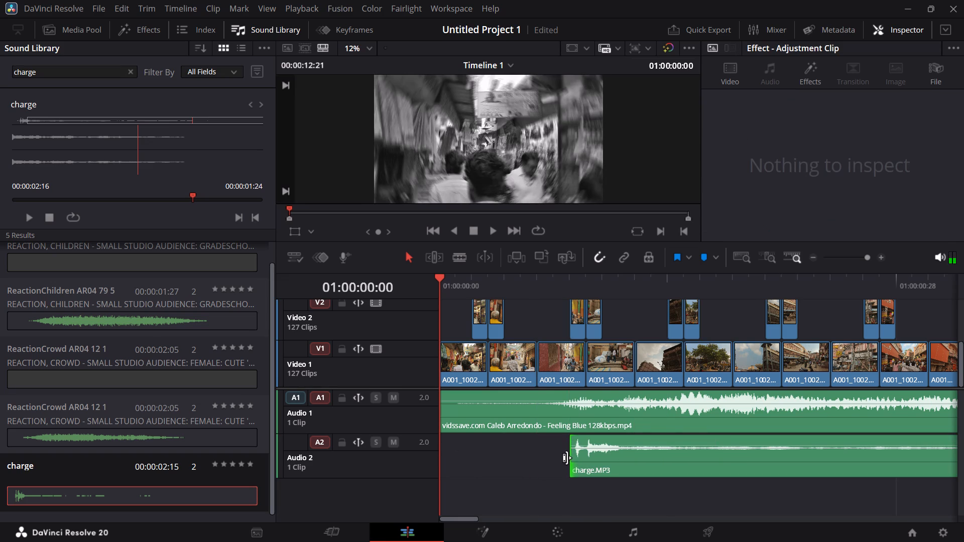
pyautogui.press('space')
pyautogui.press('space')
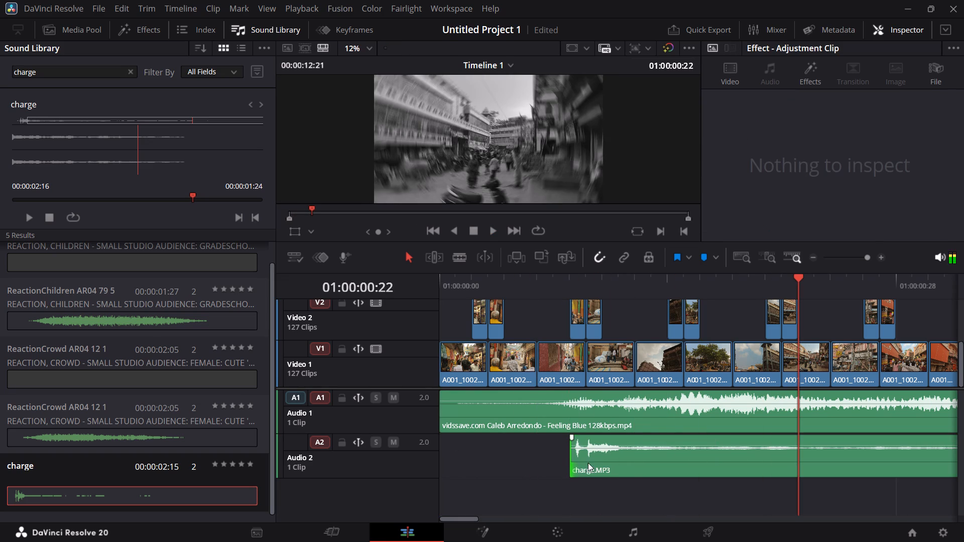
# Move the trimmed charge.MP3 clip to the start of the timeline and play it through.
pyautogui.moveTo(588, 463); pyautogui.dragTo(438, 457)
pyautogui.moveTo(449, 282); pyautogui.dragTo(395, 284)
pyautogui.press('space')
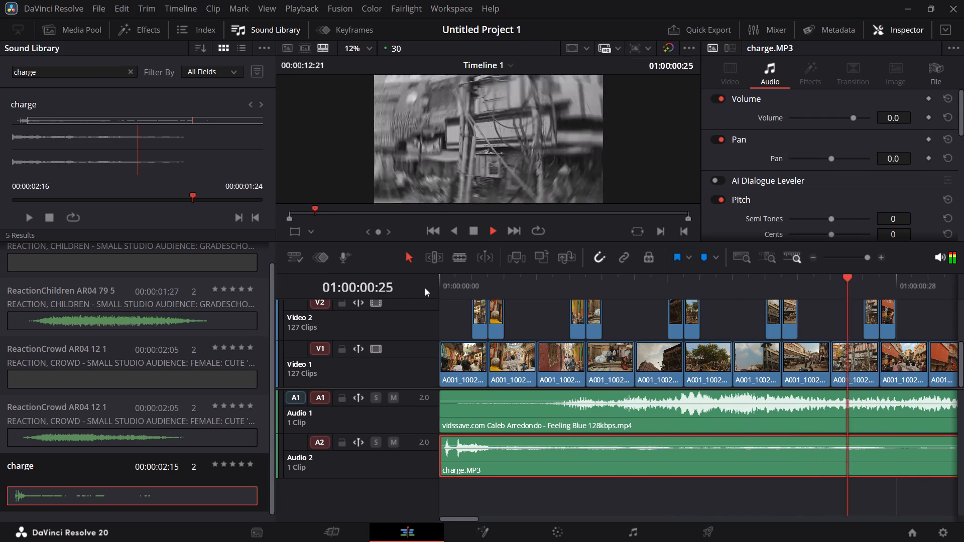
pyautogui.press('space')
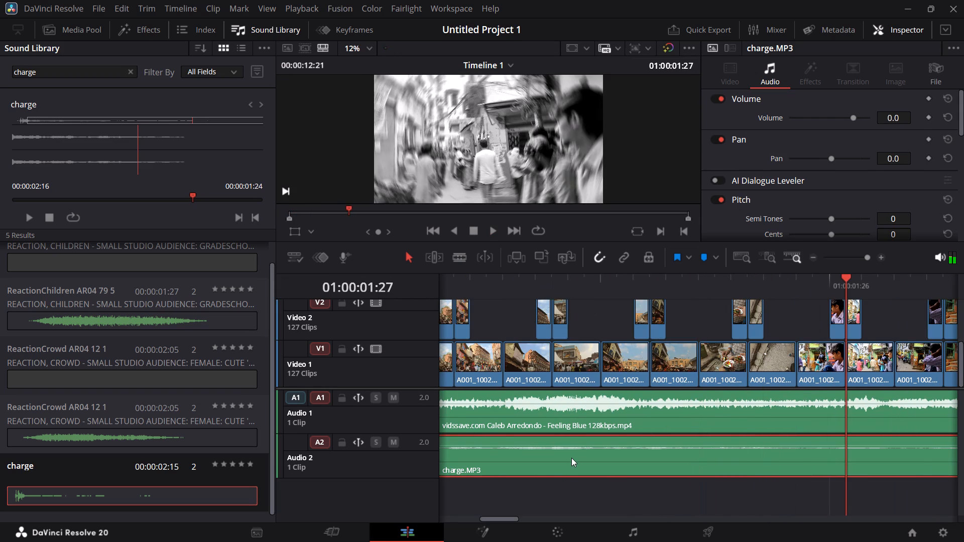
# Set the charge.MP3 clip's volume to -8.0 and play the opening from the start.
pyautogui.click(571, 458)
pyautogui.moveTo(894, 112); pyautogui.dragTo(889, 113)
pyautogui.moveTo(609, 285); pyautogui.dragTo(0, 334)
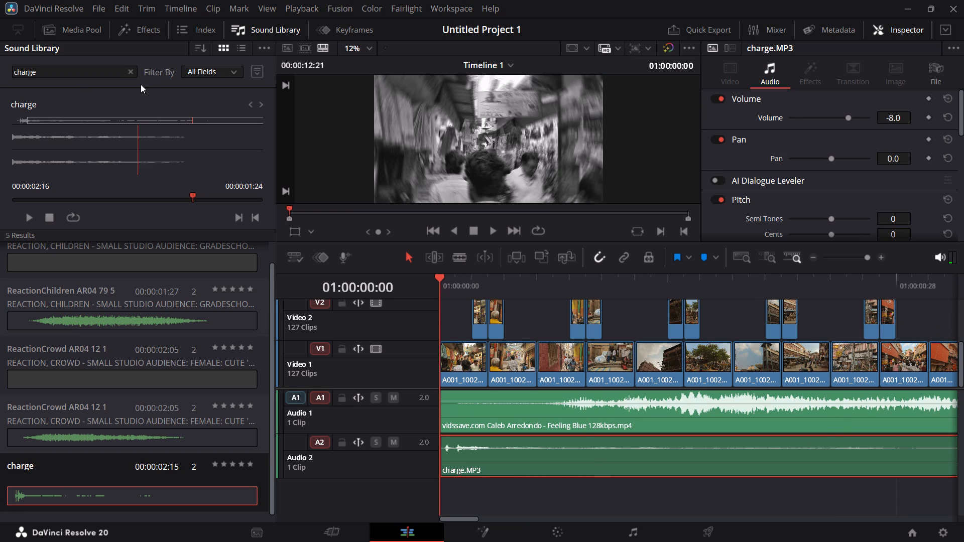
pyautogui.press('space')
pyautogui.press('space')
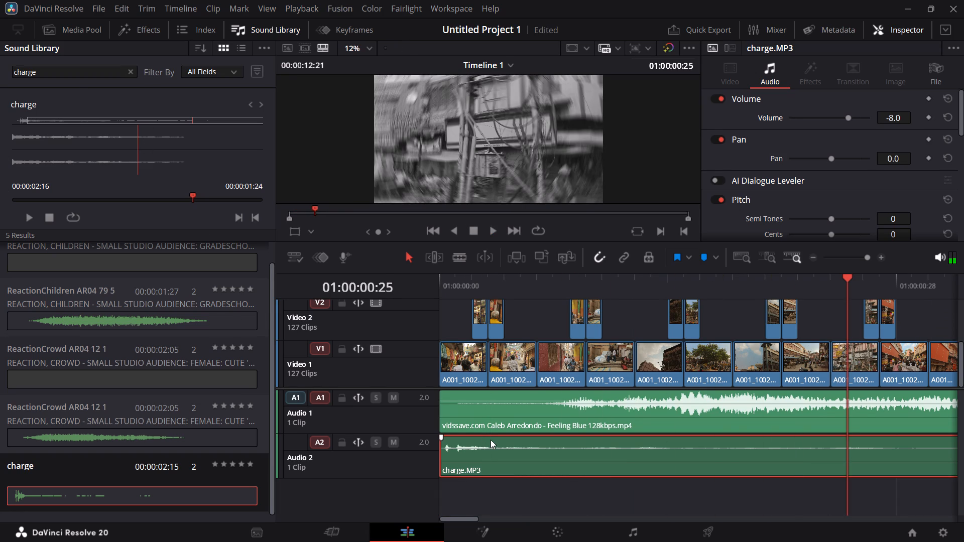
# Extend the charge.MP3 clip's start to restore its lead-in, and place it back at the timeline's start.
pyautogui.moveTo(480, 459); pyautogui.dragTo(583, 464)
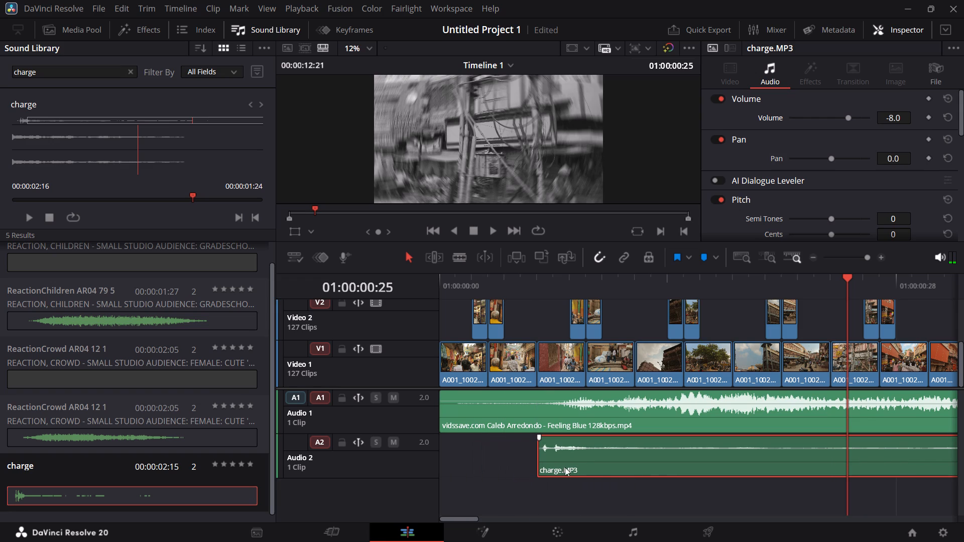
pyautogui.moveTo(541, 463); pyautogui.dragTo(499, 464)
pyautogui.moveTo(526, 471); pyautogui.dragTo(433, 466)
# Replay the opening seconds repeatedly to judge the charge sound's timing and level against the music.
pyautogui.moveTo(441, 283); pyautogui.dragTo(333, 285)
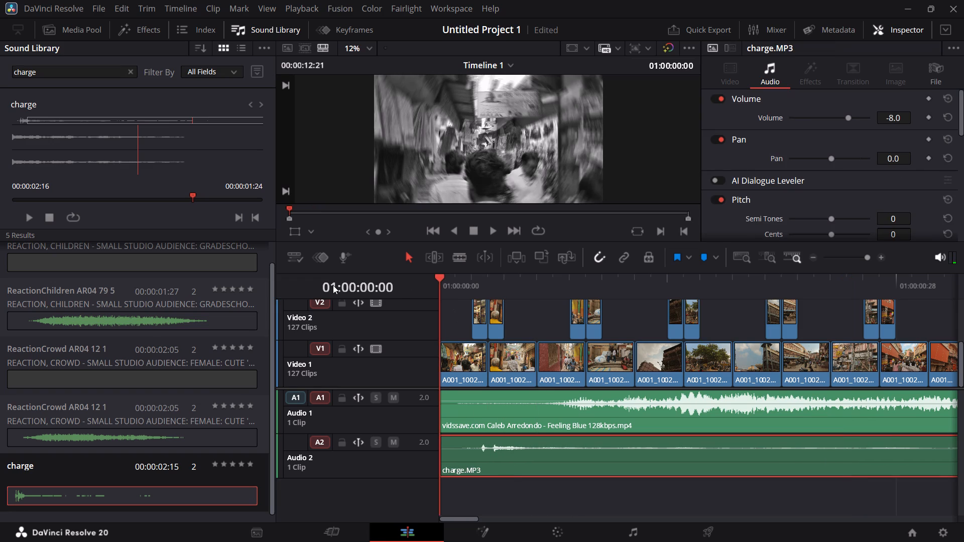
pyautogui.press('space')
pyautogui.press('space')
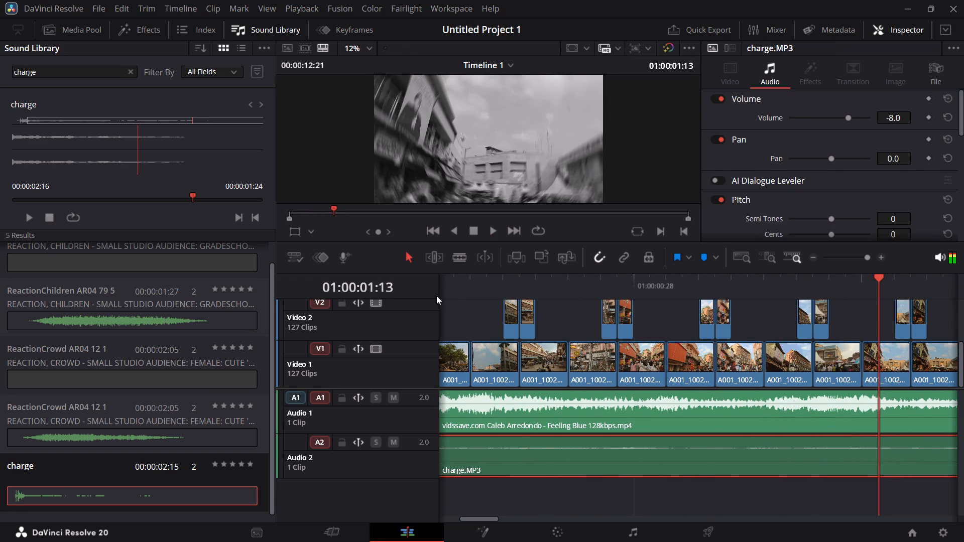
pyautogui.click(432, 236)
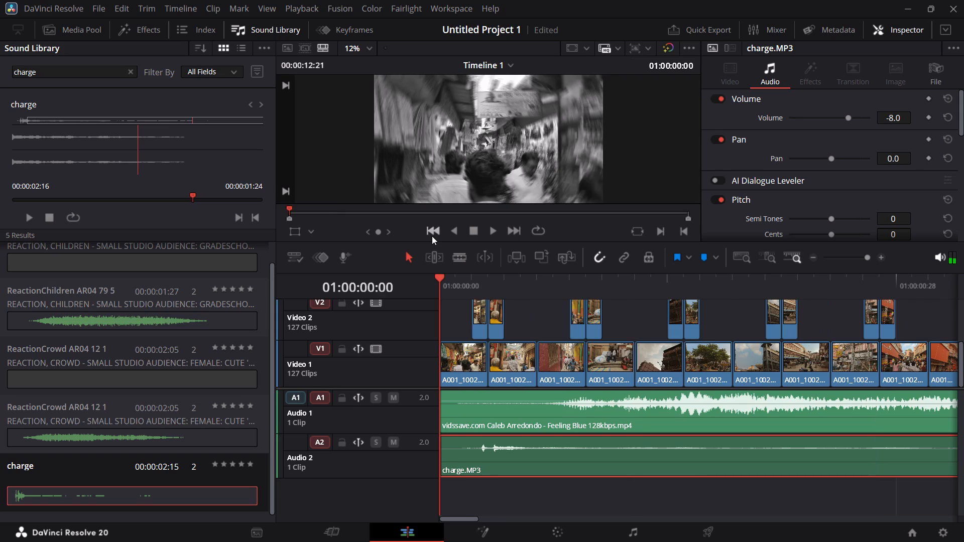
pyautogui.press('space')
pyautogui.press('space')
pyautogui.moveTo(464, 275); pyautogui.dragTo(424, 280)
pyautogui.moveTo(424, 280); pyautogui.dragTo(410, 280)
pyautogui.press('space')
pyautogui.press('space')
pyautogui.moveTo(450, 283); pyautogui.dragTo(354, 282)
pyautogui.press('space')
pyautogui.press('space')
pyautogui.moveTo(442, 283); pyautogui.dragTo(402, 282)
pyautogui.moveTo(402, 282); pyautogui.dragTo(379, 281)
pyautogui.press('space')
pyautogui.press('space')
pyautogui.moveTo(439, 283); pyautogui.dragTo(378, 280)
pyautogui.moveTo(446, 283); pyautogui.dragTo(405, 282)
pyautogui.press('space')
pyautogui.press('space')
pyautogui.moveTo(471, 283); pyautogui.dragTo(392, 283)
pyautogui.press('space')
pyautogui.press('space')
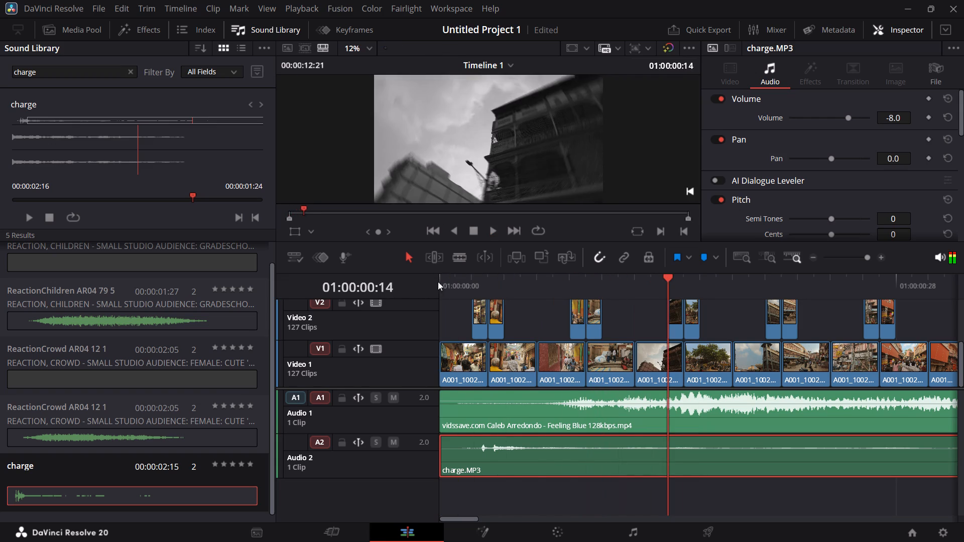
pyautogui.moveTo(443, 280); pyautogui.dragTo(408, 279)
pyautogui.press('space')
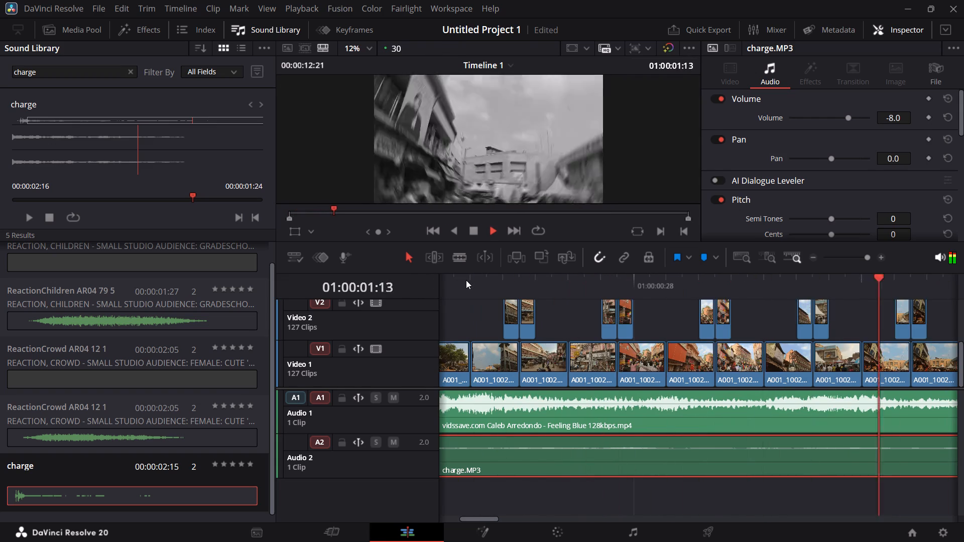
pyautogui.press('space')
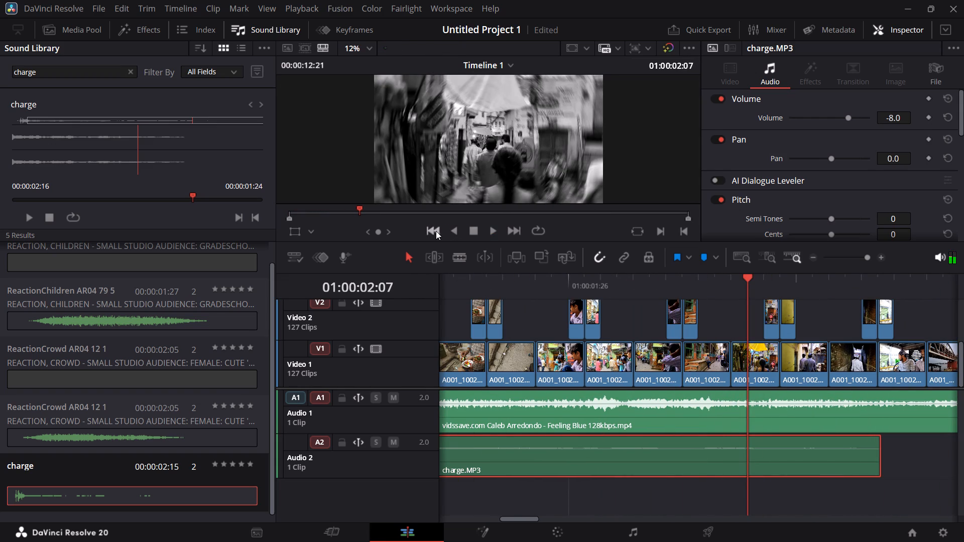
pyautogui.click(435, 231)
pyautogui.moveTo(473, 285); pyautogui.dragTo(386, 290)
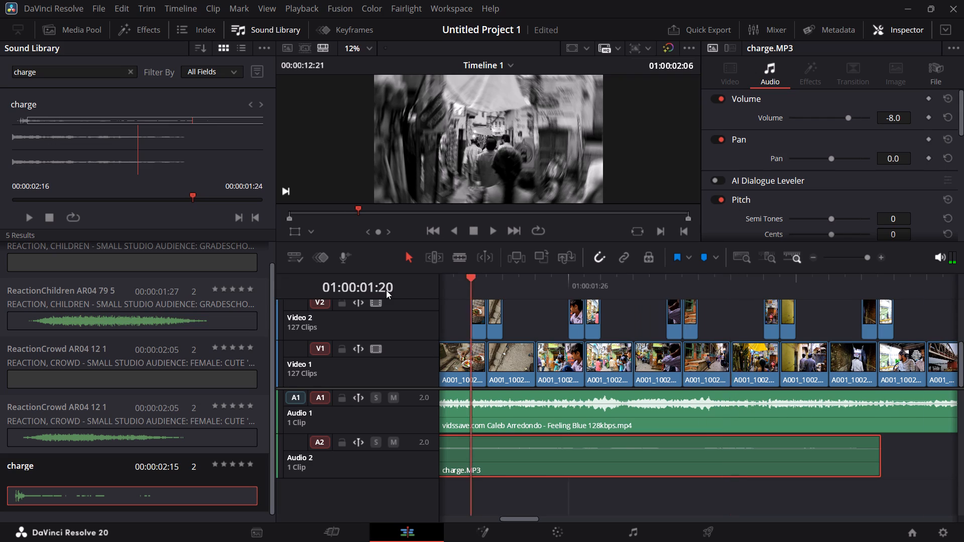
pyautogui.moveTo(386, 290); pyautogui.dragTo(364, 290)
pyautogui.press('space')
pyautogui.press('space')
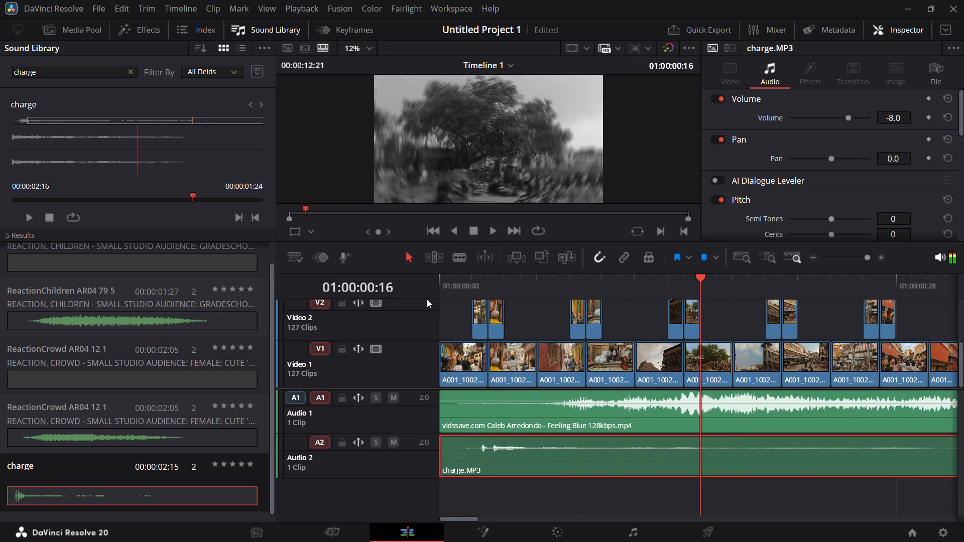
pyautogui.moveTo(446, 289); pyautogui.dragTo(398, 288)
pyautogui.press('space')
pyautogui.press('space')
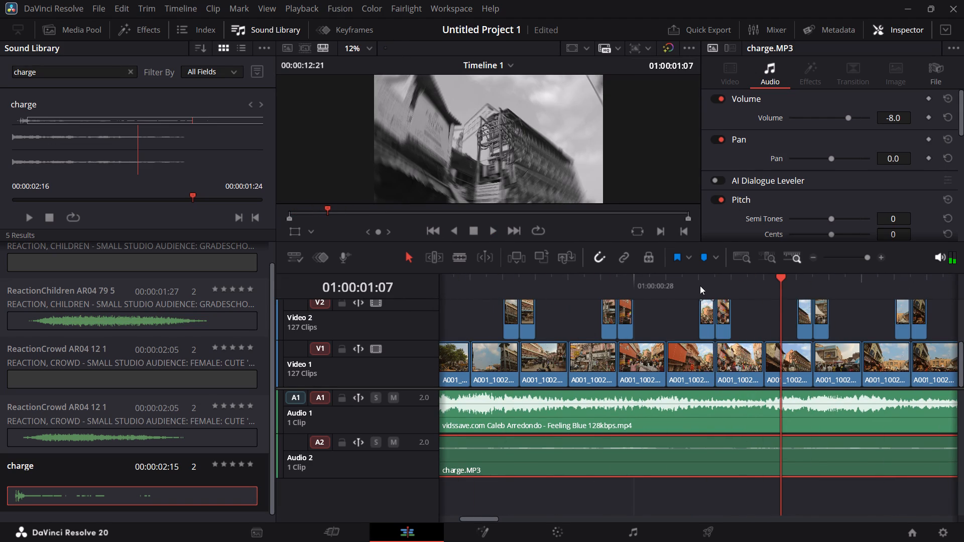
# Turn off snapping and split the charge.MP3 clip on Audio 2 at about 01:00:01:01.
pyautogui.click(687, 283)
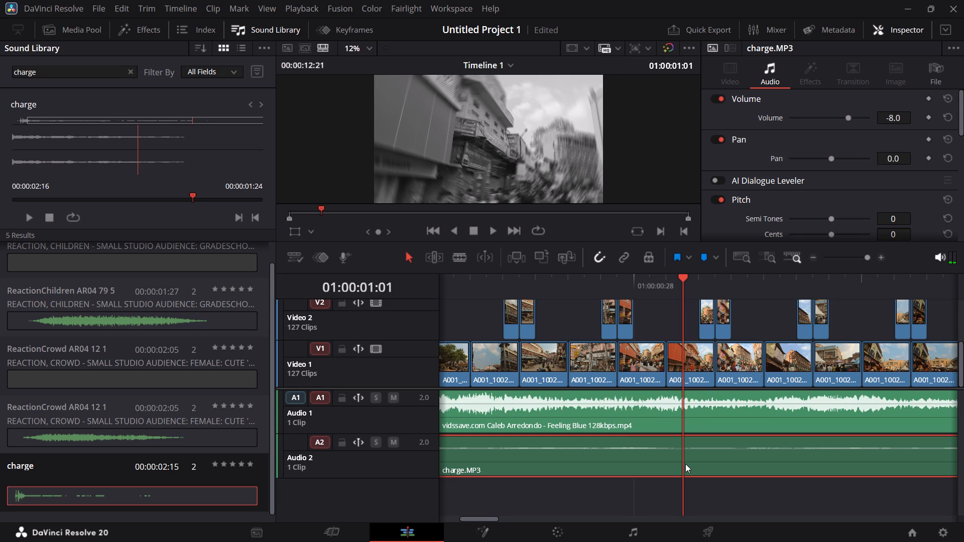
pyautogui.write('nb')
pyautogui.click(681, 464)
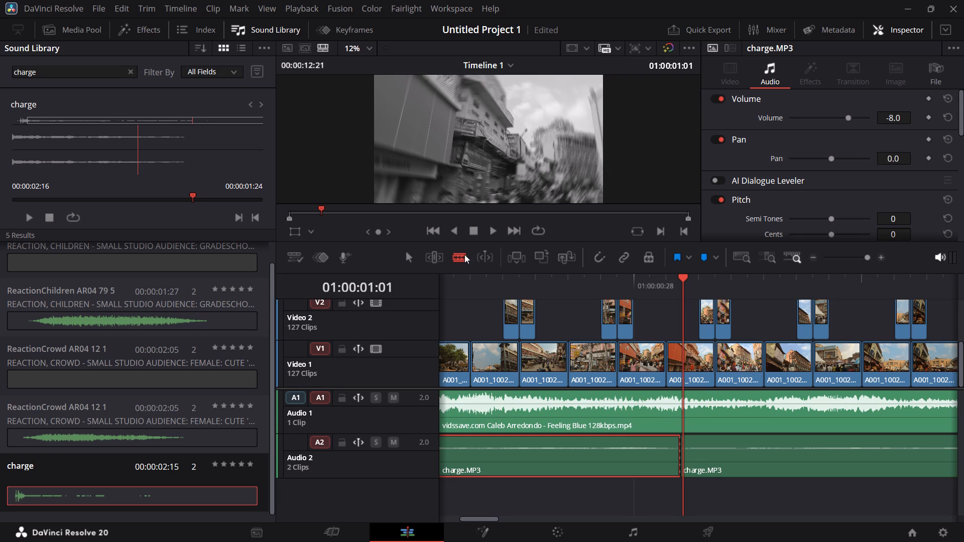
# Delete the second part of the split charge.MP3 clip on Audio 2, after 01:00:01:01.
pyautogui.click(413, 260)
pyautogui.click(757, 440)
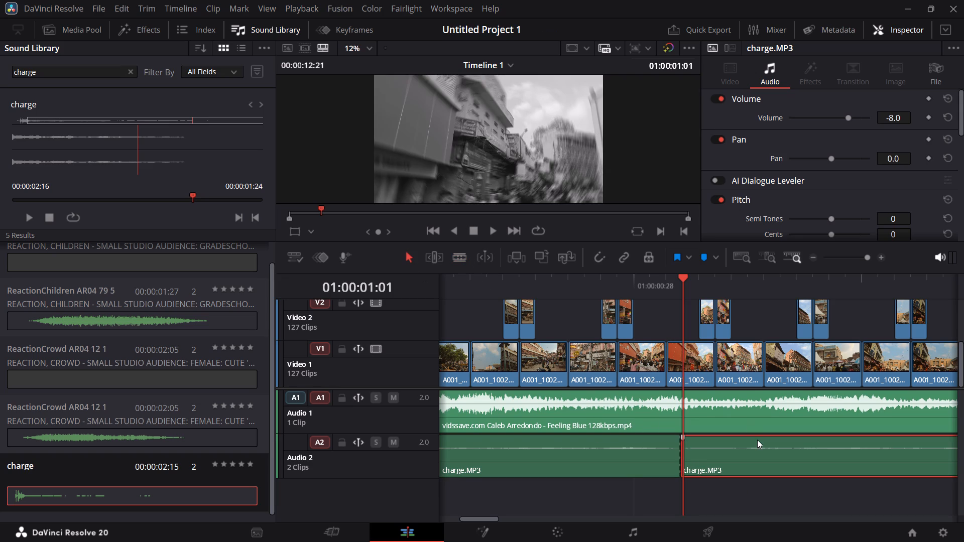
pyautogui.press('BackSpace')
# Adjust the end of the remaining charge.MP3 clip on Audio 2, finally extending it slightly past 01:00:01:01.
pyautogui.press('Right')
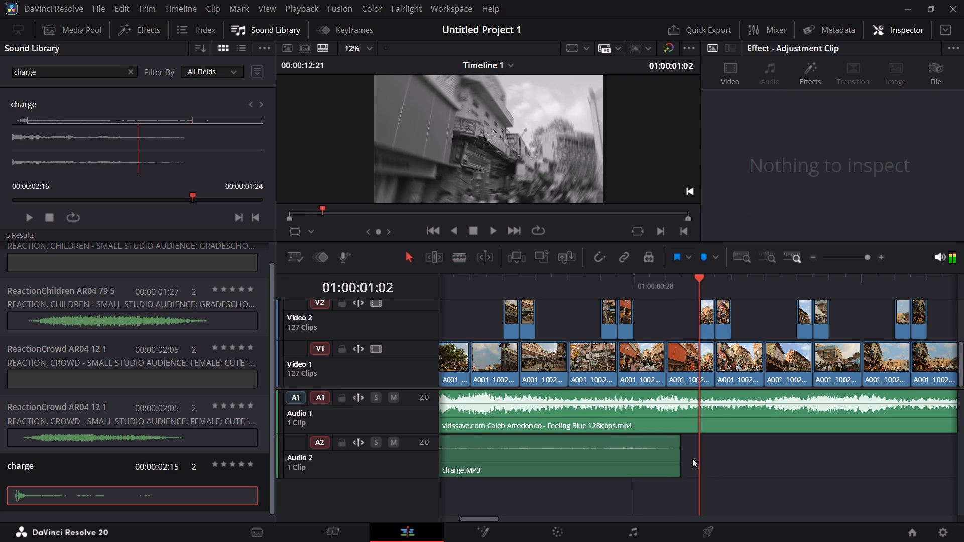
pyautogui.click(674, 461)
pyautogui.press('Left')
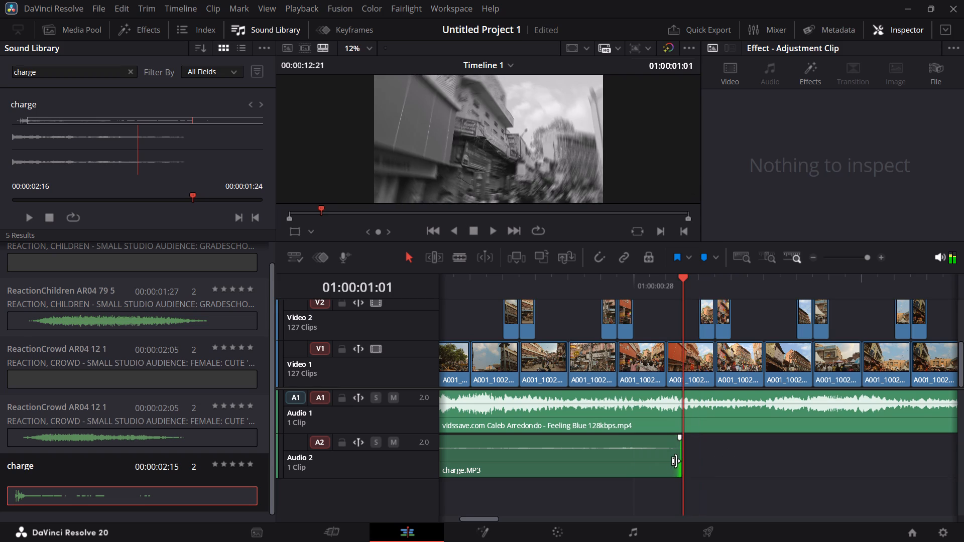
pyautogui.press('Left')
pyautogui.moveTo(675, 462); pyautogui.dragTo(685, 462)
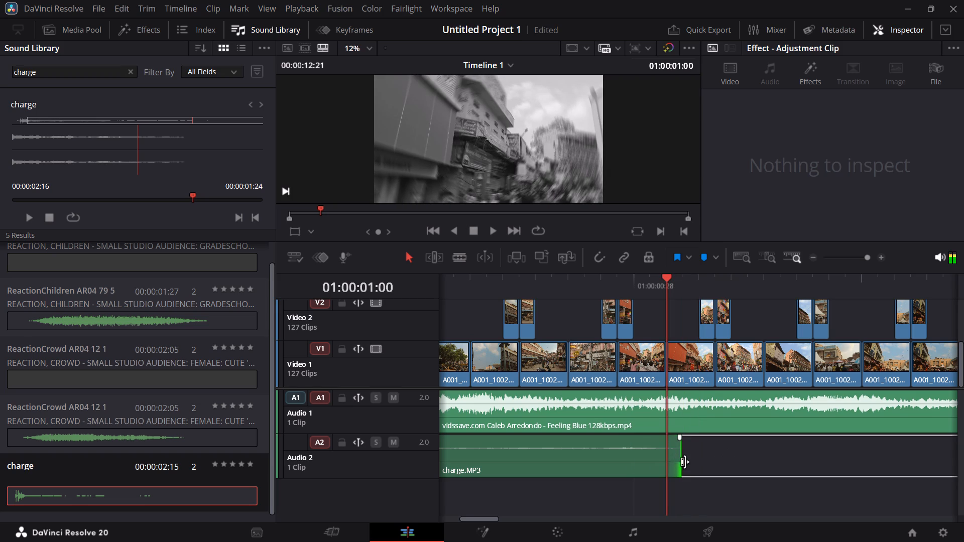
pyautogui.moveTo(685, 462); pyautogui.dragTo(658, 464)
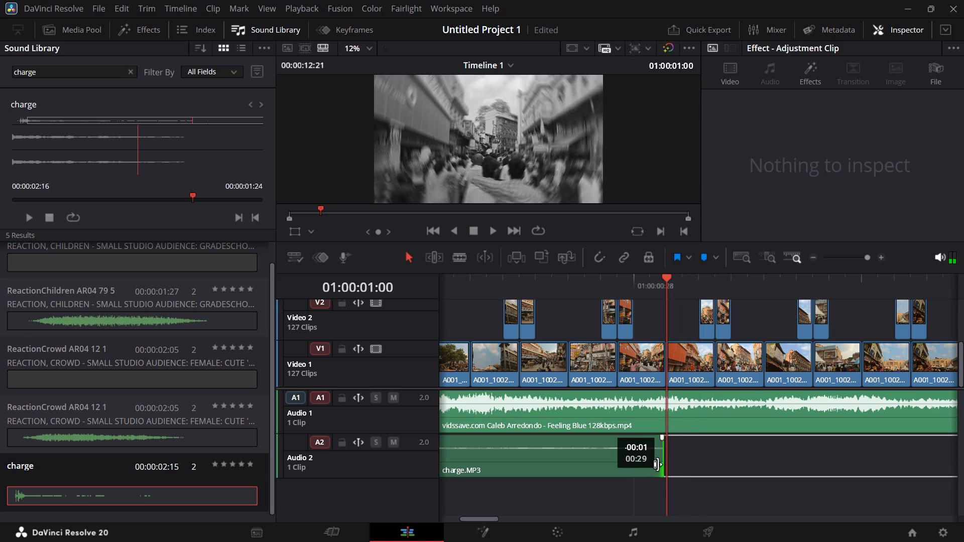
pyautogui.moveTo(658, 464); pyautogui.dragTo(651, 464)
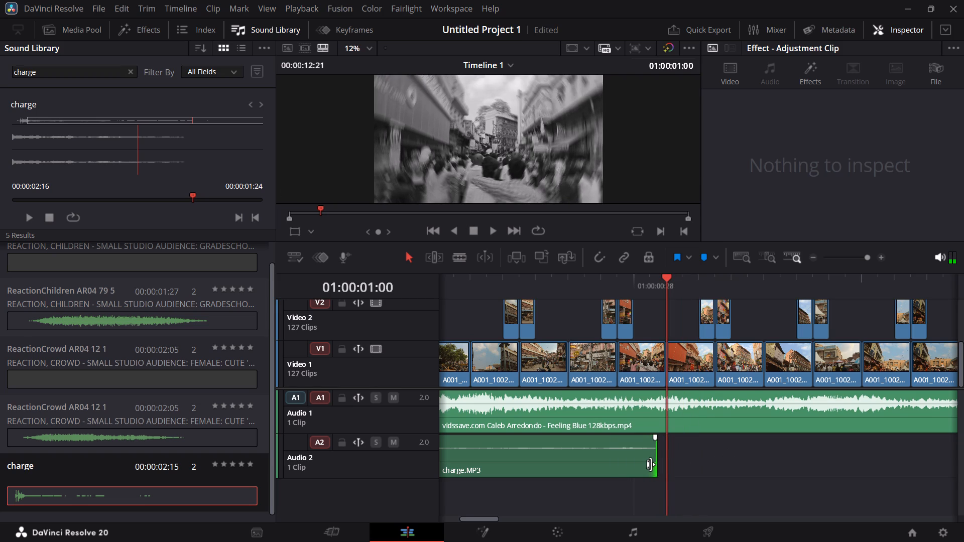
pyautogui.moveTo(651, 464); pyautogui.dragTo(704, 460)
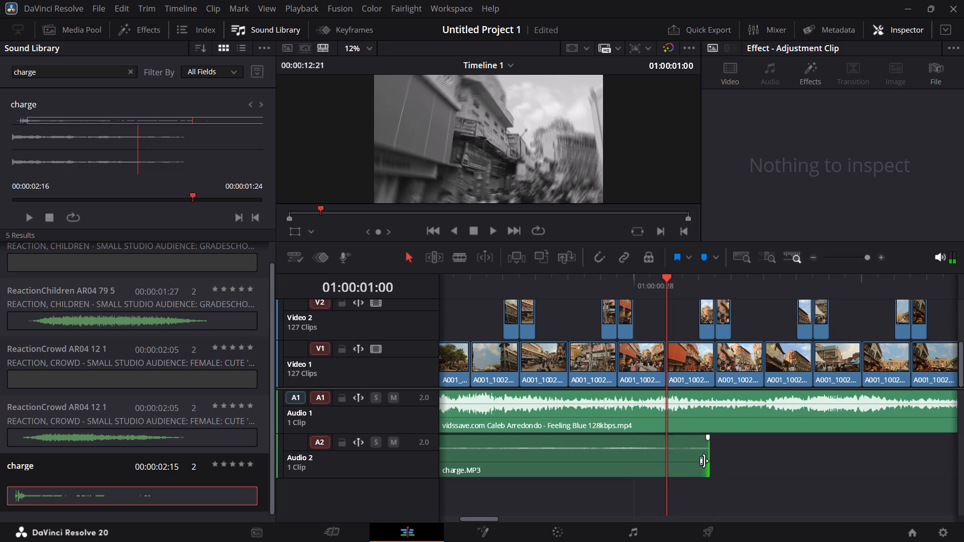
# Split the charge.MP3 clip at 01:00:01:01 and delete the short excess after the cut.
pyautogui.press('Right')
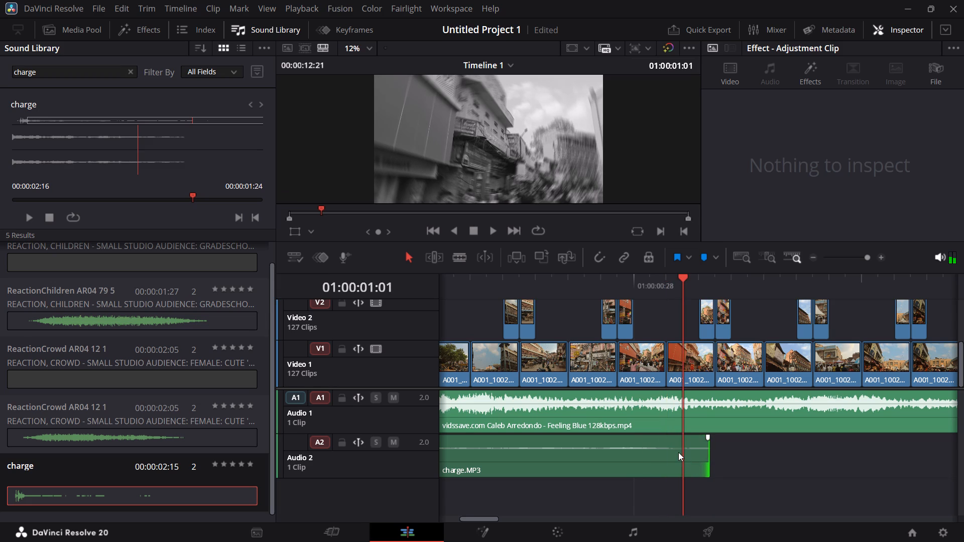
pyautogui.keyDown('ctrl'); pyautogui.click(678, 452); pyautogui.keyUp('ctrl')
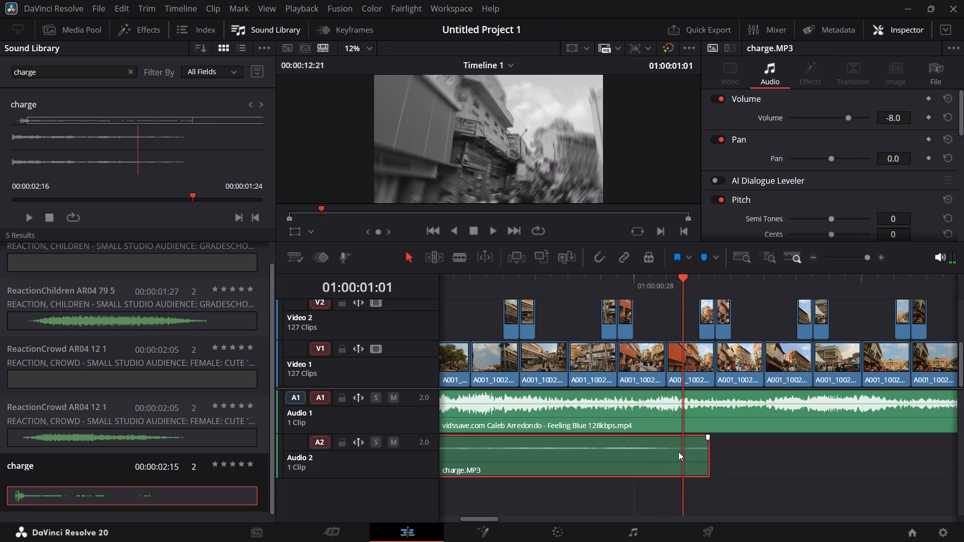
pyautogui.hotkey('ctrl', 'b')
pyautogui.click(691, 453)
pyautogui.press('BackSpace')
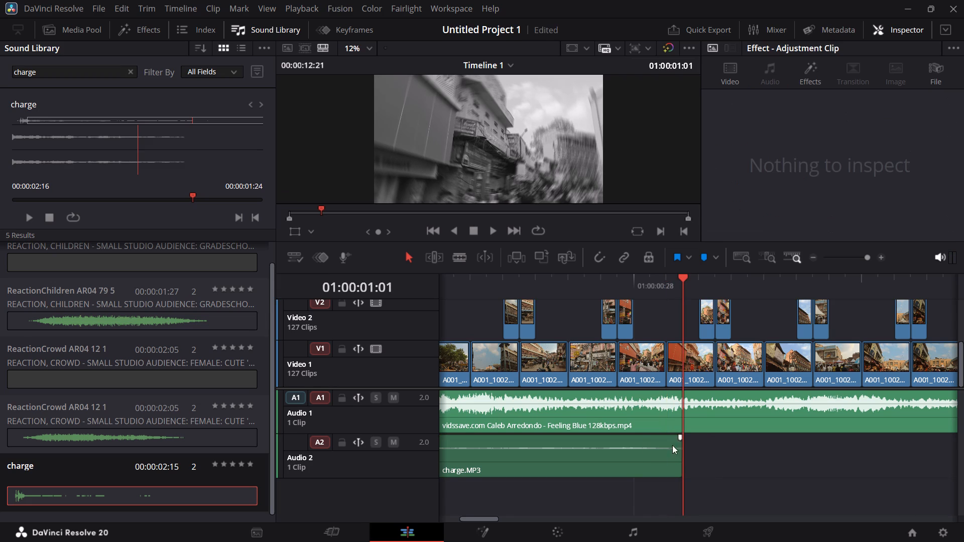
# Replay the montage from the start several times to judge how the shortened charge sound ends against the music.
pyautogui.moveTo(475, 287); pyautogui.dragTo(62, 310)
pyautogui.press('space')
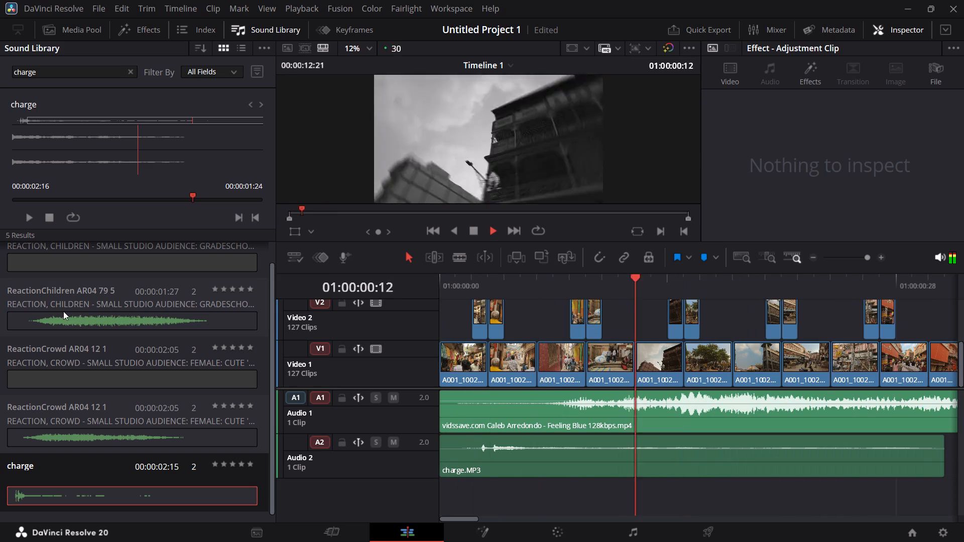
pyautogui.press('space')
pyautogui.moveTo(450, 280); pyautogui.dragTo(401, 286)
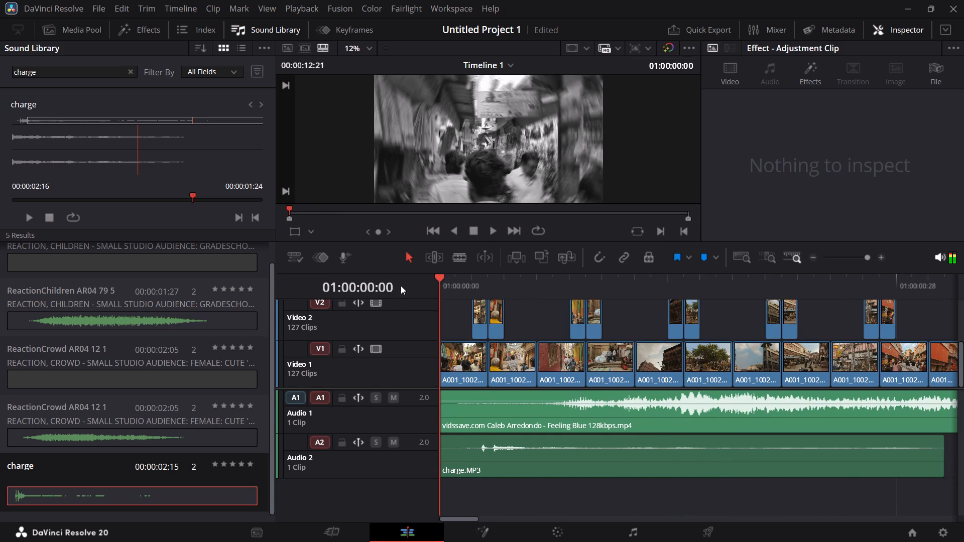
pyautogui.press('space')
pyautogui.press('space')
pyautogui.moveTo(453, 286); pyautogui.dragTo(320, 290)
pyautogui.press('space')
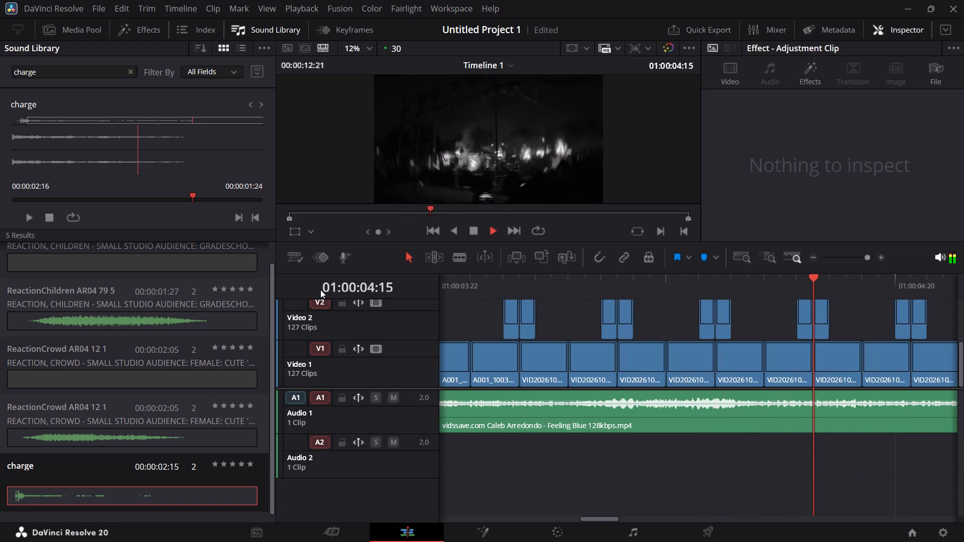
pyautogui.press('space')
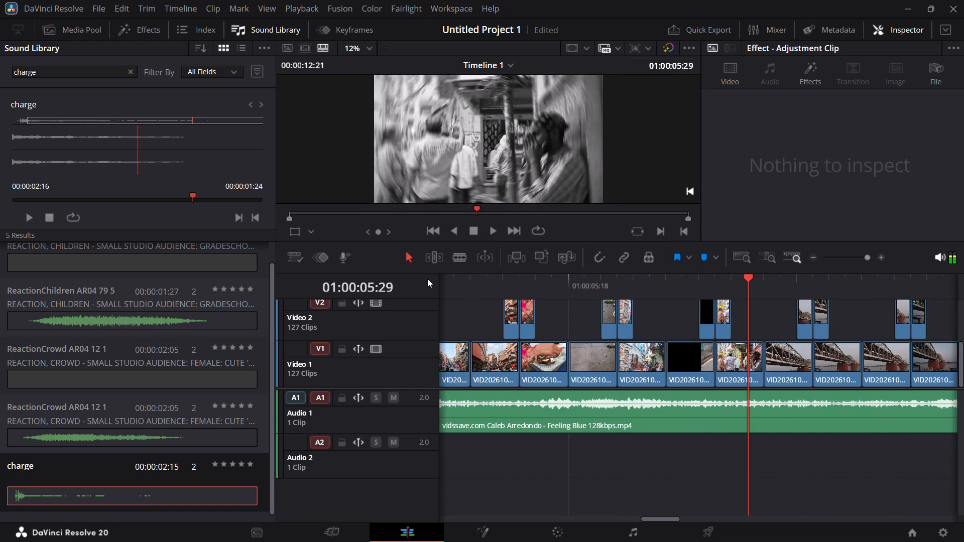
pyautogui.moveTo(452, 282); pyautogui.dragTo(279, 276)
pyautogui.press('space')
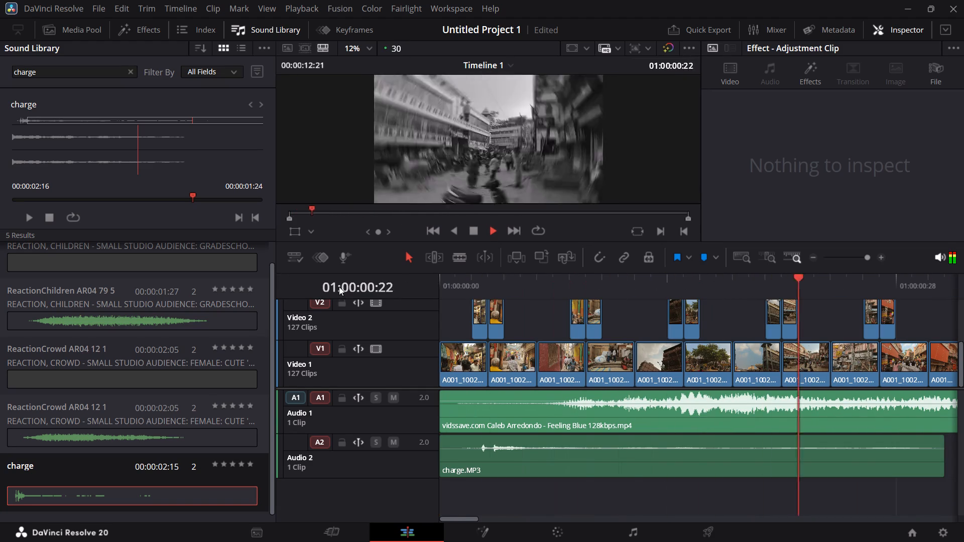
pyautogui.press('space')
pyautogui.moveTo(453, 278); pyautogui.dragTo(377, 276)
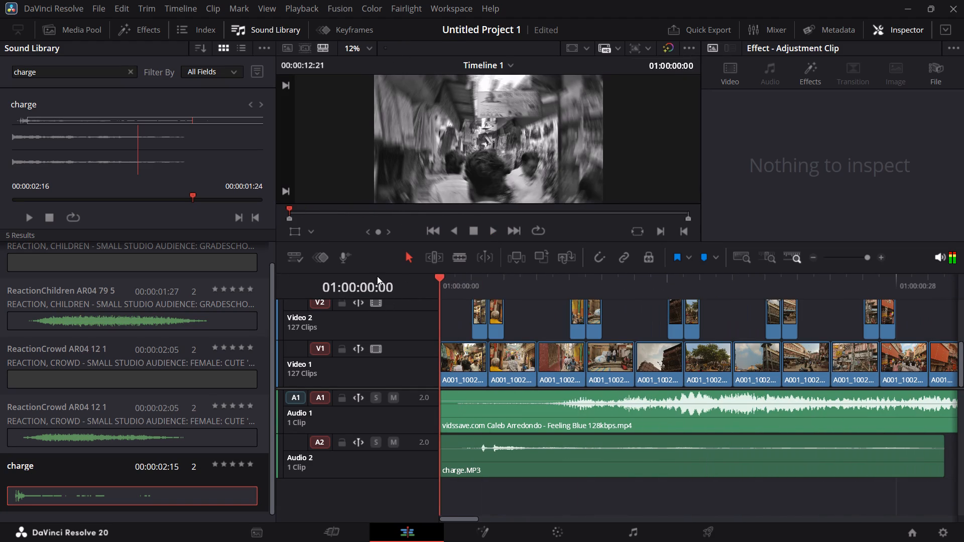
pyautogui.moveTo(377, 276); pyautogui.dragTo(376, 276)
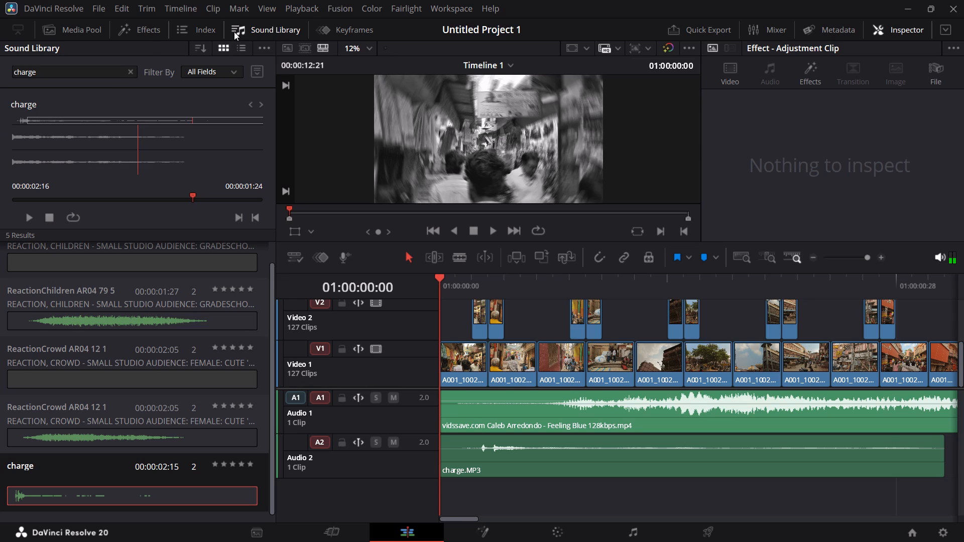
# Close the Sound Library and play the whole montage from the start to its end.
pyautogui.click(234, 31)
pyautogui.press('space')
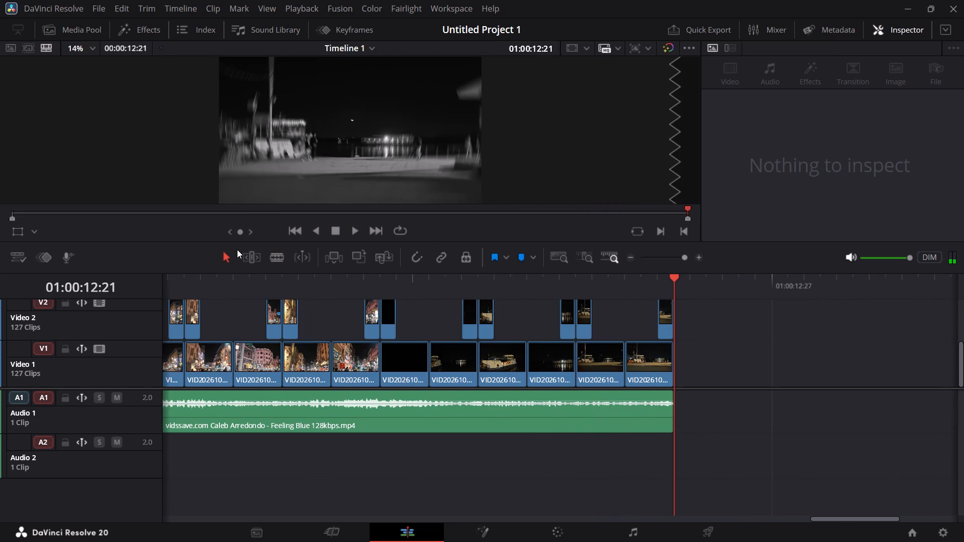
# Open Bin 1 in the media pool, hide the bin list, and browse the clips for a shot to follow the montage.
pyautogui.click(75, 23)
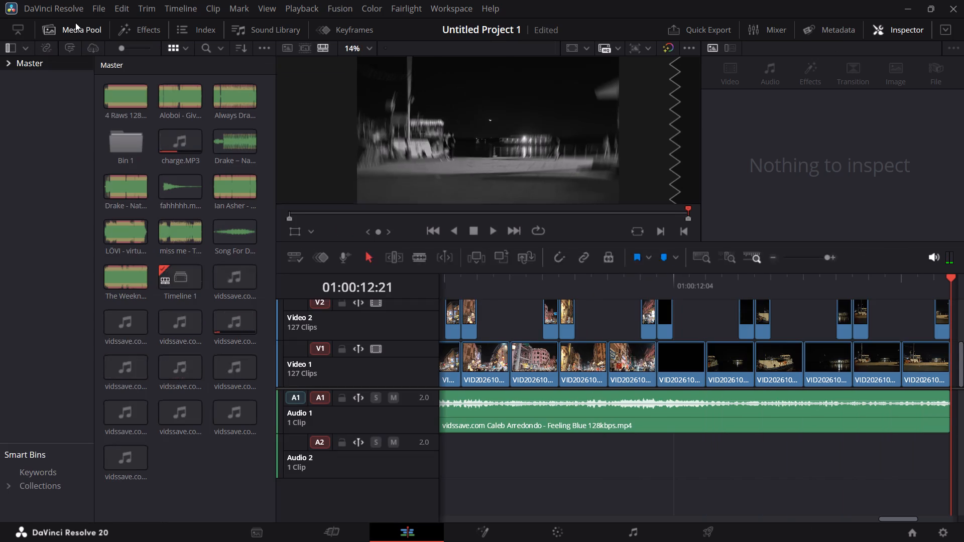
pyautogui.doubleClick(137, 139)
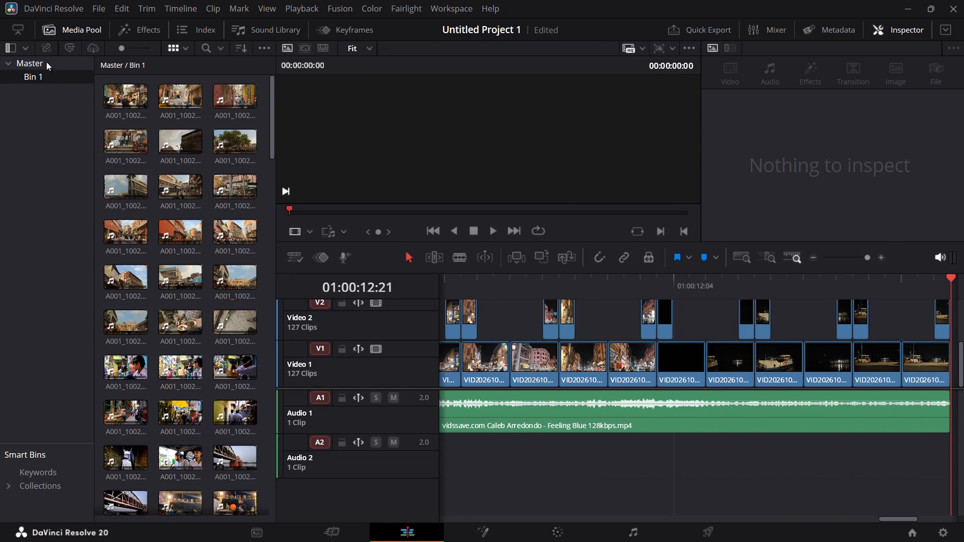
pyautogui.click(15, 43)
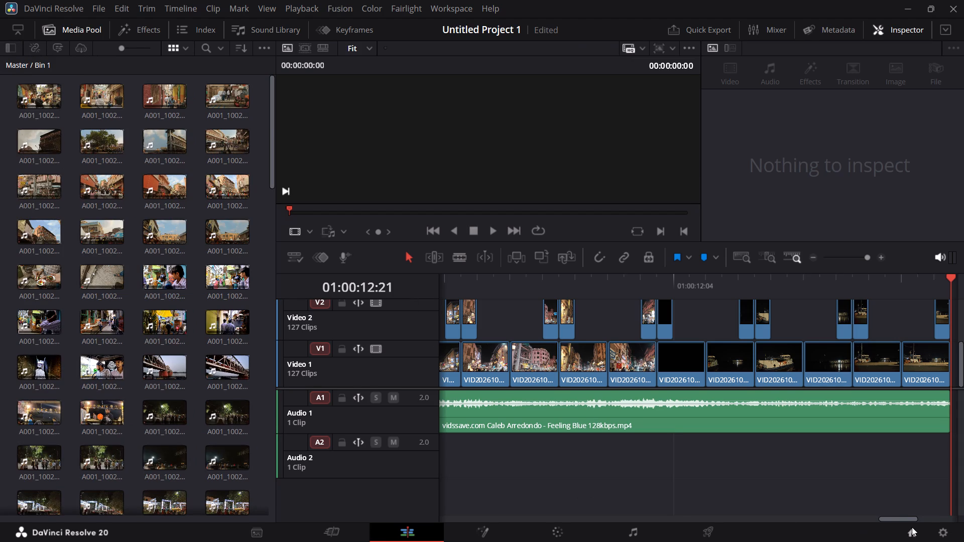
pyautogui.moveTo(904, 518); pyautogui.dragTo(931, 521)
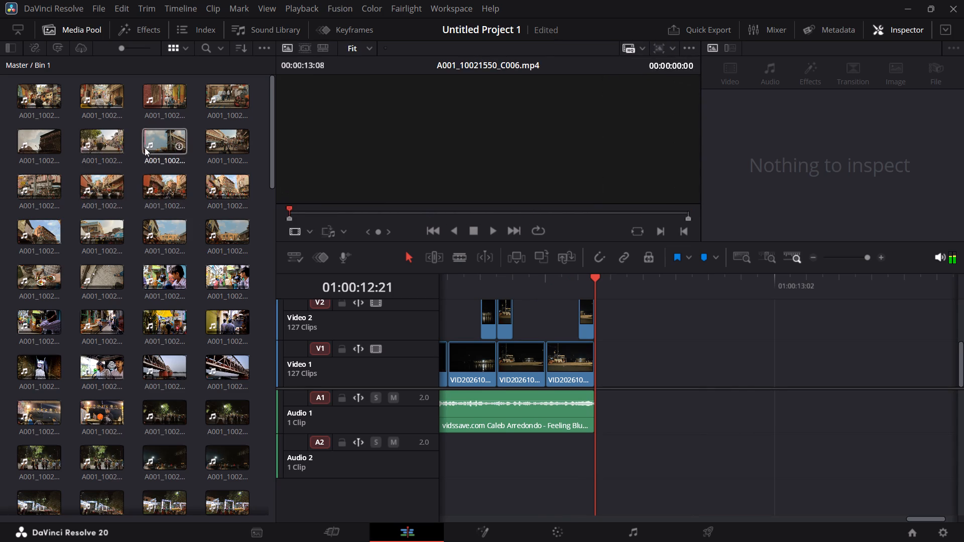
pyautogui.scroll(-4, 152, 162)
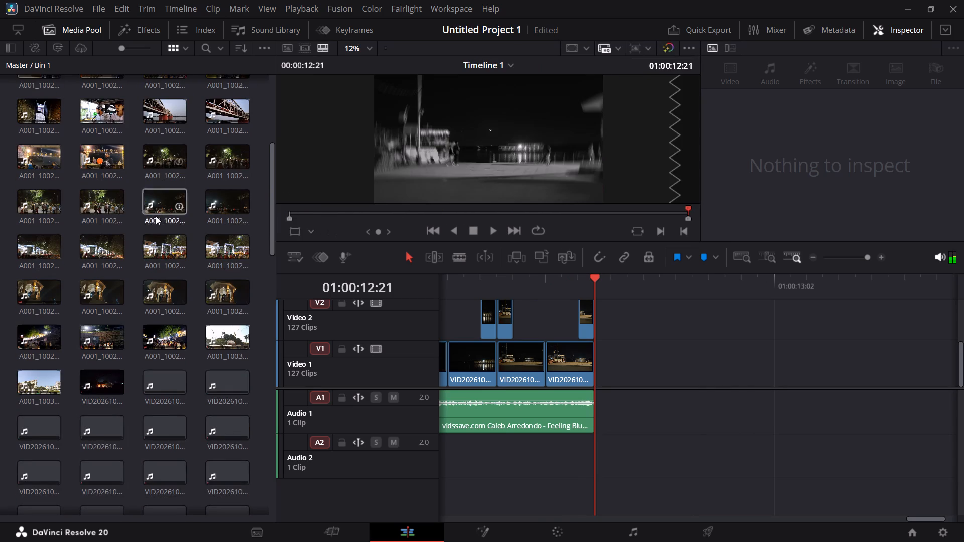
pyautogui.scroll(-4, 163, 244)
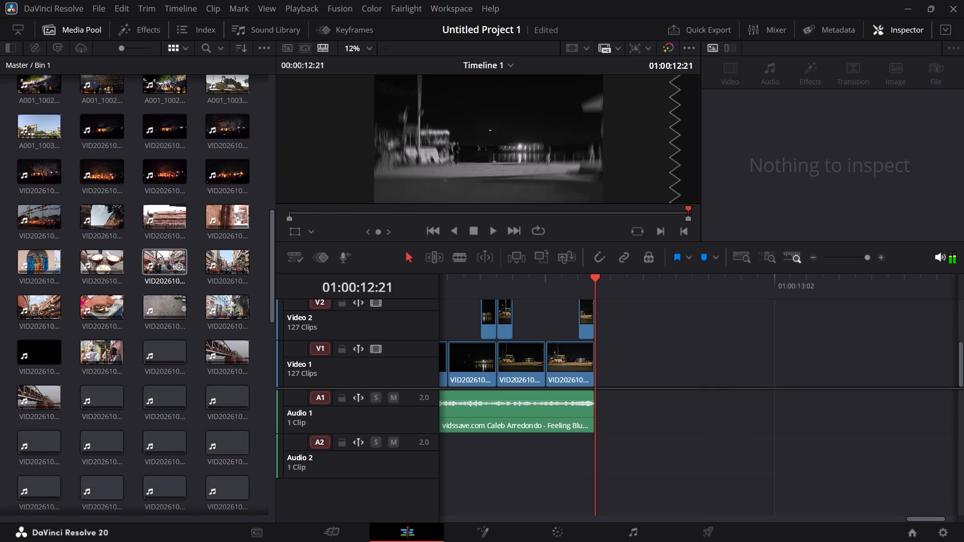
pyautogui.scroll(-5, 152, 247)
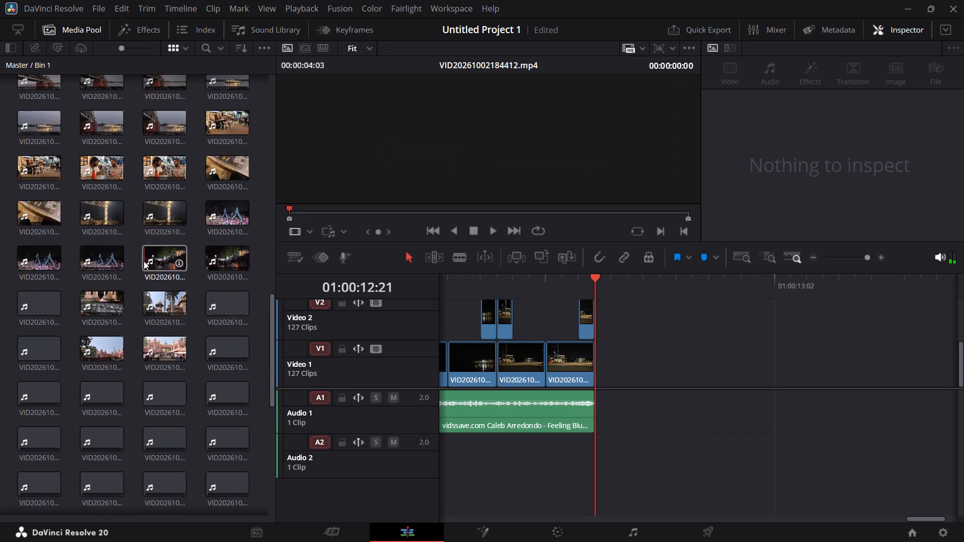
pyautogui.scroll(-3, 141, 262)
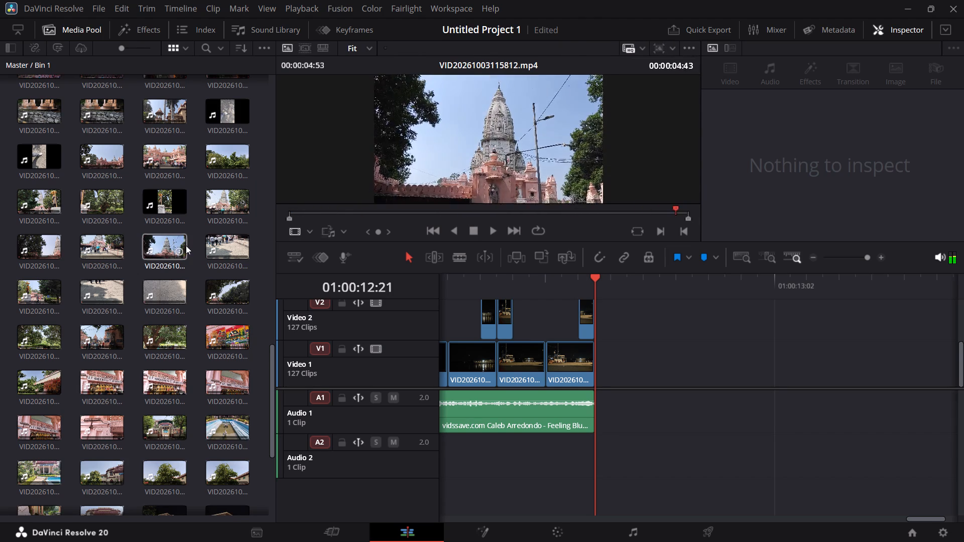
pyautogui.scroll(-1, 217, 226)
pyautogui.scroll(1, 211, 201)
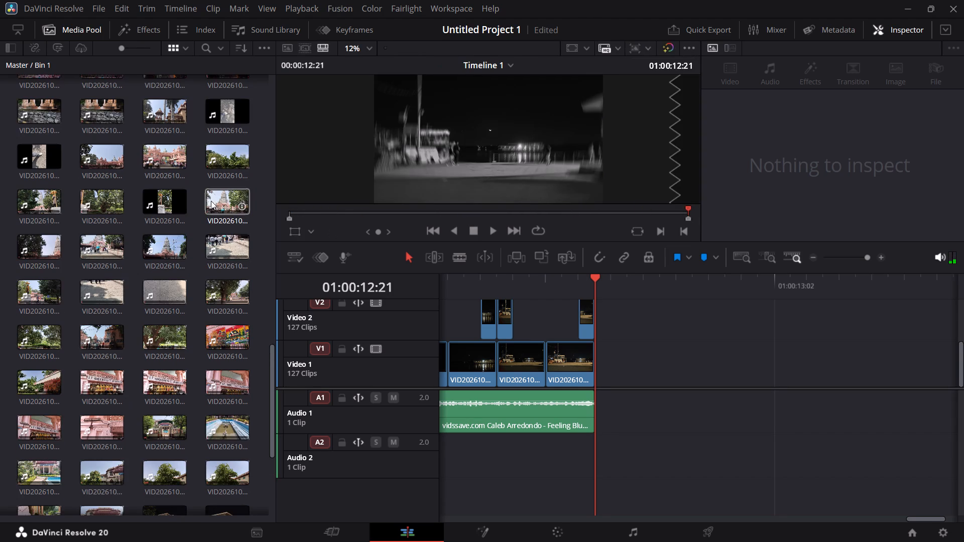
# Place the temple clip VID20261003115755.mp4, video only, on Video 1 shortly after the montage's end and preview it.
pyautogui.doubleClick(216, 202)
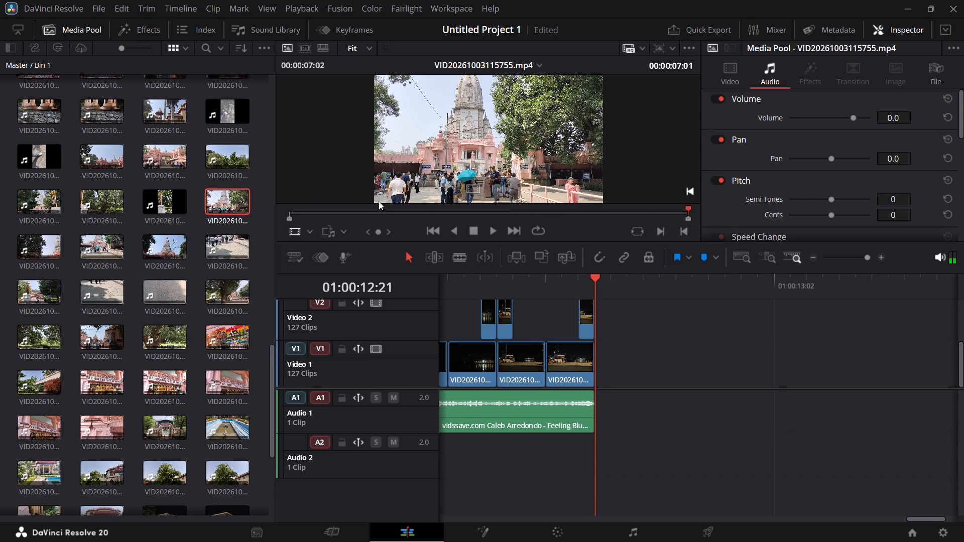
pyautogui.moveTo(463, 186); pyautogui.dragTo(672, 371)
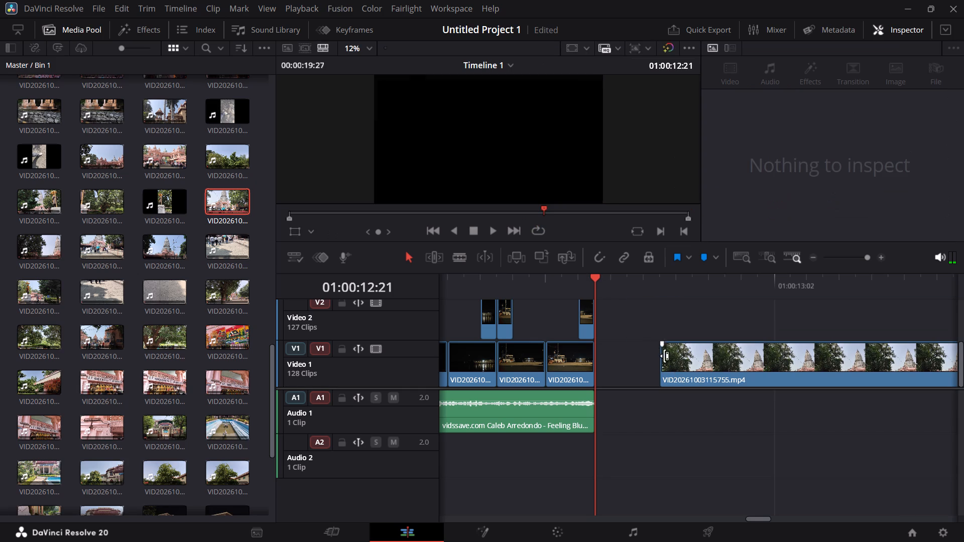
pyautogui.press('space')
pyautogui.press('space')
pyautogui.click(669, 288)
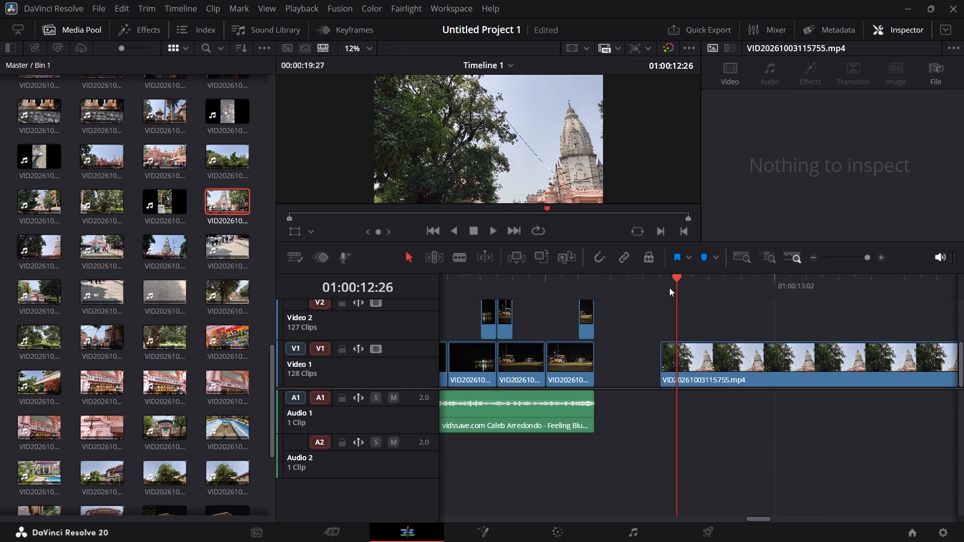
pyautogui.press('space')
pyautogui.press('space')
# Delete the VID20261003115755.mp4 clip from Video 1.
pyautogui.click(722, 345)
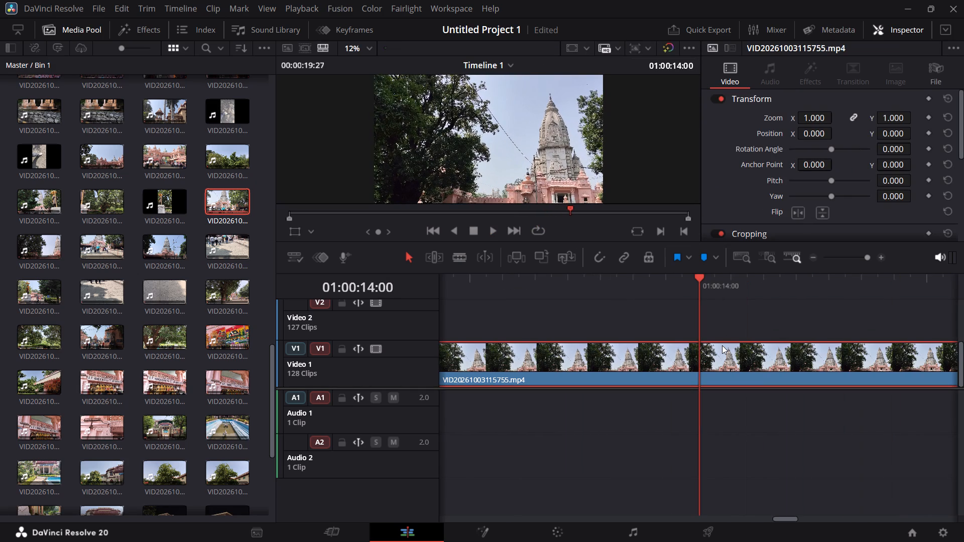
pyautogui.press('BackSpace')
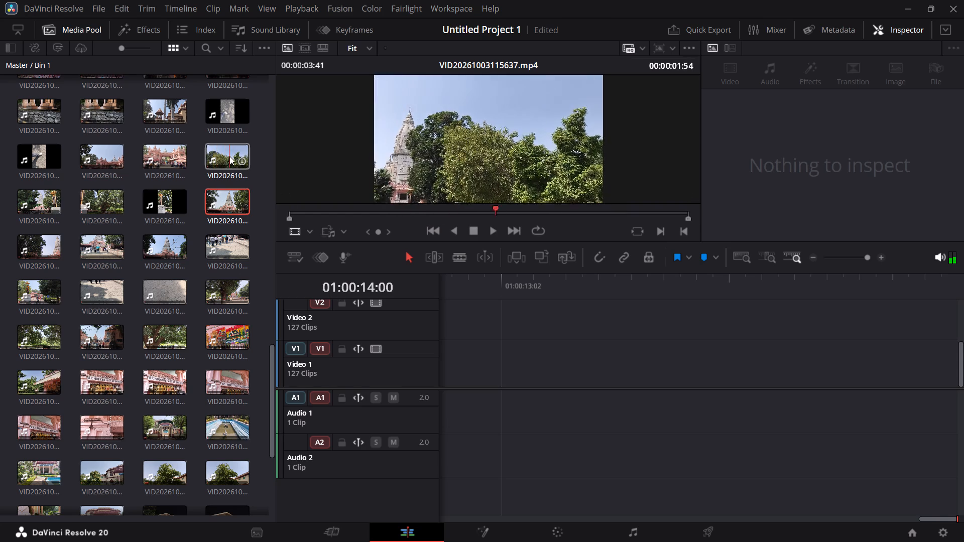
# Place the temple clip VID20261003115820.mp4, video only, on Video 1 at about 01:00:13:02, after the montage.
pyautogui.doubleClick(227, 246)
pyautogui.moveTo(480, 187); pyautogui.dragTo(523, 312)
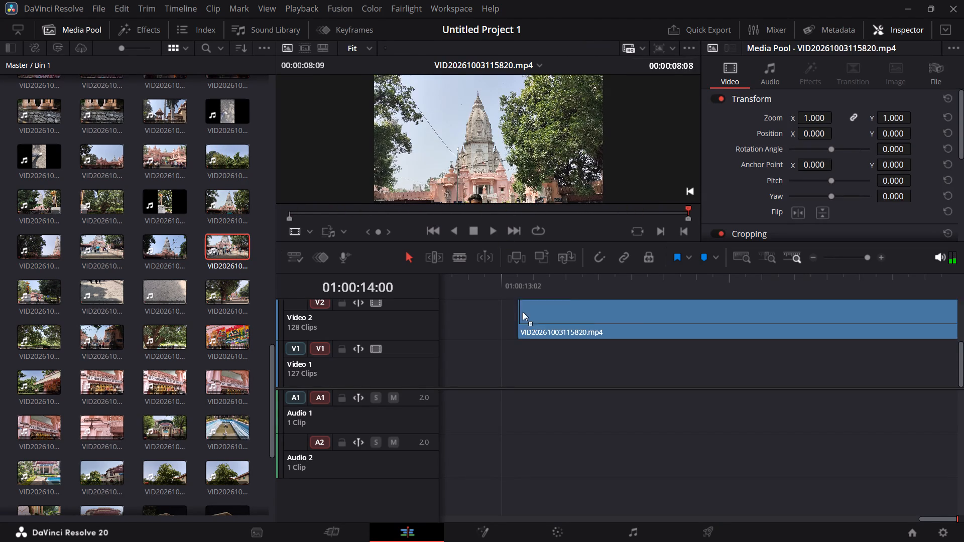
pyautogui.moveTo(523, 312); pyautogui.dragTo(505, 366)
# Hide the media pool and play back the temple clip VID20261003115820.mp4 from its start to check the shot.
pyautogui.click(62, 25)
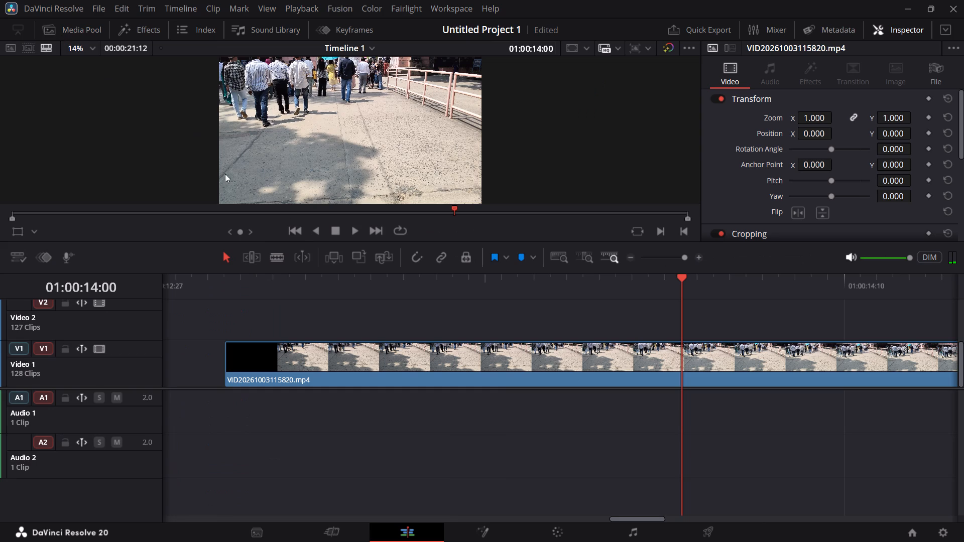
pyautogui.click(237, 288)
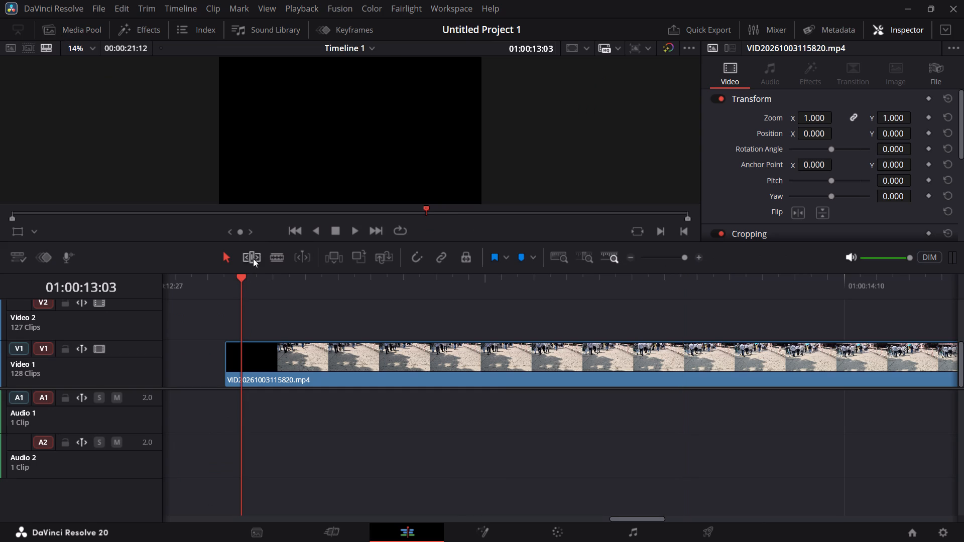
pyautogui.click(353, 232)
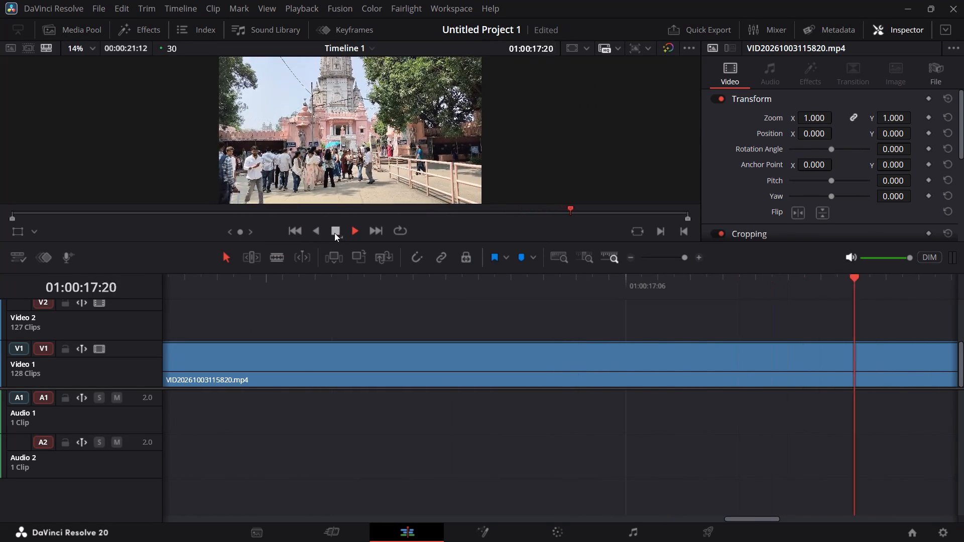
pyautogui.click(334, 233)
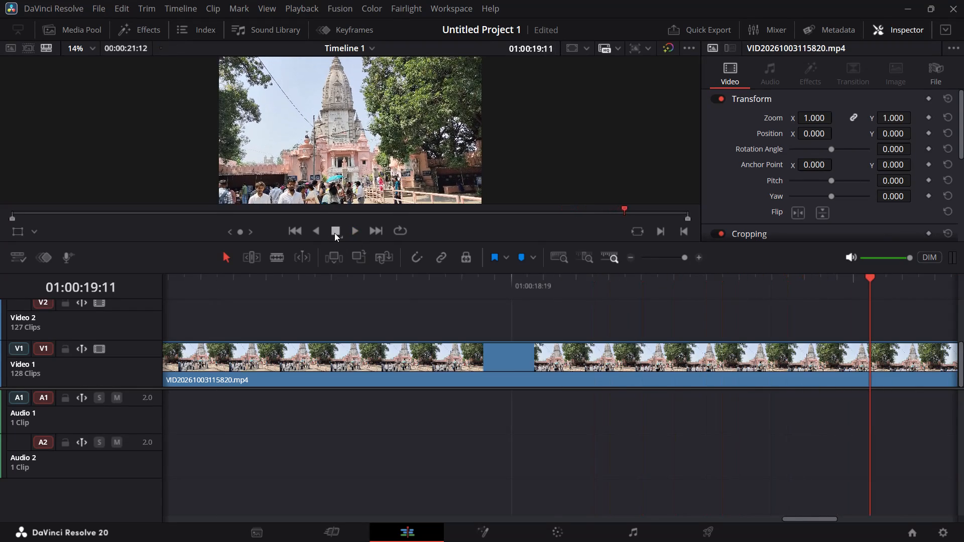
pyautogui.click(334, 233)
pyautogui.click(352, 231)
pyautogui.click(338, 230)
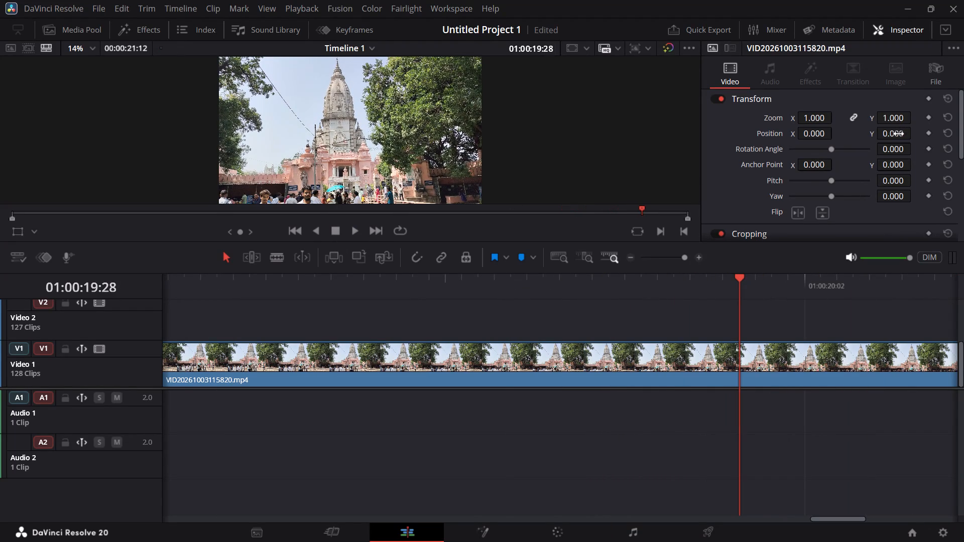
# Straighten the temple clip with a rotation angle of -0.900 and a zoom of 1.060 on both axes.
pyautogui.moveTo(885, 148); pyautogui.dragTo(885, 148)
pyautogui.moveTo(885, 148); pyautogui.dragTo(877, 150)
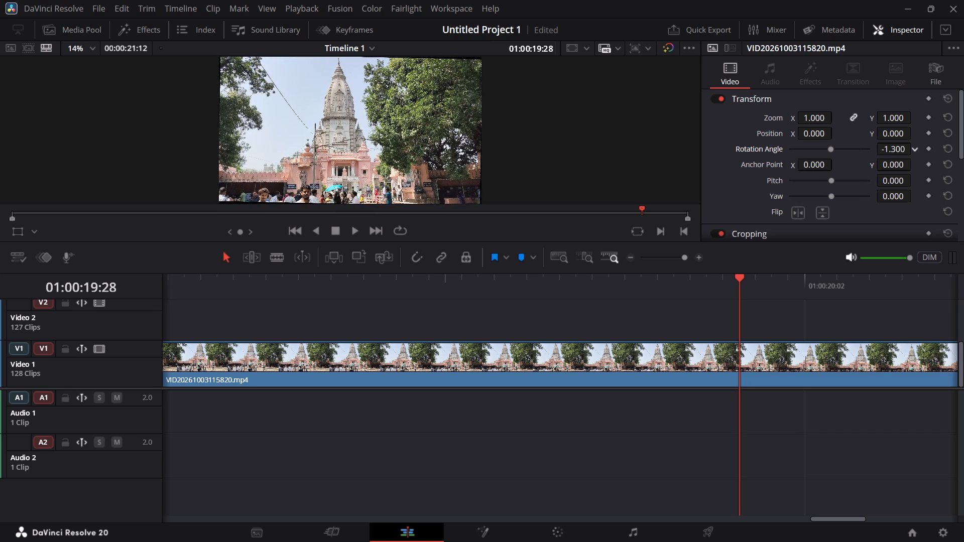
pyautogui.moveTo(877, 150); pyautogui.dragTo(878, 150)
pyautogui.moveTo(878, 150); pyautogui.dragTo(879, 150)
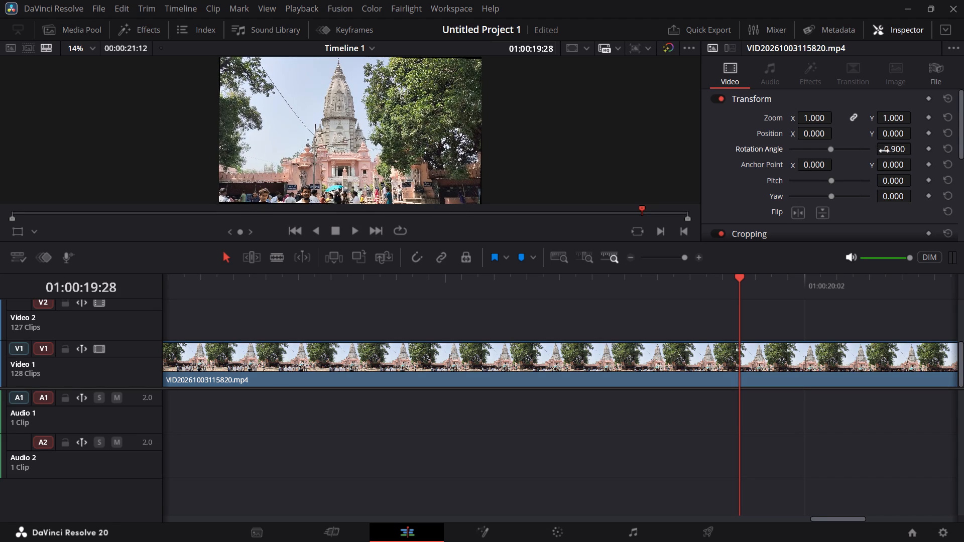
pyautogui.click(900, 119)
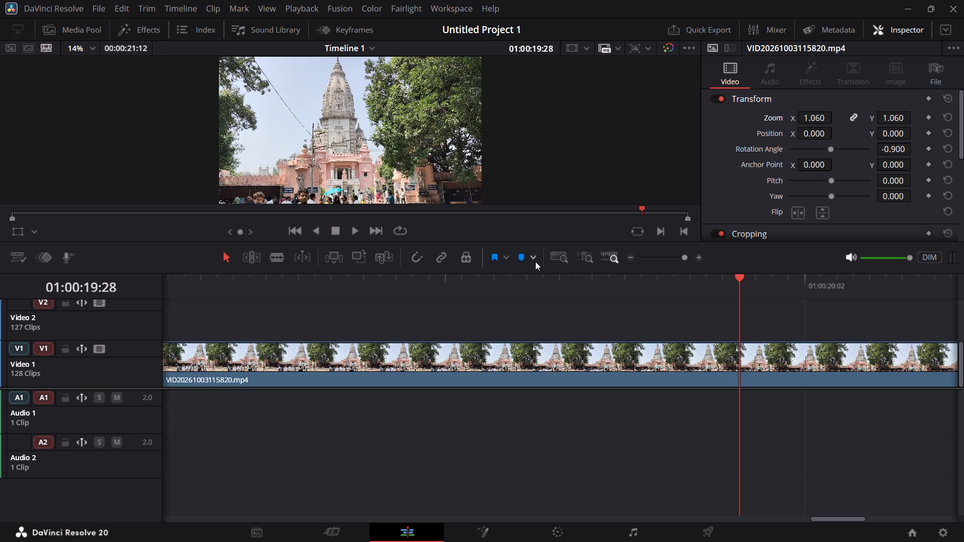
# Play back the transformed temple clip to check its framing, and return to its start.
pyautogui.moveTo(391, 288); pyautogui.dragTo(259, 293)
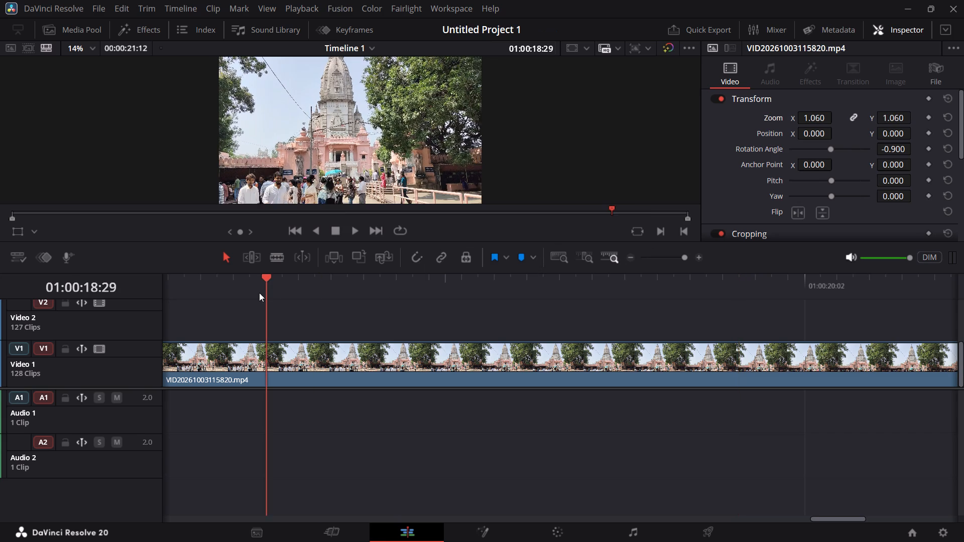
pyautogui.moveTo(259, 293); pyautogui.dragTo(172, 268)
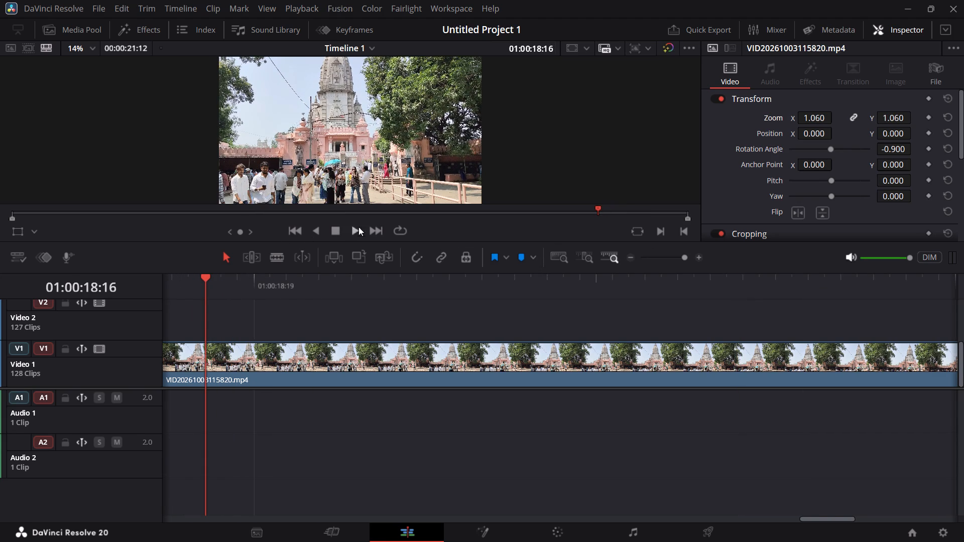
pyautogui.click(300, 228)
pyautogui.click(351, 228)
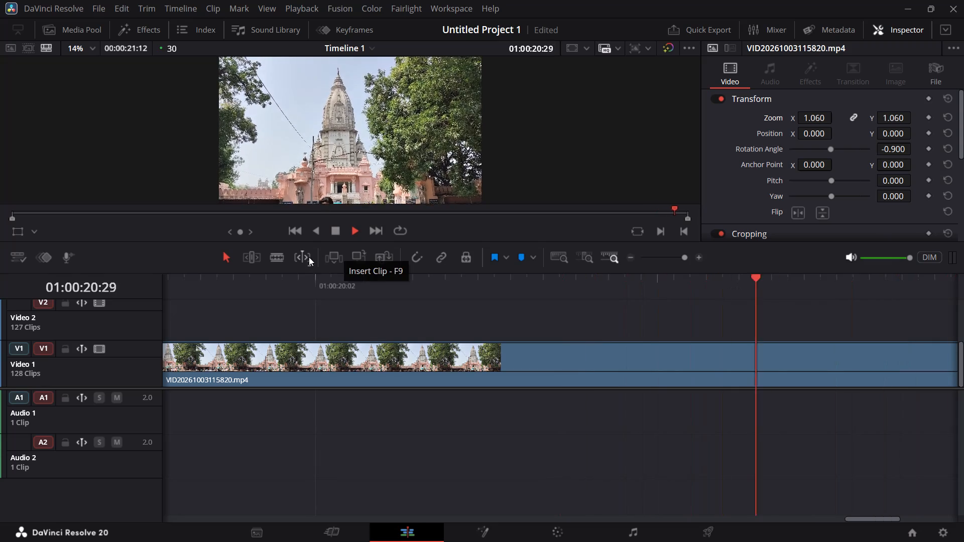
pyautogui.click(296, 232)
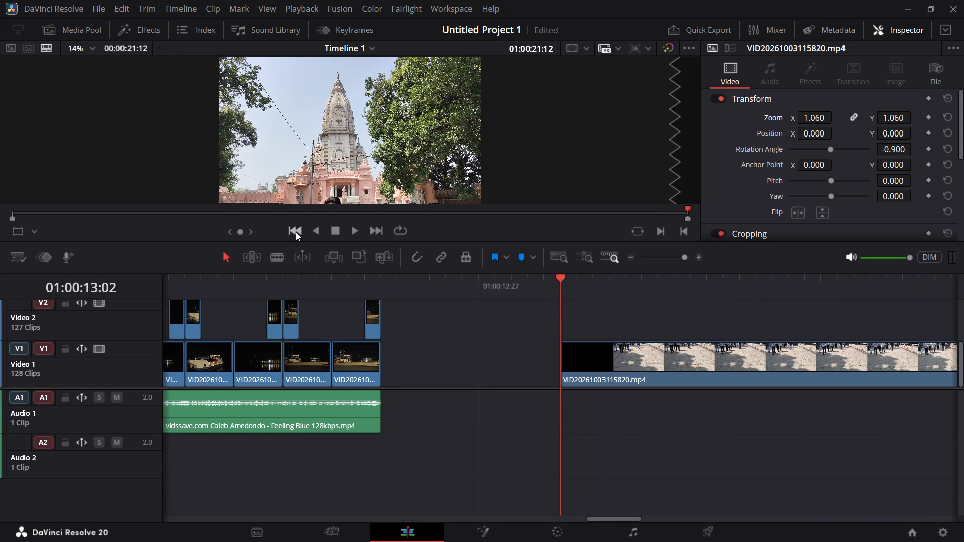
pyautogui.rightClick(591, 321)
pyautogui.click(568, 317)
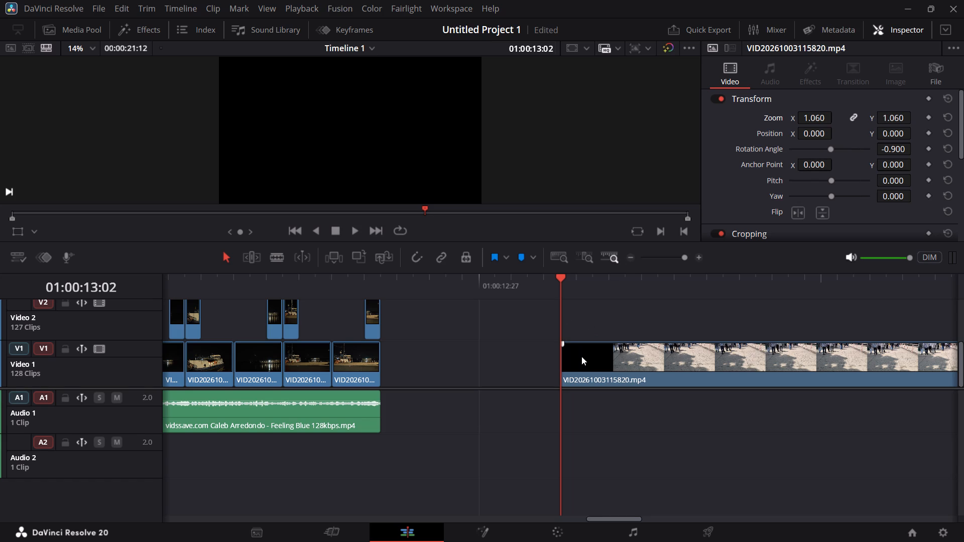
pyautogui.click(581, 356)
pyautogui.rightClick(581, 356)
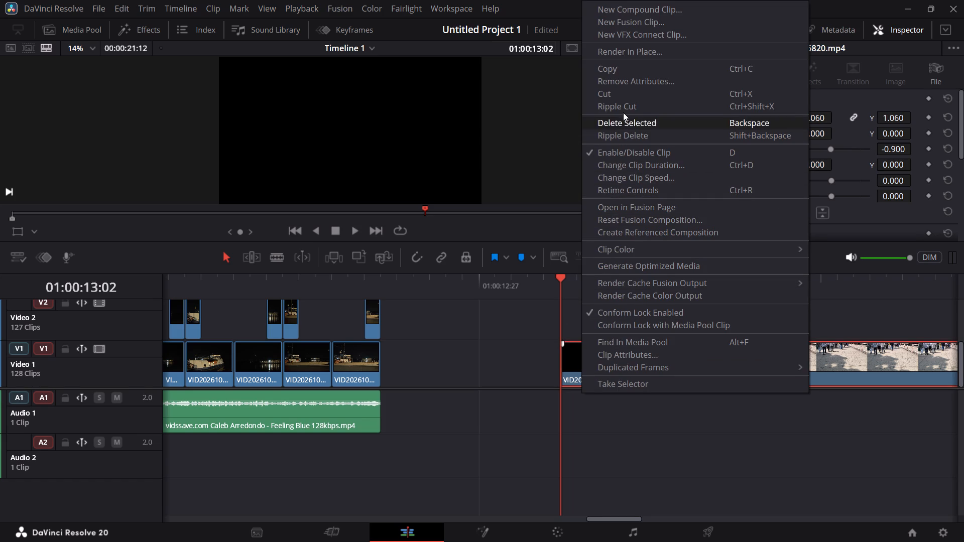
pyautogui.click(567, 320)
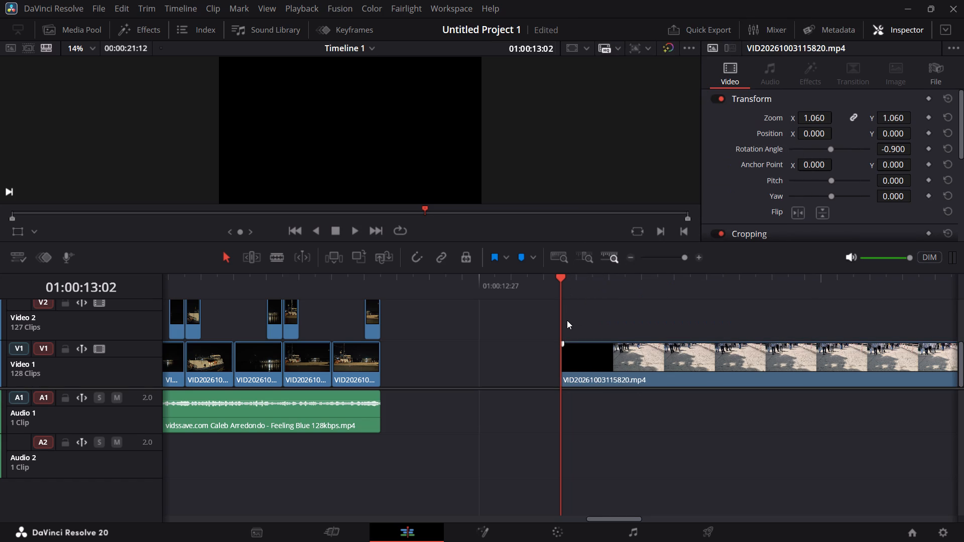
# Open the quick effects search, enter "sp" and look through the matches for a speed effect.
pyautogui.hotkey('shift', 'space')
pyautogui.write('spee')
pyautogui.press('BackSpace')
pyautogui.press('BackSpace')
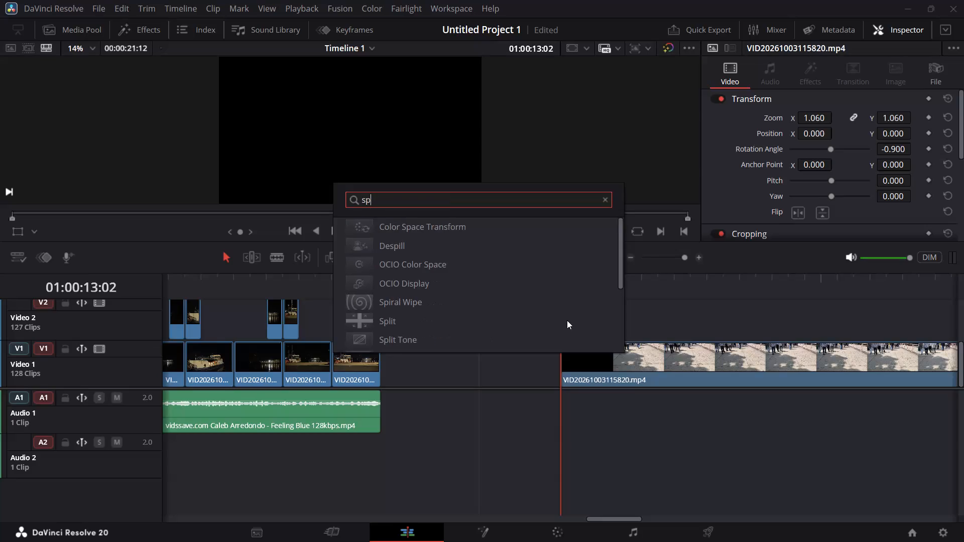
pyautogui.scroll(-1, 541, 272)
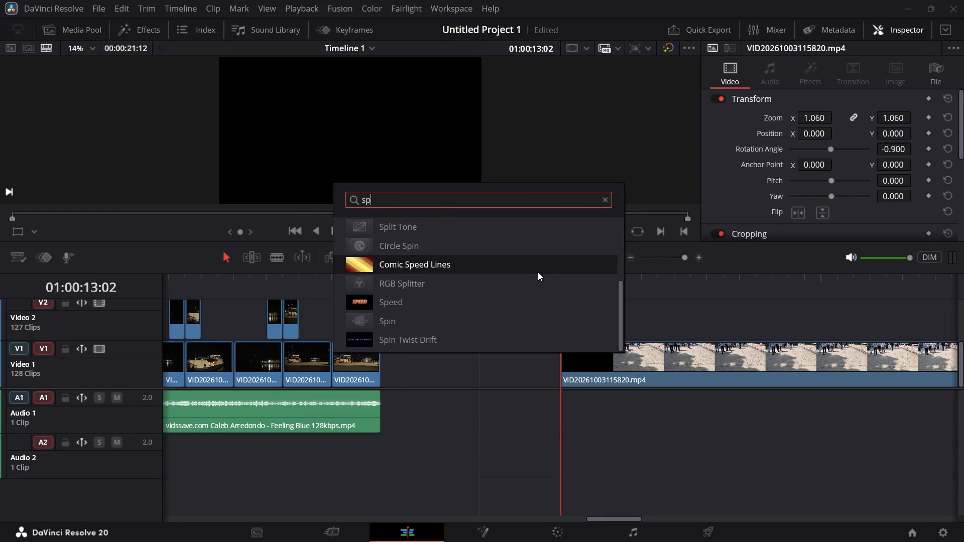
pyautogui.scroll(-2, 538, 272)
pyautogui.scroll(4, 533, 281)
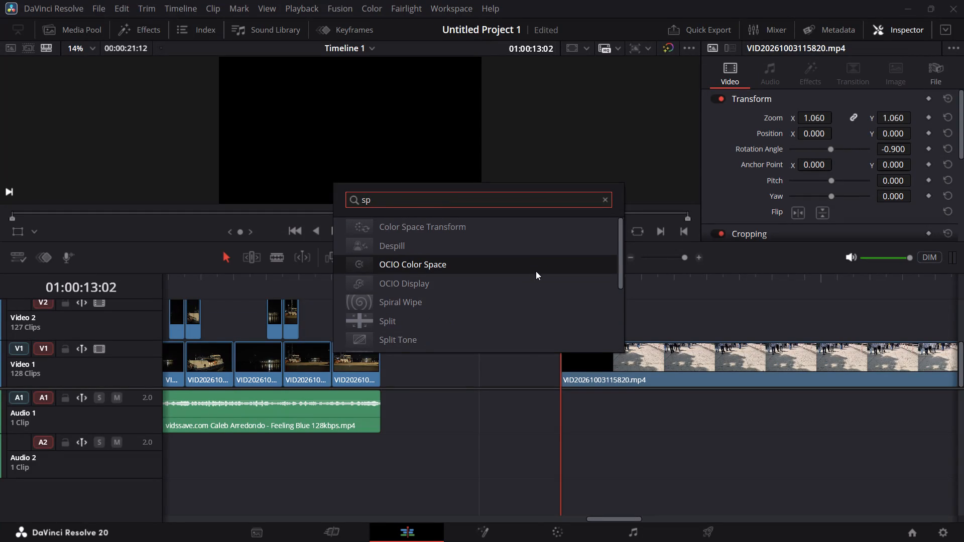
# Search the effects for "ramp" and clear the search text.
pyautogui.press('BackSpace')
pyautogui.press('BackSpace')
pyautogui.write('ra')
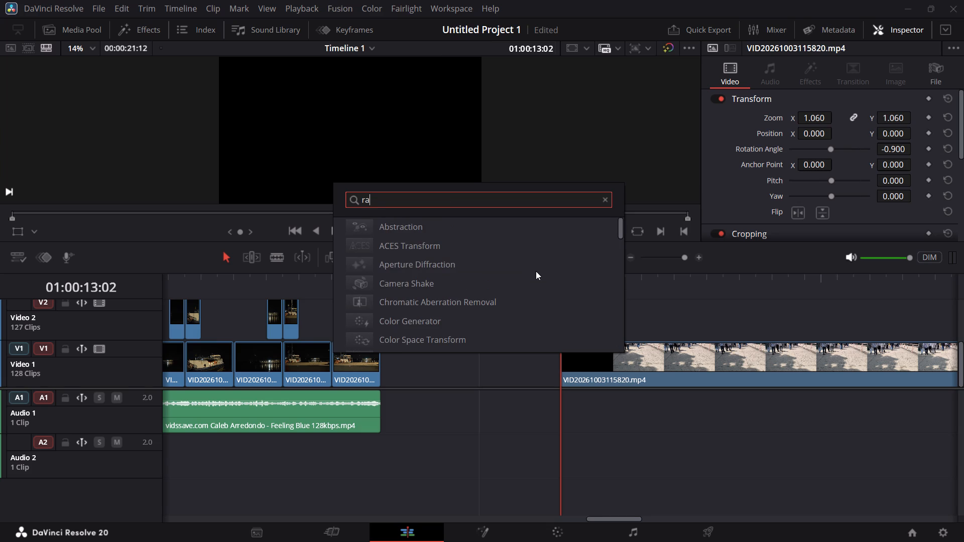
pyautogui.write('mp')
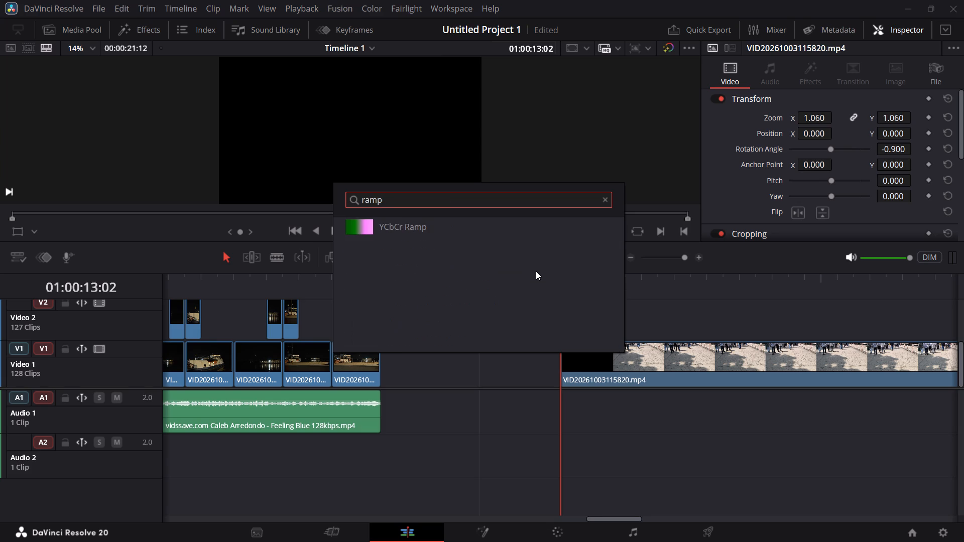
pyautogui.press('BackSpace')
pyautogui.press('BackSpace')
pyautogui.press('BackSpace')
pyautogui.press('BackSpace')
# Search the effects for "speed" and clear the search text.
pyautogui.write('swwp')
pyautogui.press('BackSpace')
pyautogui.press('BackSpace')
pyautogui.press('BackSpace')
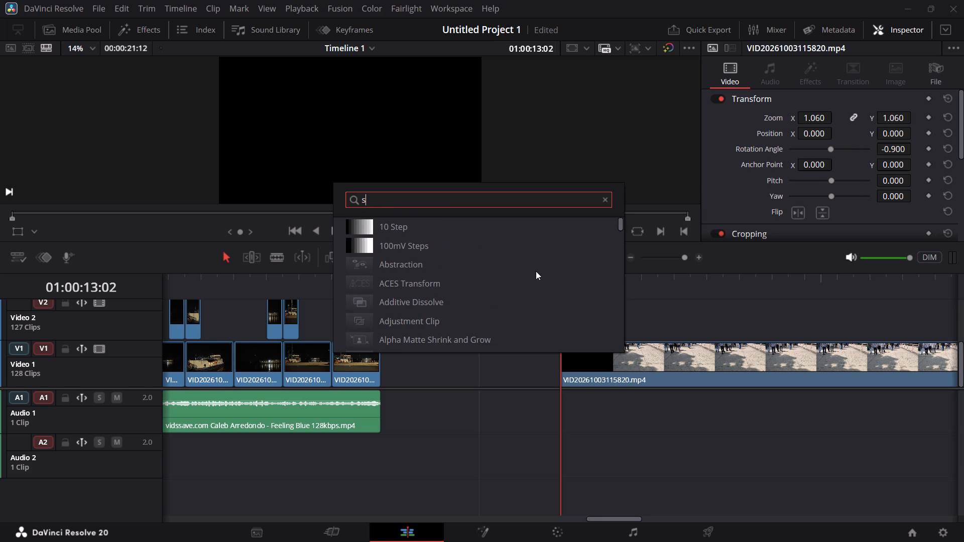
pyautogui.write('peed ed')
pyautogui.press('BackSpace')
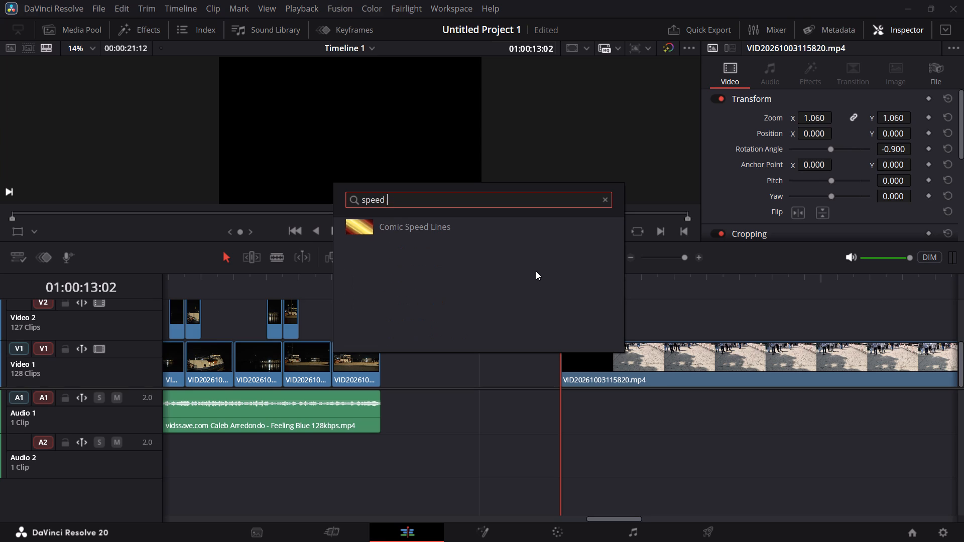
pyautogui.press('BackSpace')
pyautogui.press('BackSpace')
pyautogui.press('BackSpace')
pyautogui.press('BackSpace')
pyautogui.press('BackSpace')
pyautogui.press('BackSpace')
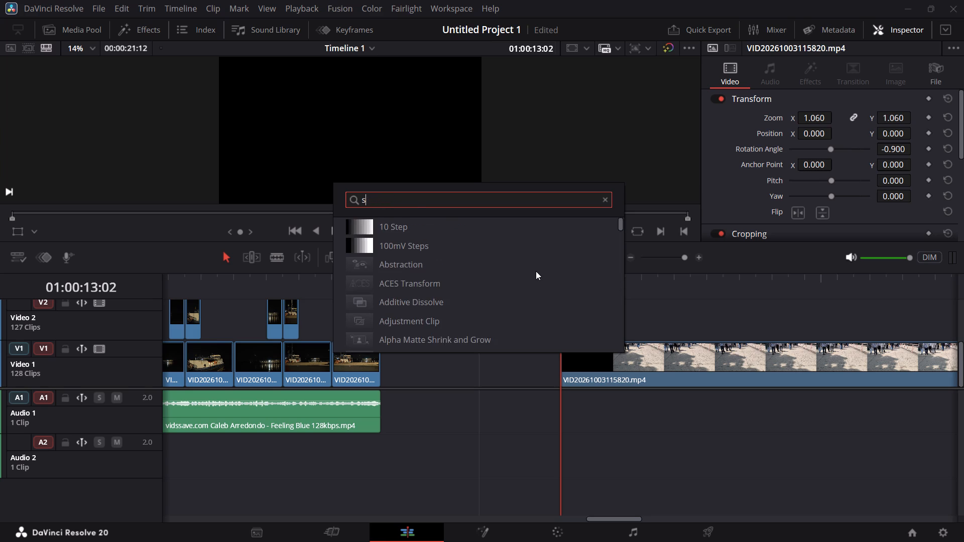
pyautogui.press('BackSpace')
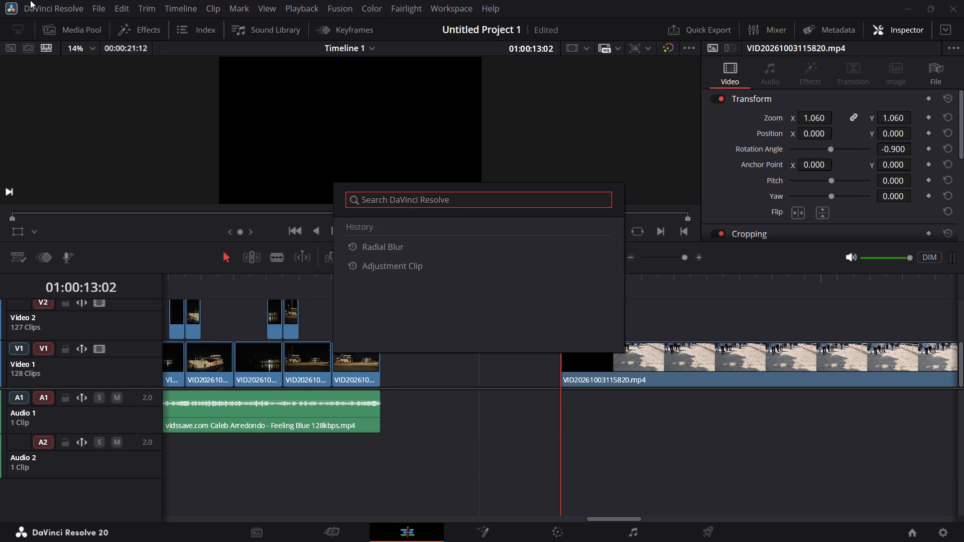
# Open the effects library and search all of its categories for "speed".
pyautogui.click(118, 28)
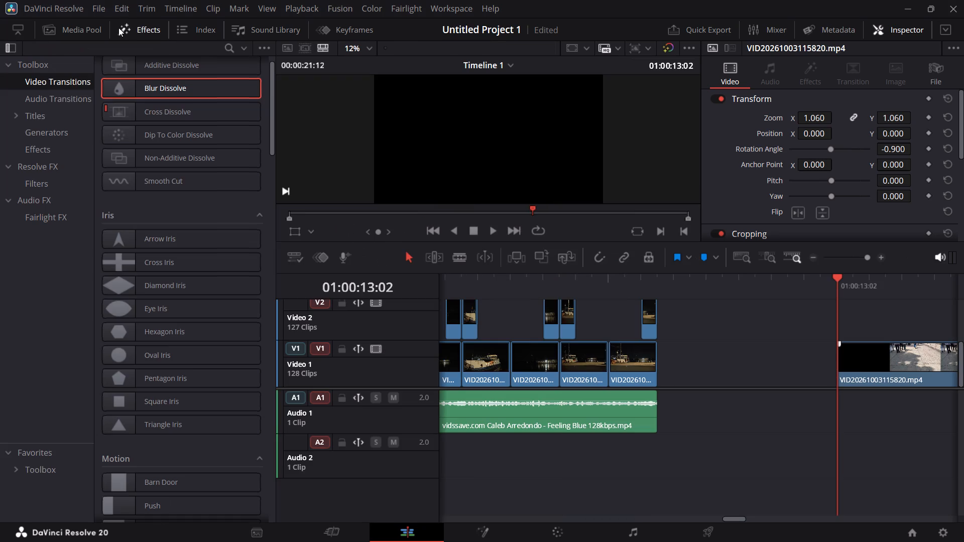
pyautogui.scroll(7, 114, 114)
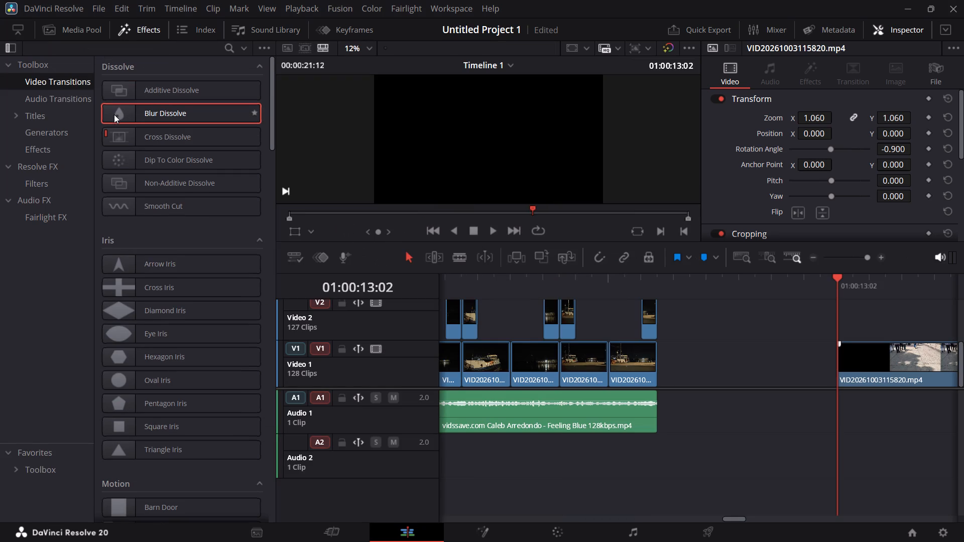
pyautogui.click(231, 45)
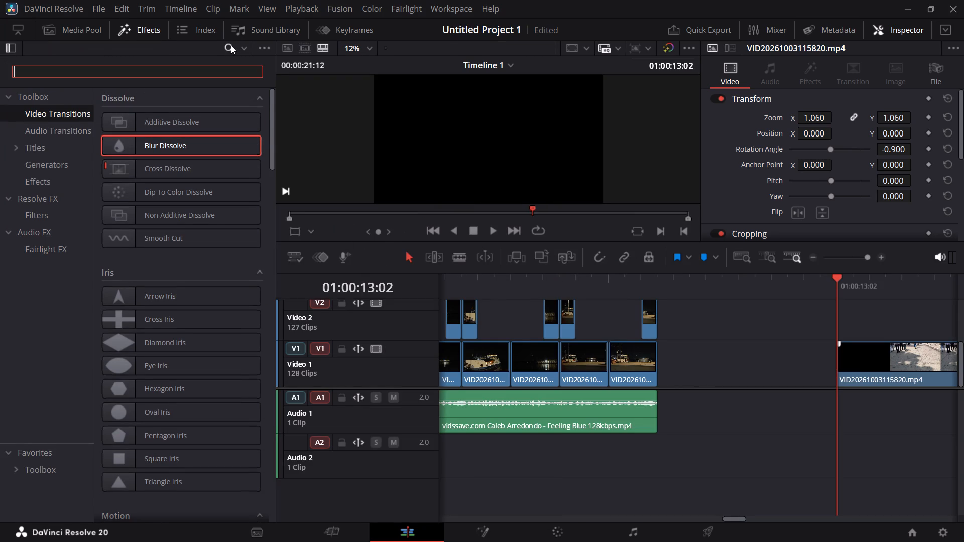
pyautogui.write('speed')
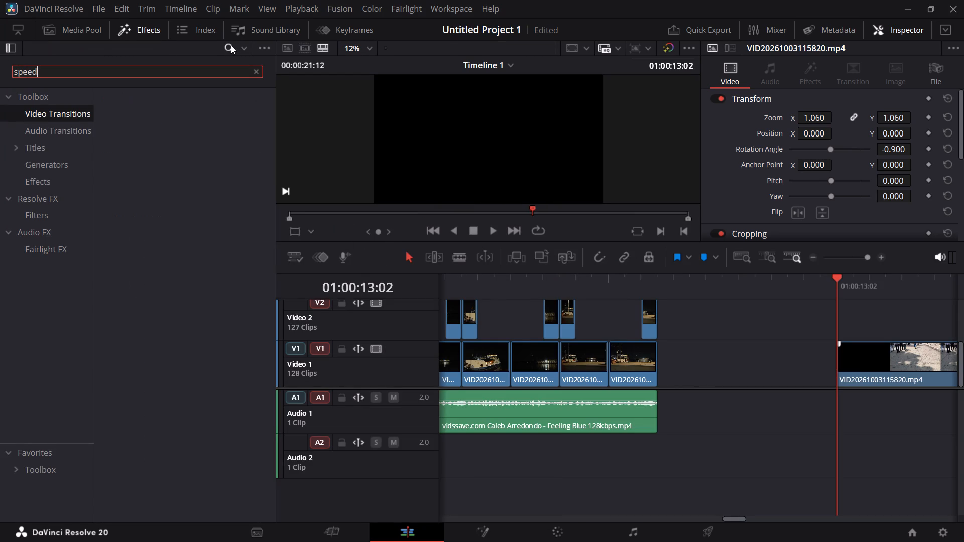
pyautogui.click(248, 51)
pyautogui.click(245, 50)
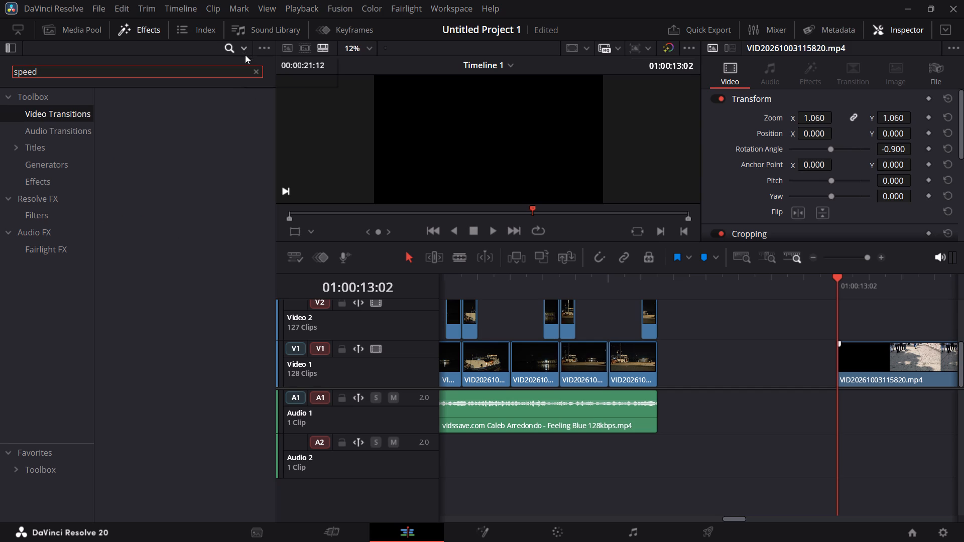
pyautogui.click(245, 63)
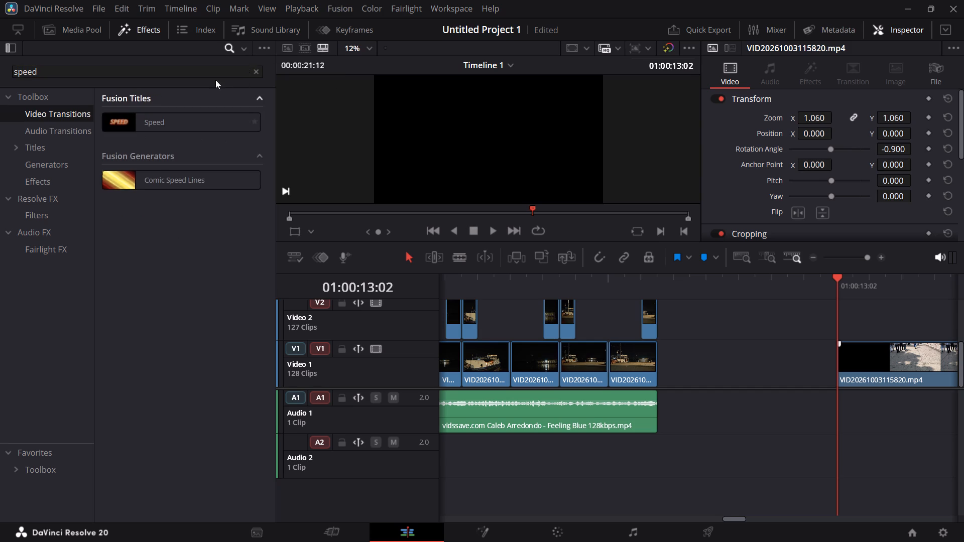
# Clear the "speed" search and look through the video transitions from Dissolve down to the Fusion Transitions.
pyautogui.click(255, 74)
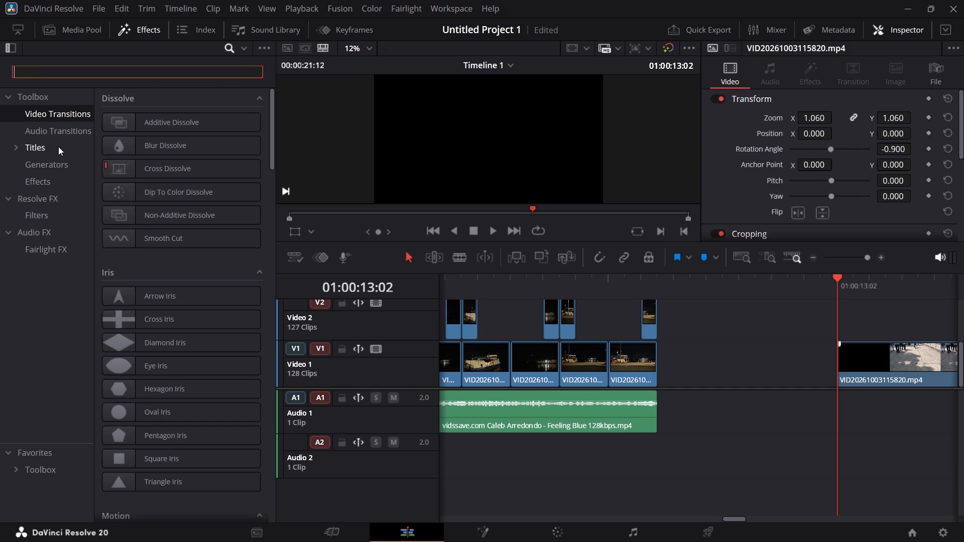
pyautogui.scroll(-1, 102, 137)
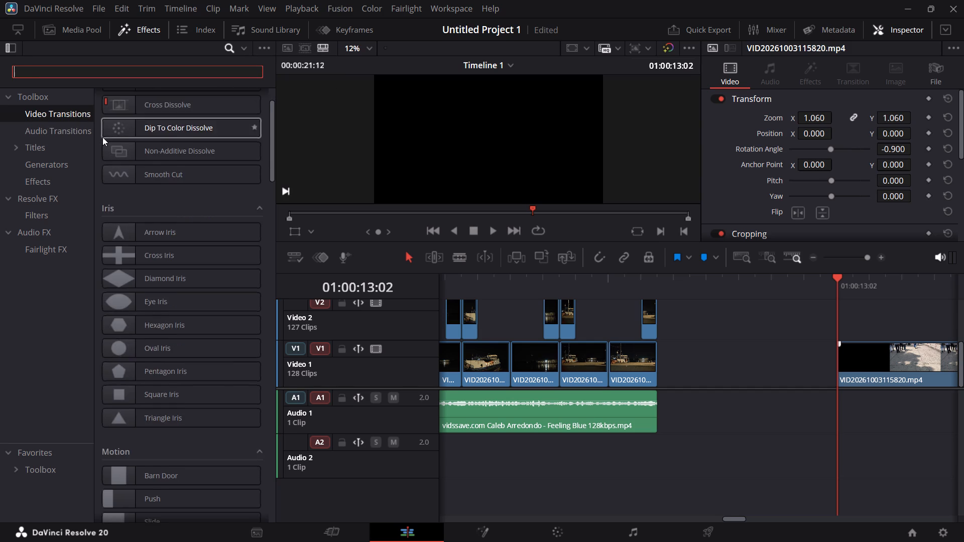
pyautogui.scroll(1, 102, 137)
pyautogui.scroll(-6, 102, 137)
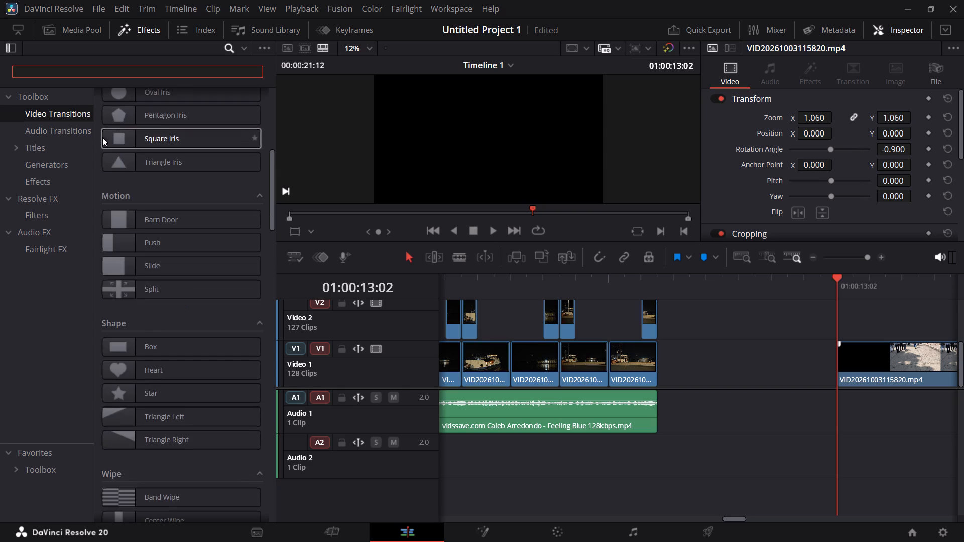
pyautogui.scroll(-6, 102, 137)
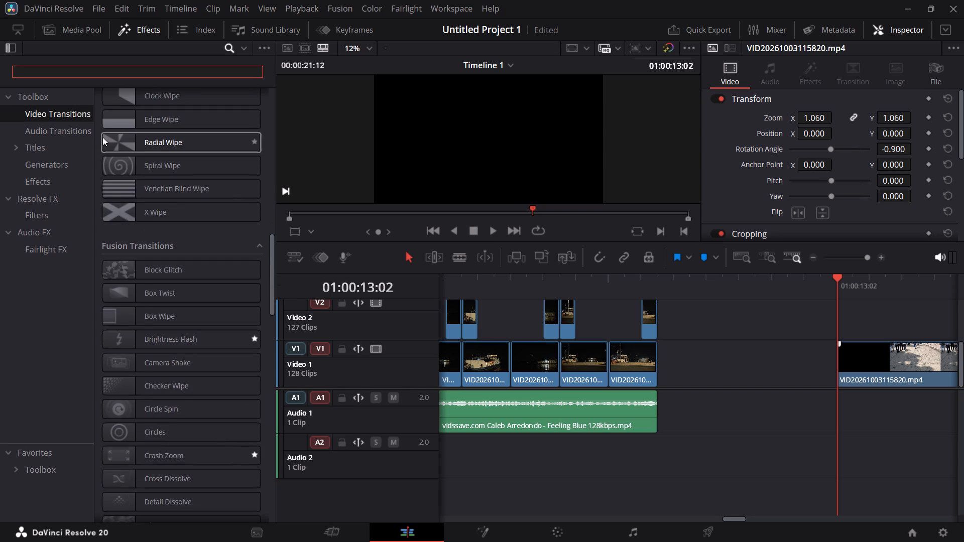
pyautogui.scroll(-3, 102, 137)
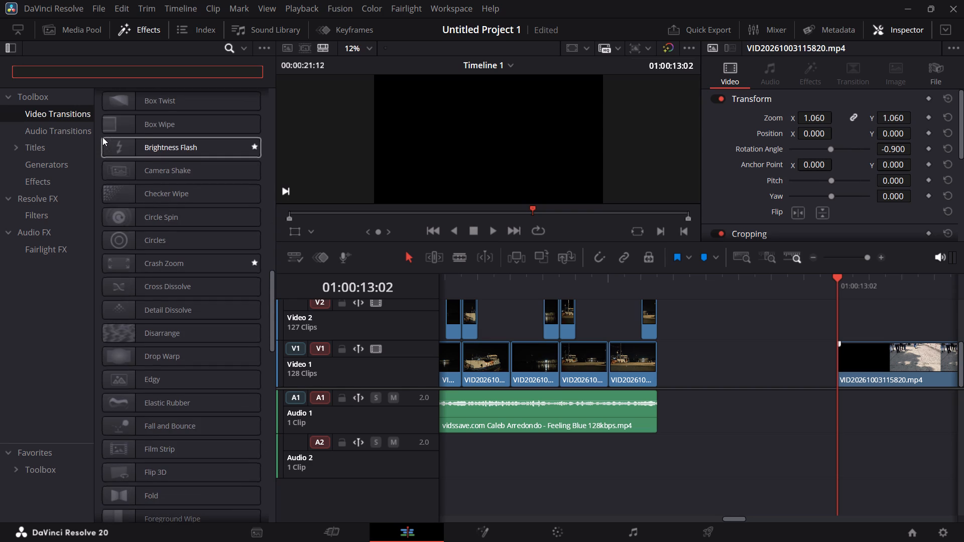
pyautogui.scroll(-6, 102, 137)
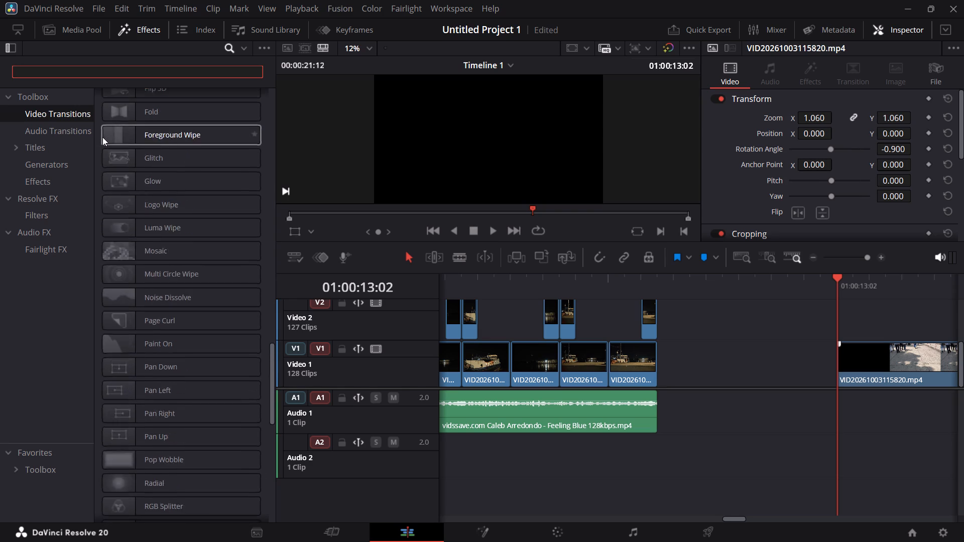
pyautogui.scroll(-2, 102, 137)
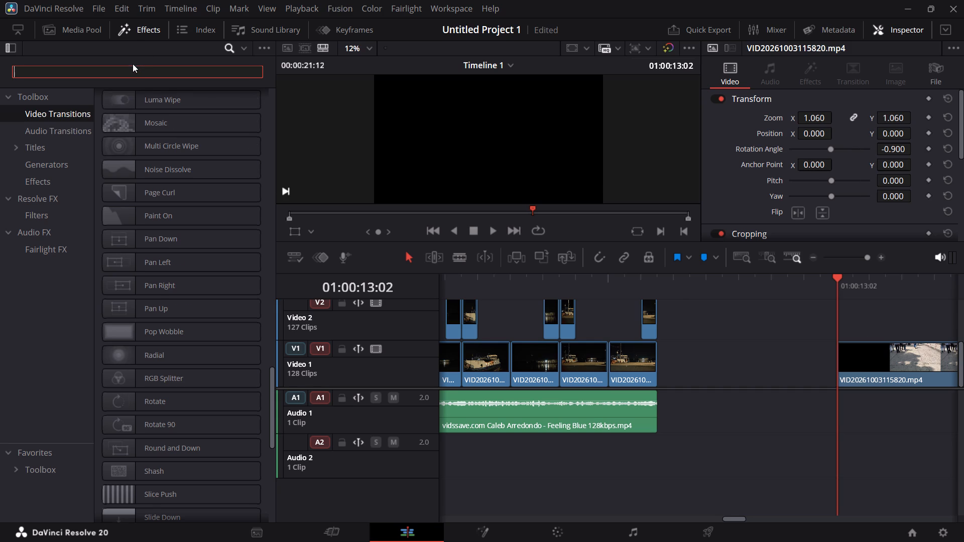
# Search the effects library for "trans", look through the matches, and extend the search to "transfo".
pyautogui.write('tr')
pyautogui.press('a')
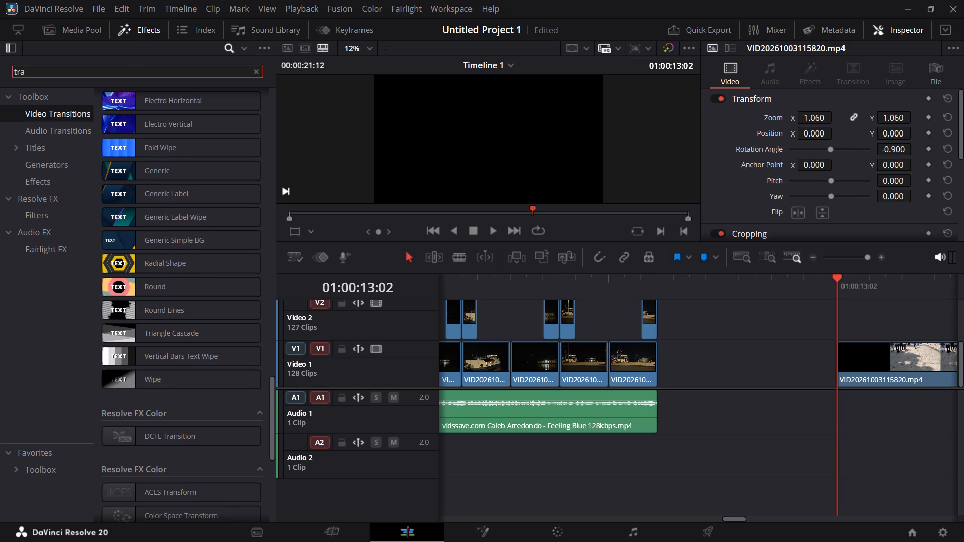
pyautogui.press('n')
pyautogui.press('s')
pyautogui.scroll(1, 107, 177)
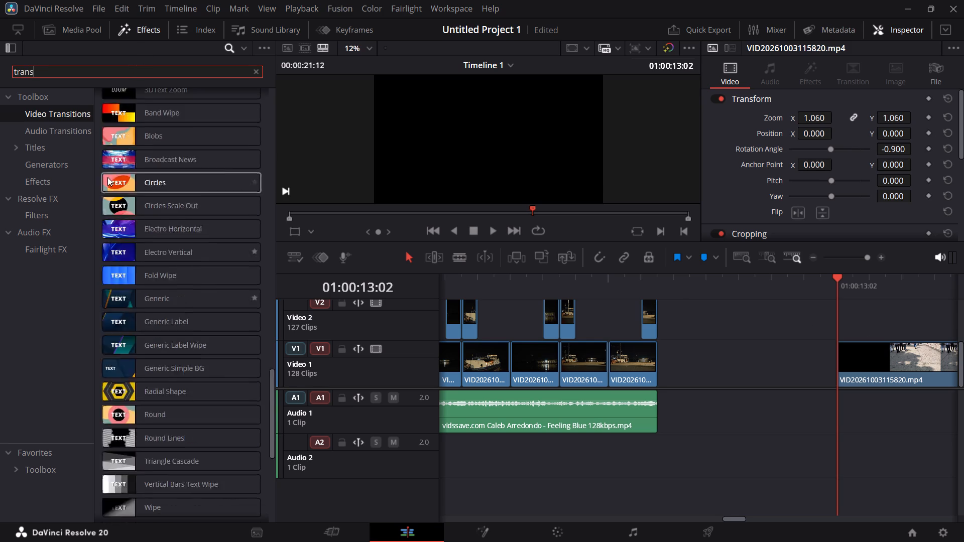
pyautogui.scroll(16, 107, 177)
pyautogui.scroll(10, 108, 177)
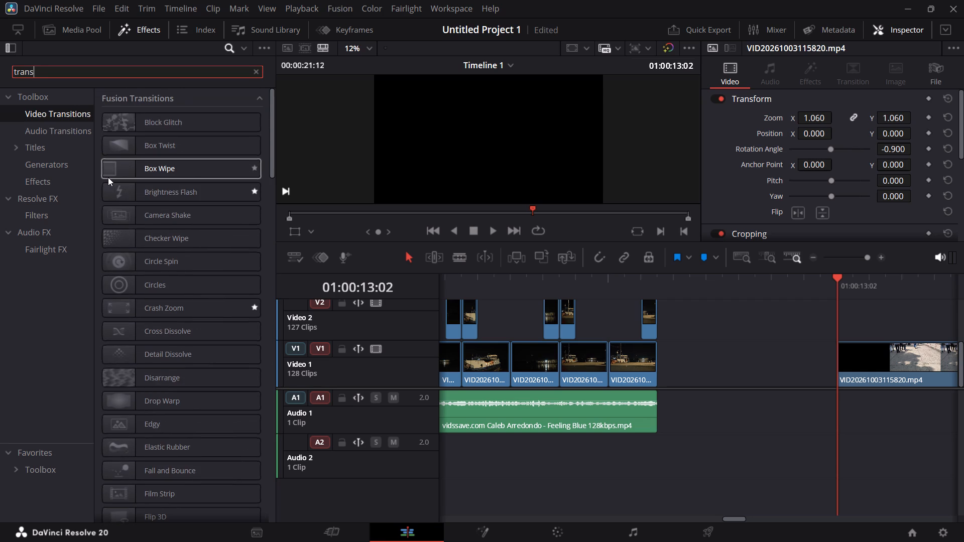
pyautogui.scroll(2, 108, 177)
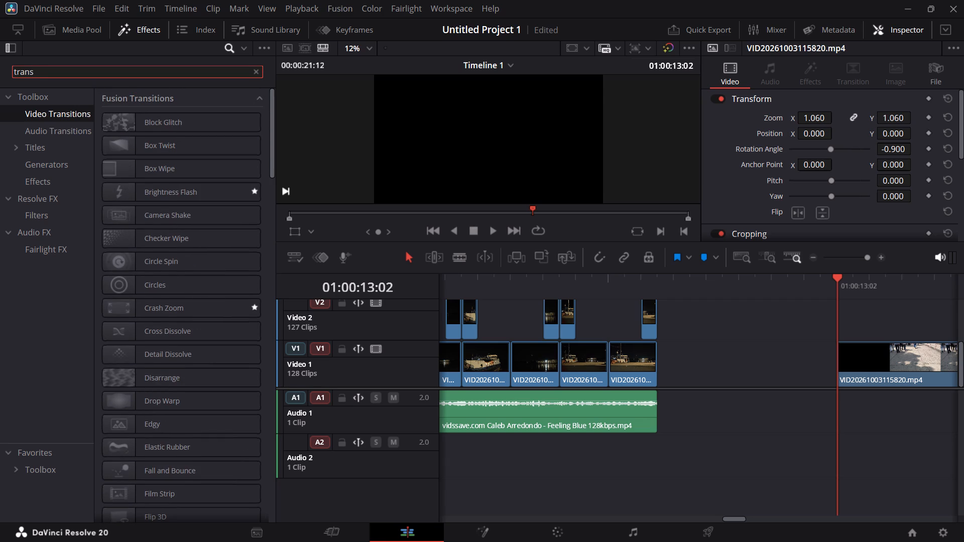
pyautogui.write('fo')
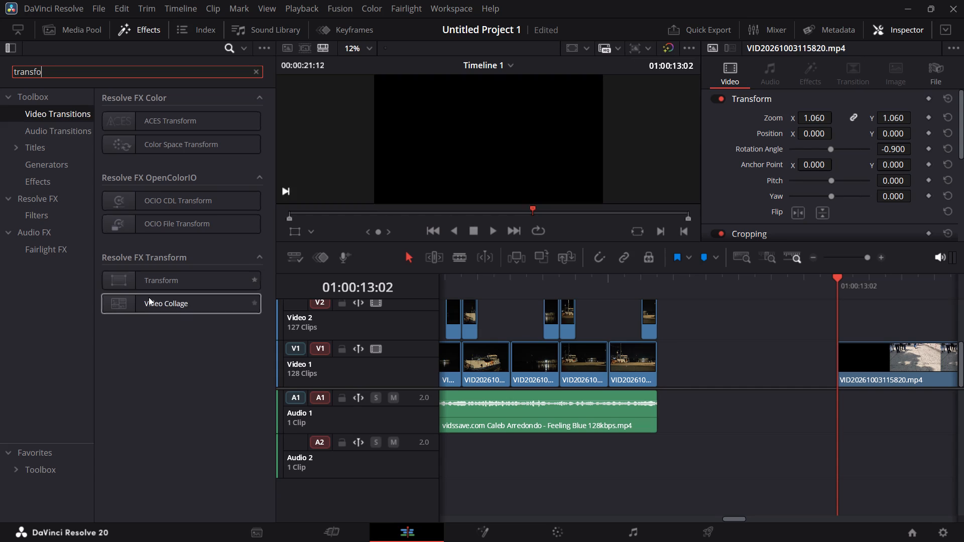
# Clear the search and look through the Resolve FX category from Blur down to the Revival and Sharpen effects.
pyautogui.click(49, 194)
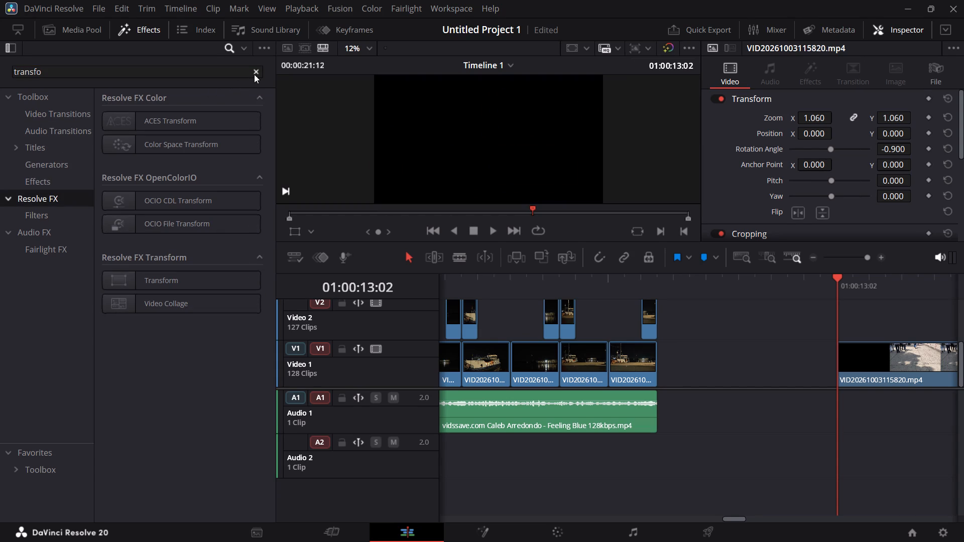
pyautogui.click(254, 74)
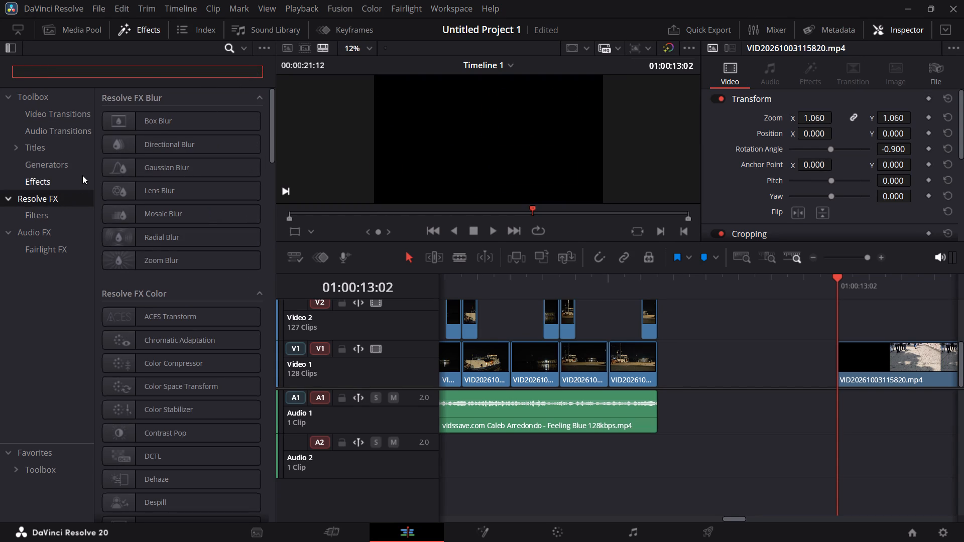
pyautogui.scroll(-2, 114, 186)
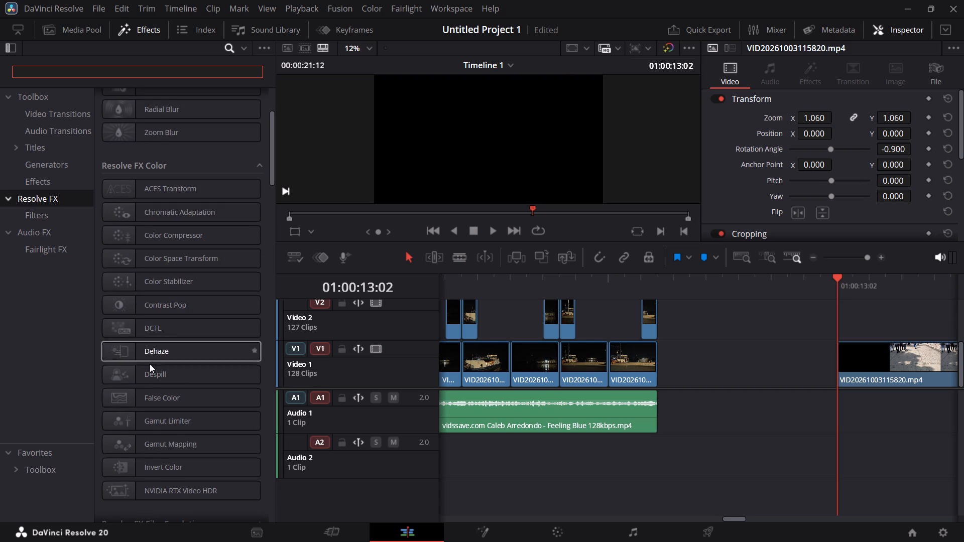
pyautogui.scroll(-4, 151, 399)
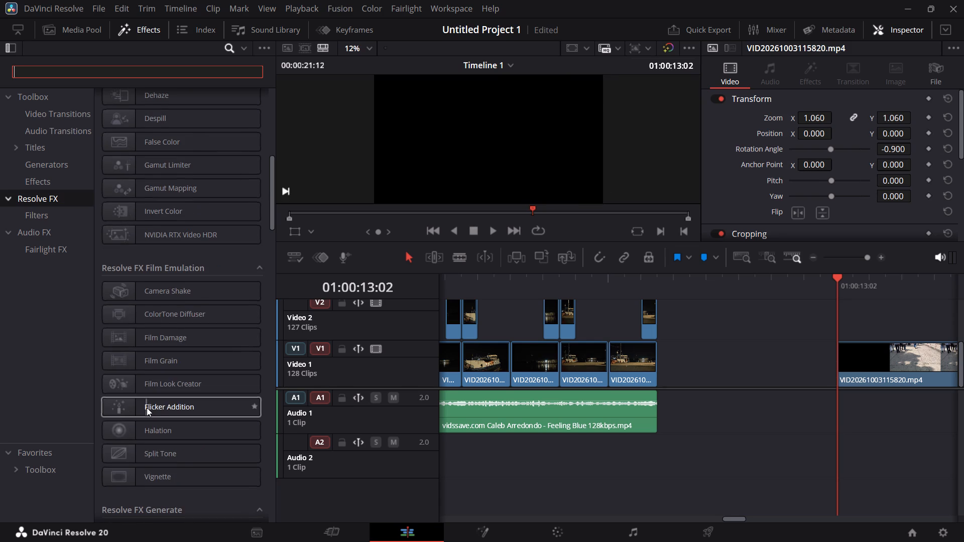
pyautogui.scroll(-3, 139, 373)
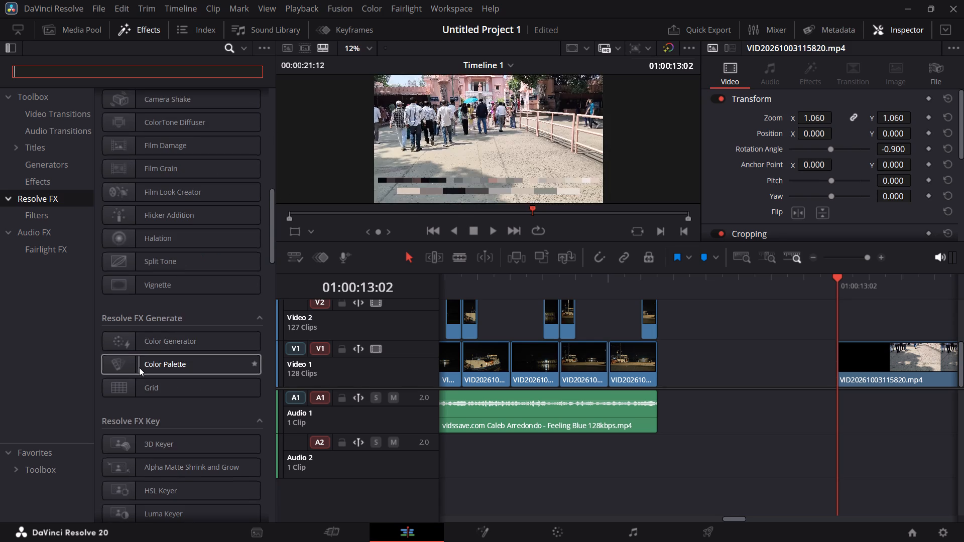
pyautogui.scroll(-3, 139, 370)
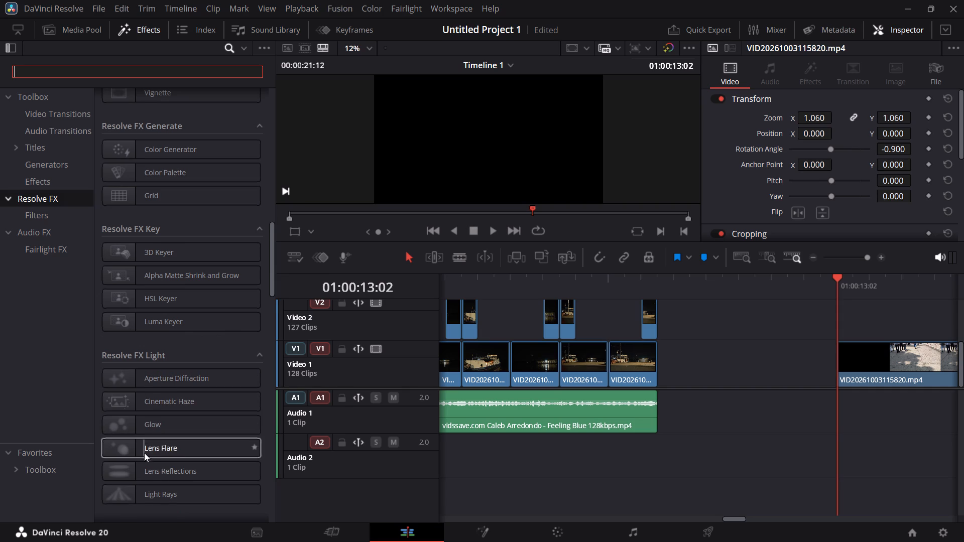
pyautogui.scroll(-4, 145, 459)
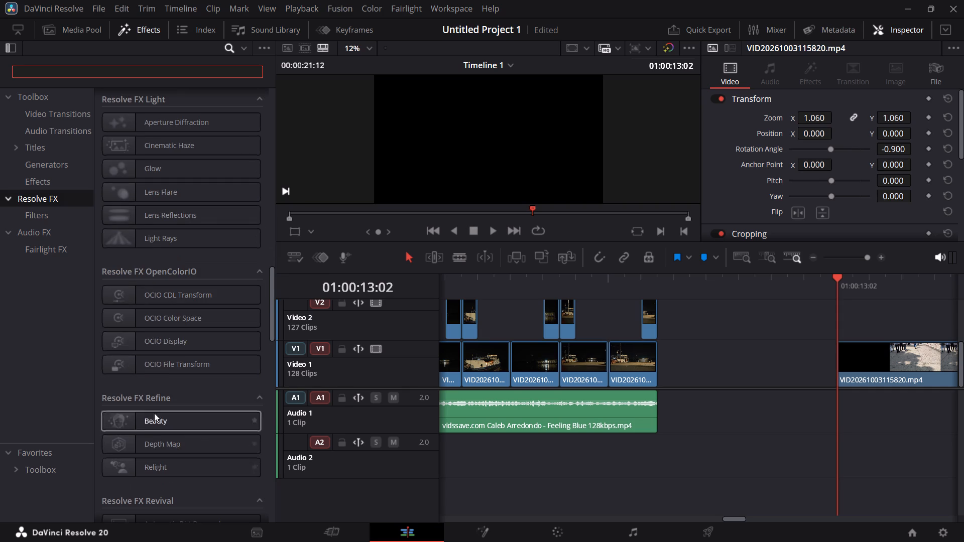
pyautogui.scroll(-1, 136, 419)
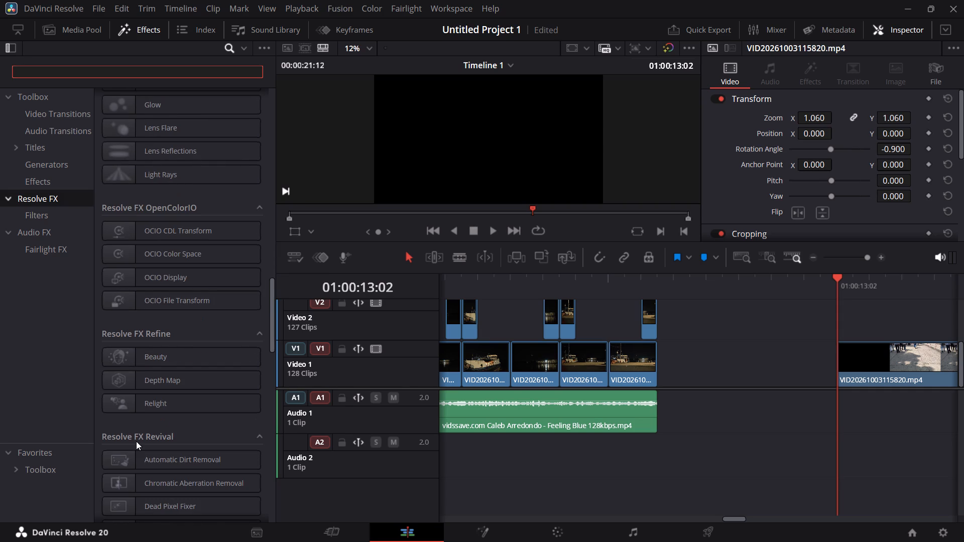
pyautogui.scroll(-2, 136, 442)
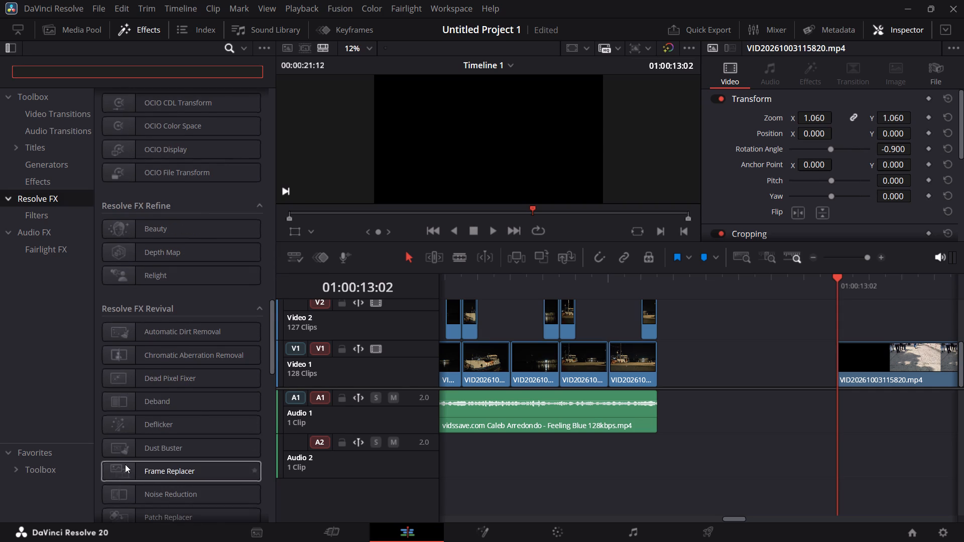
pyautogui.scroll(-1, 125, 466)
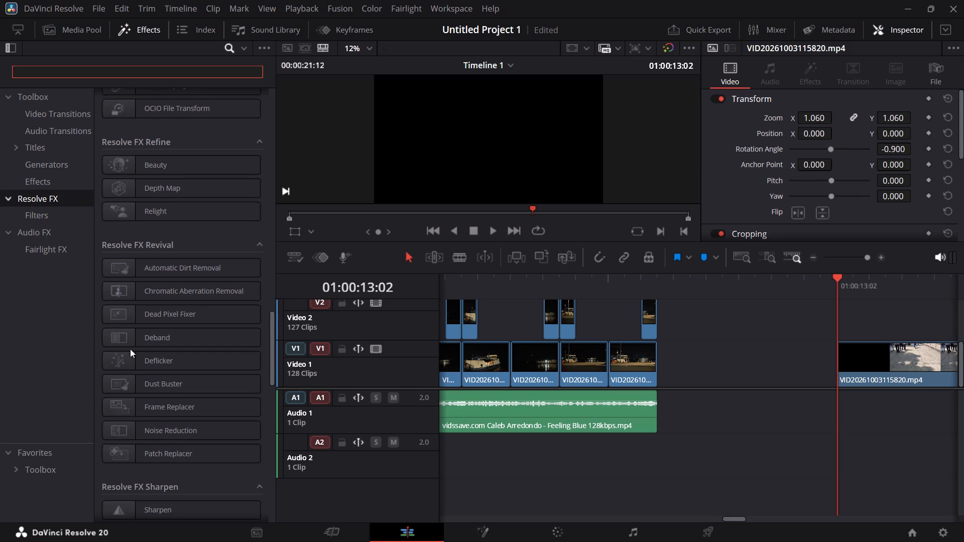
pyautogui.scroll(-1, 130, 351)
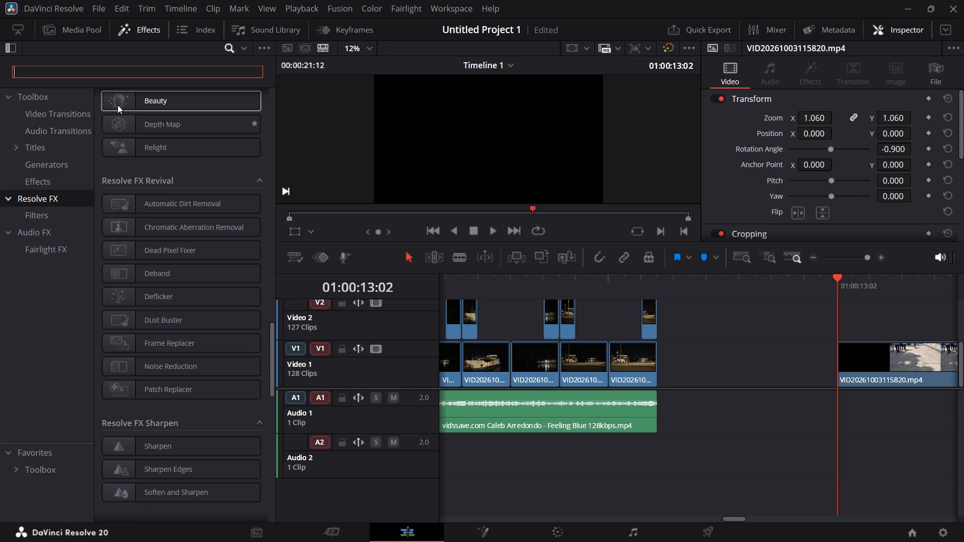
# View the temple clip in the Color and Fusion workspaces and return to the Edit timeline.
pyautogui.click(883, 362)
pyautogui.rightClick(883, 361)
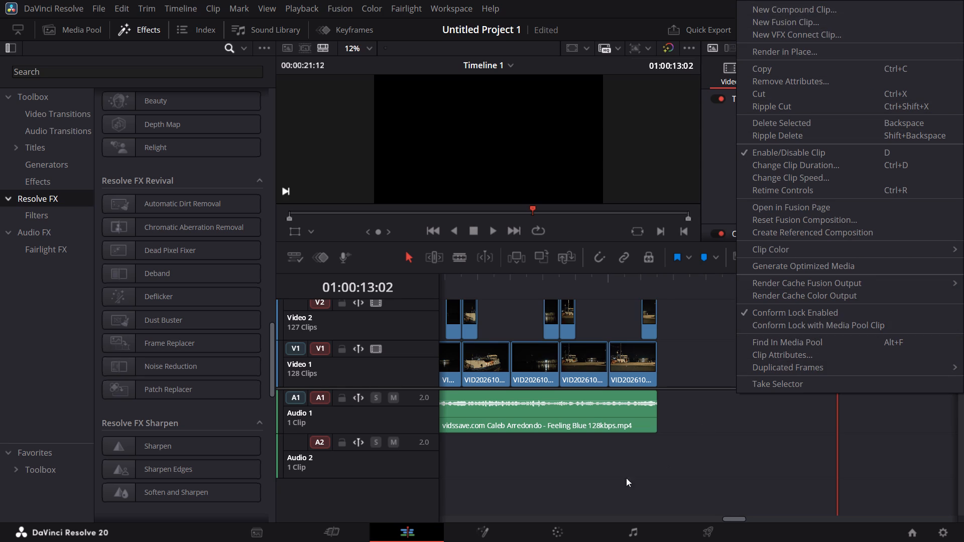
pyautogui.click(553, 527)
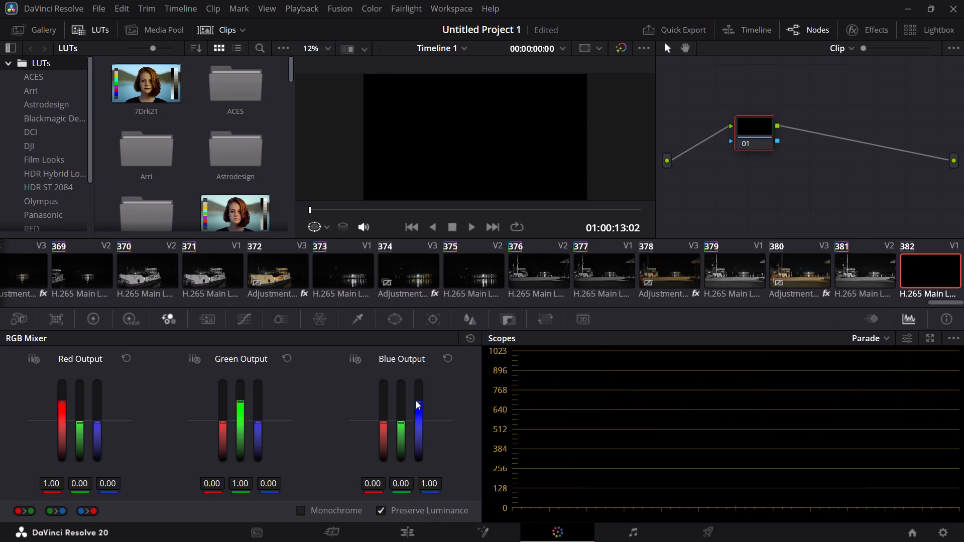
pyautogui.click(448, 534)
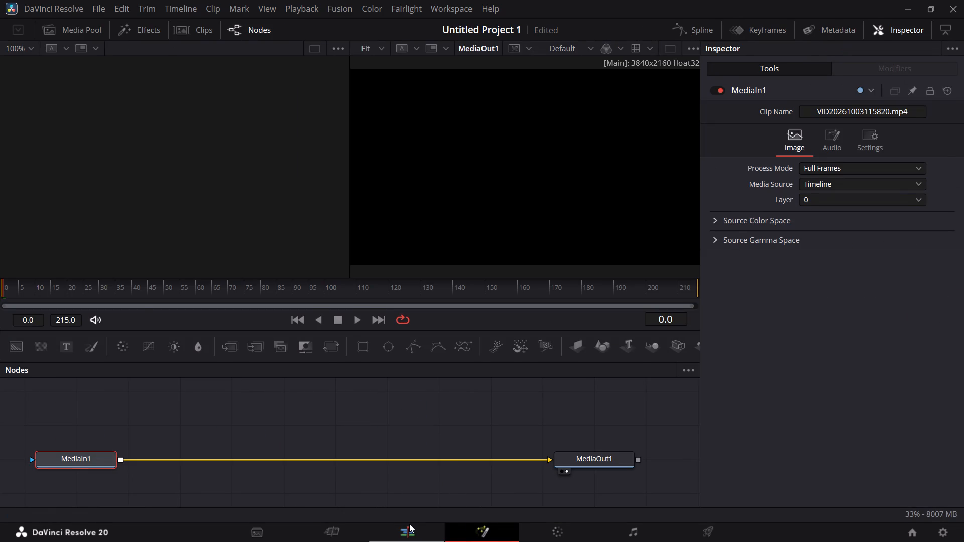
pyautogui.click(409, 524)
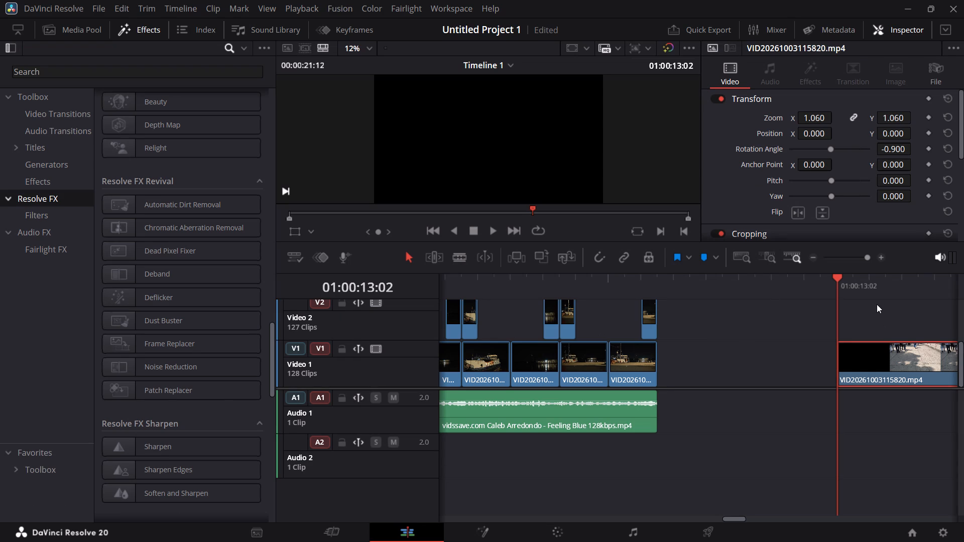
# Trim the black opening frames off the temple clip so that it starts at 01:00:13:06.
pyautogui.press('space')
pyautogui.press('space')
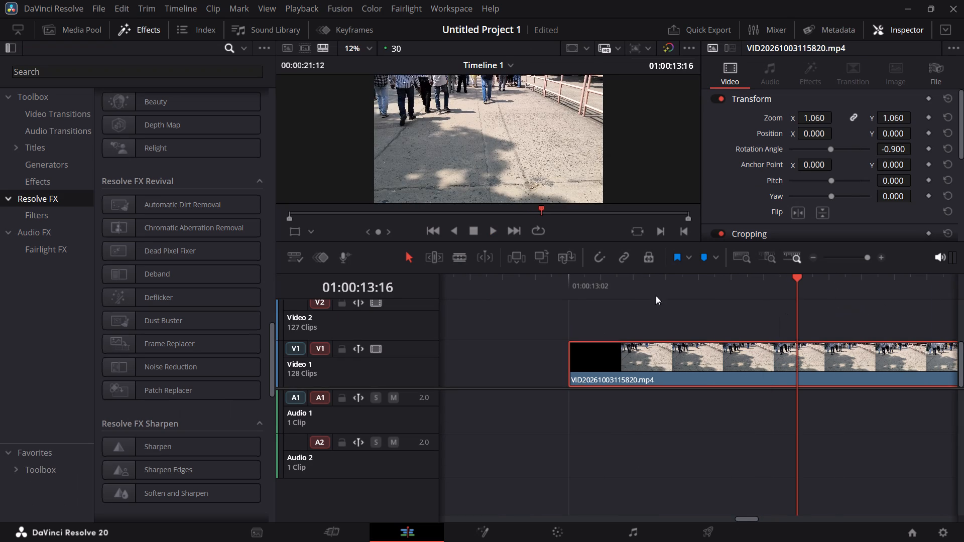
pyautogui.click(623, 284)
pyautogui.moveTo(572, 358); pyautogui.dragTo(628, 366)
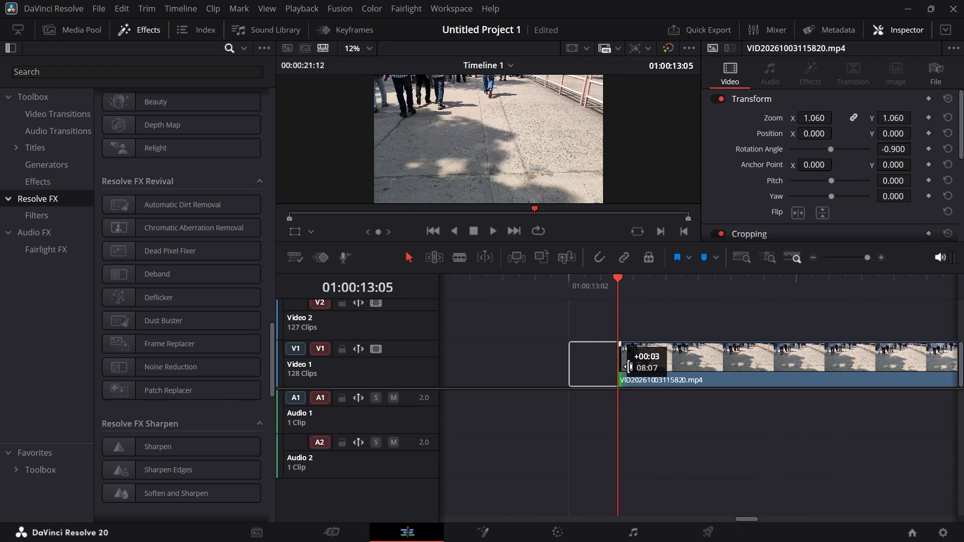
pyautogui.moveTo(628, 366); pyautogui.dragTo(630, 367)
pyautogui.moveTo(624, 360); pyautogui.dragTo(644, 361)
pyautogui.click(635, 280)
pyautogui.click(671, 369)
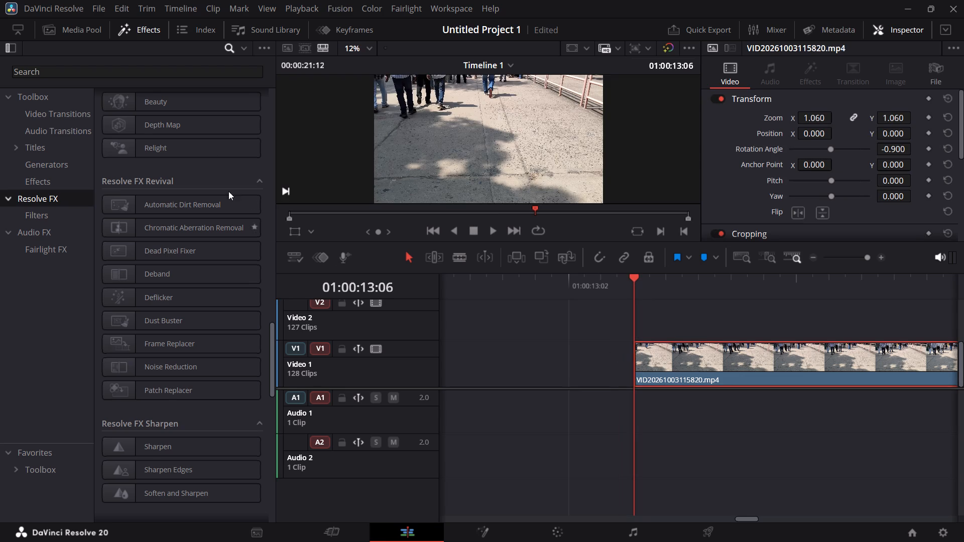
# Close the effects library and add a Tracker node between MediaIn1 and MediaOut1 in the temple clip's Fusion composition.
pyautogui.click(124, 29)
pyautogui.click(487, 527)
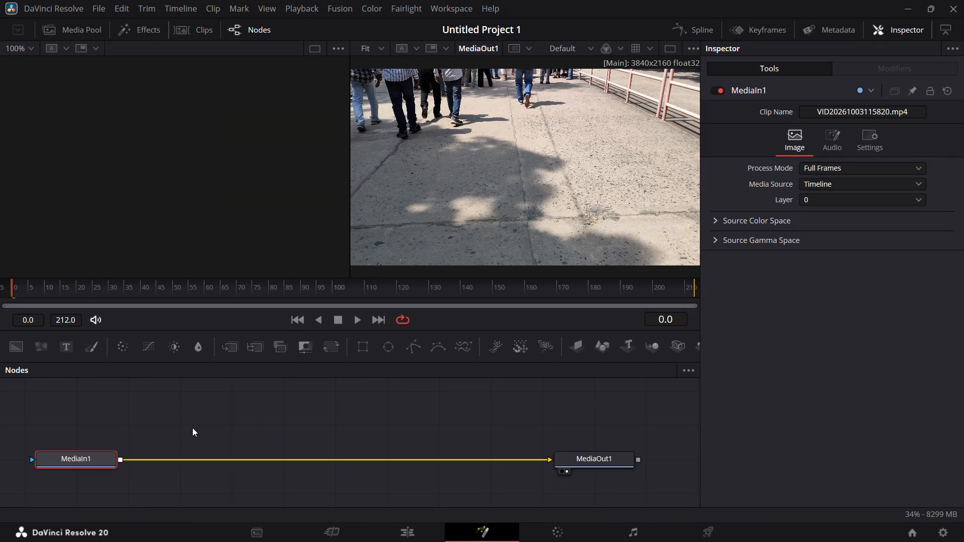
pyautogui.hotkey('shift', 'space')
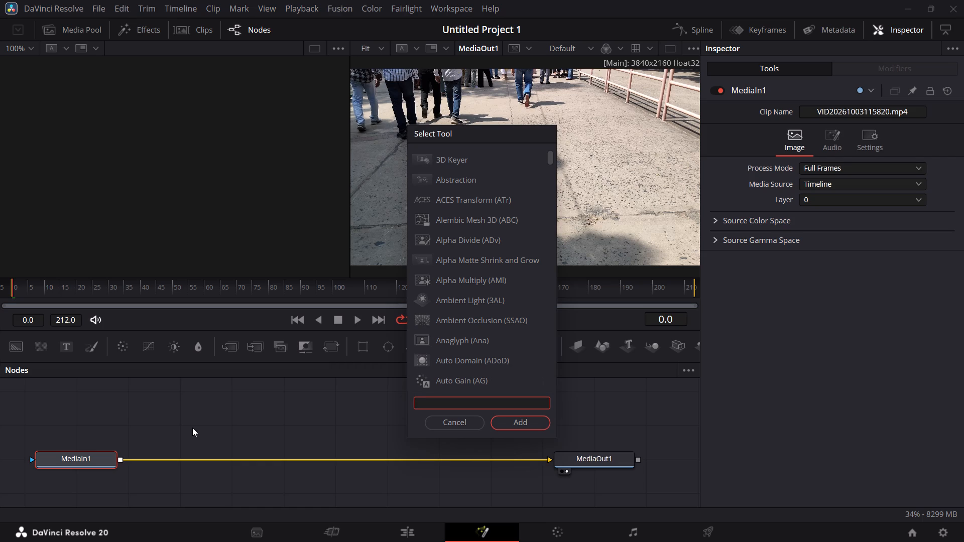
pyautogui.write('tracker')
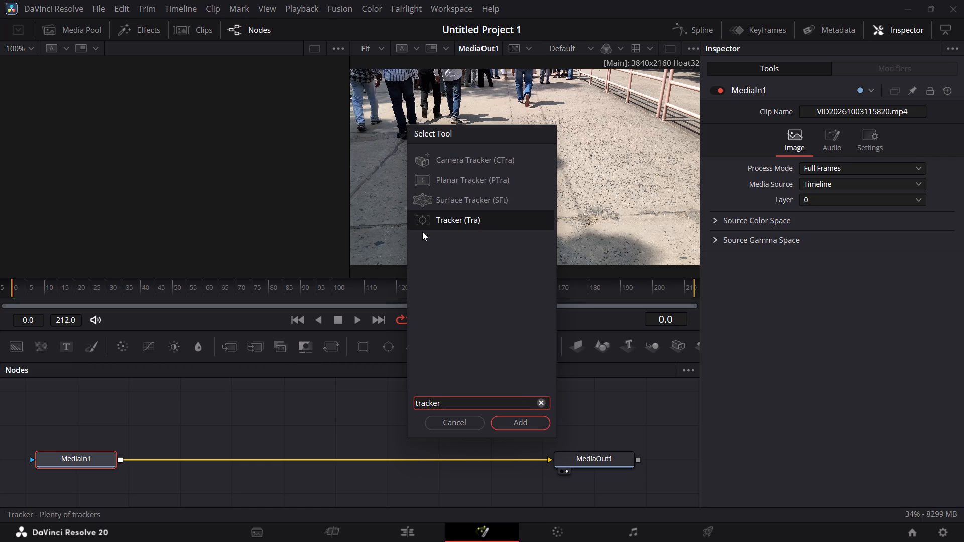
pyautogui.click(503, 422)
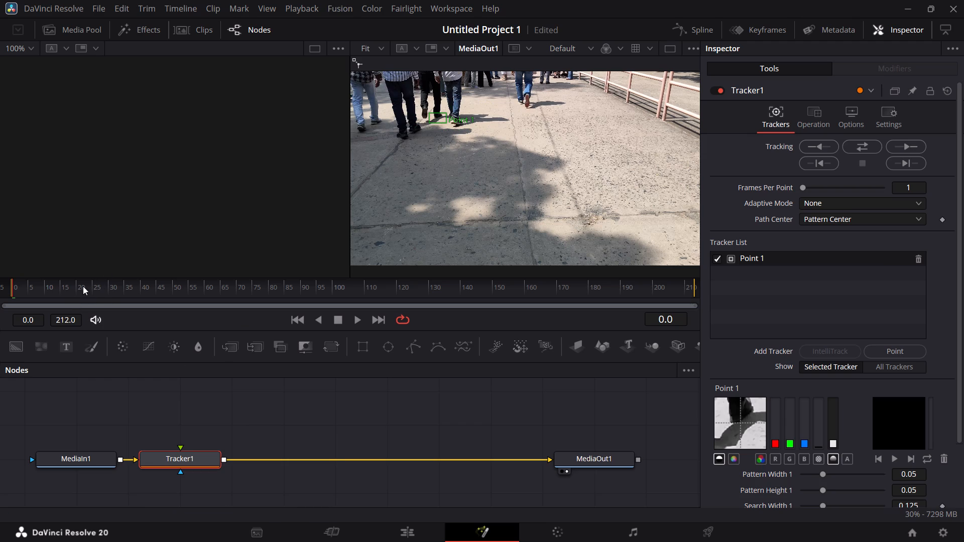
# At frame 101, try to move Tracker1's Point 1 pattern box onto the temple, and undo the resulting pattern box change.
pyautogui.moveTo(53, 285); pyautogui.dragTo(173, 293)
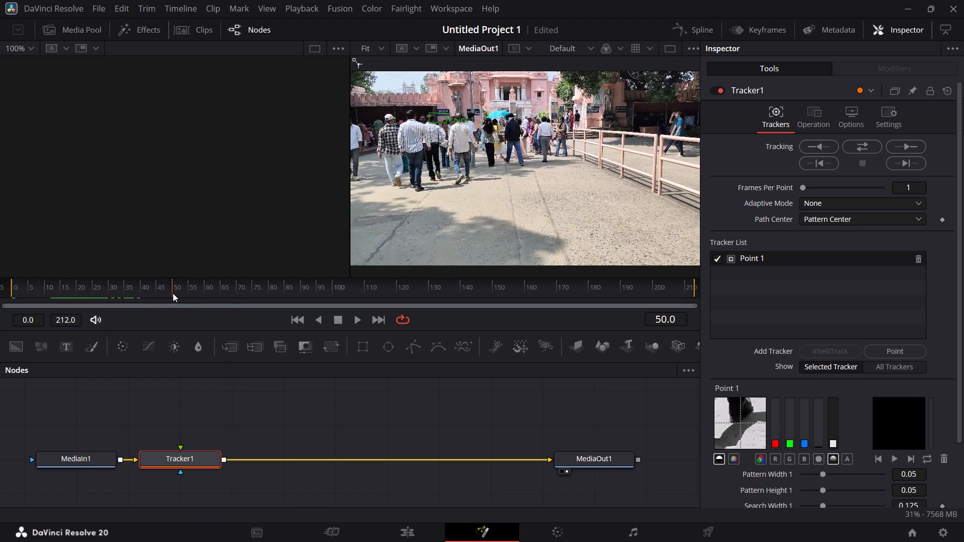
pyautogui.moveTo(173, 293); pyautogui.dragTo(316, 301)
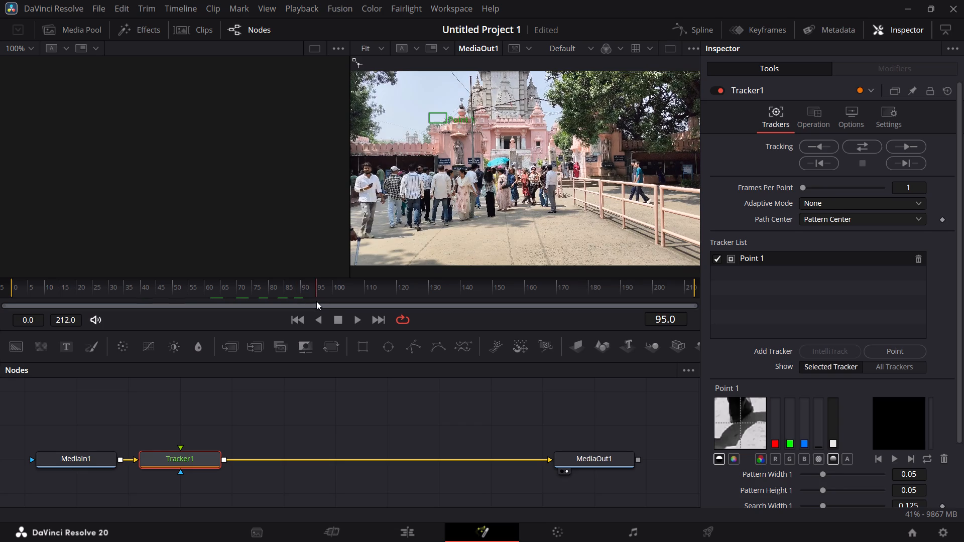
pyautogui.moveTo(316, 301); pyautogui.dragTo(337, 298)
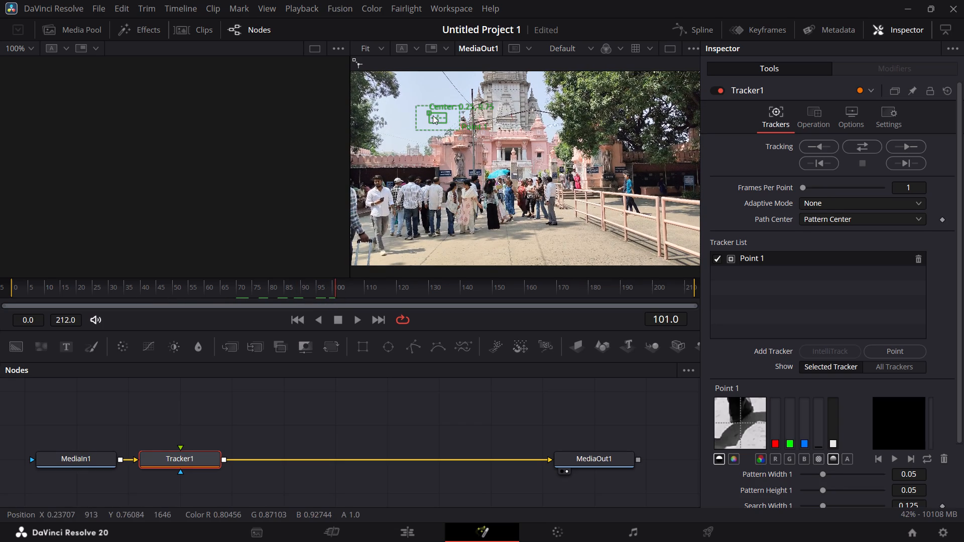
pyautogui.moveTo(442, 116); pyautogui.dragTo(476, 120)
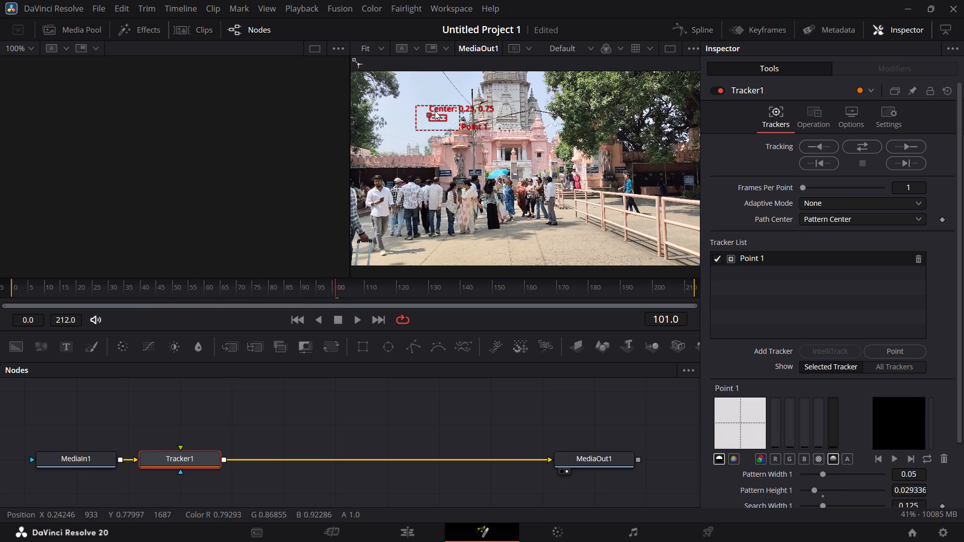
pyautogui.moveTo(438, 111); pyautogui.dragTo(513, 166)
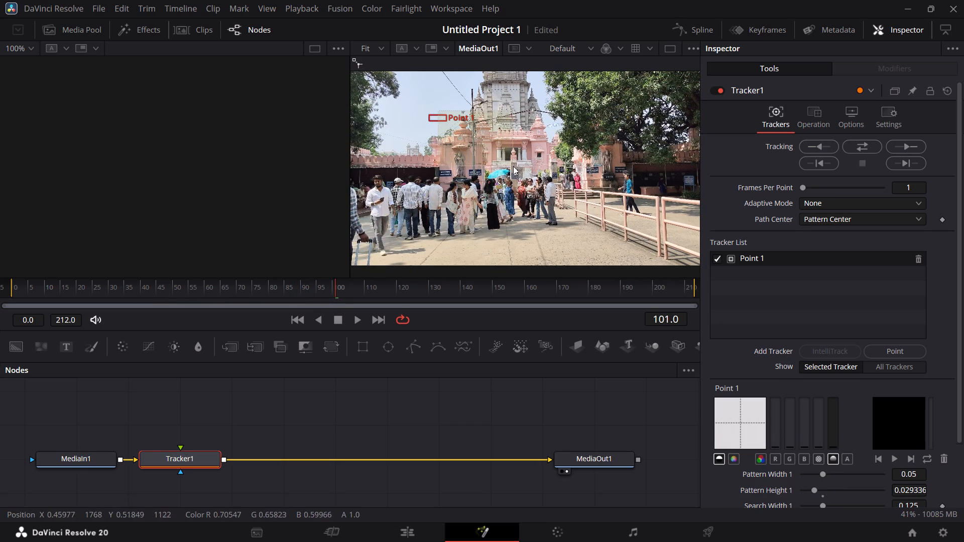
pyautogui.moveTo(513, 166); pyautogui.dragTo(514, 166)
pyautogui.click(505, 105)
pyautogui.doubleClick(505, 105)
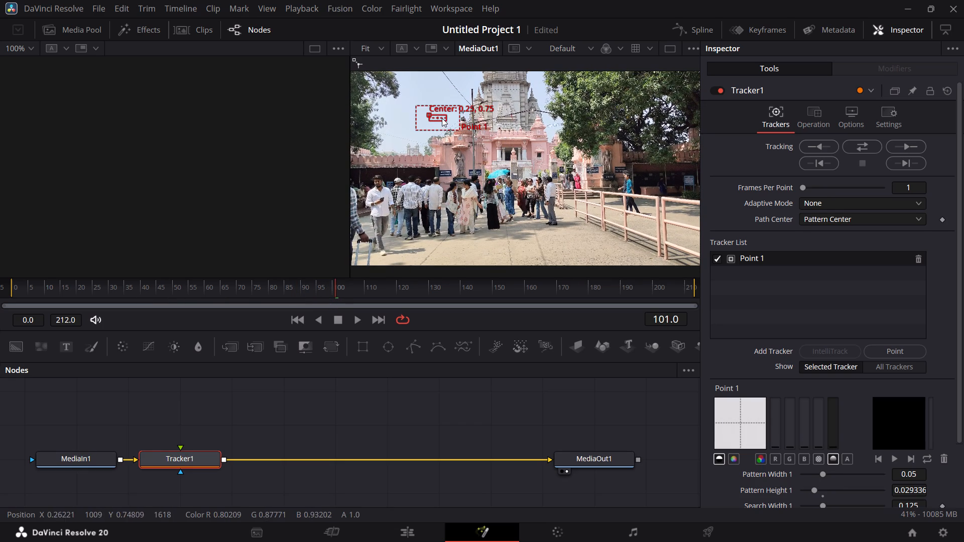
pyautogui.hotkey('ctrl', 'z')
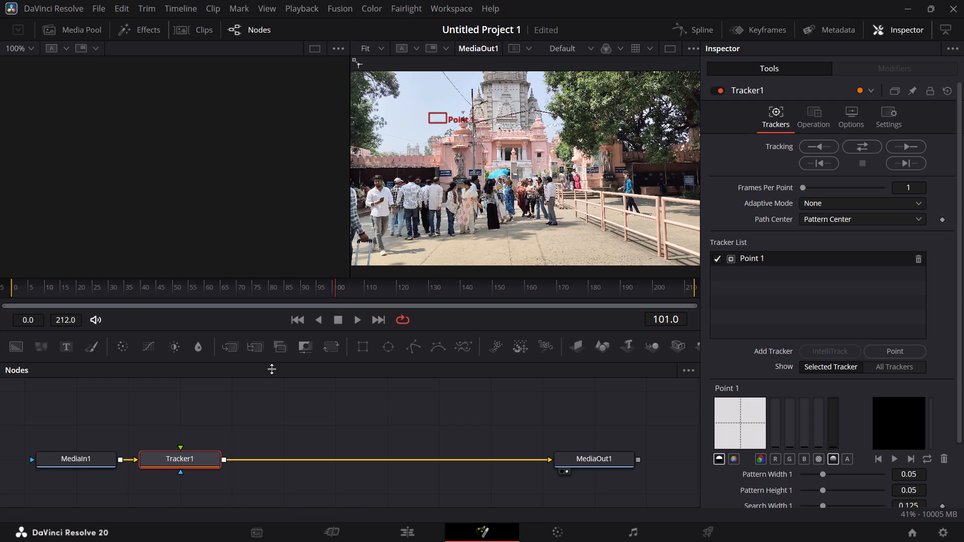
# Delete the Tracker1 node from between MediaIn1 and MediaOut1.
pyautogui.click(201, 457)
pyautogui.press('BackSpace')
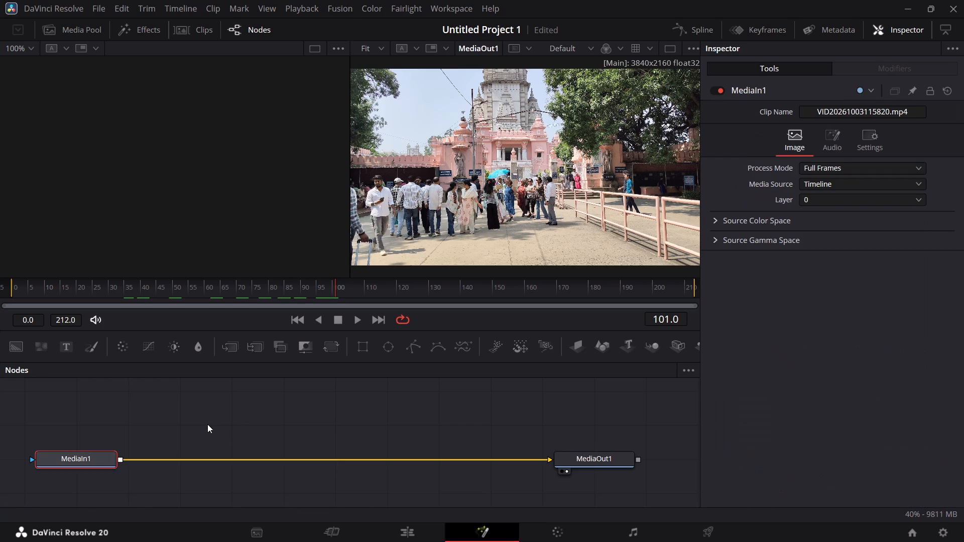
# Scrub through the temple clip and park the playhead at its end on frame 213.
pyautogui.moveTo(313, 291); pyautogui.dragTo(84, 287)
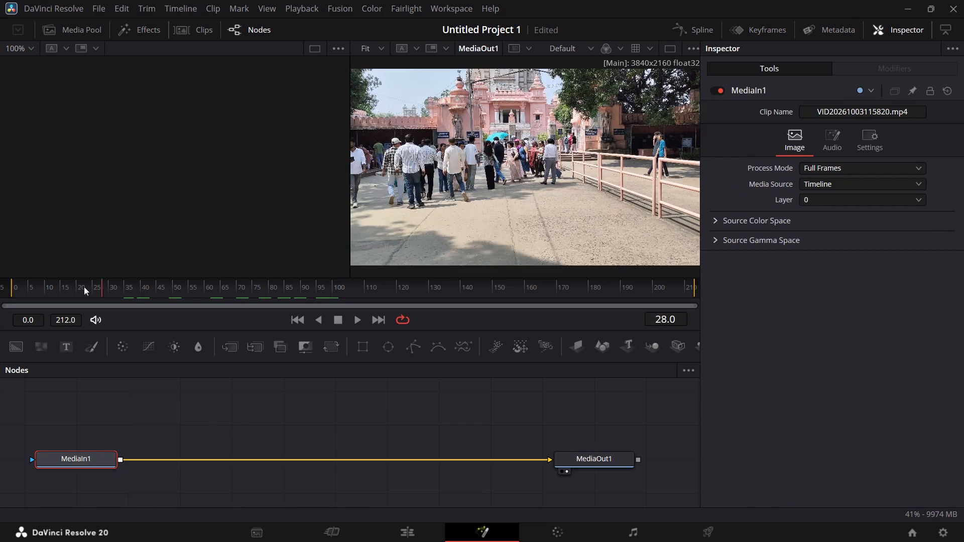
pyautogui.moveTo(84, 287); pyautogui.dragTo(293, 285)
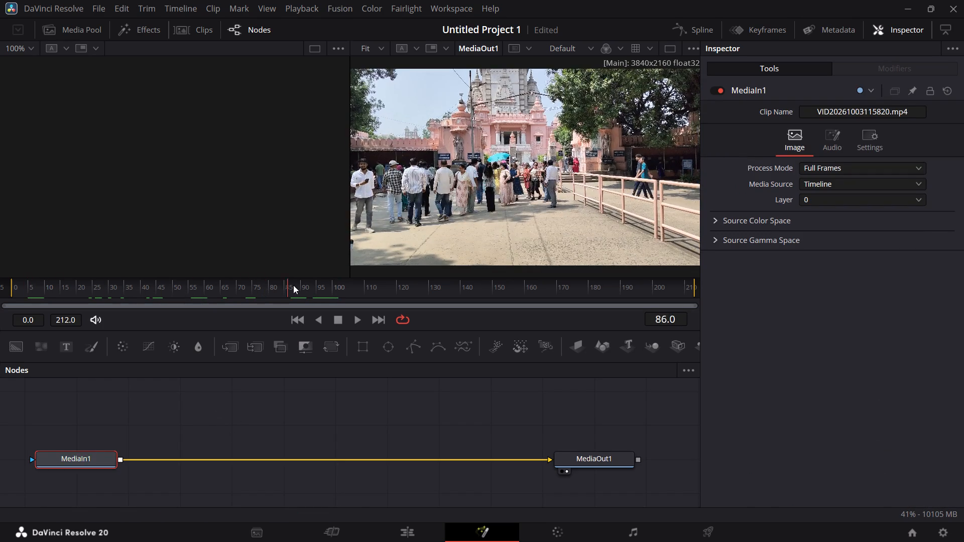
pyautogui.moveTo(293, 285); pyautogui.dragTo(488, 303)
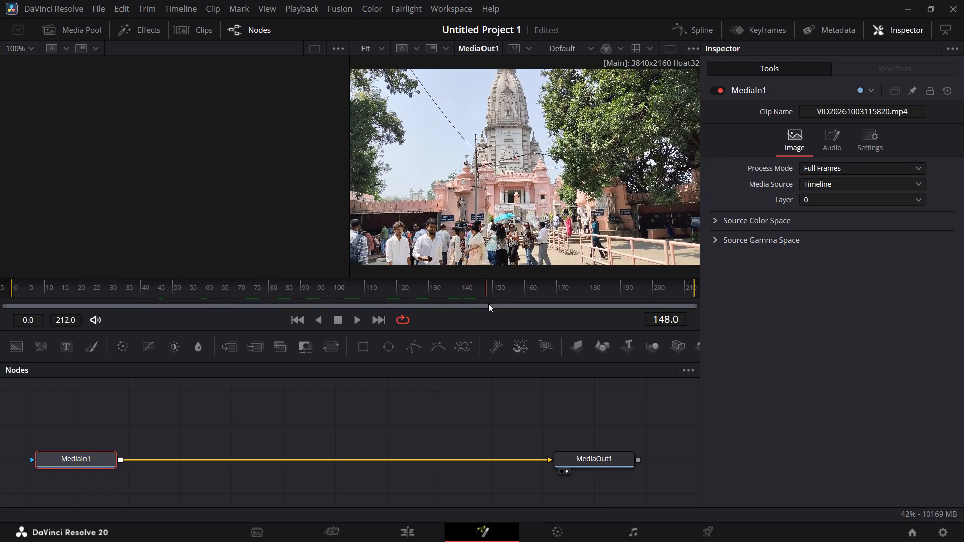
pyautogui.moveTo(488, 303); pyautogui.dragTo(616, 305)
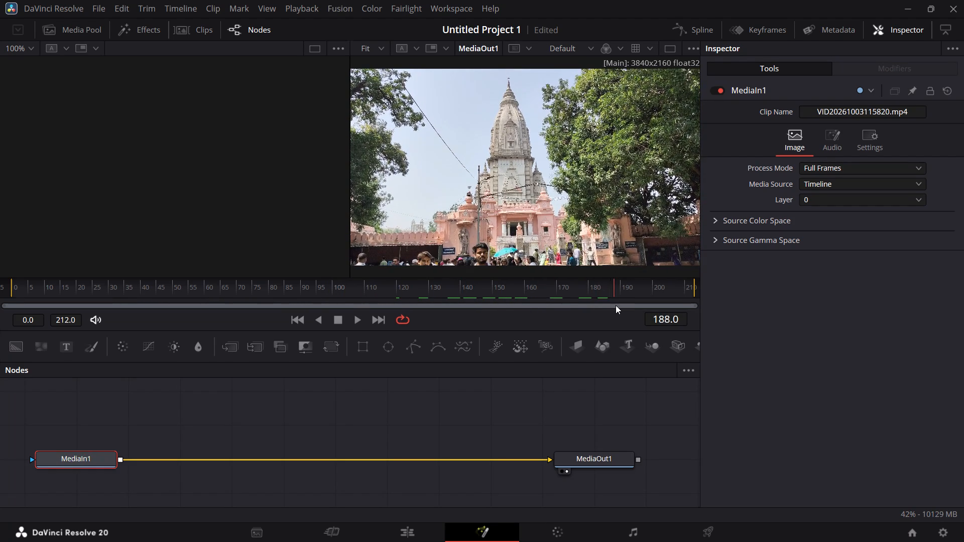
pyautogui.moveTo(616, 305); pyautogui.dragTo(695, 302)
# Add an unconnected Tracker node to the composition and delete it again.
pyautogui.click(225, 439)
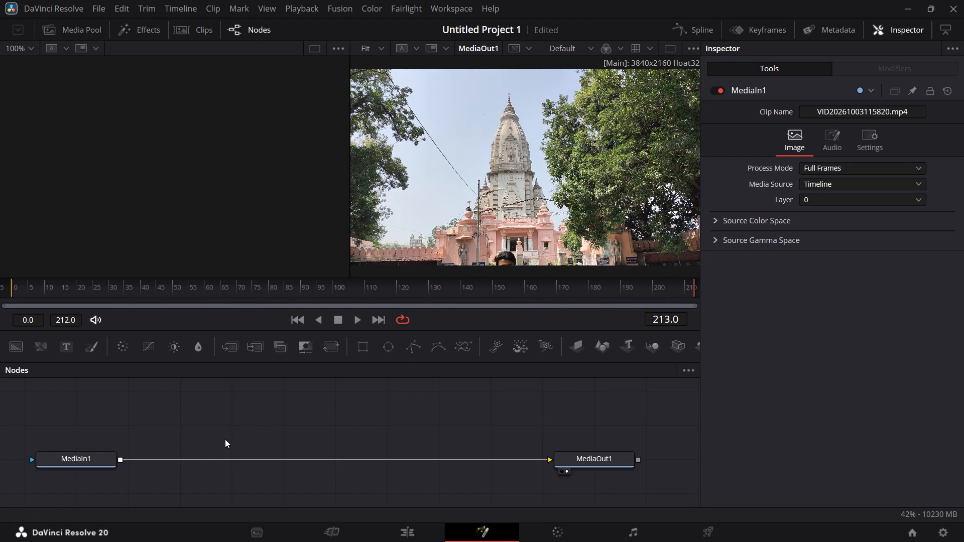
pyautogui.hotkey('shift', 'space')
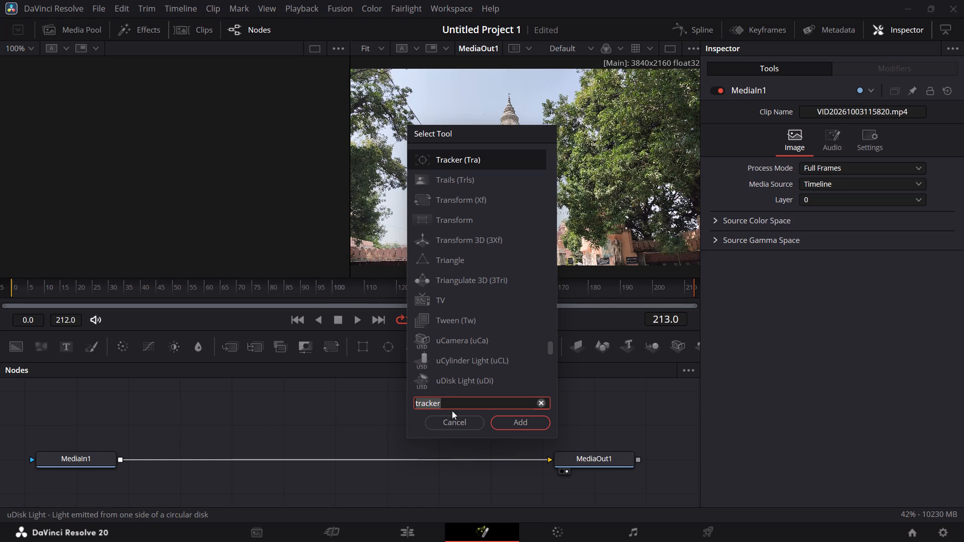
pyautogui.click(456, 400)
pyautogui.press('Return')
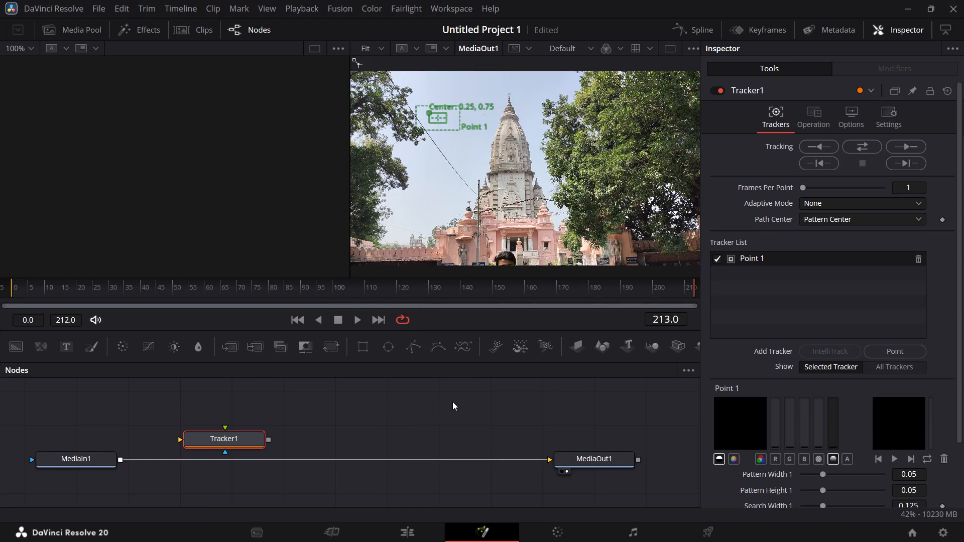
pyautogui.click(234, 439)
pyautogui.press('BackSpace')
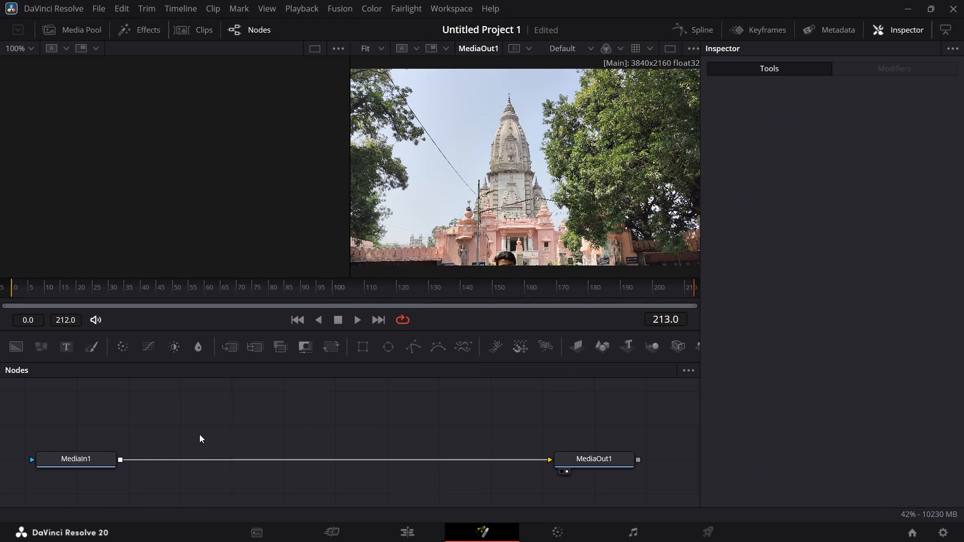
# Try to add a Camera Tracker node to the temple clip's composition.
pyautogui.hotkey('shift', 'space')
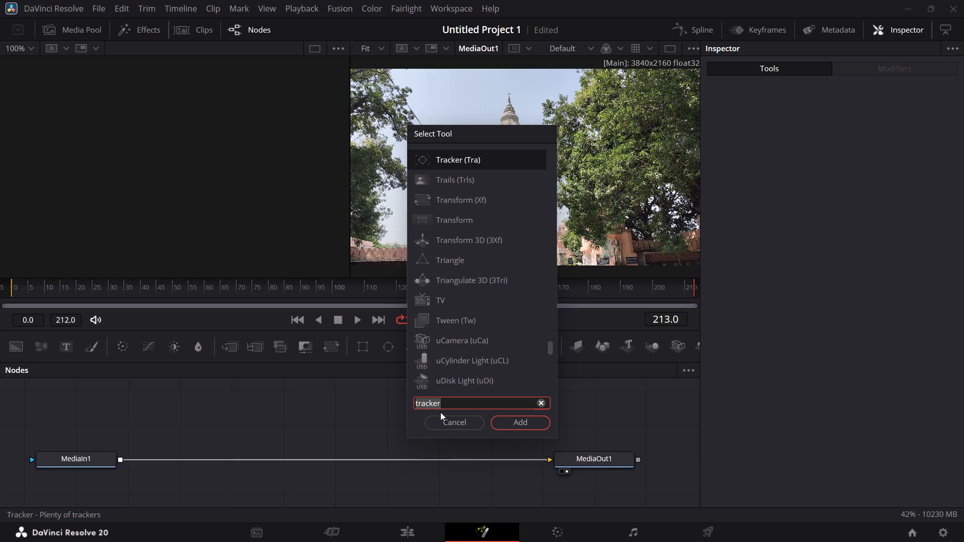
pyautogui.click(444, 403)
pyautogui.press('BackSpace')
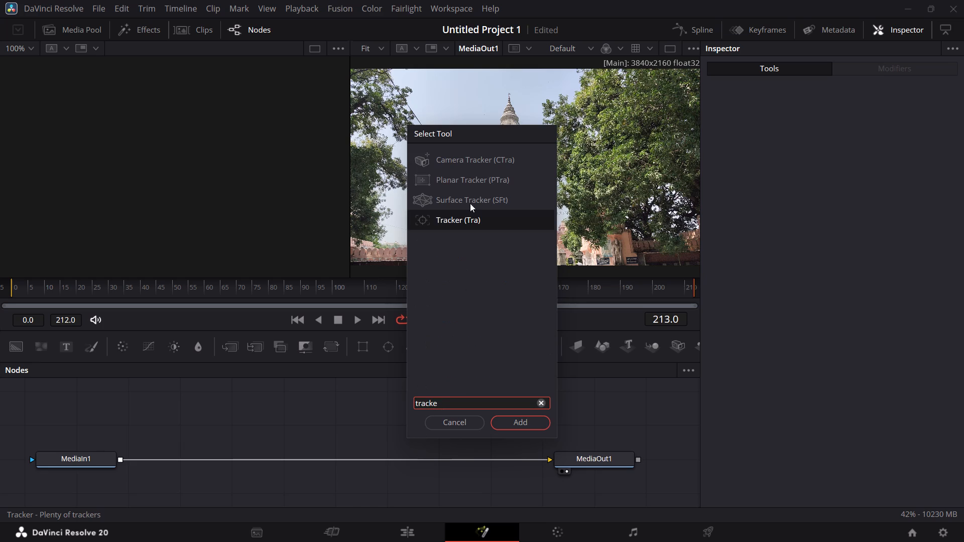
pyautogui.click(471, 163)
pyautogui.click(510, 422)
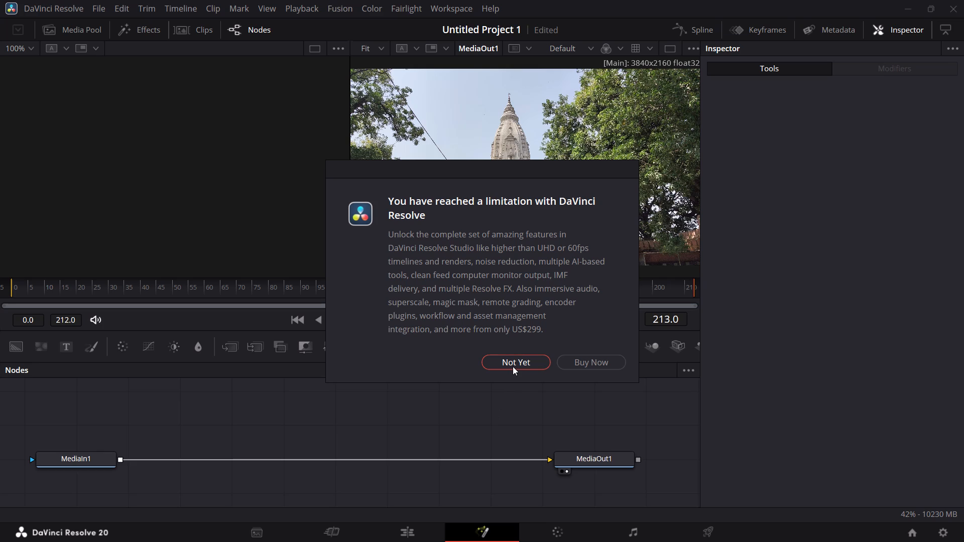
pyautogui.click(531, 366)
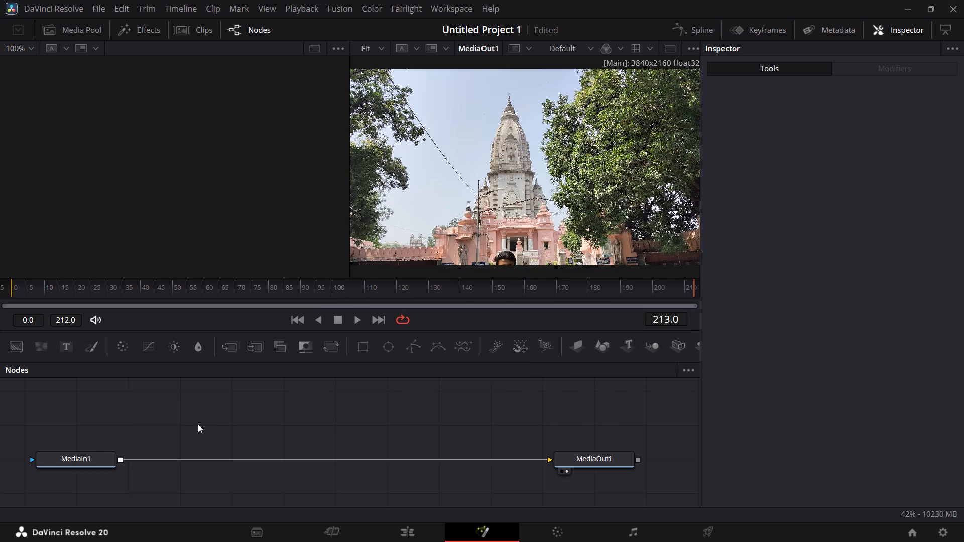
# Add a Tracker node, connect it between MediaIn1 and MediaOut1, and line it up with them.
pyautogui.hotkey('shift', 'space')
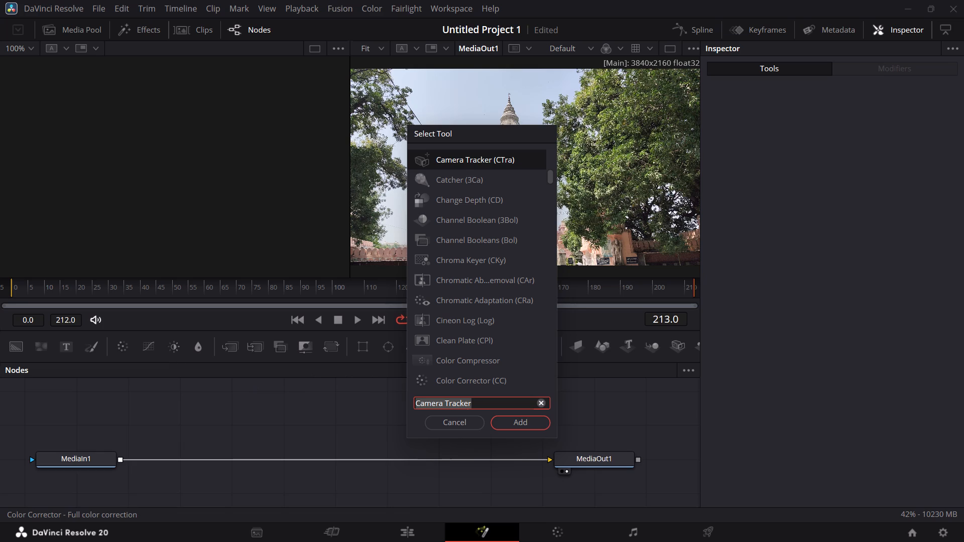
pyautogui.moveTo(446, 403); pyautogui.dragTo(405, 408)
pyautogui.press('BackSpace')
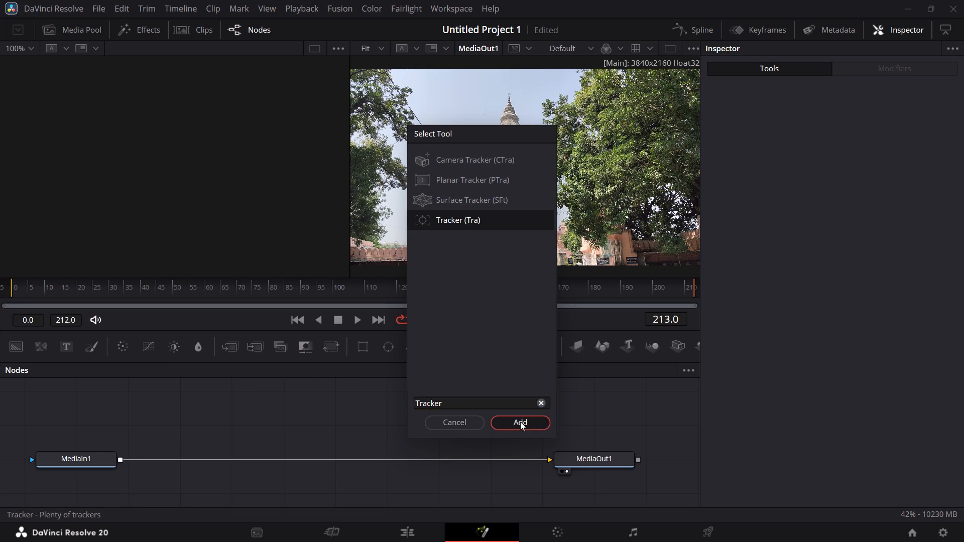
pyautogui.click(520, 422)
pyautogui.moveTo(244, 440); pyautogui.dragTo(235, 459)
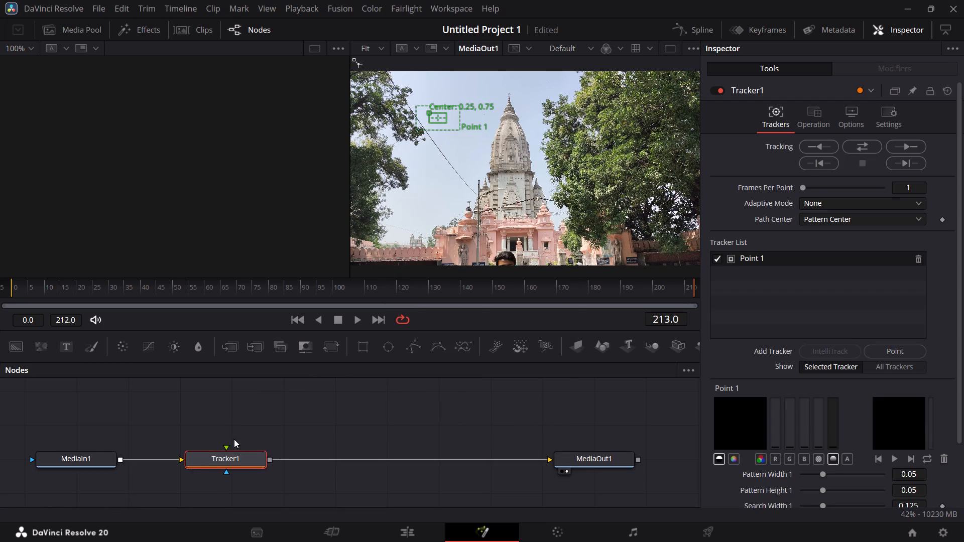
pyautogui.moveTo(226, 457); pyautogui.dragTo(227, 433)
pyautogui.moveTo(171, 460); pyautogui.dragTo(177, 438)
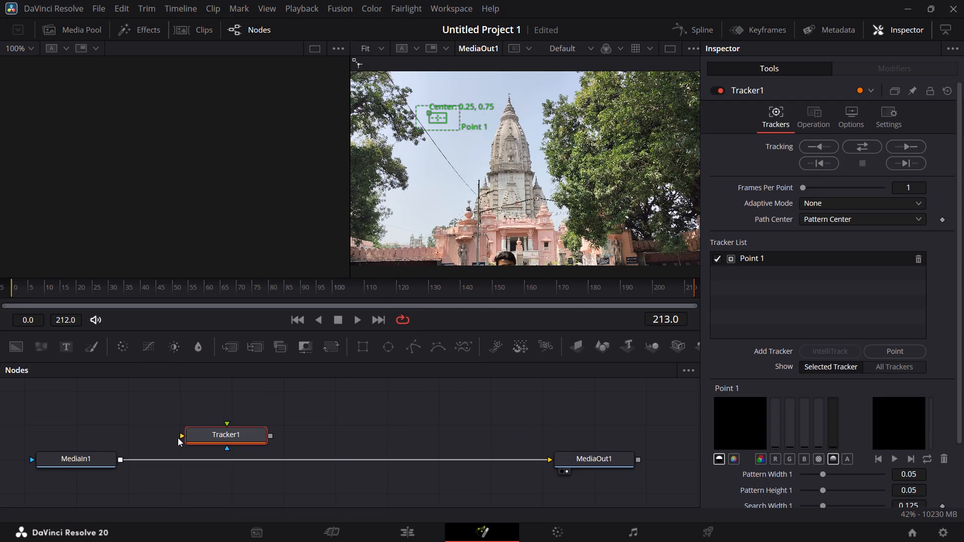
pyautogui.moveTo(118, 459); pyautogui.dragTo(163, 446)
pyautogui.moveTo(163, 446); pyautogui.dragTo(183, 435)
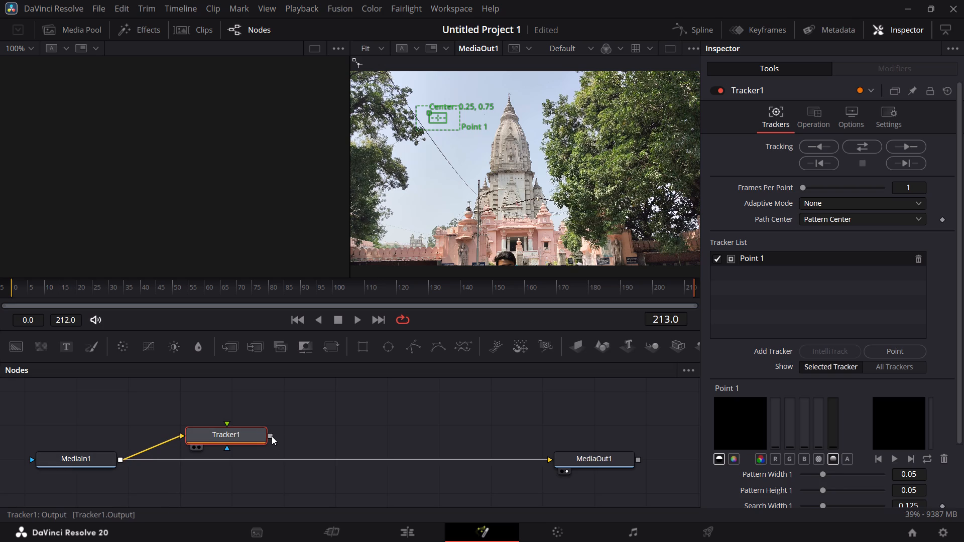
pyautogui.moveTo(272, 436); pyautogui.dragTo(552, 459)
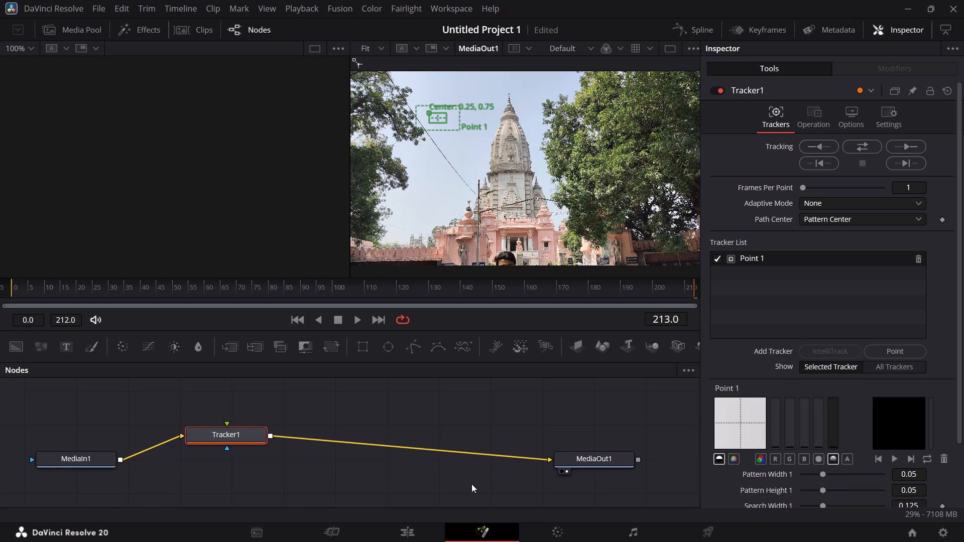
pyautogui.moveTo(224, 437); pyautogui.dragTo(220, 466)
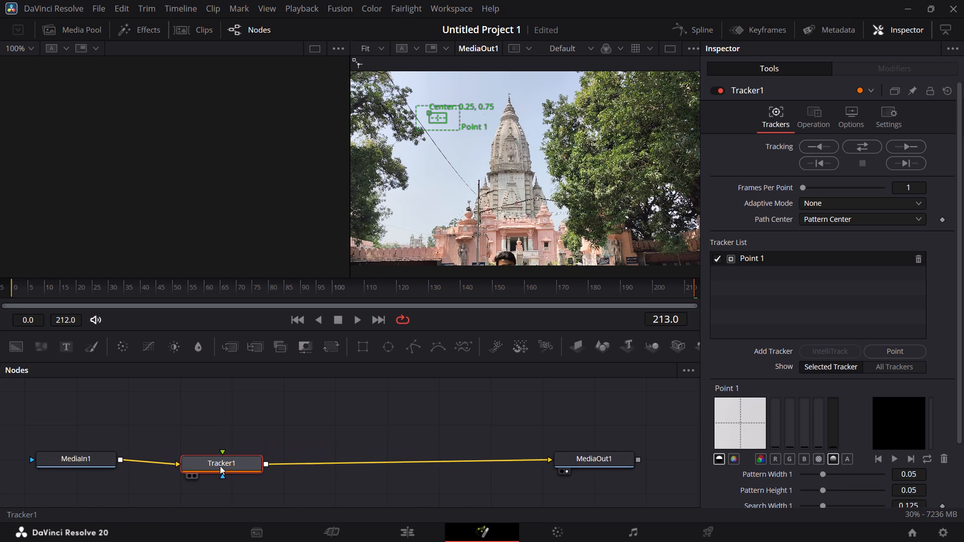
pyautogui.moveTo(220, 466); pyautogui.dragTo(220, 462)
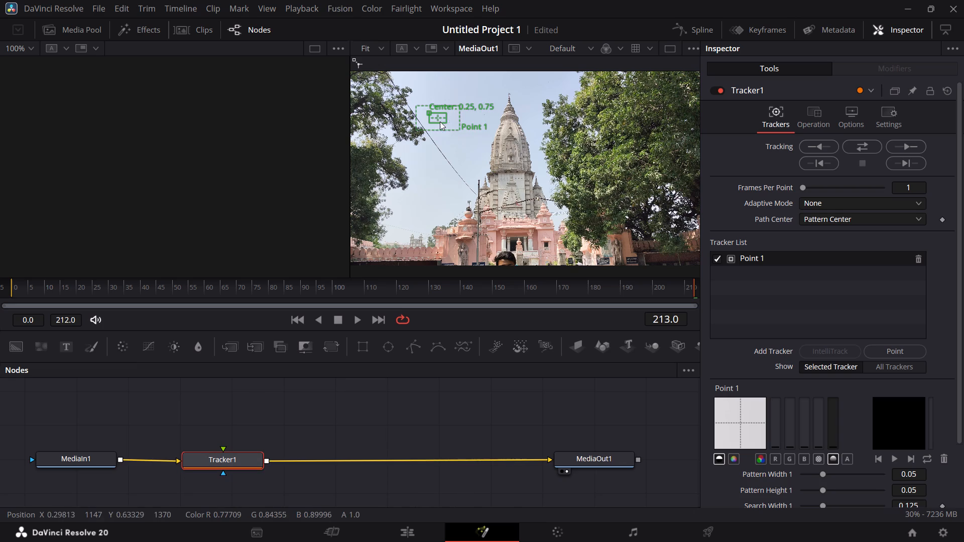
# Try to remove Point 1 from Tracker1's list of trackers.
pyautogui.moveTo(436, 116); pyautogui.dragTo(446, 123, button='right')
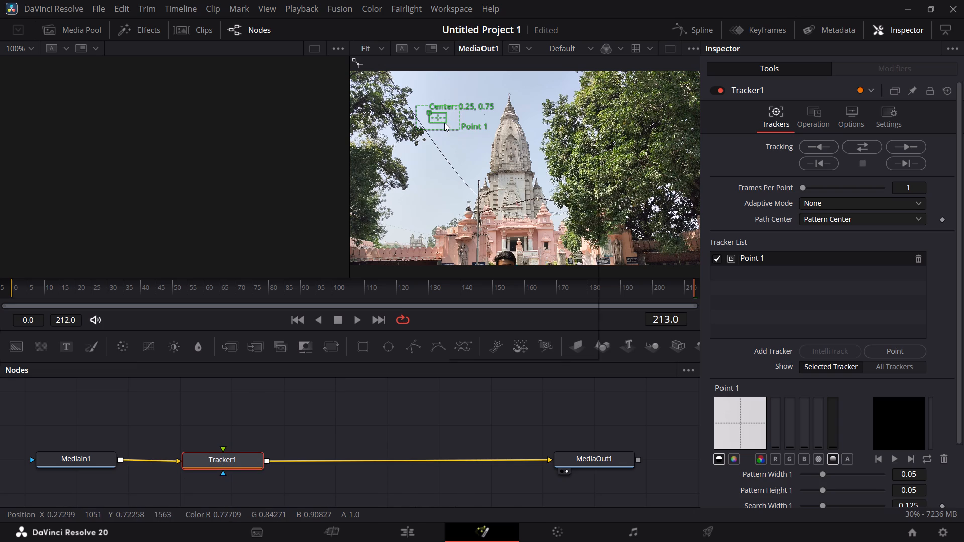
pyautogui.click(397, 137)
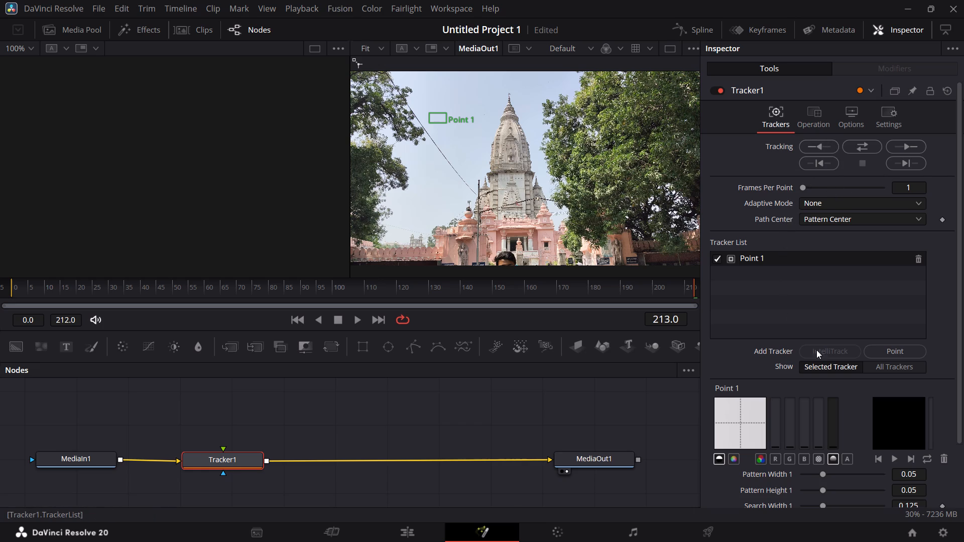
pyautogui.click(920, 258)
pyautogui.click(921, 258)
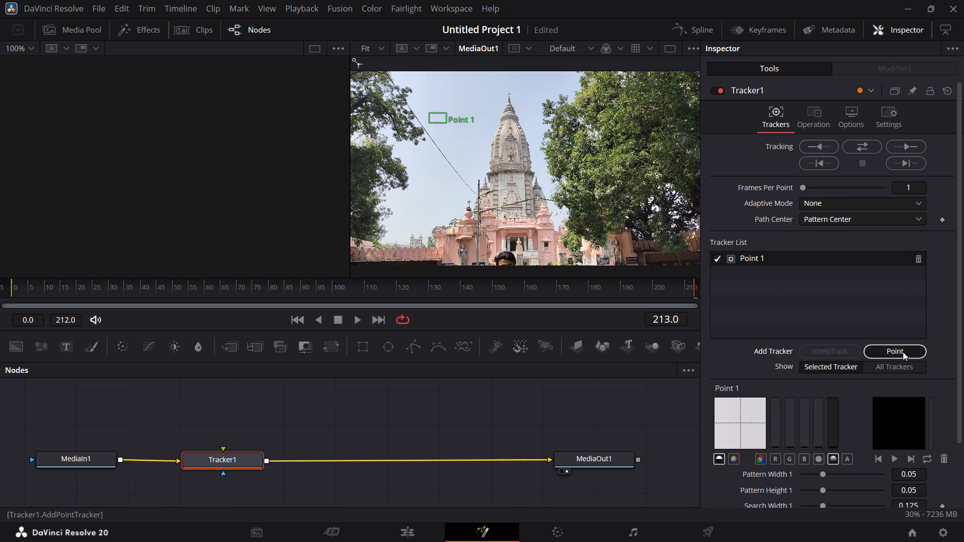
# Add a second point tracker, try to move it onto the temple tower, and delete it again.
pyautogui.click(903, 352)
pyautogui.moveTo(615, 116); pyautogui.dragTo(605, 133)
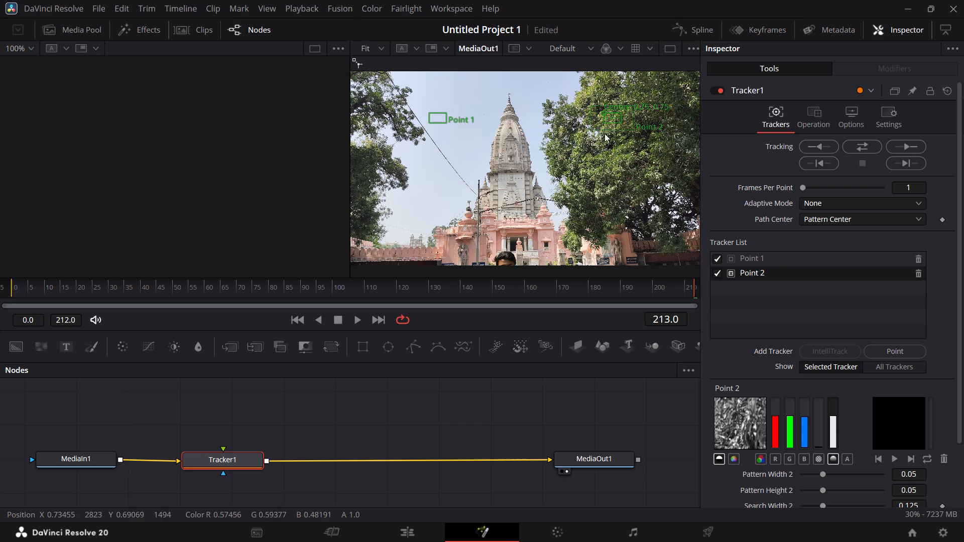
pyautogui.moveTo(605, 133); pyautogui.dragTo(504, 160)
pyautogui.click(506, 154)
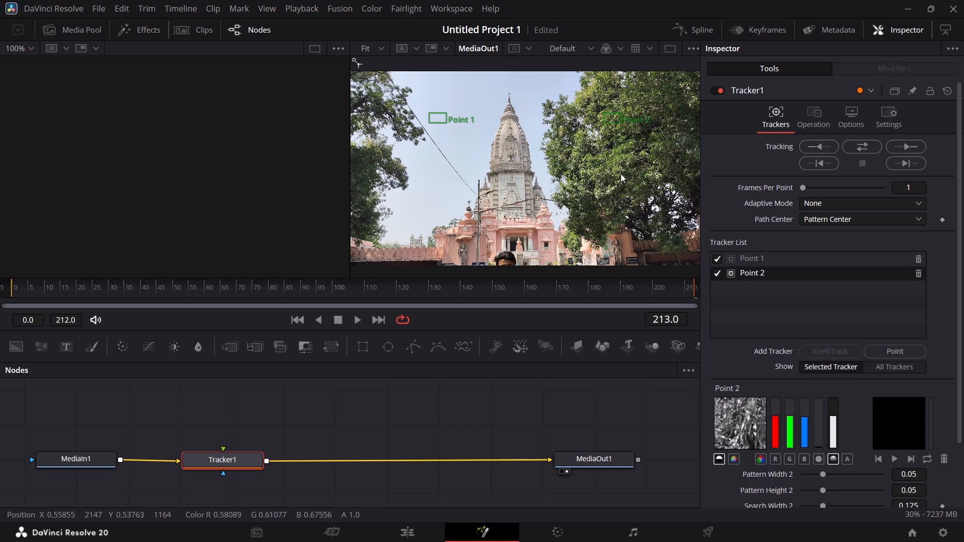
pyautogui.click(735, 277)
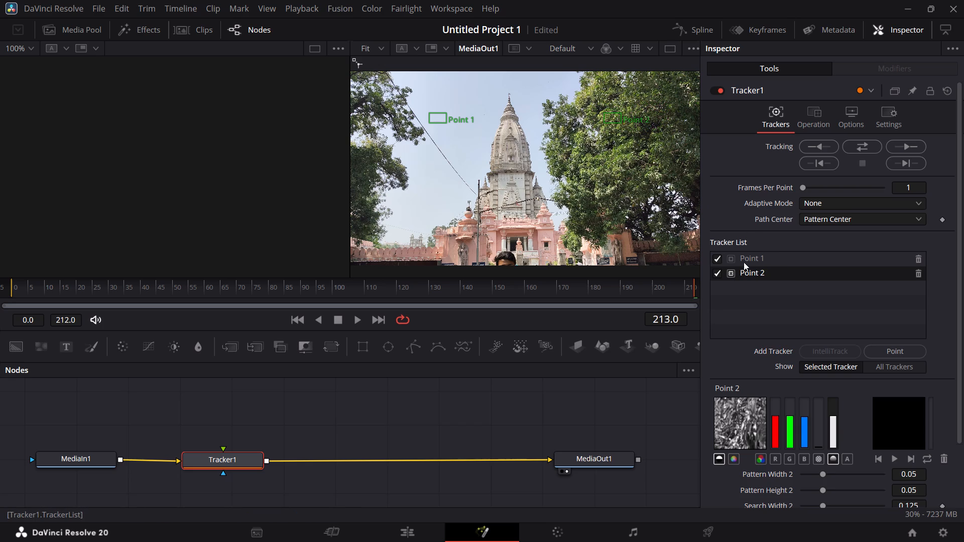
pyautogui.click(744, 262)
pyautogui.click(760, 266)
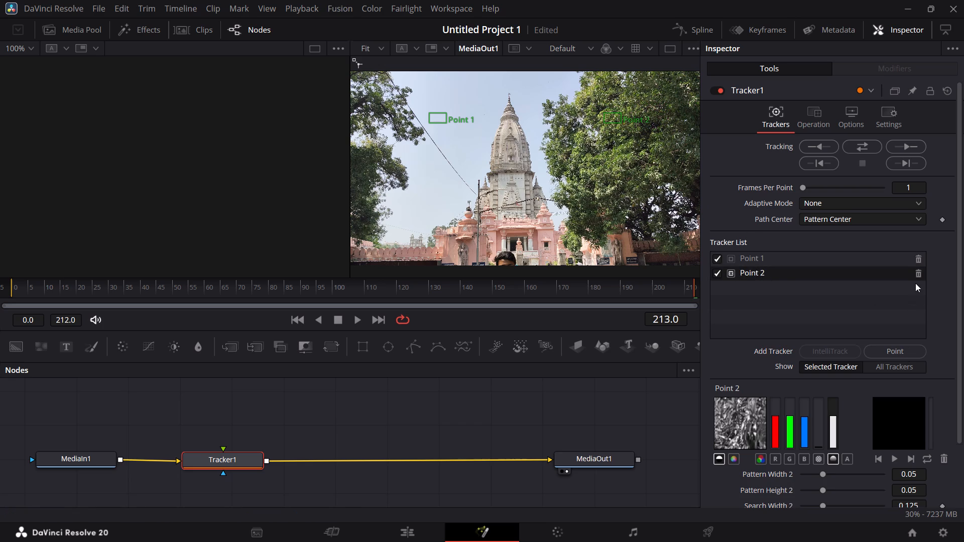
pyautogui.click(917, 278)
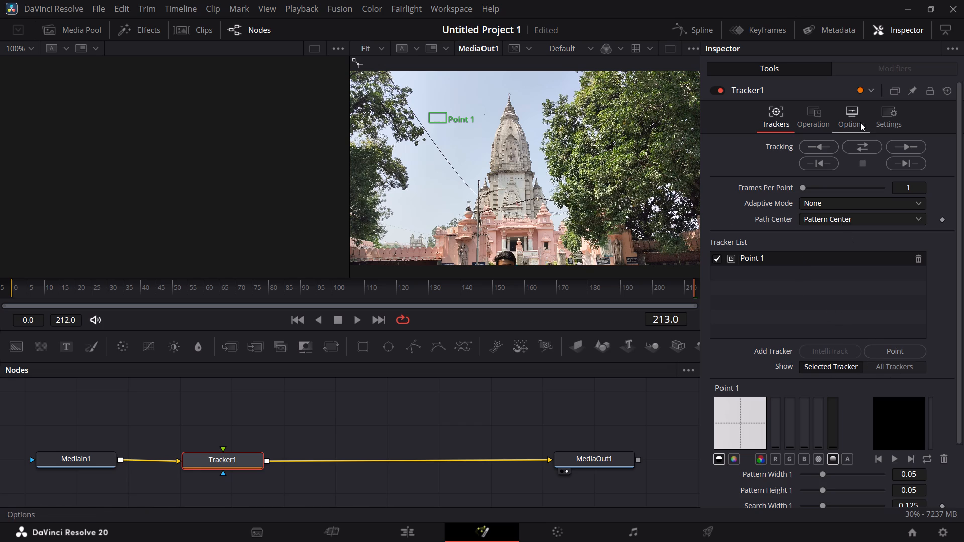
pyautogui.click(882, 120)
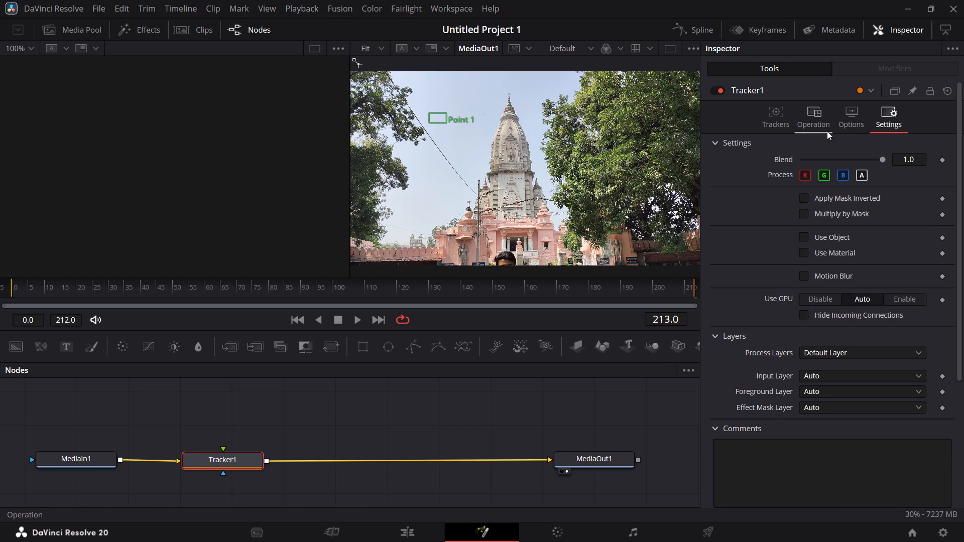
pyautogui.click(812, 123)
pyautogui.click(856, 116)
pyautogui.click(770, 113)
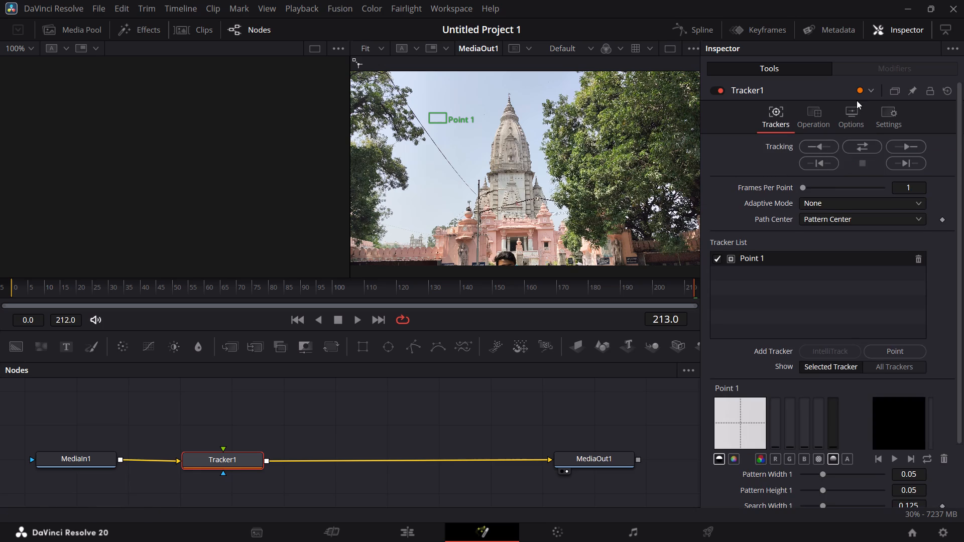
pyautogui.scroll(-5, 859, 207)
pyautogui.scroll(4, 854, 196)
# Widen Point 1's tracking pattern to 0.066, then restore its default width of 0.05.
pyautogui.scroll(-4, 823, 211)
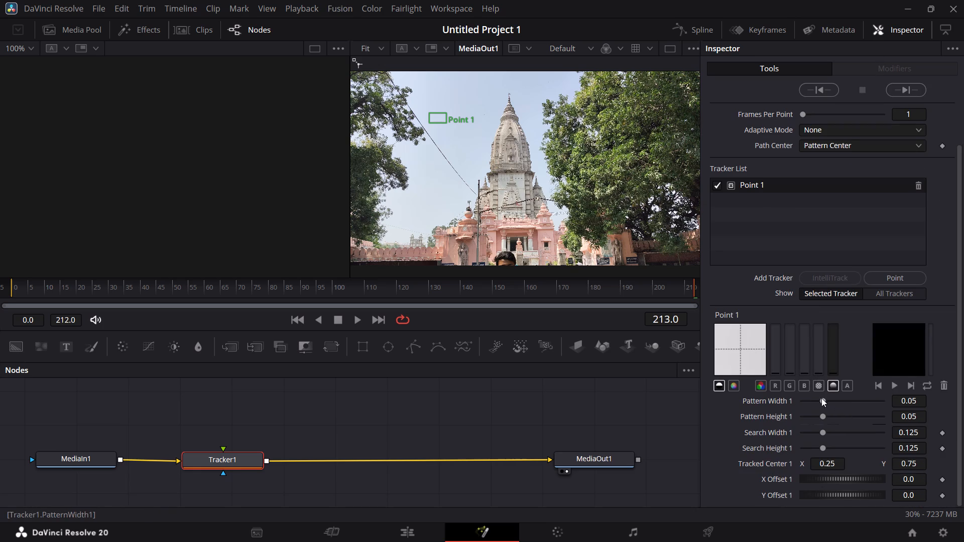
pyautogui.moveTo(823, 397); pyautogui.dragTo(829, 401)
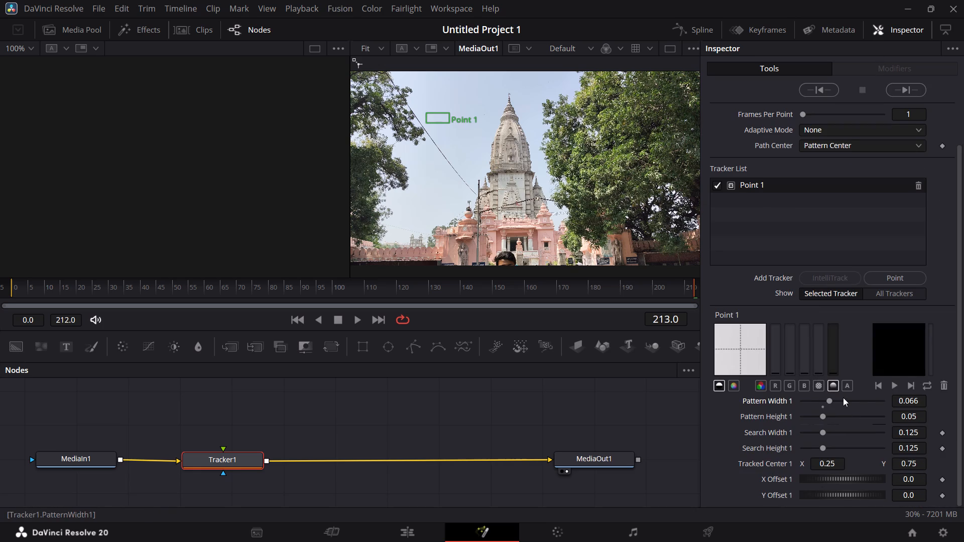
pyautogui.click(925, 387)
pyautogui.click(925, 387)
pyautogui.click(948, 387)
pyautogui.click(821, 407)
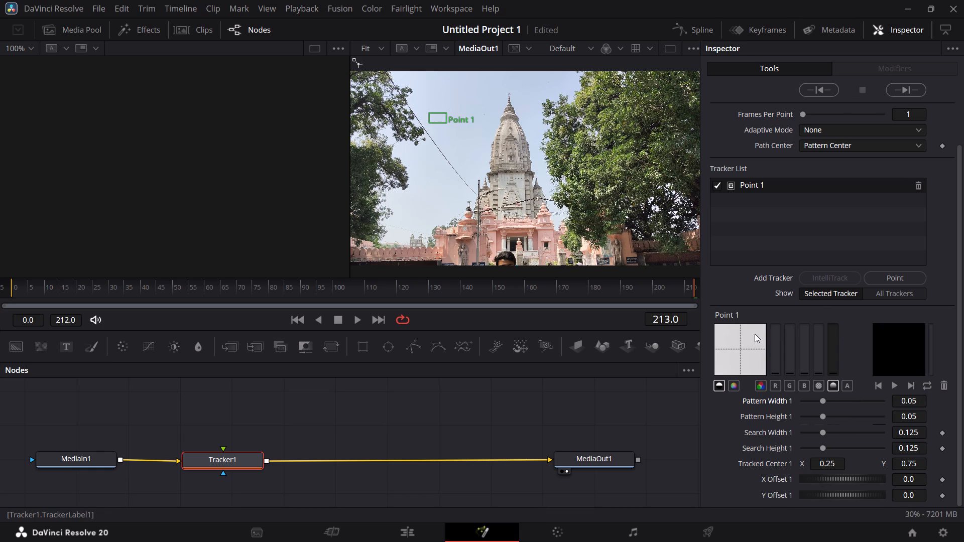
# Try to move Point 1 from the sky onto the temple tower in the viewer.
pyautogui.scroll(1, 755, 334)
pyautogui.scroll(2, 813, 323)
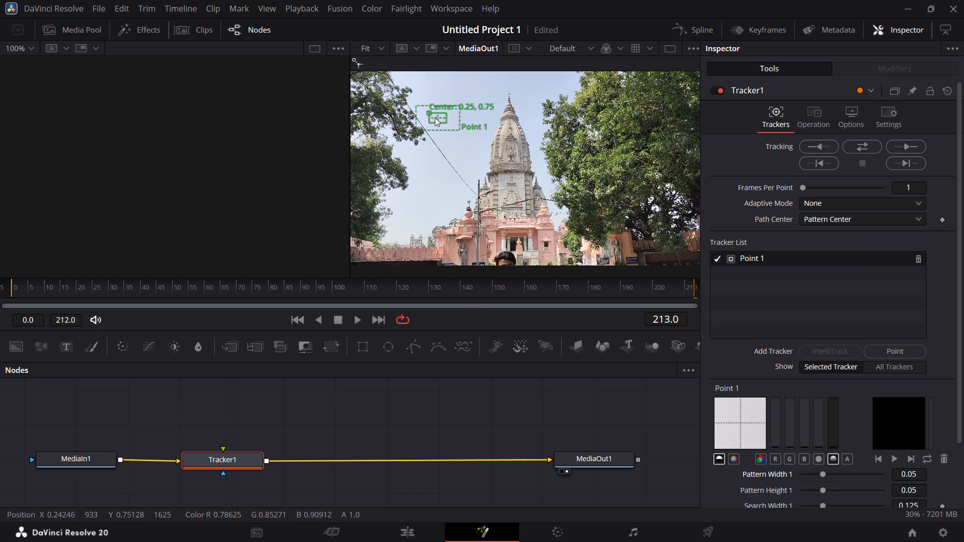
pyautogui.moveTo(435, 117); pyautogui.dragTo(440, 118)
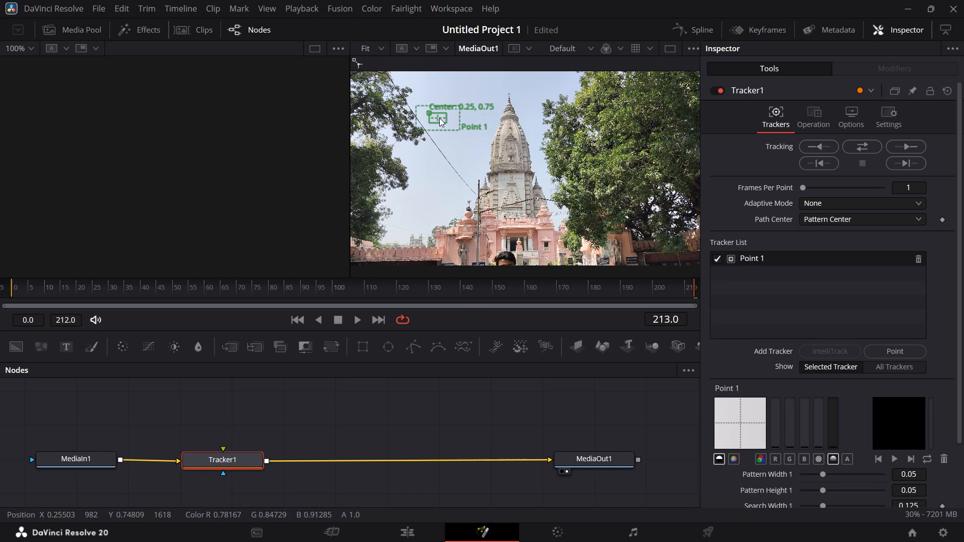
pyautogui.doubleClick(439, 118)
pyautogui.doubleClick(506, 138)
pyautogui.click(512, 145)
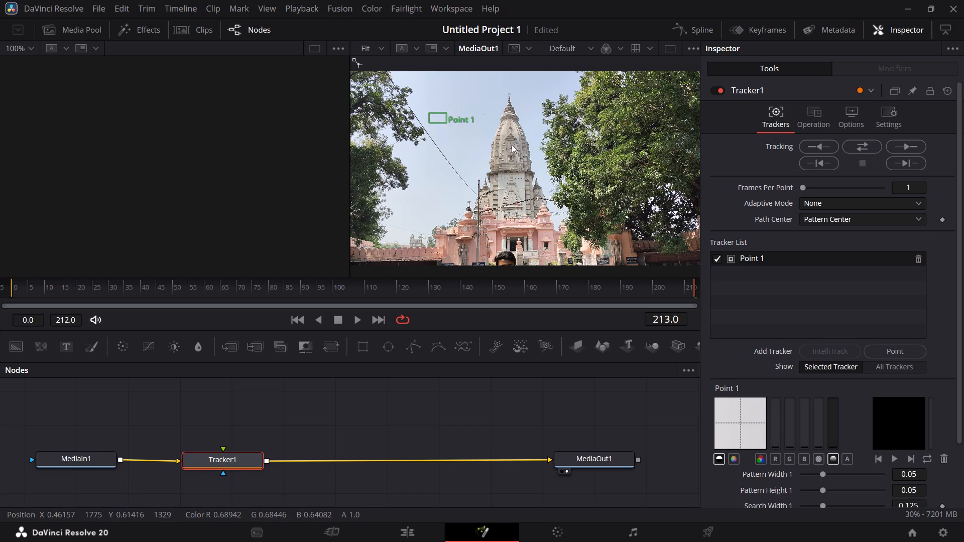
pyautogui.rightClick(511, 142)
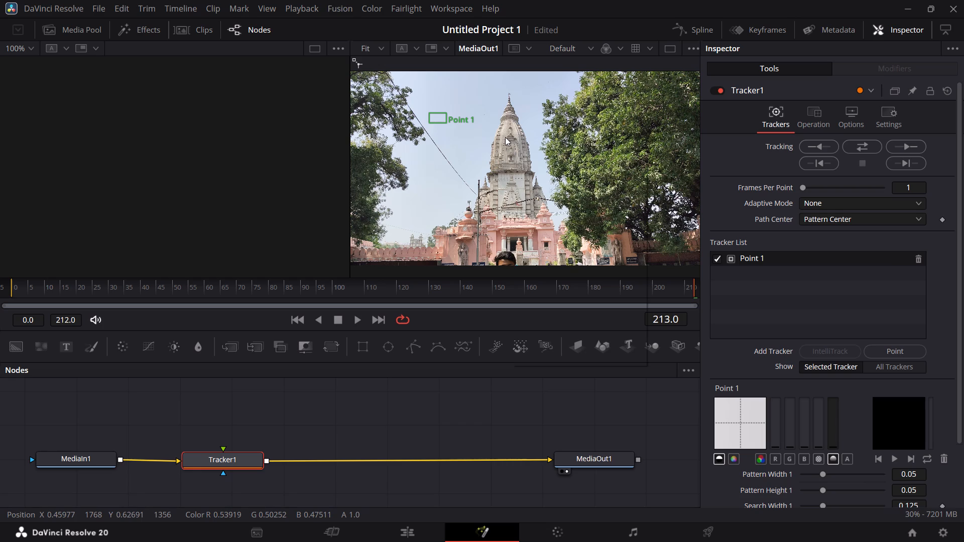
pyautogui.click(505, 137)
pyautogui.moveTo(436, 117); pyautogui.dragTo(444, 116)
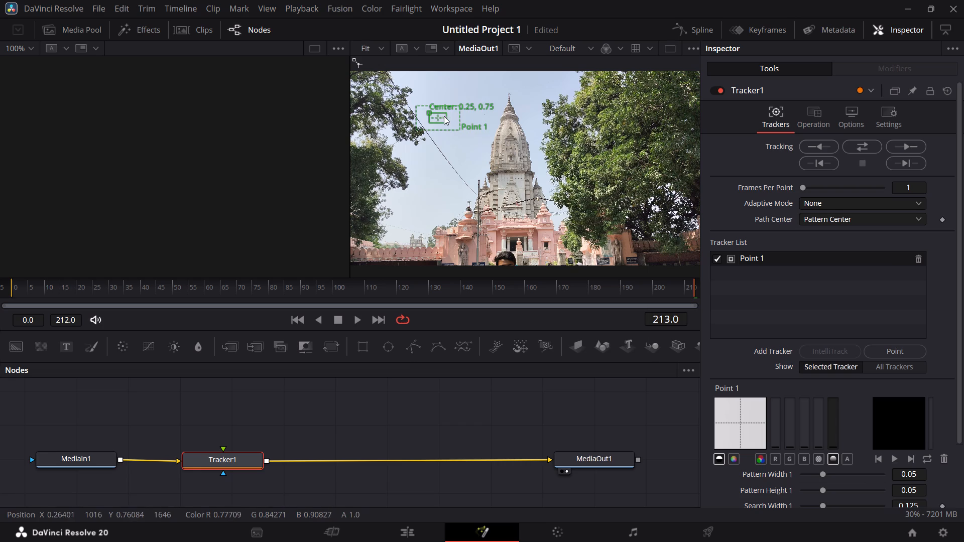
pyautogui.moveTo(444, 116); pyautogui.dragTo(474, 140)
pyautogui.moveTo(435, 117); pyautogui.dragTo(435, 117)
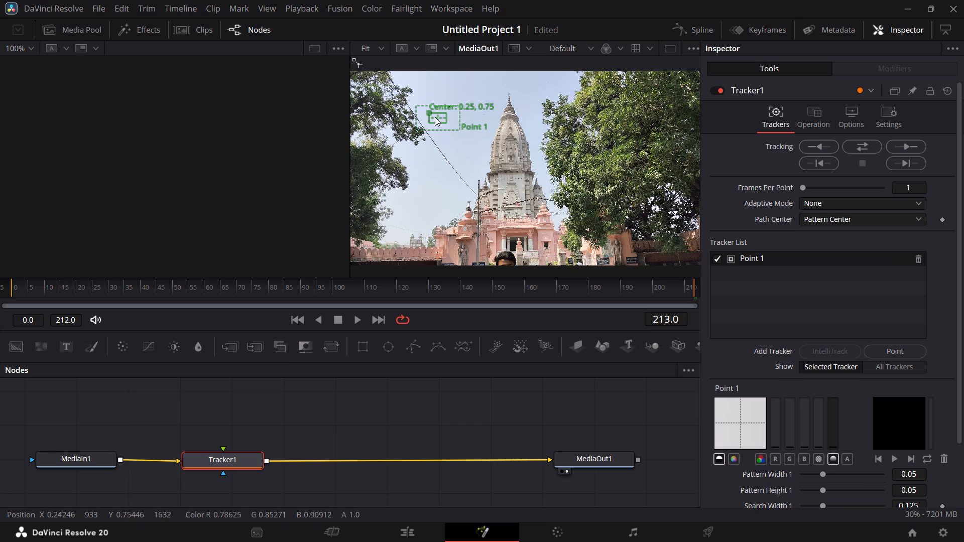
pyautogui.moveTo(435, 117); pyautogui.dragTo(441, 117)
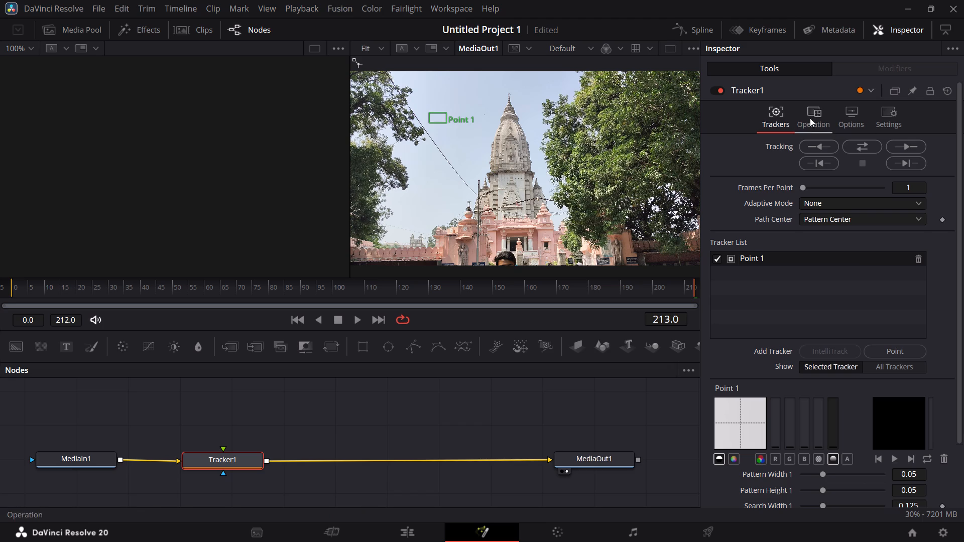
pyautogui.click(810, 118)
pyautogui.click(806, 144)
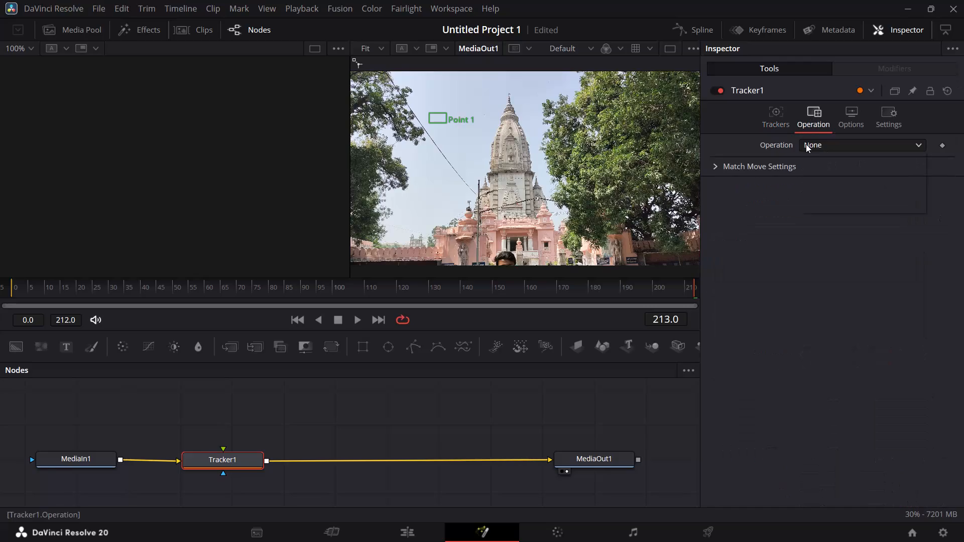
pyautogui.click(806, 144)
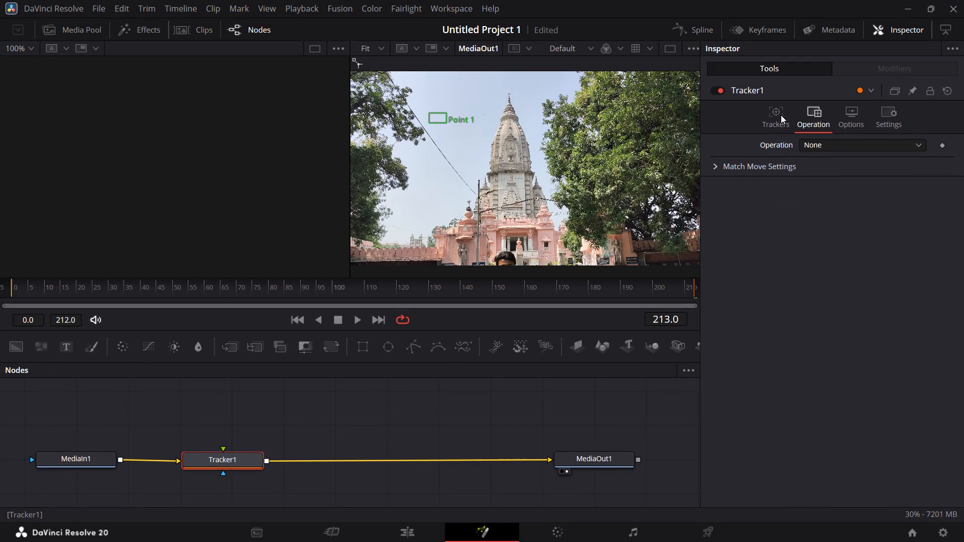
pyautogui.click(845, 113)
# Set Tracker1's adaptive mode to Best match.
pyautogui.click(783, 112)
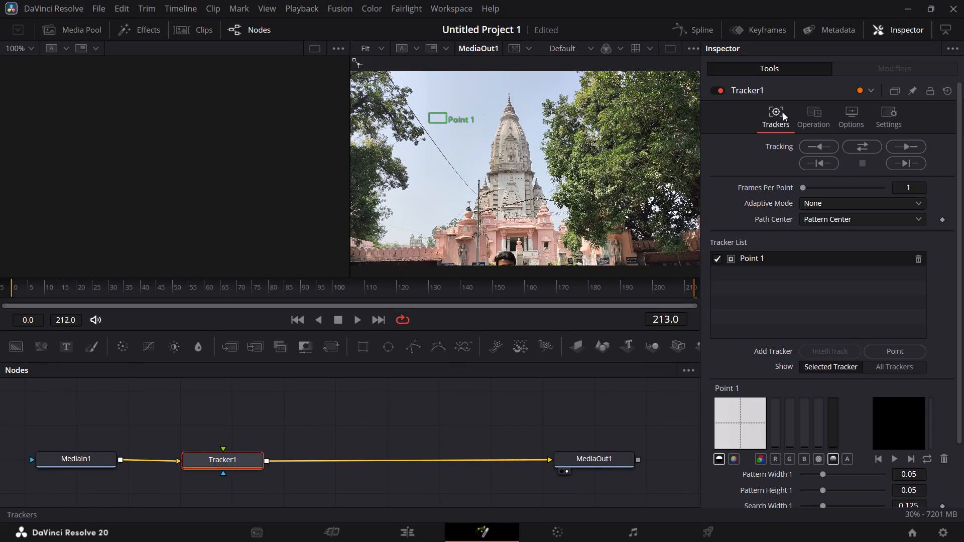
pyautogui.click(830, 205)
pyautogui.click(822, 244)
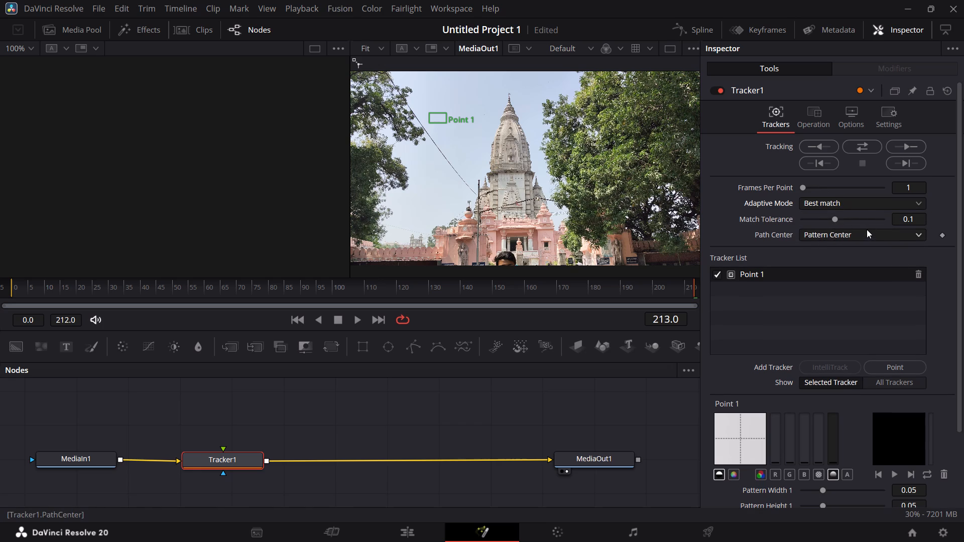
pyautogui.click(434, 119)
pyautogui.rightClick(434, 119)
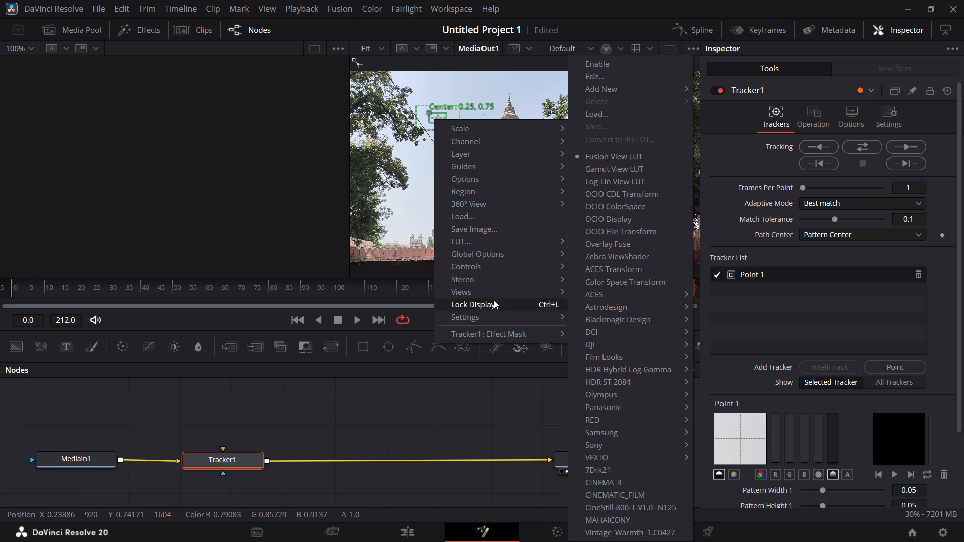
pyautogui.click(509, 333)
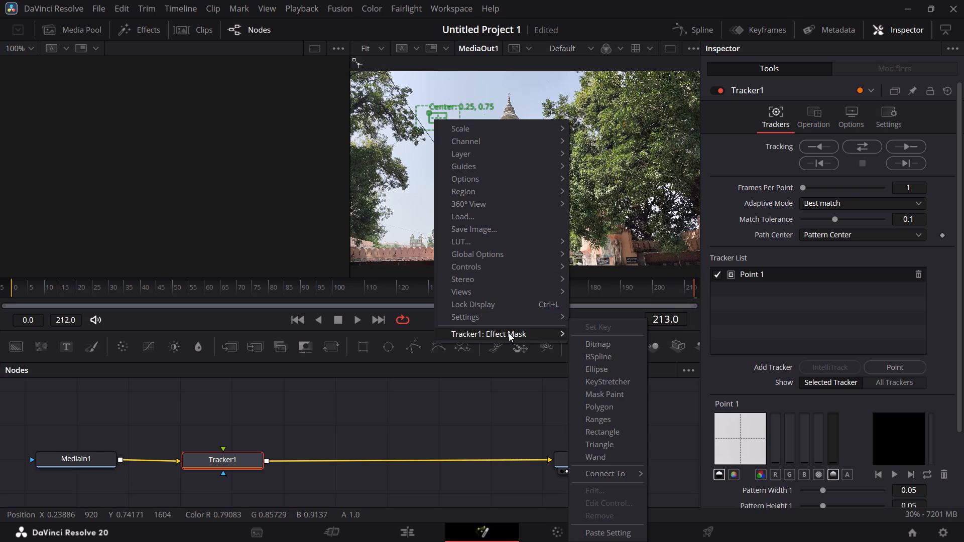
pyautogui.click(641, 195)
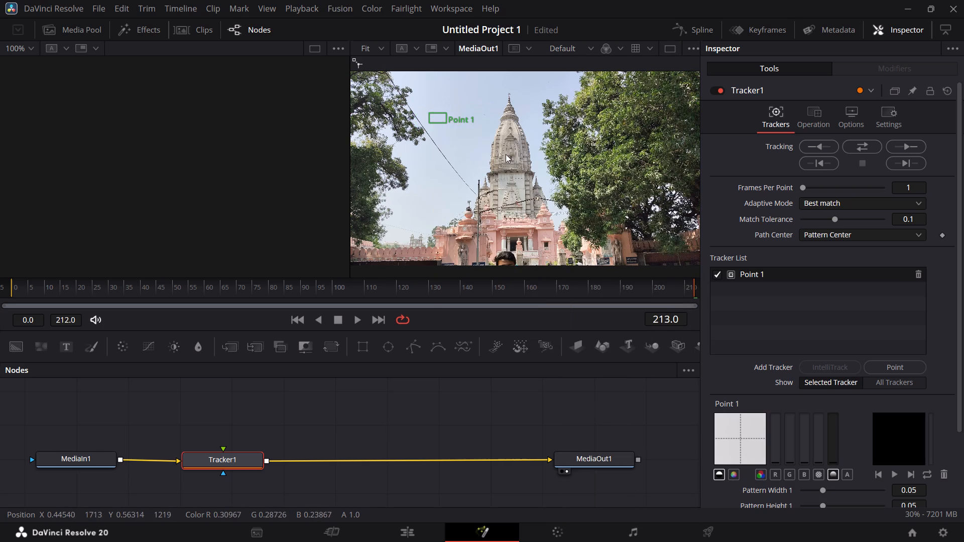
# Move Point 1's tracking pattern onto the lower part of the temple tower, centred at about 0.46, 0.38.
pyautogui.moveTo(436, 118); pyautogui.dragTo(456, 125)
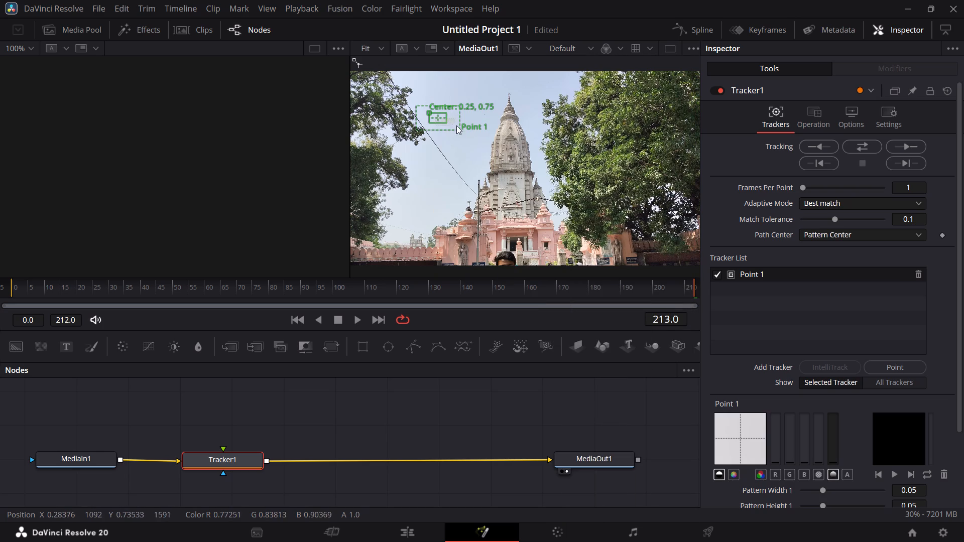
pyautogui.moveTo(456, 125); pyautogui.dragTo(534, 176)
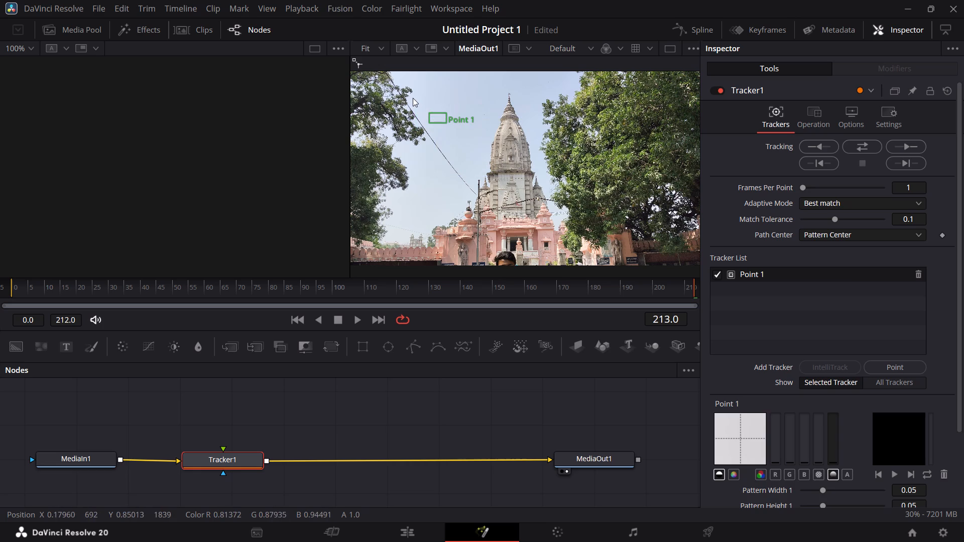
pyautogui.moveTo(412, 98); pyautogui.dragTo(484, 142)
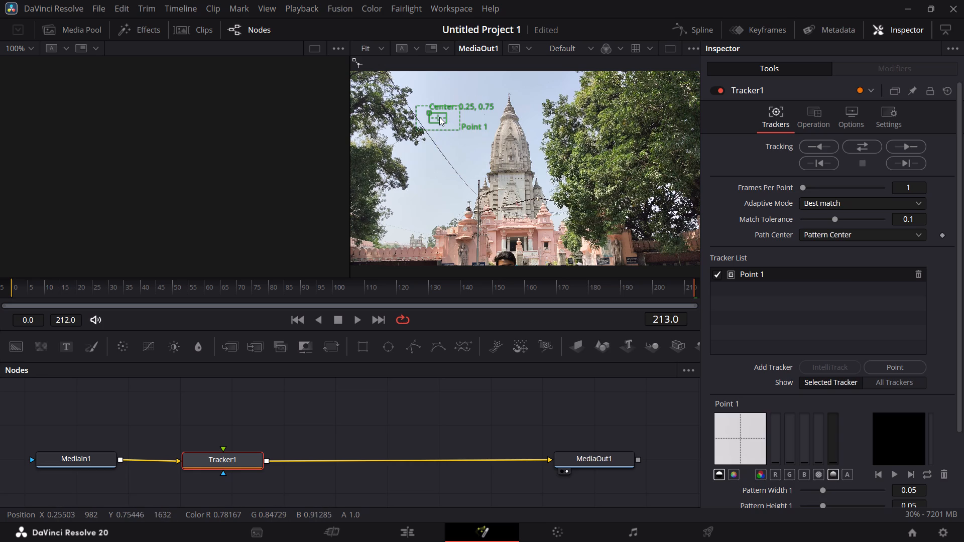
pyautogui.moveTo(439, 117); pyautogui.dragTo(457, 111)
pyautogui.moveTo(430, 113); pyautogui.dragTo(434, 113)
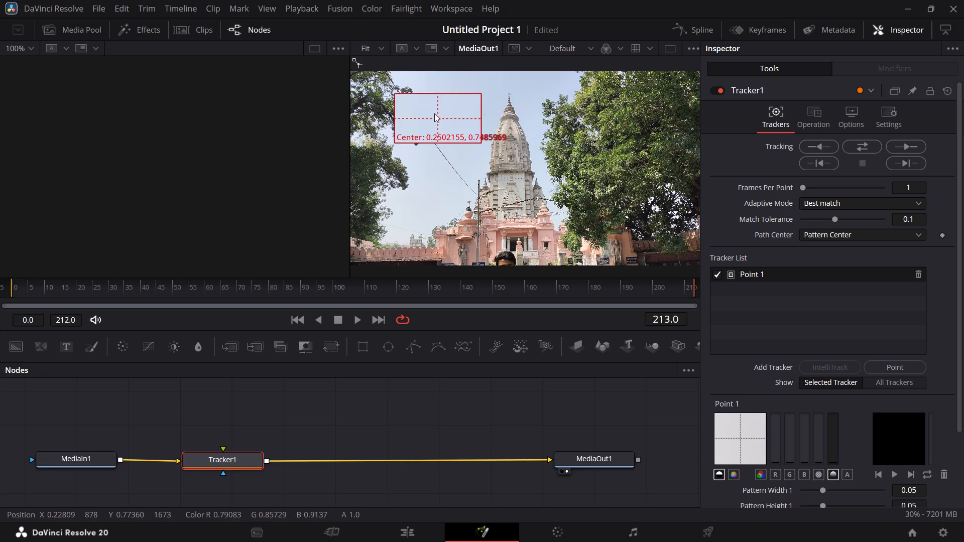
pyautogui.moveTo(434, 113); pyautogui.dragTo(514, 195)
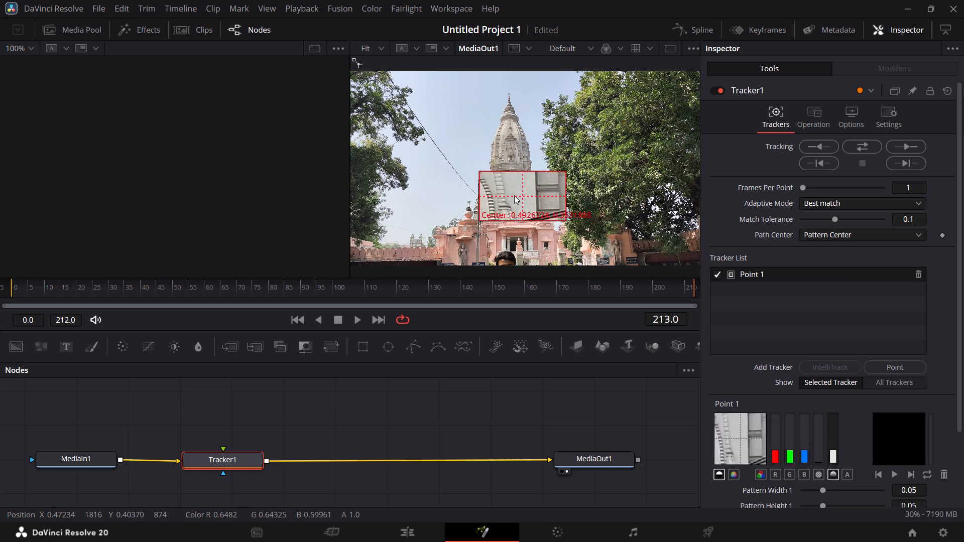
pyautogui.moveTo(514, 195); pyautogui.dragTo(504, 187)
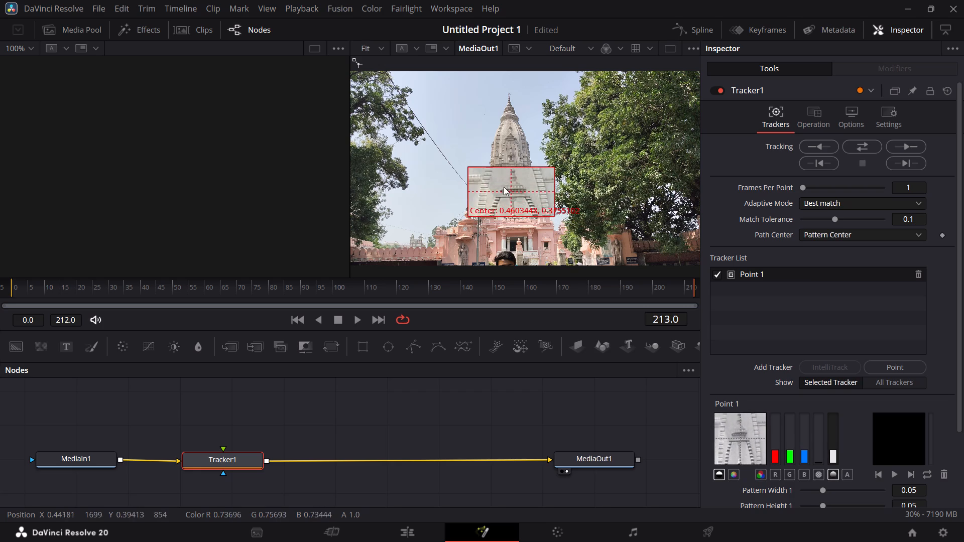
pyautogui.moveTo(504, 187); pyautogui.dragTo(504, 186)
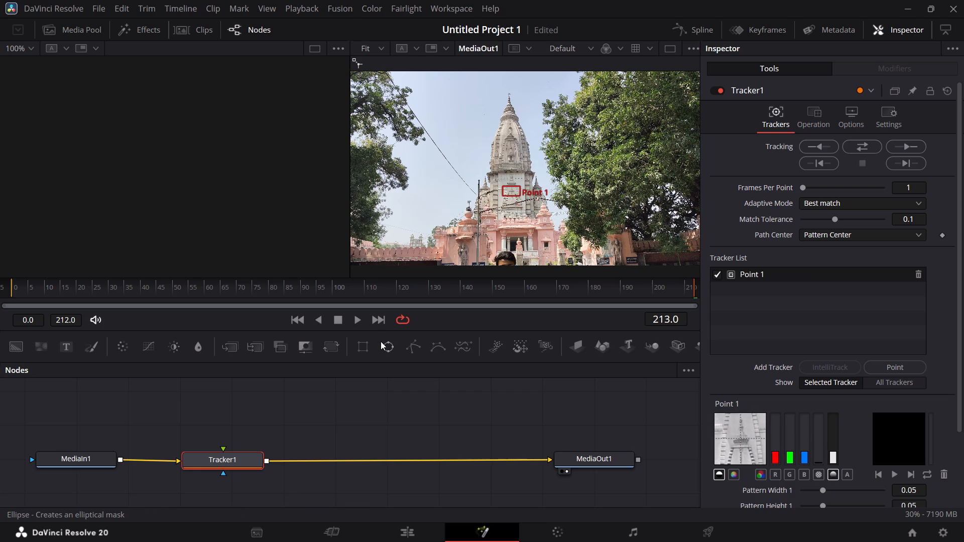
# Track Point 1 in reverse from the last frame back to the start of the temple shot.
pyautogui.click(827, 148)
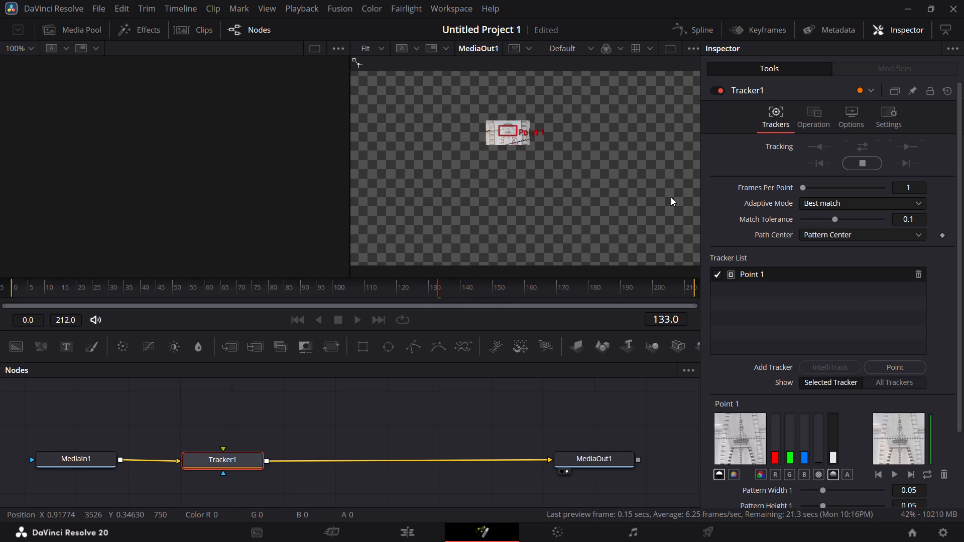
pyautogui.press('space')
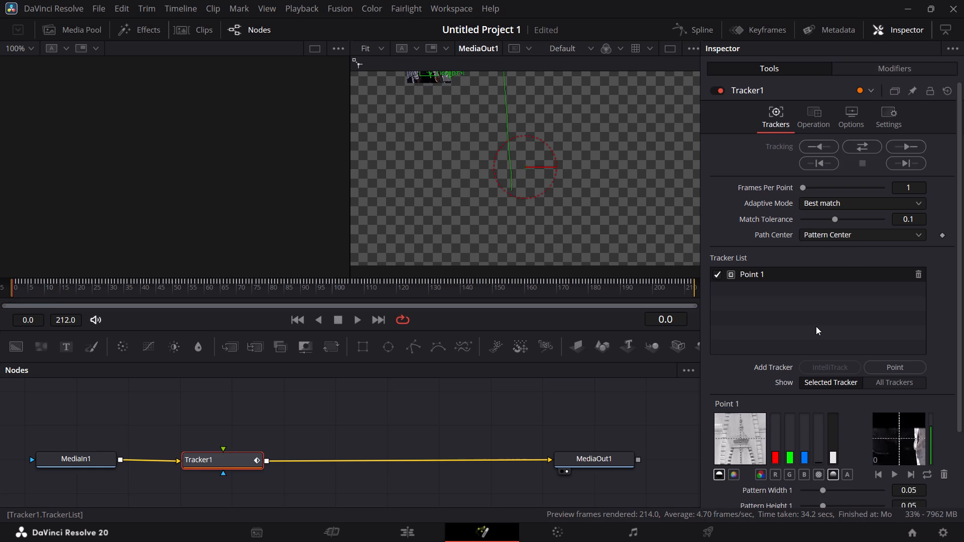
# Play the temple shot in the timeline to check it after tracking, then return to the Fusion composition.
pyautogui.click(395, 529)
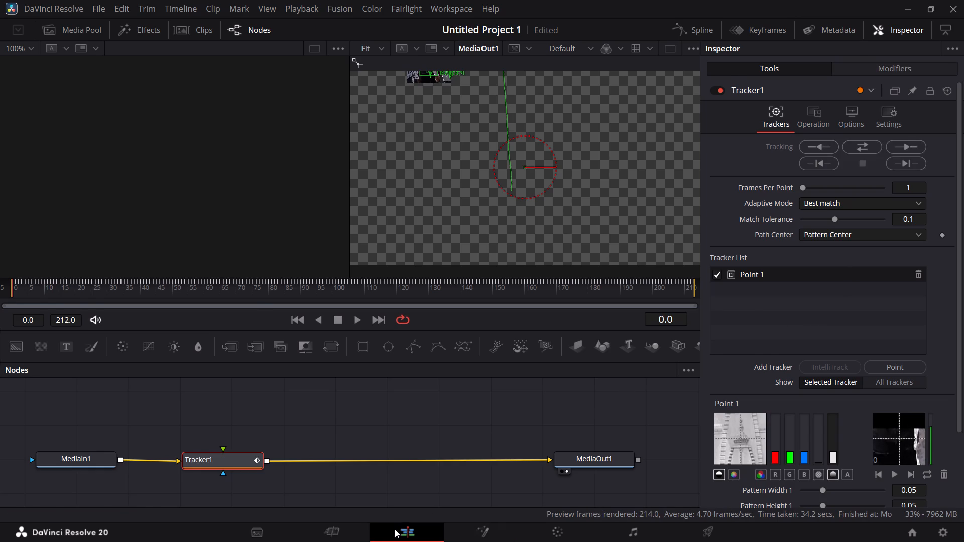
pyautogui.press('space')
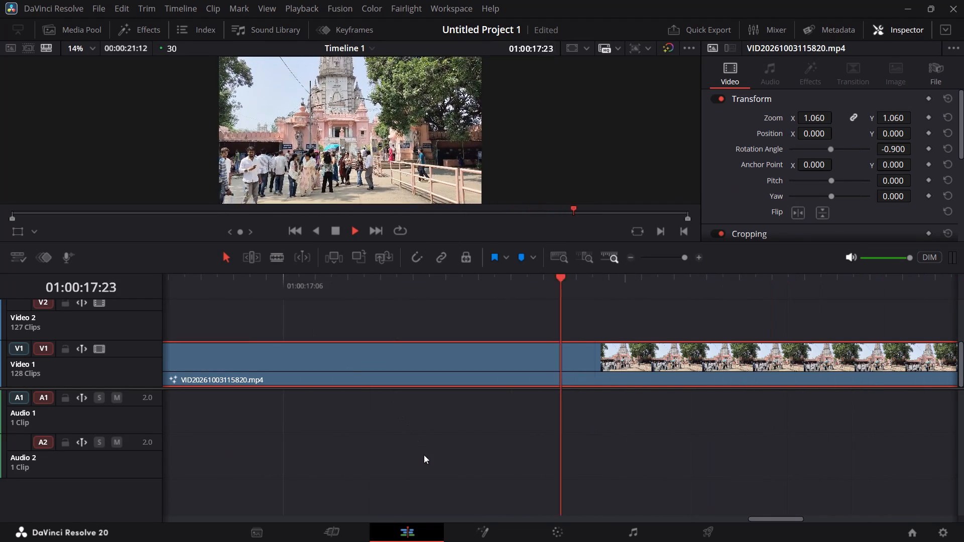
pyautogui.press('space')
pyautogui.click(464, 532)
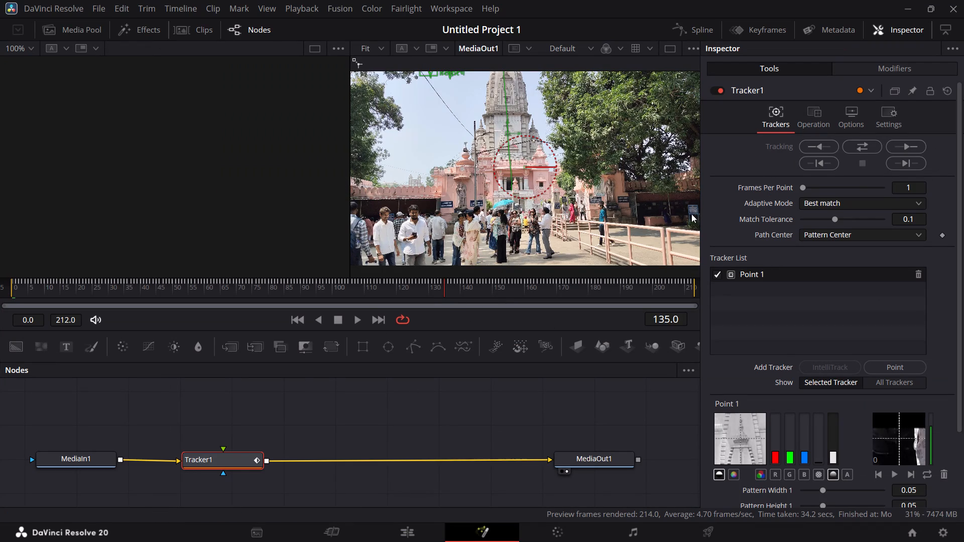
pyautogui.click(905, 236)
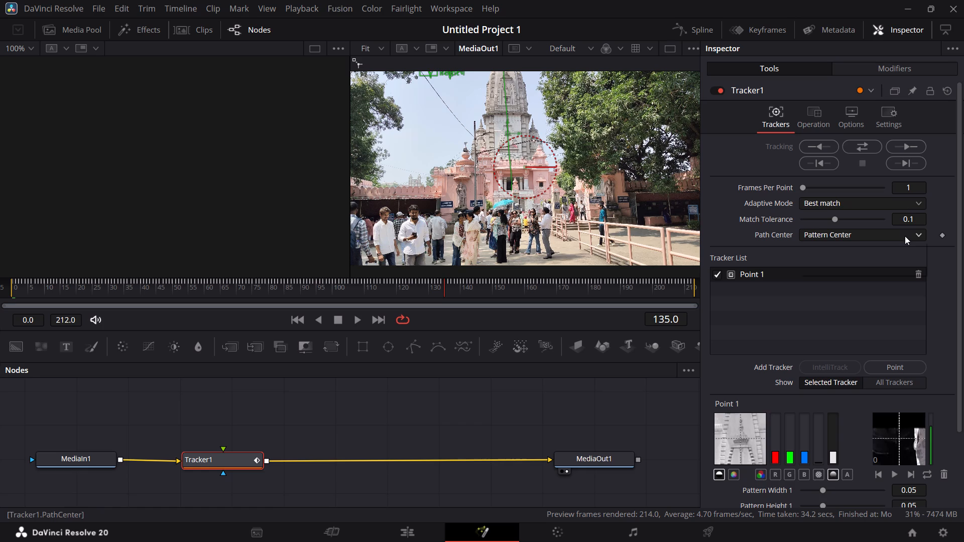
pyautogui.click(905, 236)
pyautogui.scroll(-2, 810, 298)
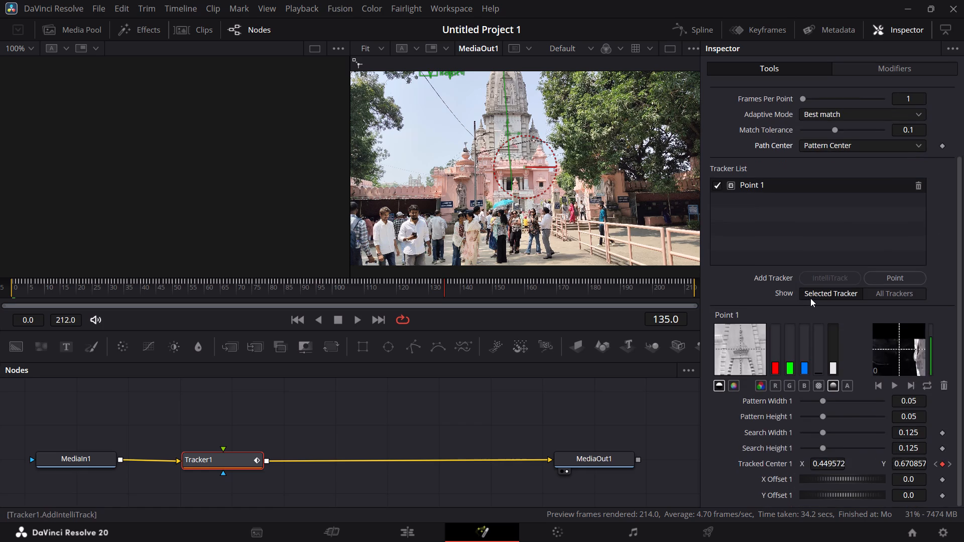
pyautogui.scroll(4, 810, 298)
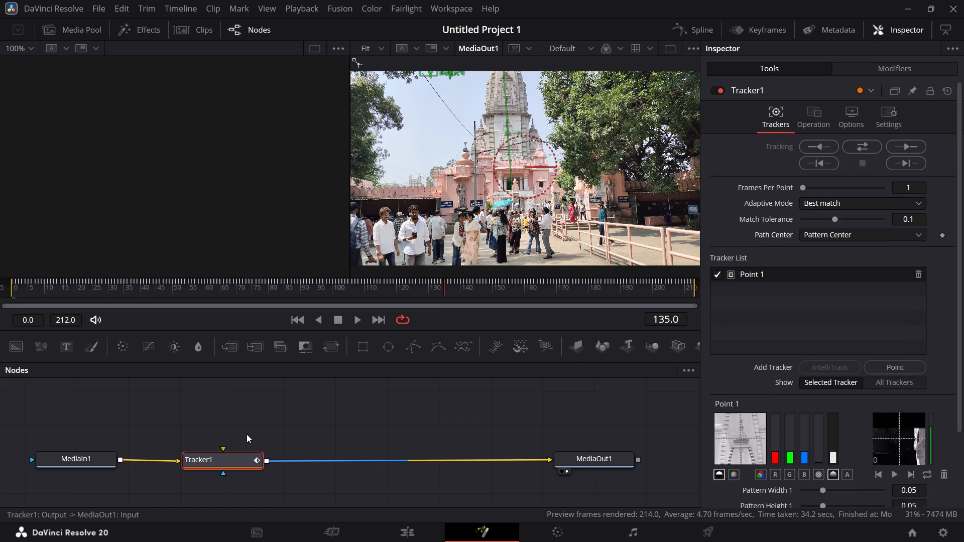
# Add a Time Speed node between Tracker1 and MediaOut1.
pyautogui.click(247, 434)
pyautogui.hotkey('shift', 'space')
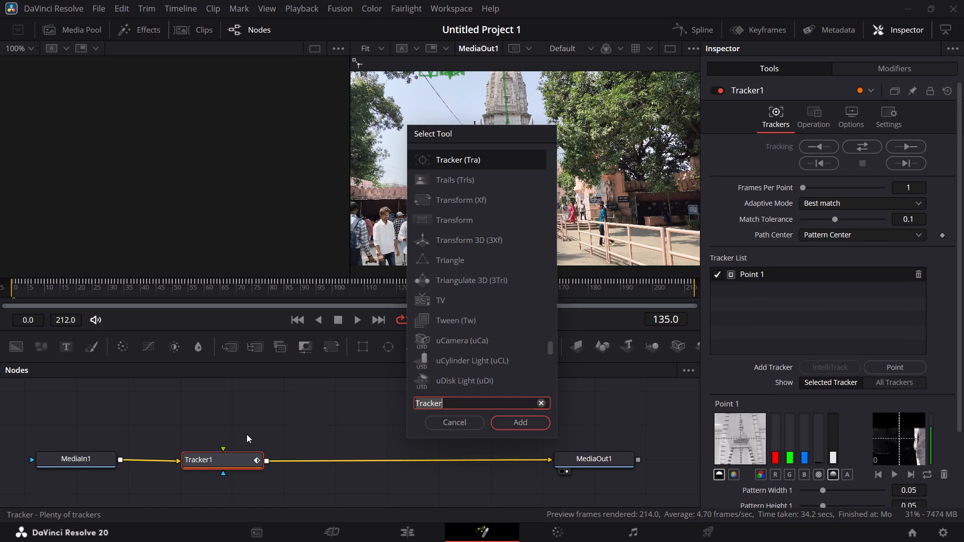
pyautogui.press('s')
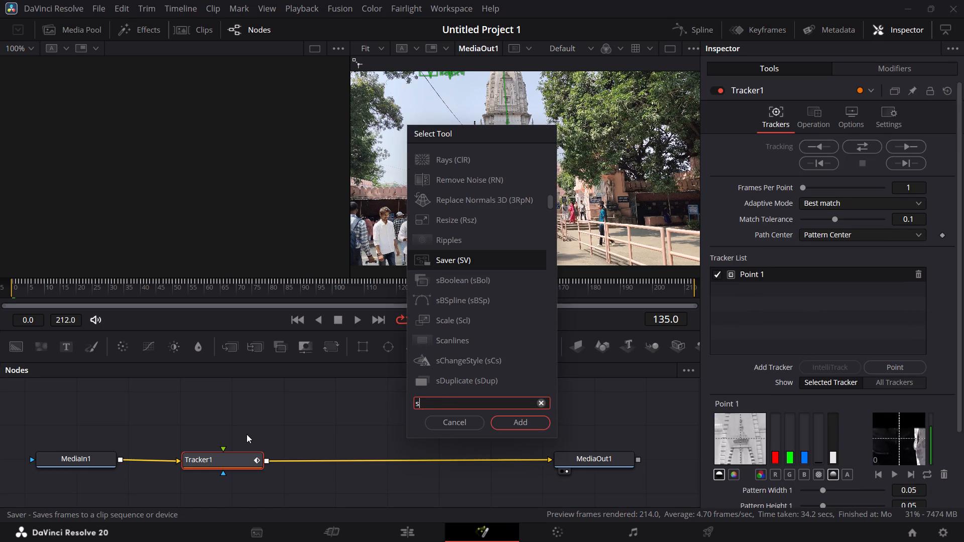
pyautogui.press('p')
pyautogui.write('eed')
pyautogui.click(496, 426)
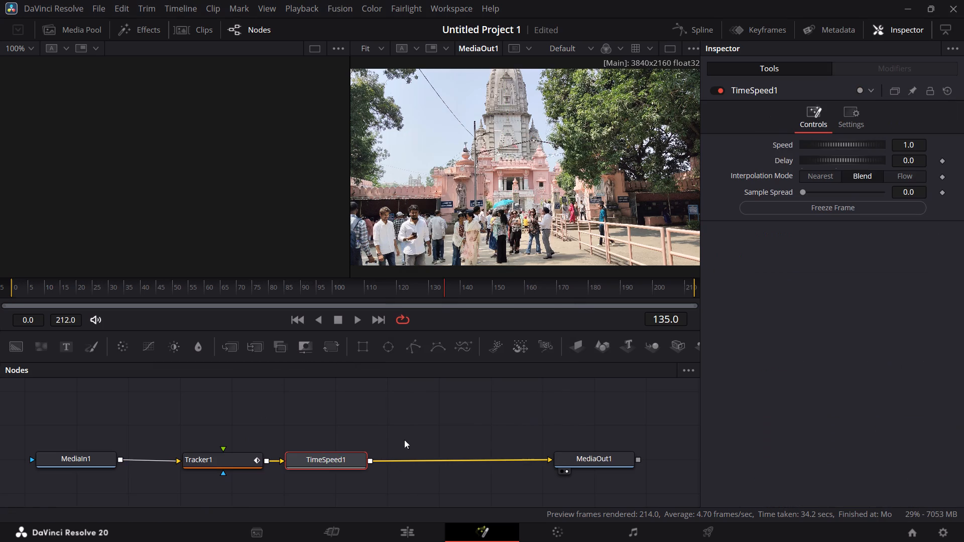
# Delete the TimeSpeed1 and Tracker1 nodes from the temple clip's Fusion composition.
pyautogui.click(330, 457)
pyautogui.click(410, 525)
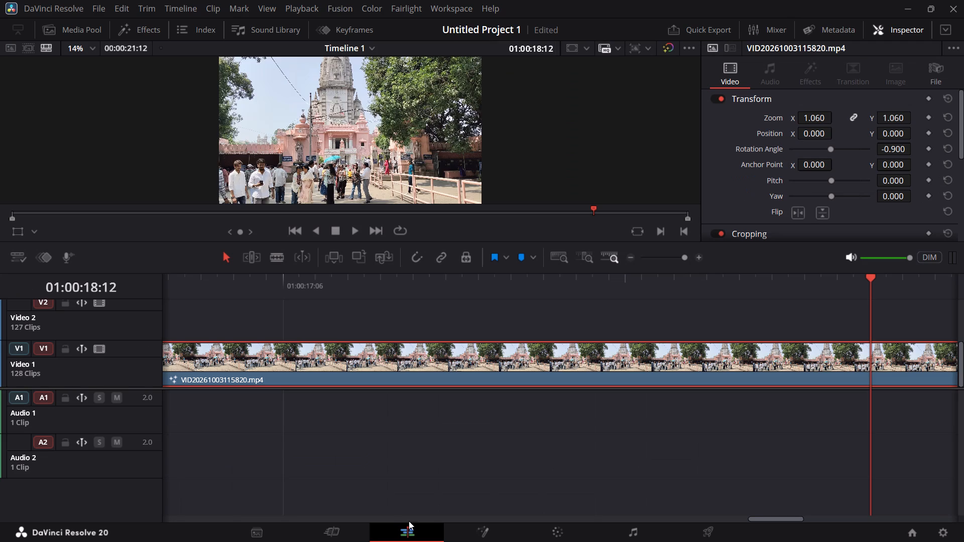
pyautogui.click(473, 532)
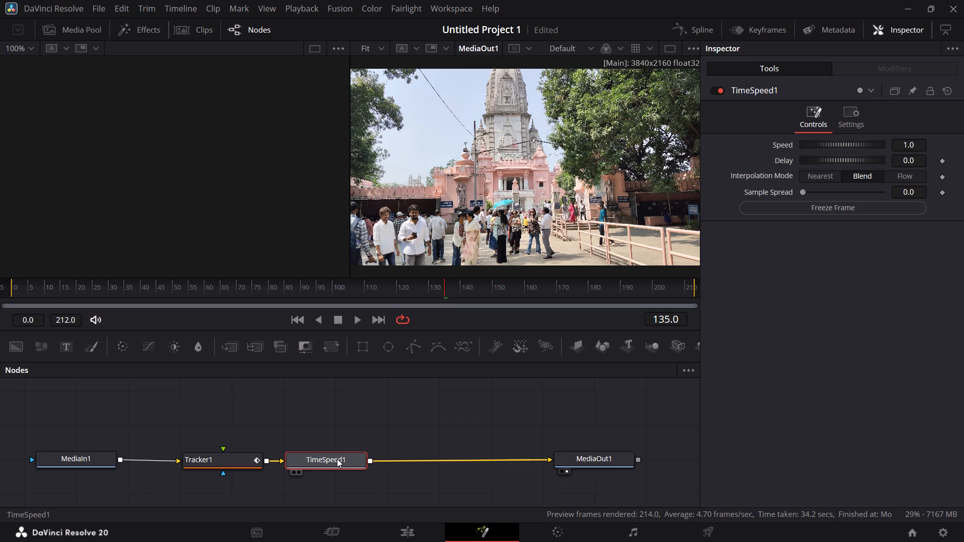
pyautogui.click(337, 459)
pyautogui.press('BackSpace')
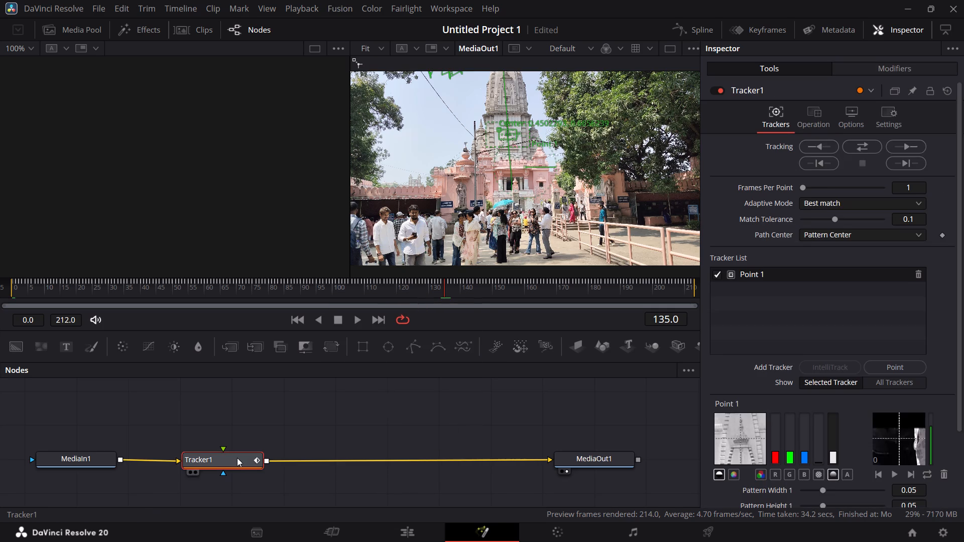
pyautogui.press('BackSpace')
# Turn on the retime controls for the temple clip in the edit timeline.
pyautogui.click(404, 526)
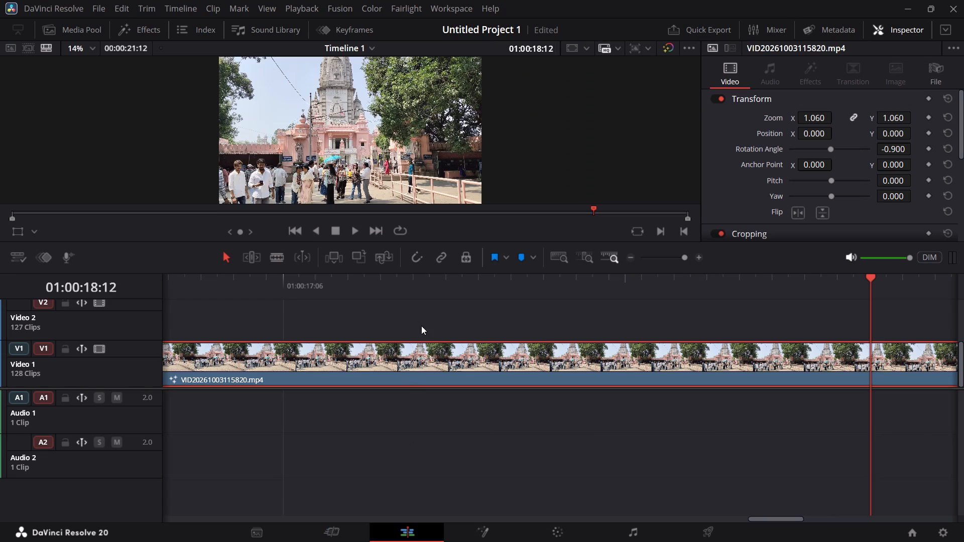
pyautogui.click(299, 231)
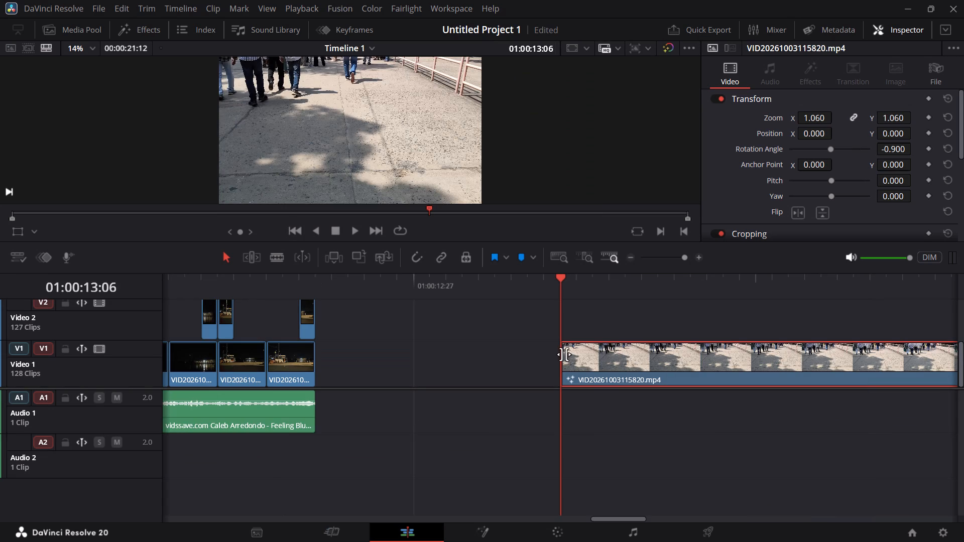
pyautogui.rightClick(617, 362)
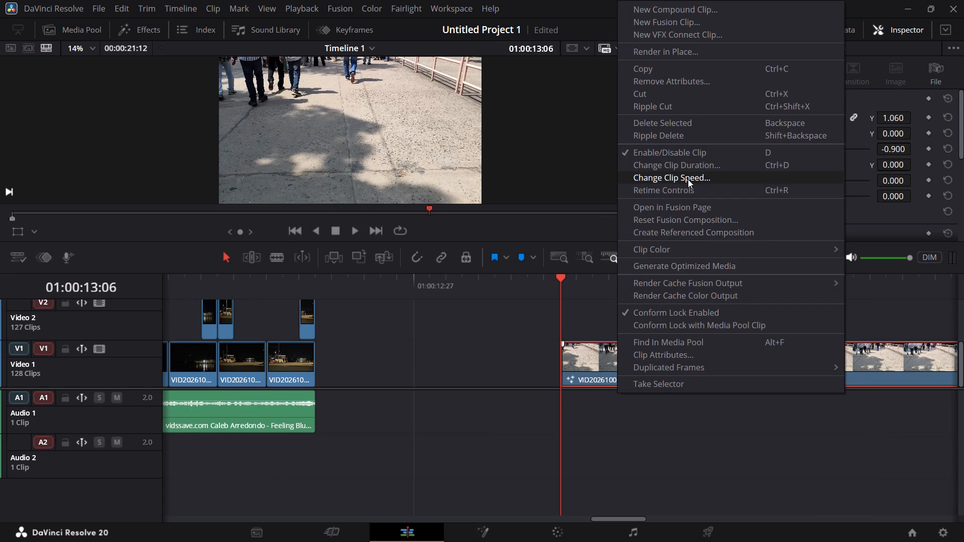
pyautogui.click(690, 190)
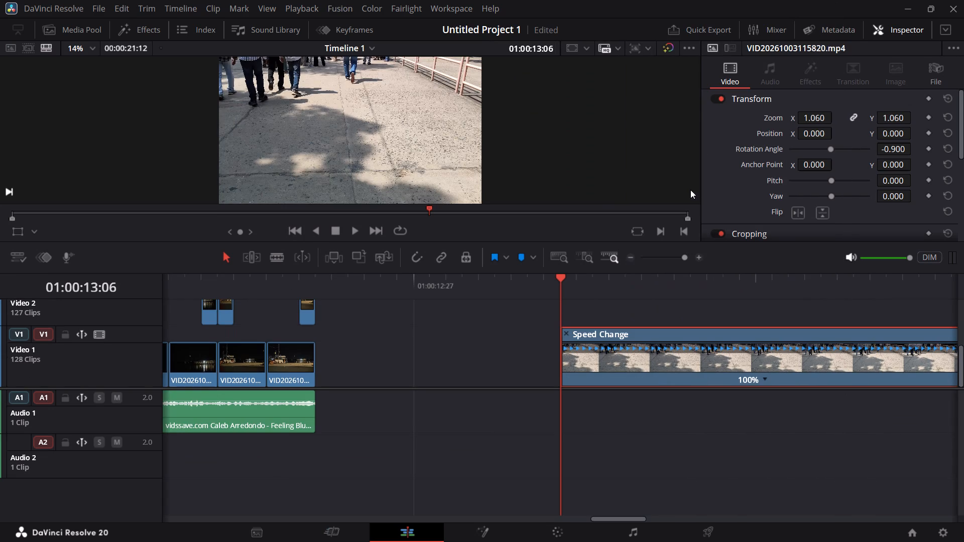
pyautogui.click(624, 334)
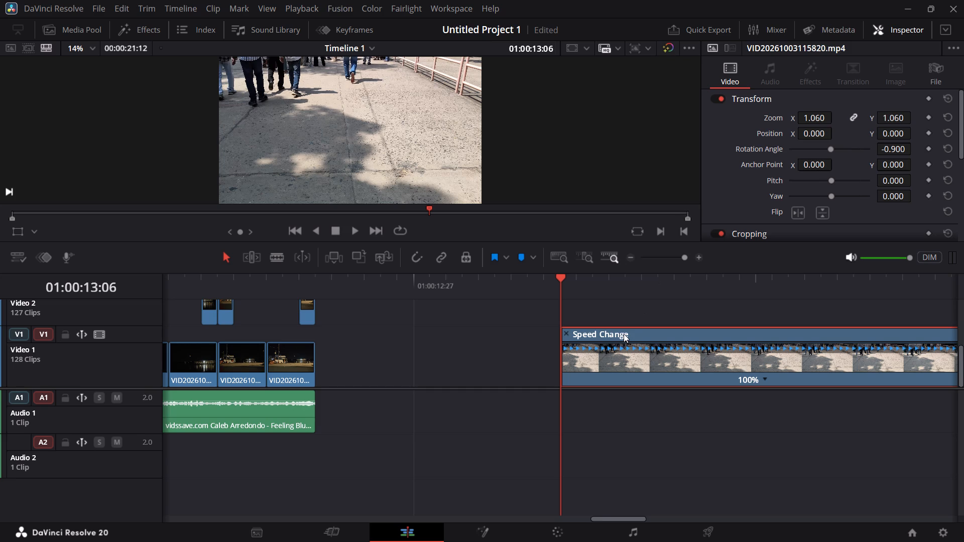
pyautogui.rightClick(624, 334)
pyautogui.click(602, 333)
pyautogui.click(619, 362)
# Play the opening of the temple clip to check its pace, then return to its first frame.
pyautogui.press('space')
pyautogui.press('space')
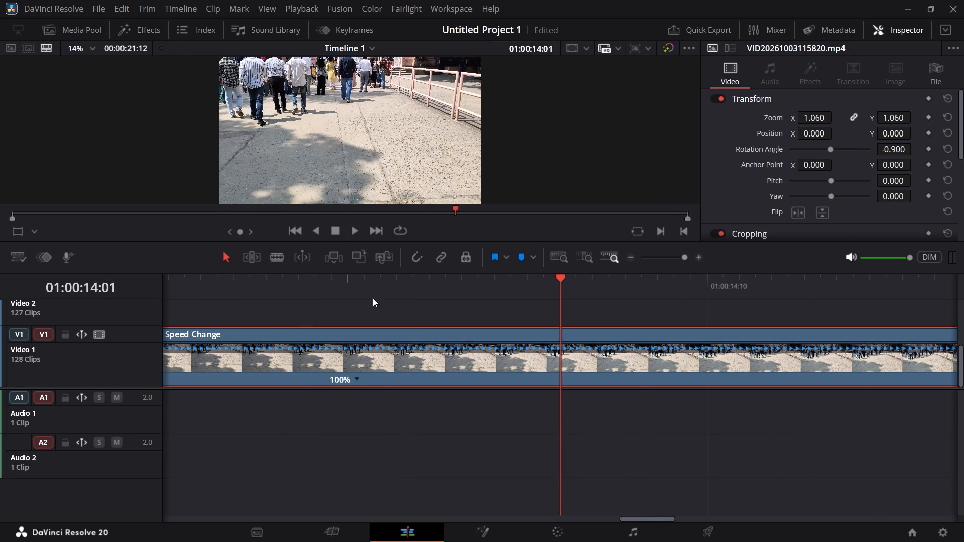
pyautogui.click(299, 229)
pyautogui.click(291, 236)
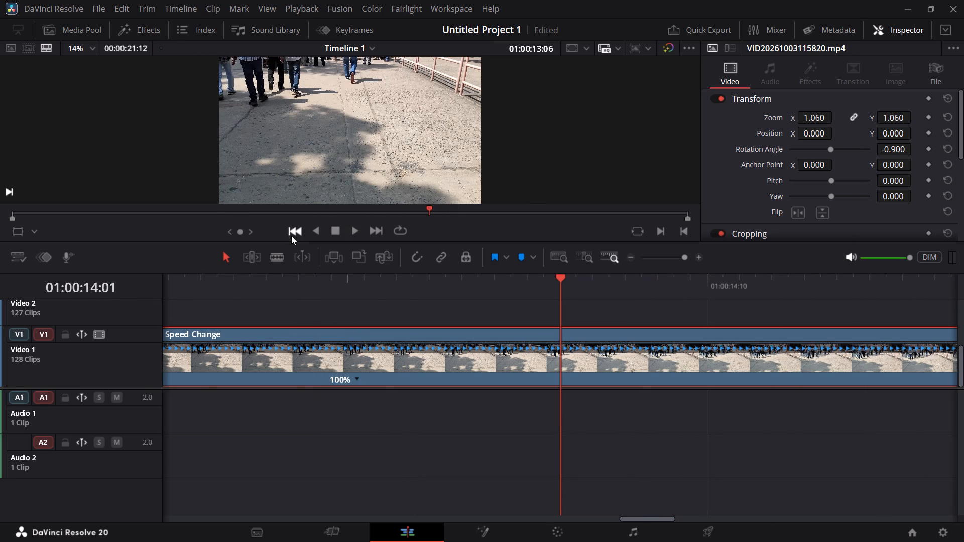
pyautogui.click(606, 345)
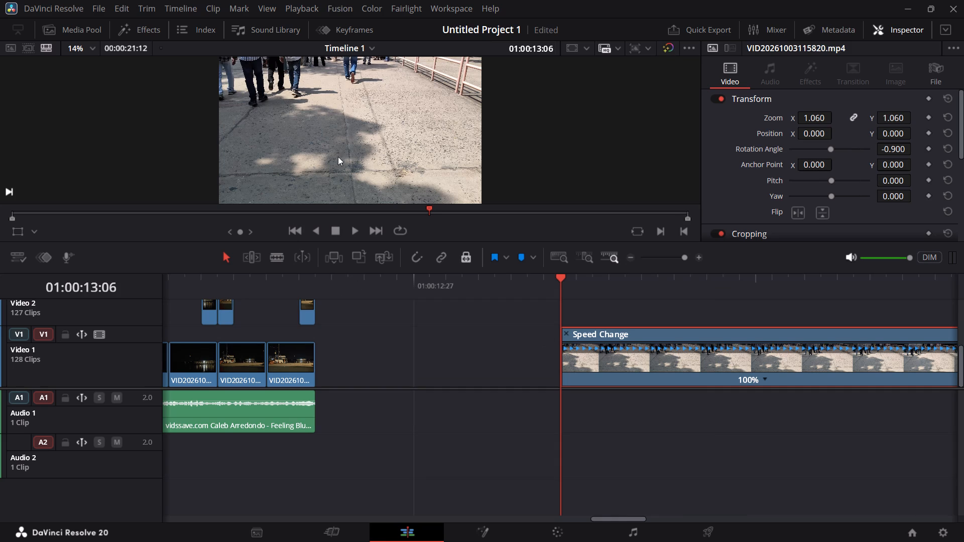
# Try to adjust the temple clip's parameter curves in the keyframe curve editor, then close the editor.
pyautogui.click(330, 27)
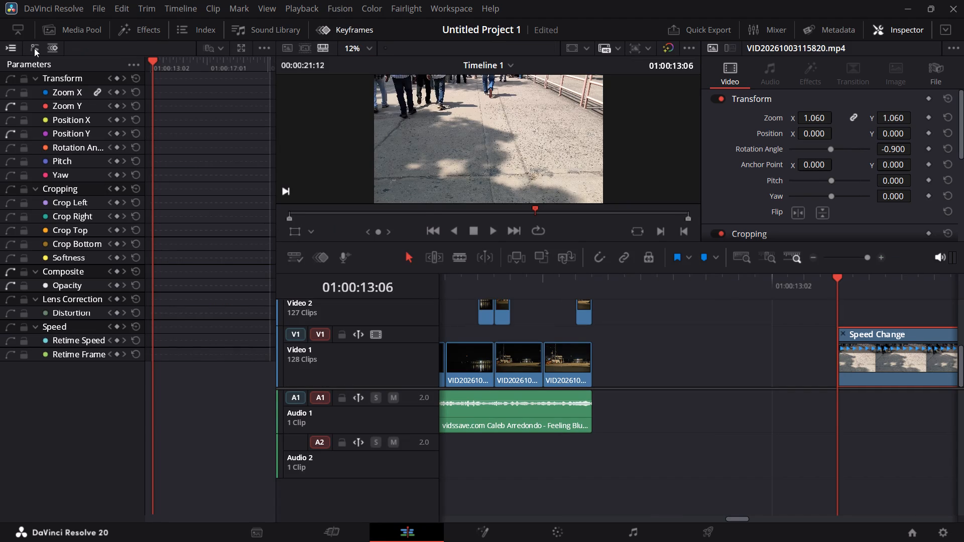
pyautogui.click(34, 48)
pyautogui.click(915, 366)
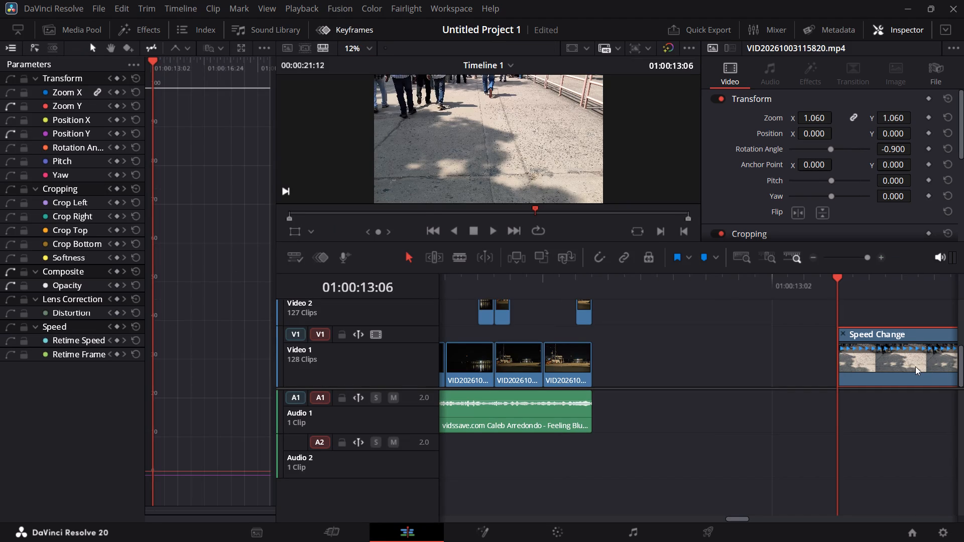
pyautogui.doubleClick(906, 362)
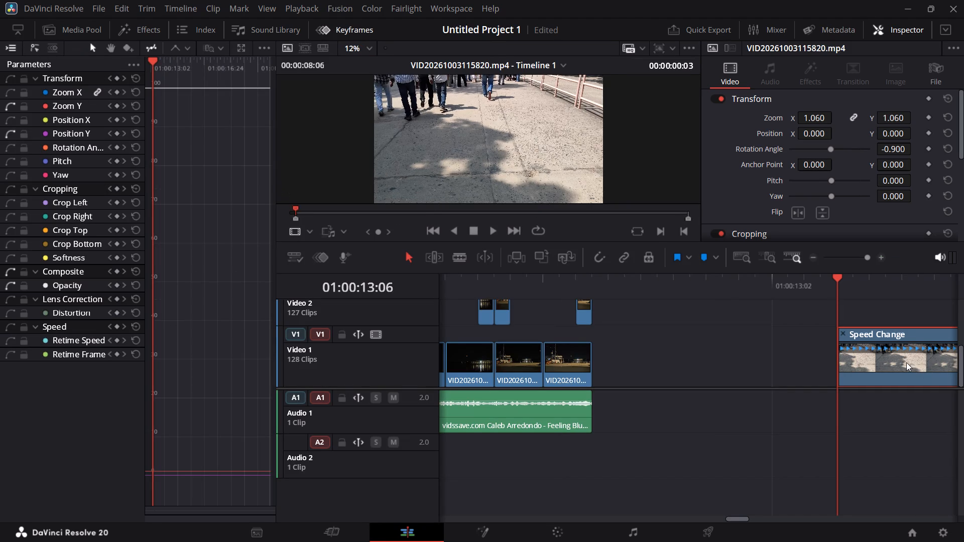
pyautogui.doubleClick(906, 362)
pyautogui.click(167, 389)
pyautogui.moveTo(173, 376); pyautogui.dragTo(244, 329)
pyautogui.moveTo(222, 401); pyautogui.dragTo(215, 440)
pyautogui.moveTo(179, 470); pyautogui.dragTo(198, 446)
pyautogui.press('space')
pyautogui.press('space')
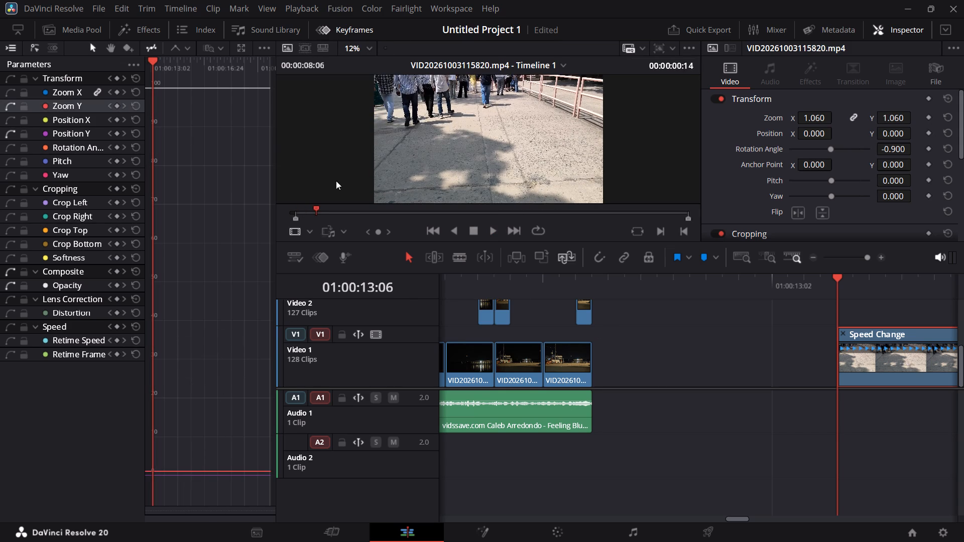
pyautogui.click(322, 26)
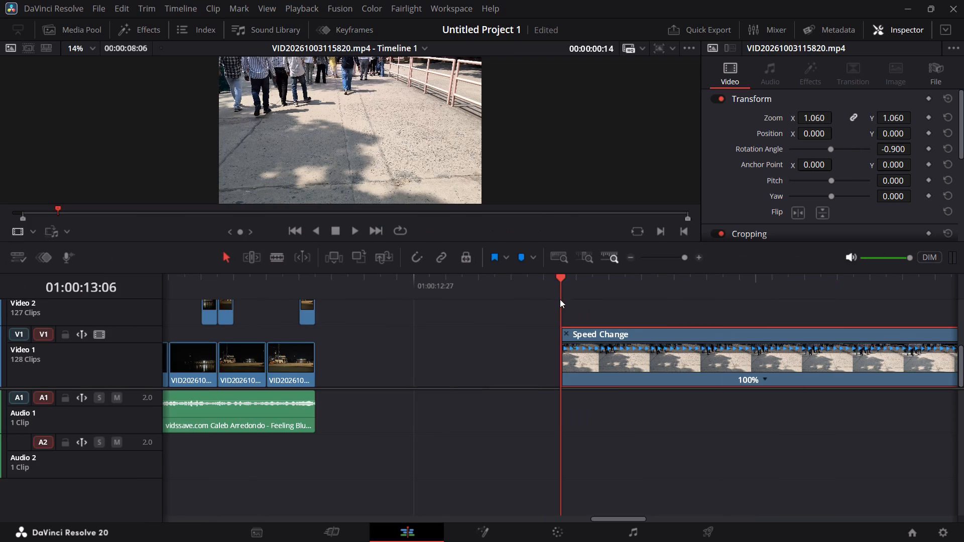
# Review the temple clip's opening, then place the playhead just before the clip at 01:00:13:02.
pyautogui.press('space')
pyautogui.press('space')
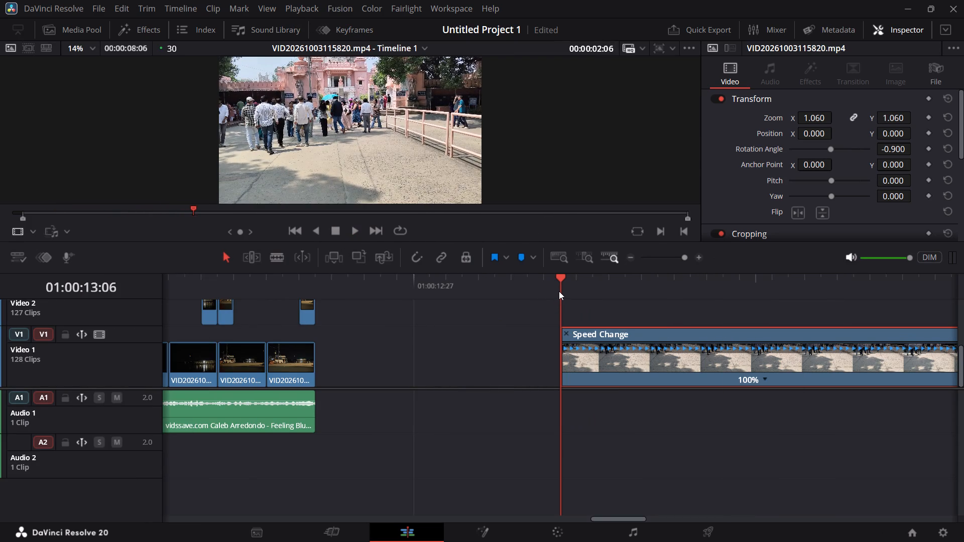
pyautogui.click(517, 284)
pyautogui.press('space')
pyautogui.press('space')
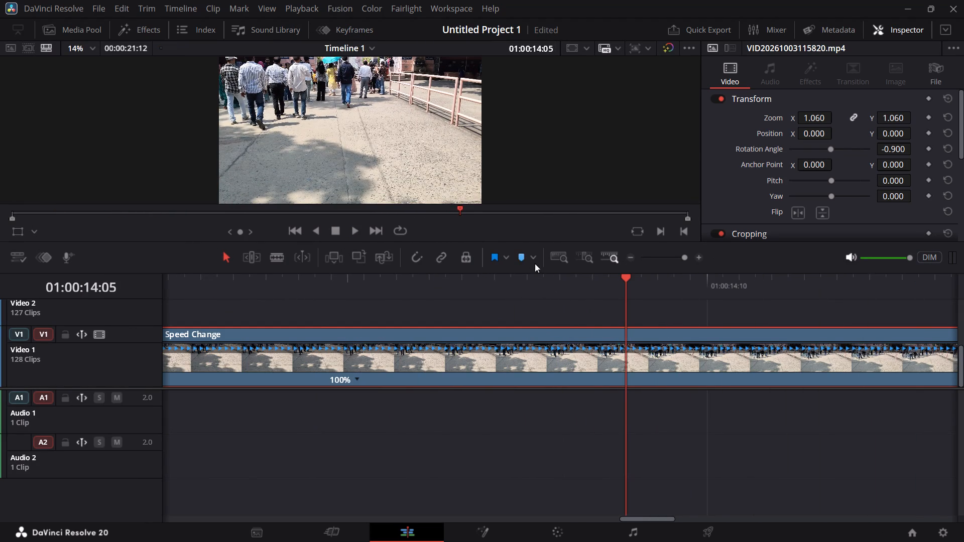
pyautogui.click(298, 234)
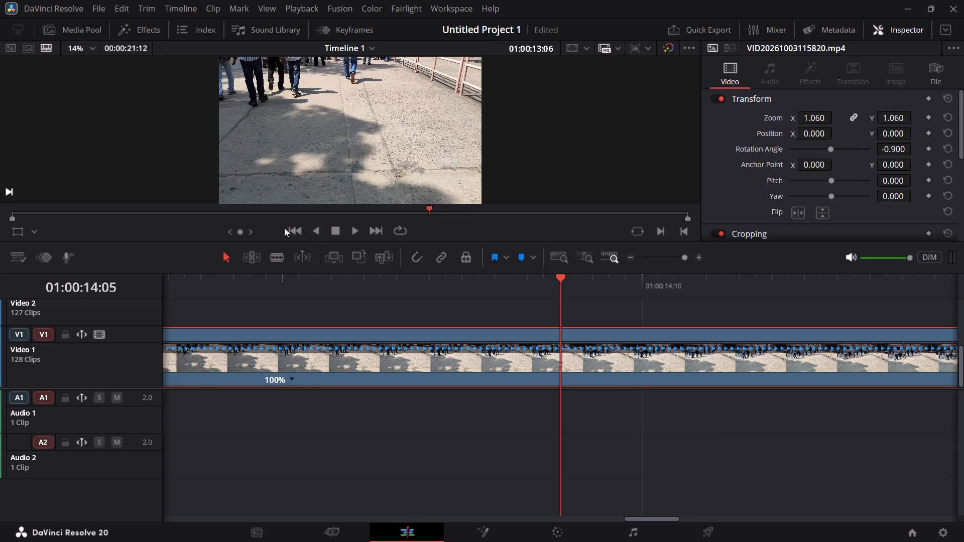
pyautogui.click(284, 228)
pyautogui.click(301, 232)
pyautogui.click(495, 280)
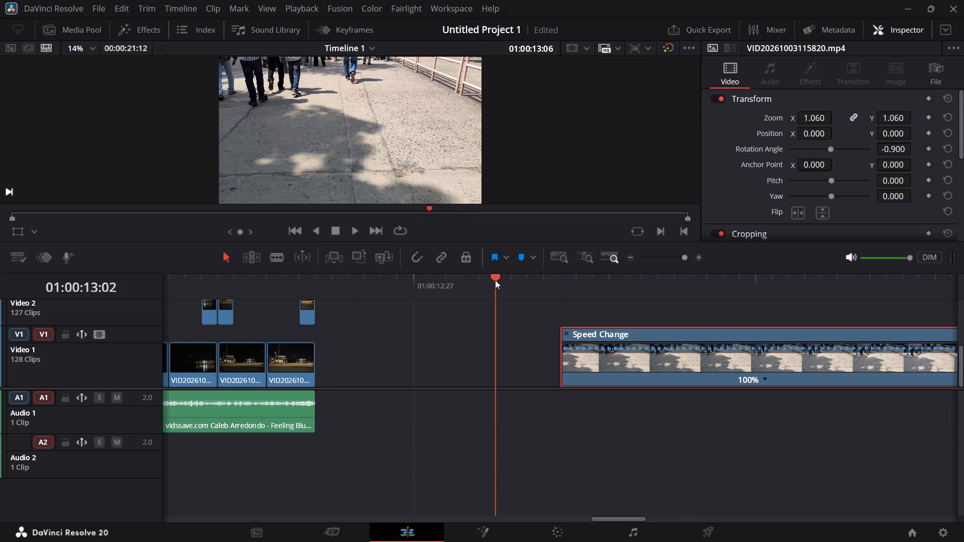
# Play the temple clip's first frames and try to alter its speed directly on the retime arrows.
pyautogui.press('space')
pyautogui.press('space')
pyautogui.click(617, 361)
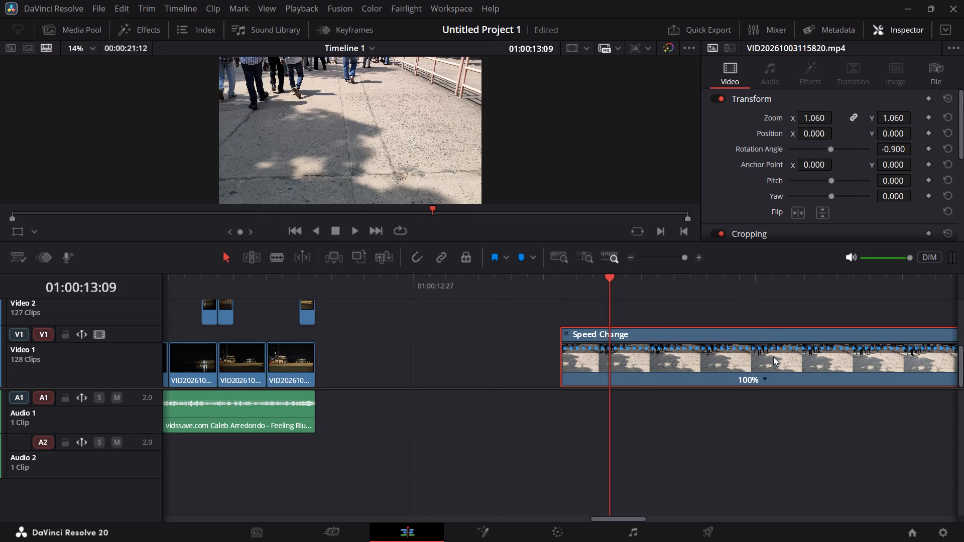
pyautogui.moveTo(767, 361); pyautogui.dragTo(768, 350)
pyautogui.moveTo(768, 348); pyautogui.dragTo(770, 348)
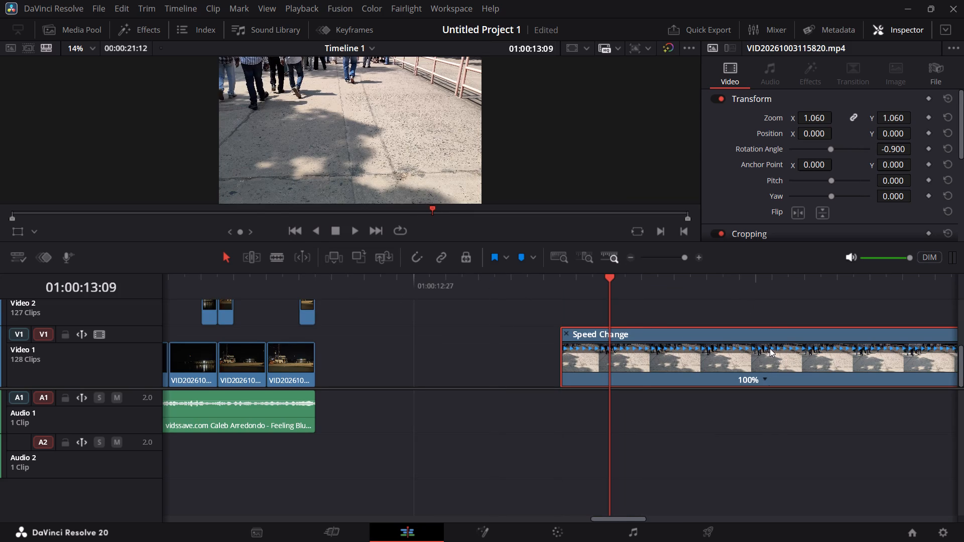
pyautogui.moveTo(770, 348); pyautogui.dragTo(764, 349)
# Examine the temple clip's Retime and Scaling and Speed Change settings for a way to vary its speed.
pyautogui.scroll(-8, 795, 164)
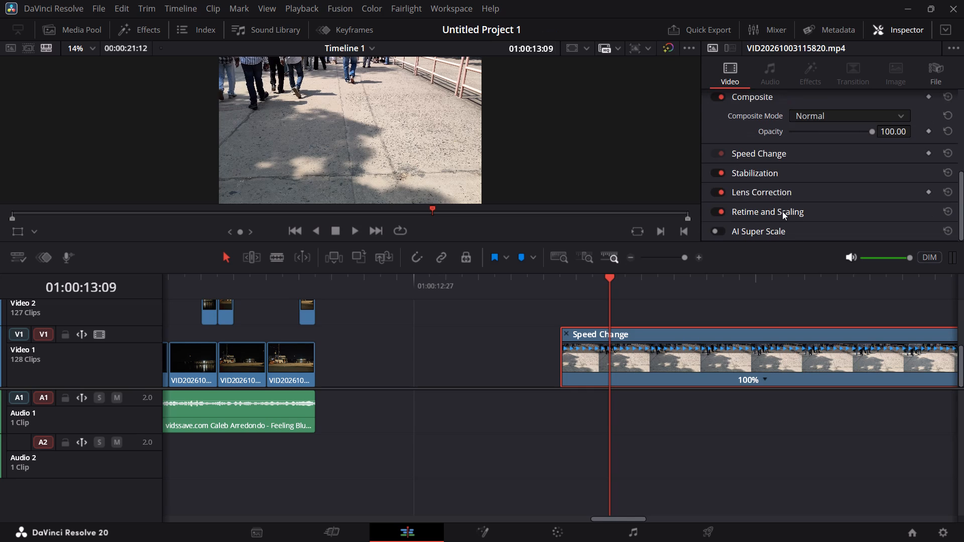
pyautogui.click(782, 211)
pyautogui.scroll(-4, 786, 202)
pyautogui.scroll(2, 787, 196)
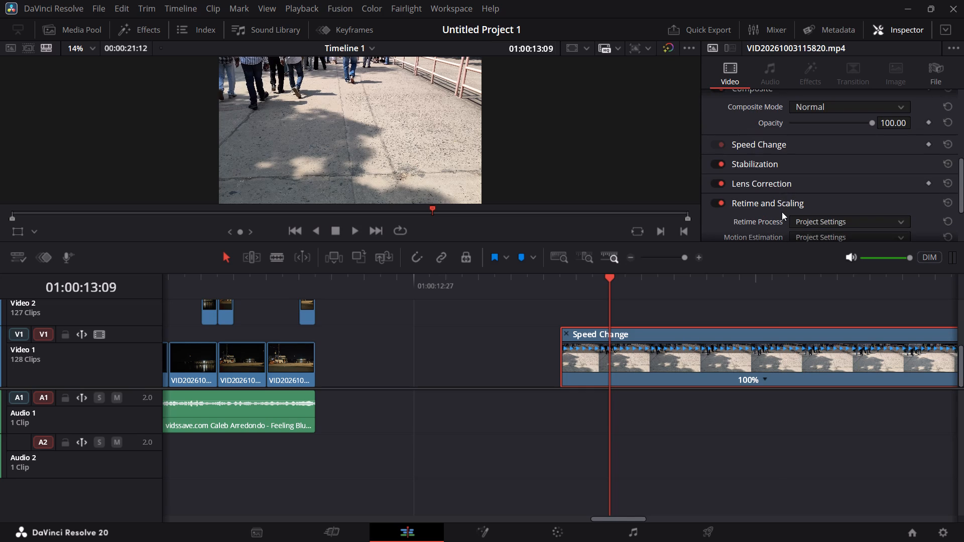
pyautogui.click(782, 204)
pyautogui.scroll(-2, 782, 204)
pyautogui.scroll(1, 782, 204)
pyautogui.scroll(1, 792, 164)
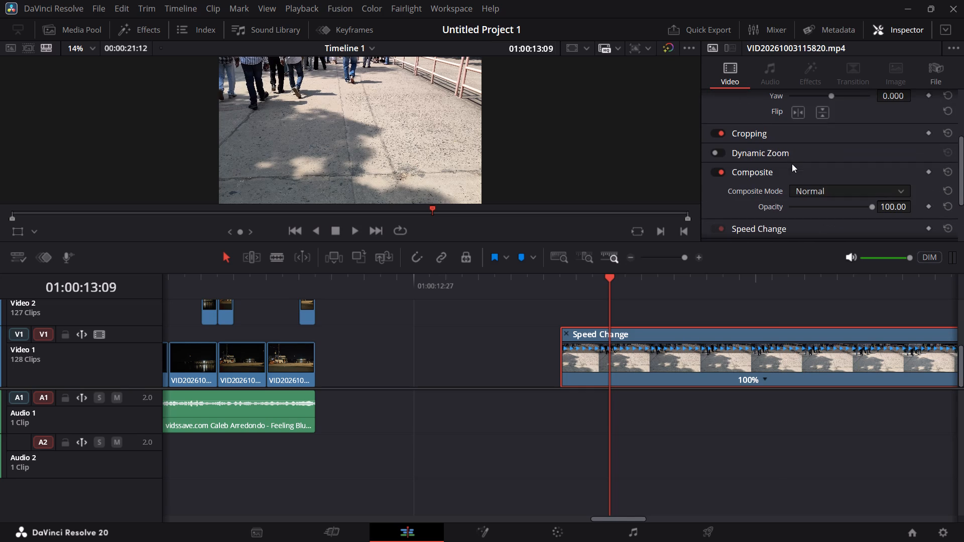
pyautogui.click(774, 169)
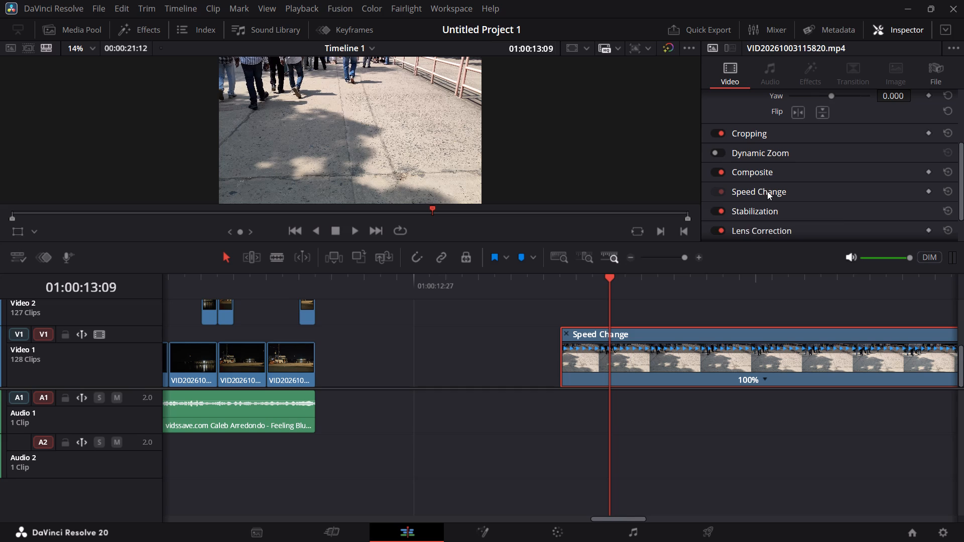
pyautogui.click(766, 194)
pyautogui.scroll(-3, 766, 194)
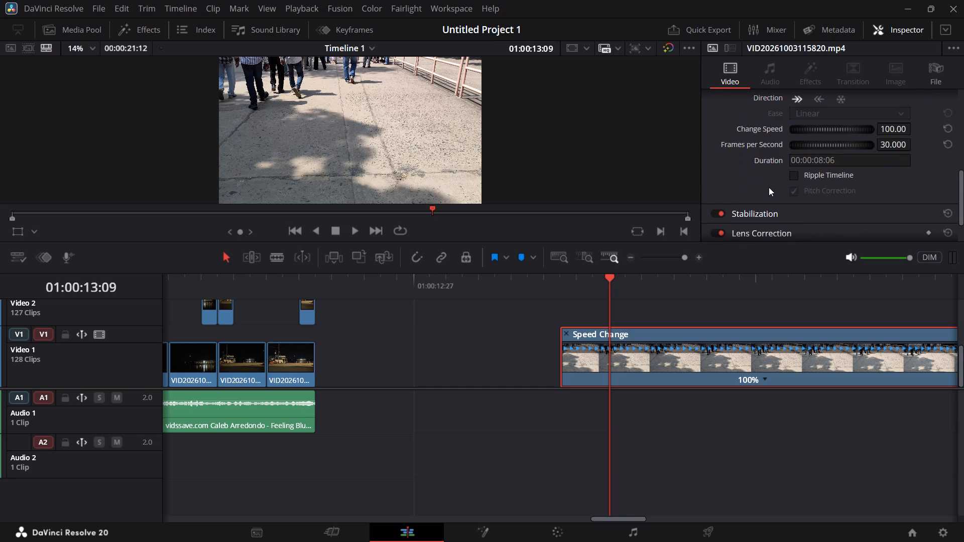
pyautogui.scroll(2, 769, 187)
pyautogui.click(777, 158)
pyautogui.scroll(5, 812, 170)
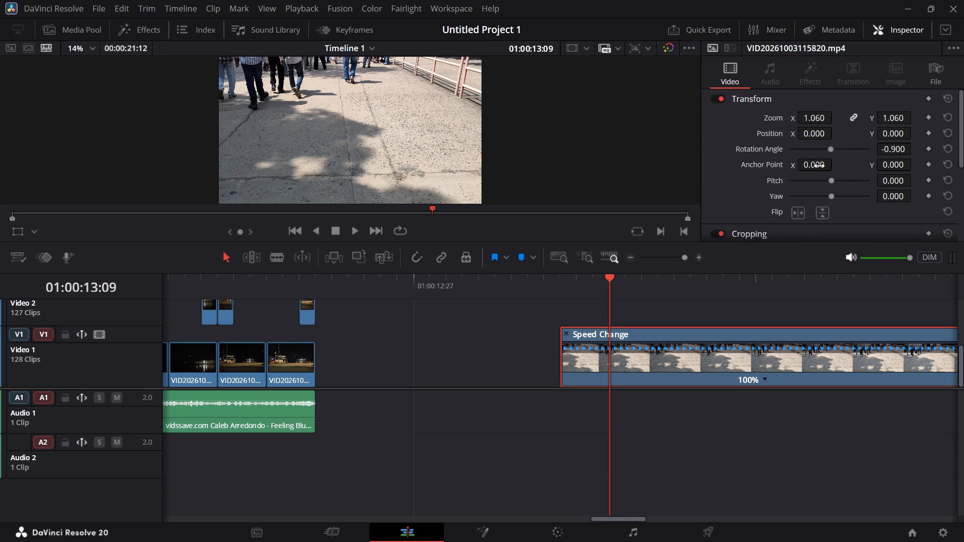
pyautogui.scroll(2, 818, 169)
pyautogui.scroll(-1, 816, 171)
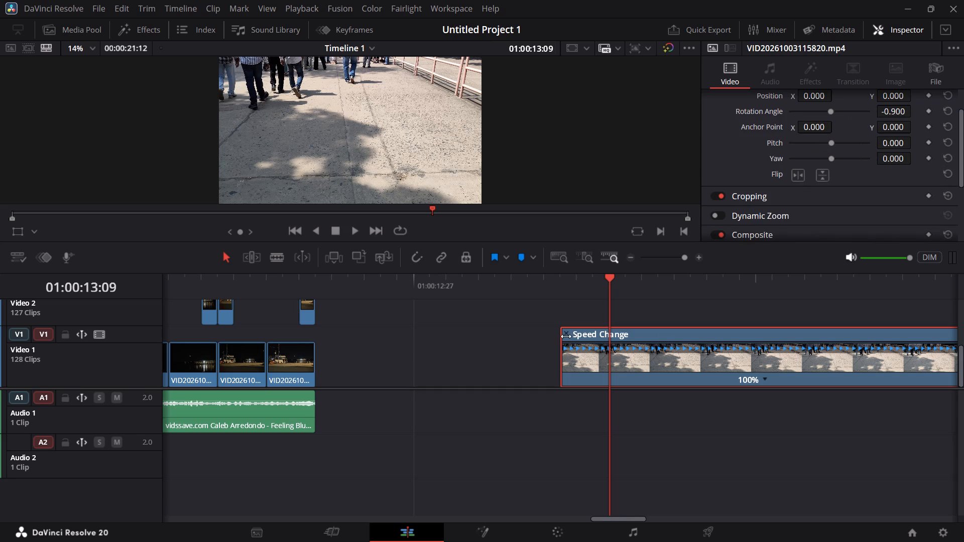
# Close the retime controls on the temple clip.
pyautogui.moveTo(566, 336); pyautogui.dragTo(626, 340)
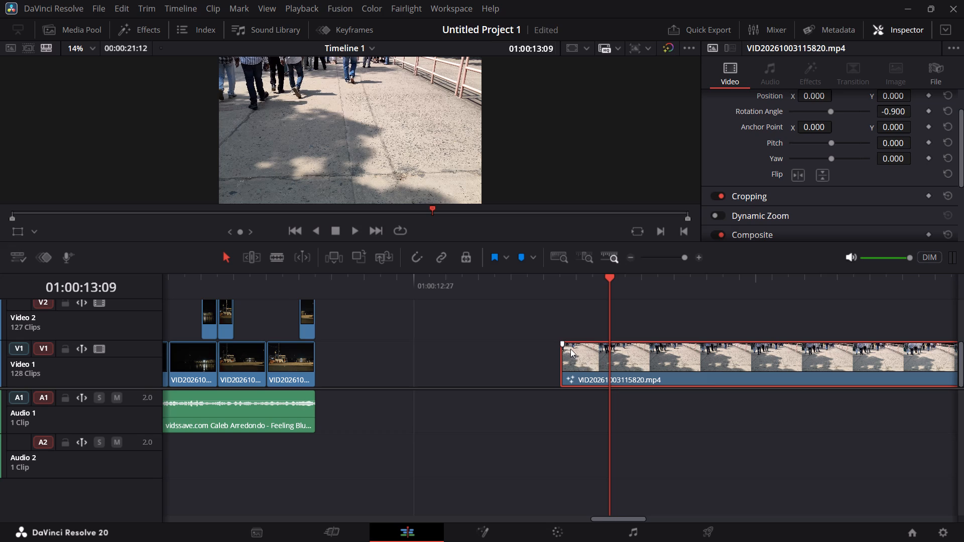
# Undo the temple clip's last start trim and zoom change.
pyautogui.hotkey('ctrl', 'z')
pyautogui.hotkey('ctrl', 'z')
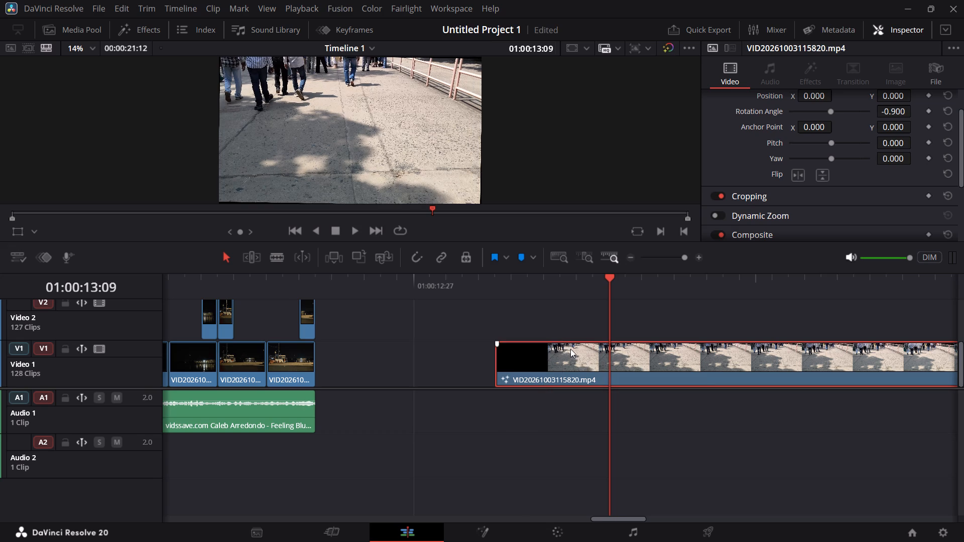
# With the temple clip selected, search the effects for "speed" and clear the search.
pyautogui.click(565, 361)
pyautogui.hotkey('shift', 'space')
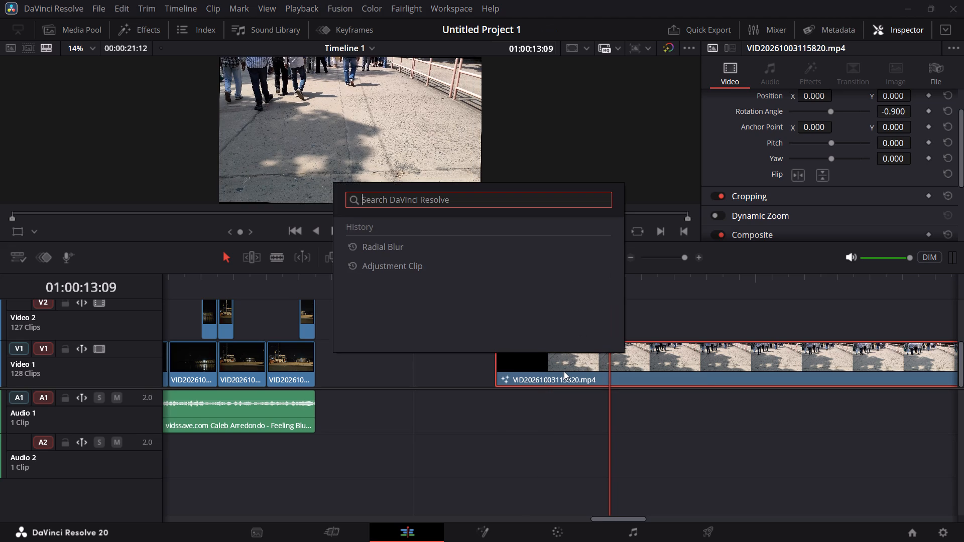
pyautogui.press('s')
pyautogui.press('p')
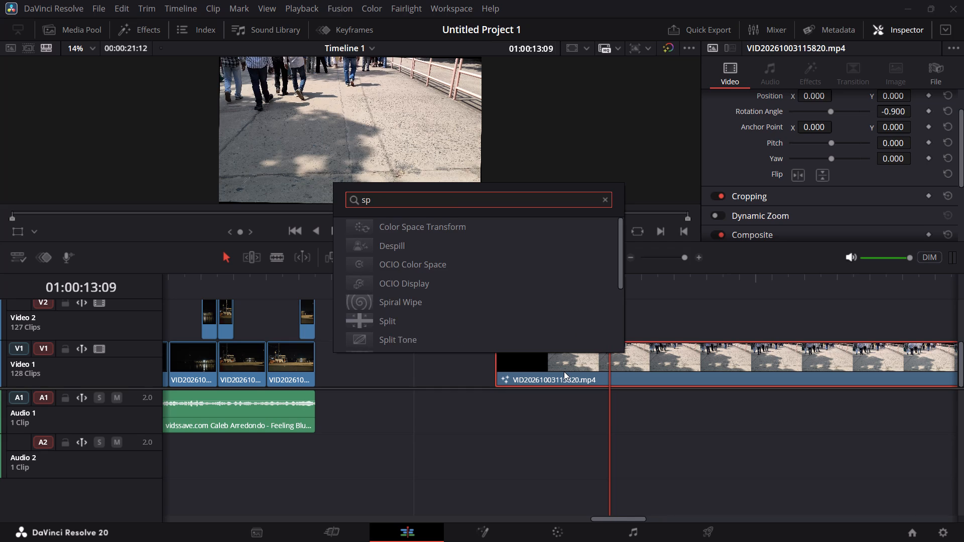
pyautogui.write('ed')
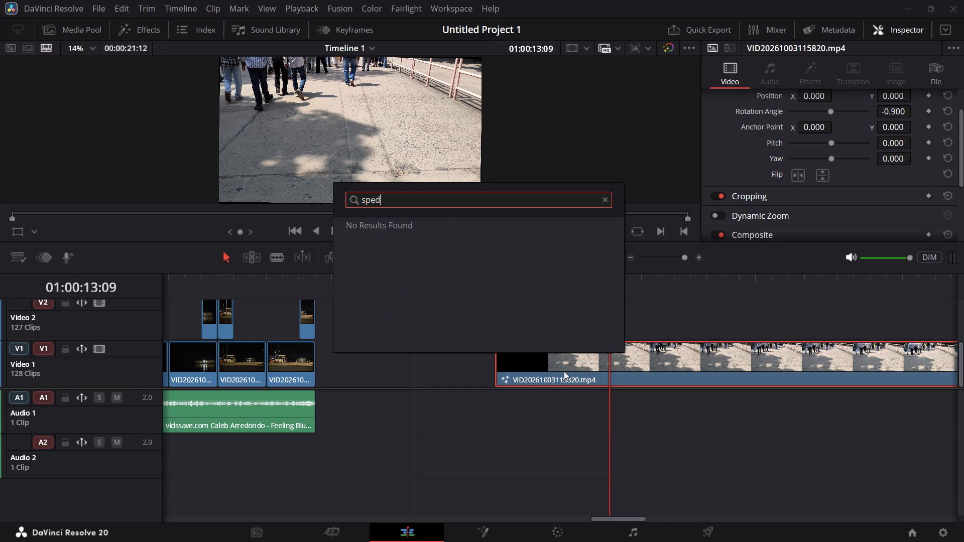
pyautogui.press('BackSpace')
pyautogui.write('ed')
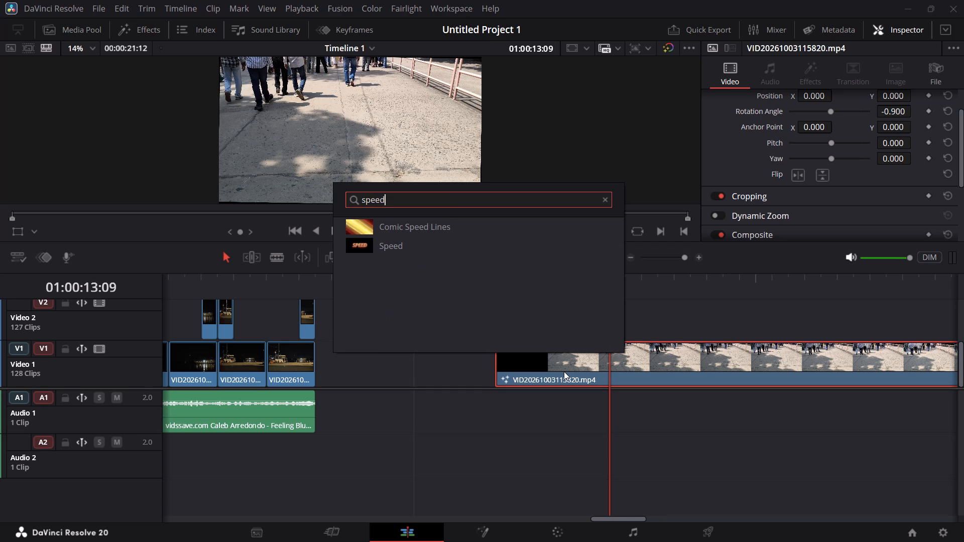
pyautogui.click(606, 199)
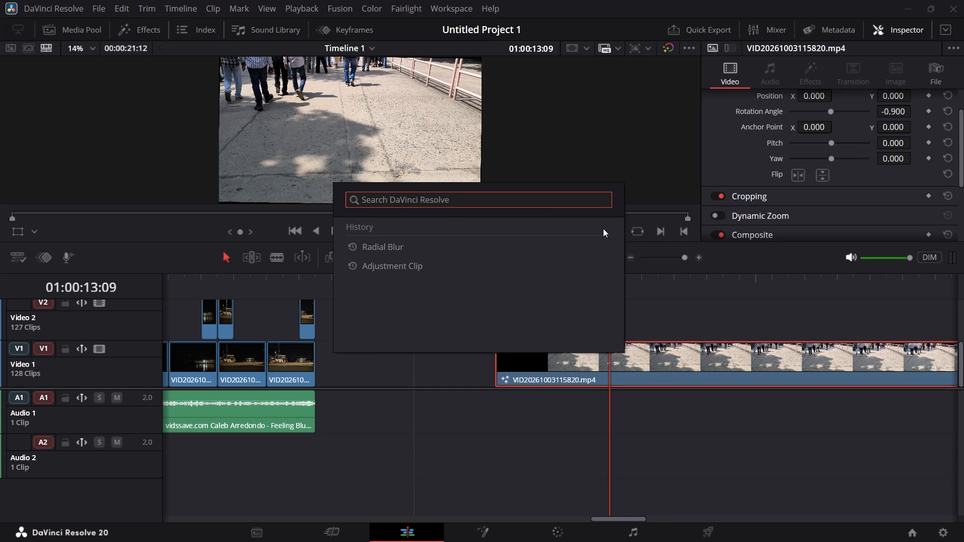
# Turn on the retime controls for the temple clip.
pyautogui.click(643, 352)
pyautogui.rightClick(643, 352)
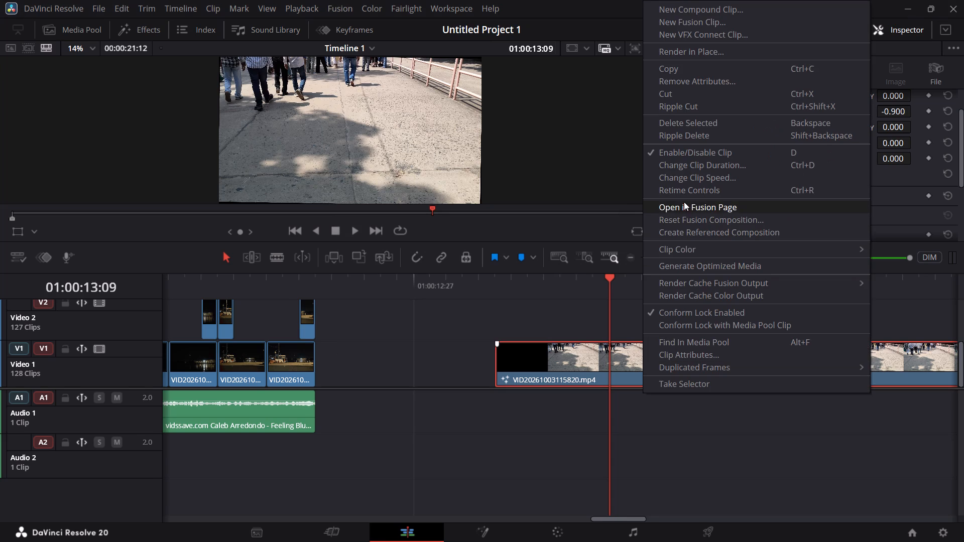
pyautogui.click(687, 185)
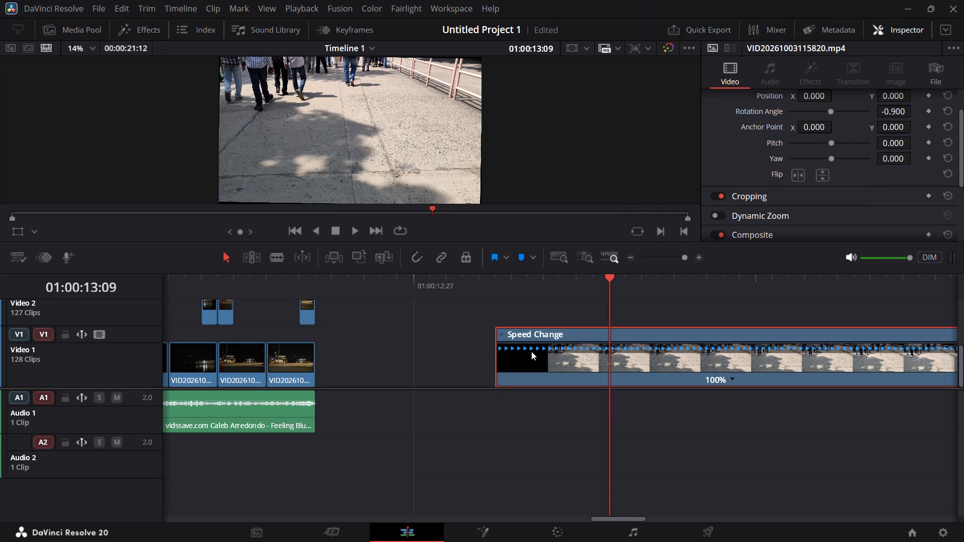
# Move the temple clip from Video 1 up to a new Video 4 track, keeping its start time.
pyautogui.moveTo(548, 356); pyautogui.dragTo(554, 315)
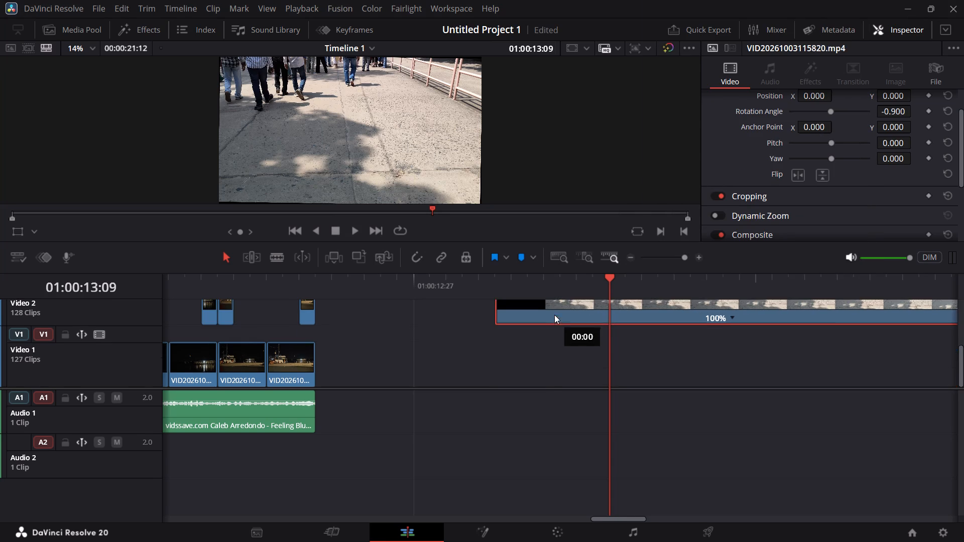
pyautogui.moveTo(554, 315); pyautogui.dragTo(557, 299)
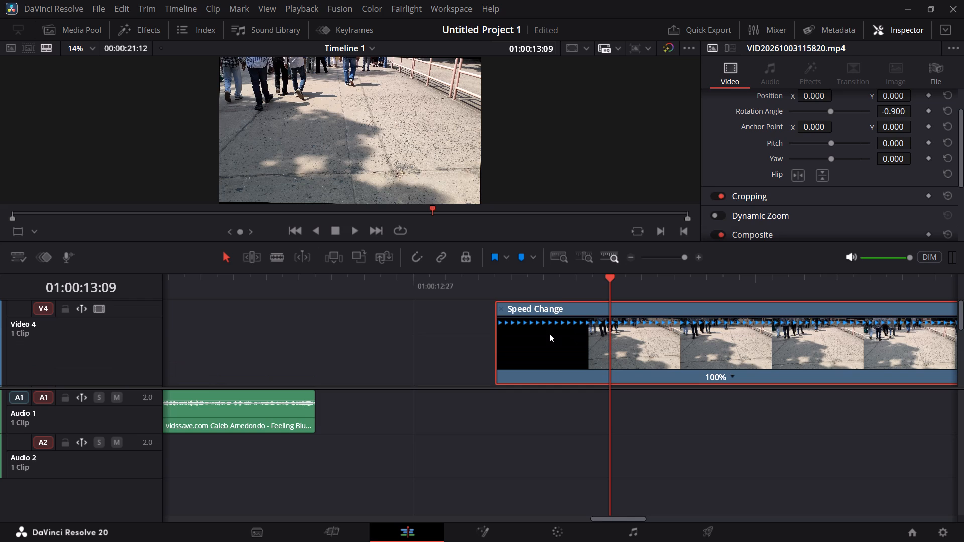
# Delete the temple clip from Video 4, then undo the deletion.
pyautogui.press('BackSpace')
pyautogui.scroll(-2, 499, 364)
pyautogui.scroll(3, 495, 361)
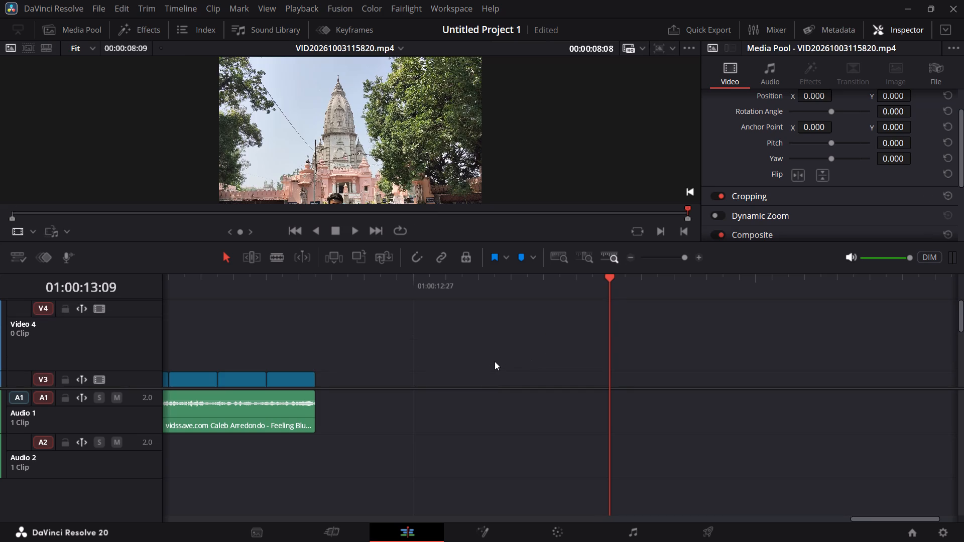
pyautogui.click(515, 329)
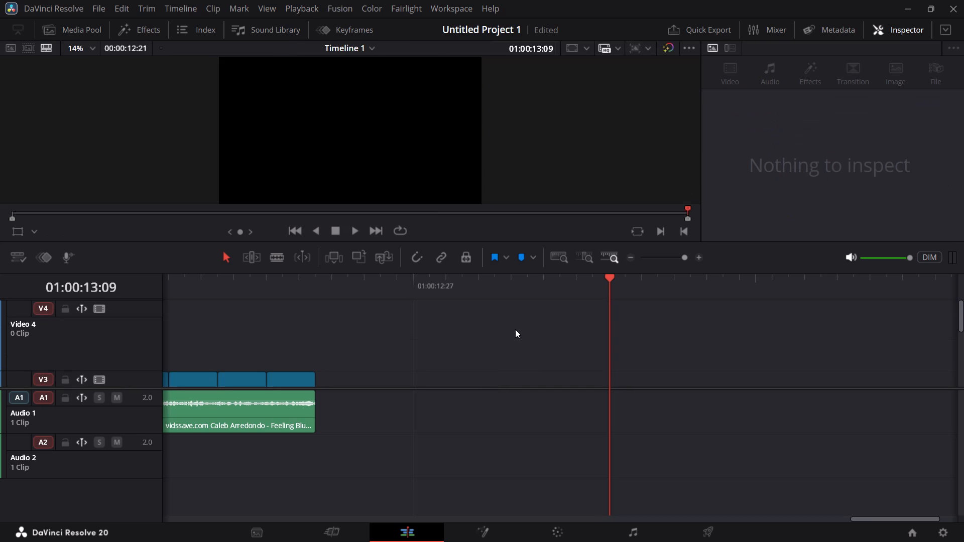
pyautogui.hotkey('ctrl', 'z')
# Turn on the retime controls for the temple clip on Video 4.
pyautogui.scroll(1, 537, 339)
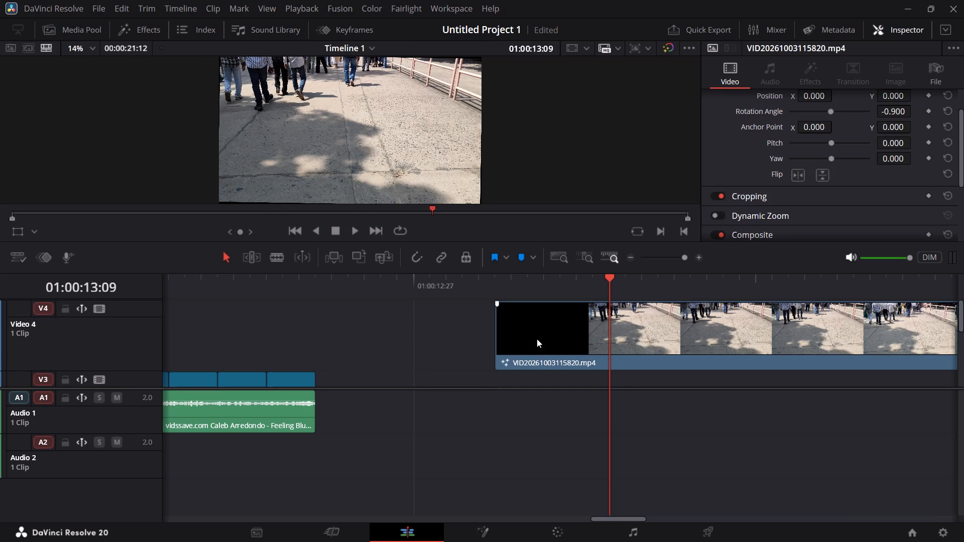
pyautogui.scroll(2, 537, 339)
pyautogui.rightClick(537, 339)
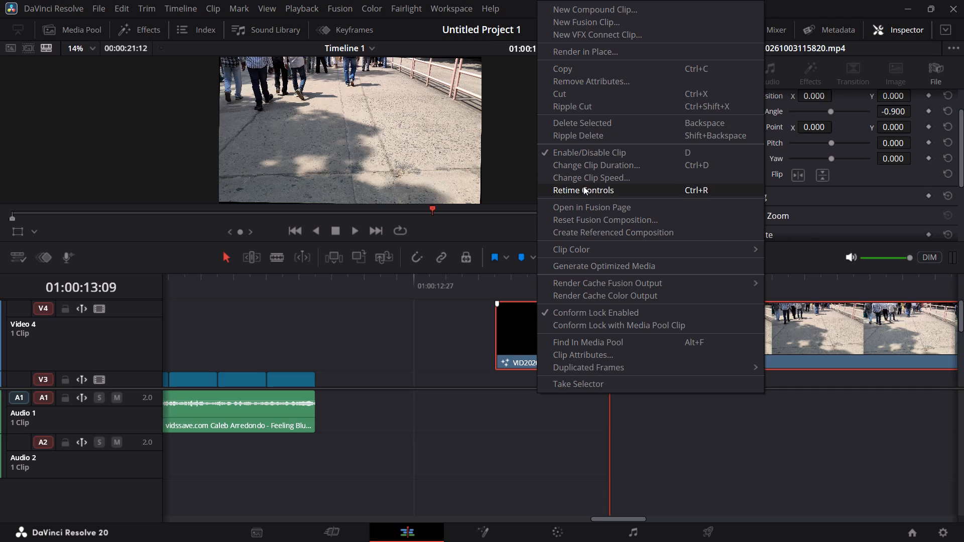
pyautogui.click(583, 186)
pyautogui.rightClick(562, 342)
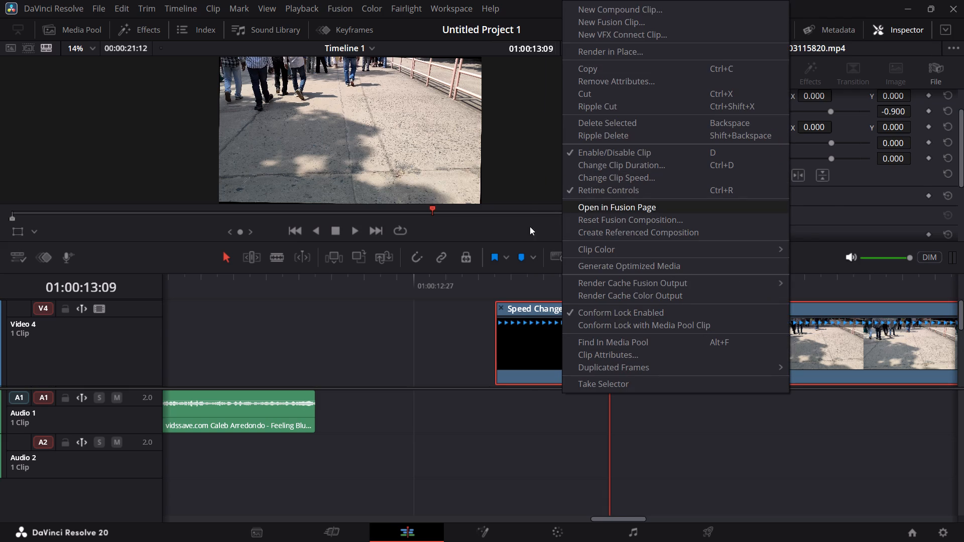
# Place the playhead at the temple clip's start, 01:00:13:02, and examine its Speed Change and Transform settings.
pyautogui.click(494, 278)
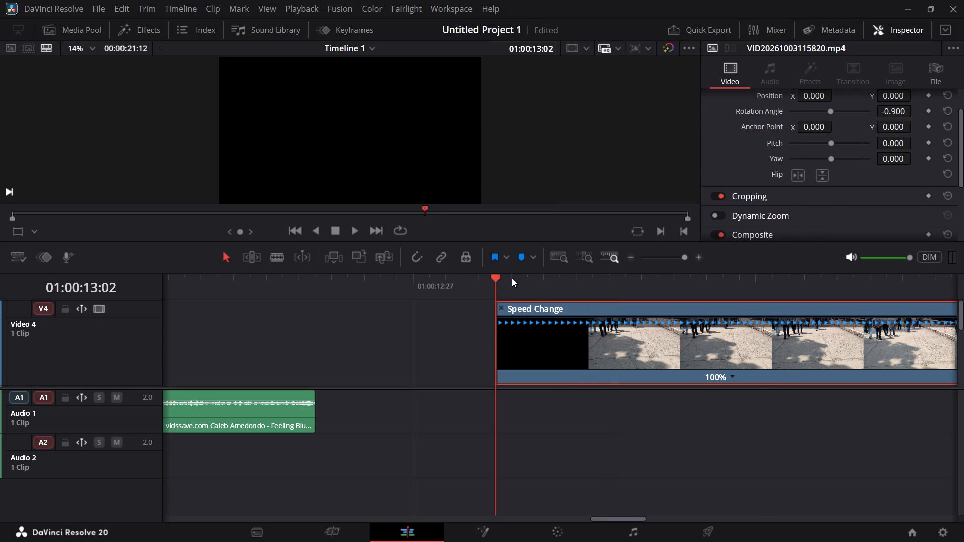
pyautogui.scroll(1, 848, 175)
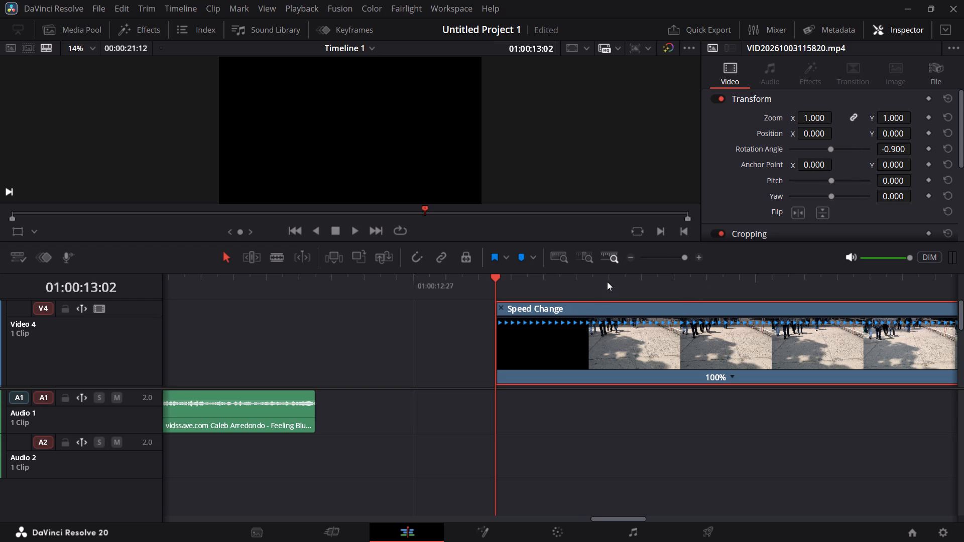
pyautogui.scroll(-3, 758, 194)
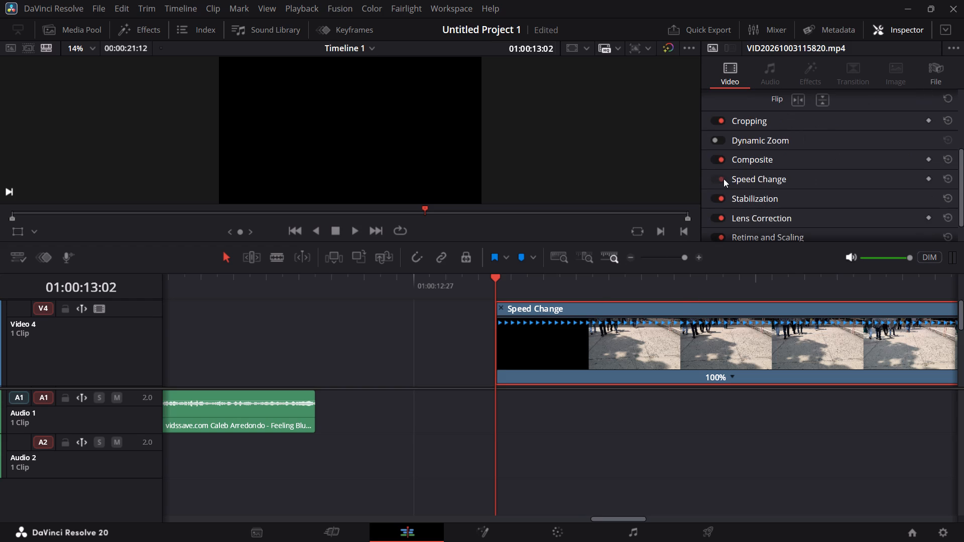
pyautogui.click(747, 177)
pyautogui.scroll(-1, 786, 177)
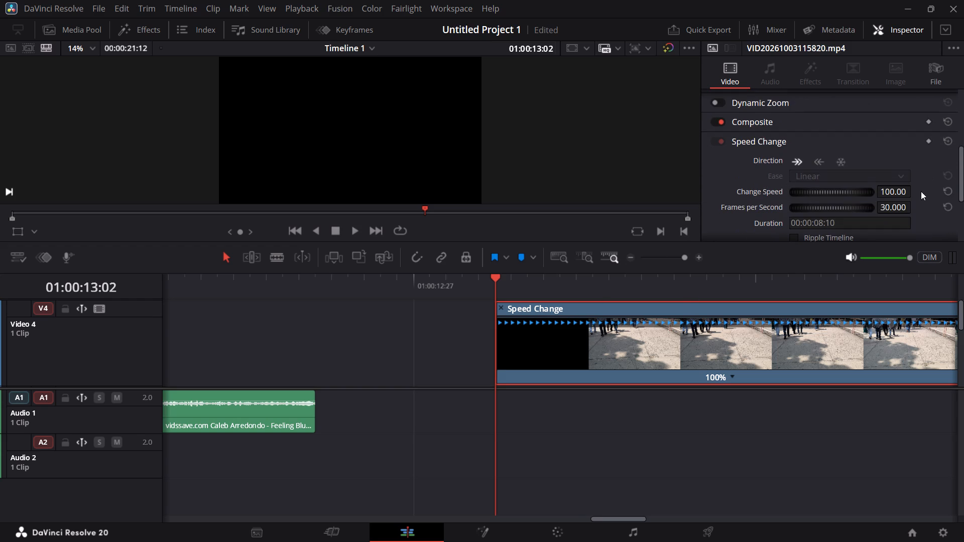
pyautogui.scroll(-1, 817, 177)
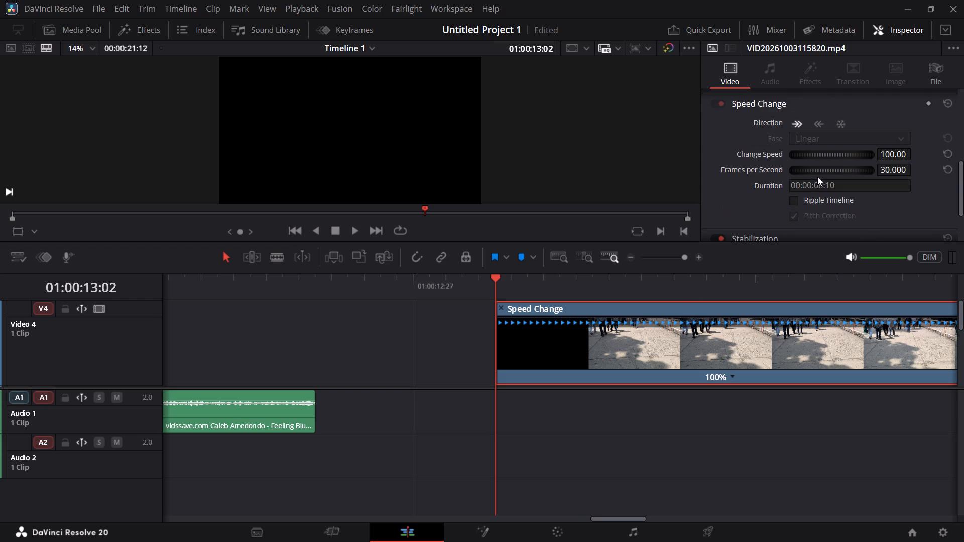
pyautogui.scroll(1, 802, 200)
pyautogui.click(776, 140)
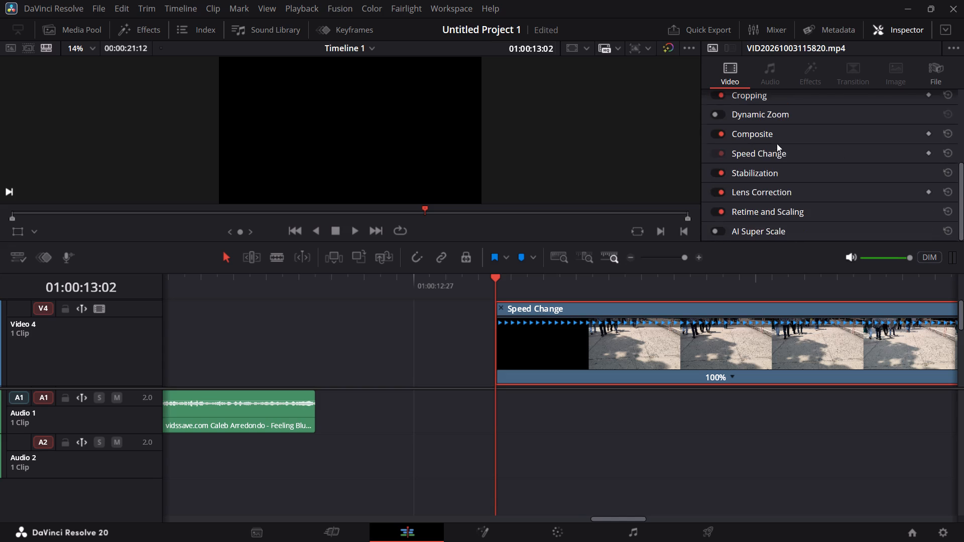
pyautogui.scroll(3, 779, 149)
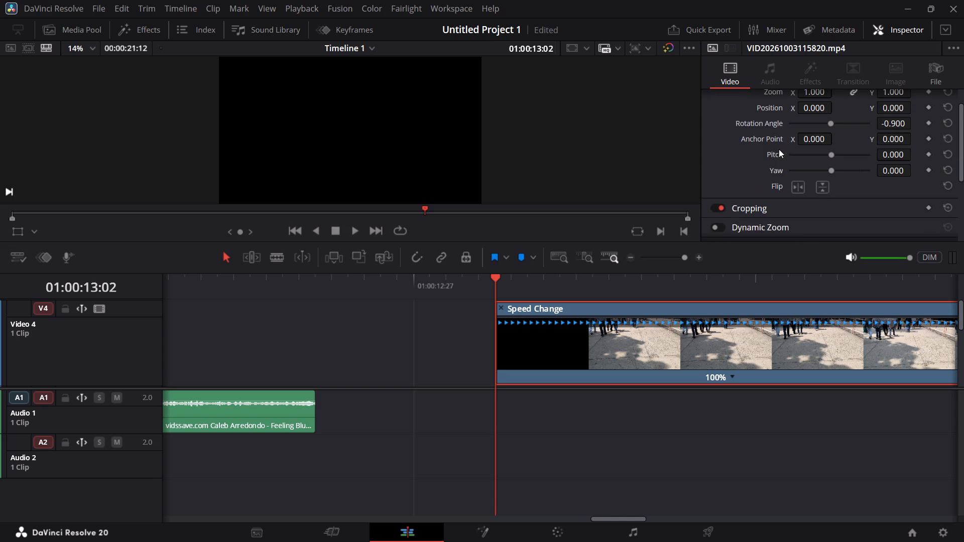
pyautogui.scroll(3, 779, 149)
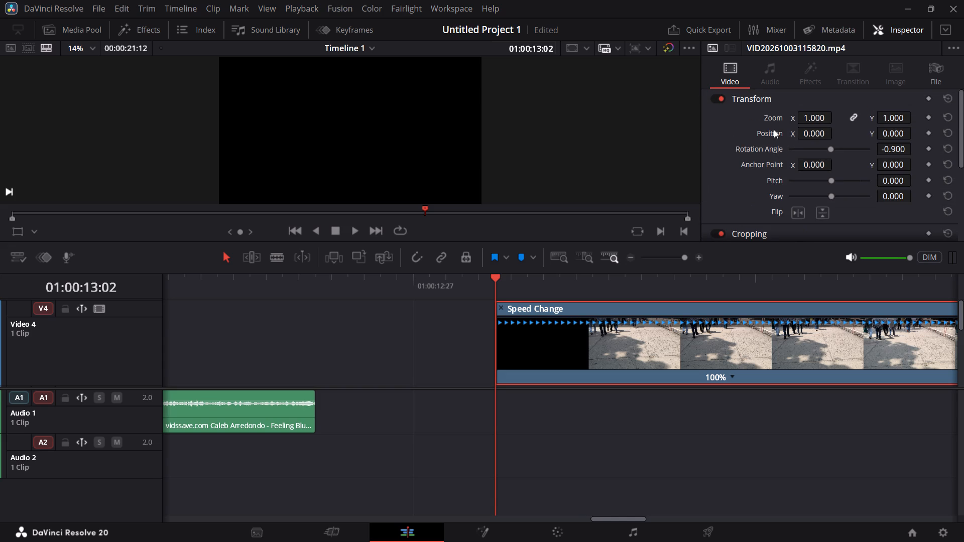
# Examine the temple clip's Retime and Scaling options, including Retime Process, and its Stabilization settings.
pyautogui.scroll(-6, 764, 156)
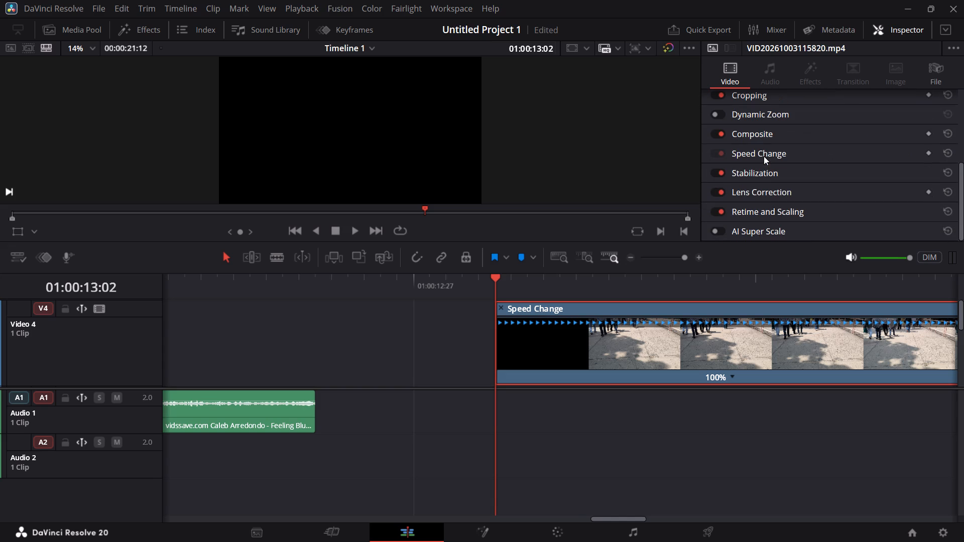
pyautogui.click(763, 212)
pyautogui.scroll(-3, 763, 212)
pyautogui.click(823, 148)
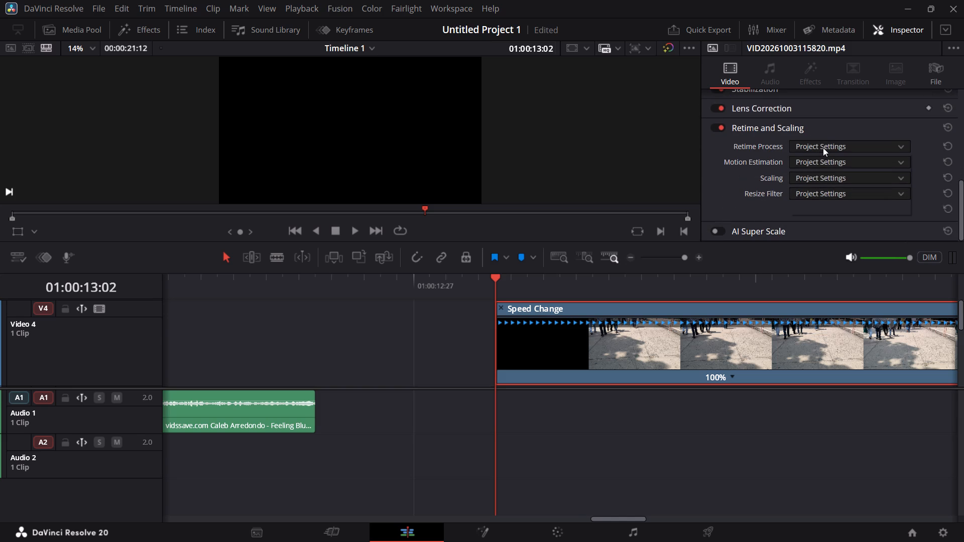
pyautogui.click(823, 148)
pyautogui.scroll(1, 765, 158)
pyautogui.click(761, 166)
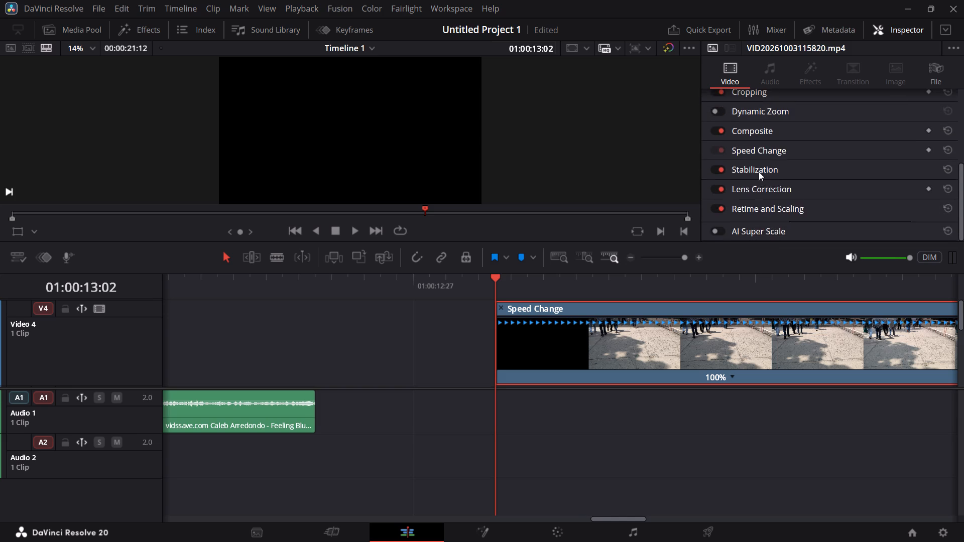
pyautogui.scroll(1, 759, 172)
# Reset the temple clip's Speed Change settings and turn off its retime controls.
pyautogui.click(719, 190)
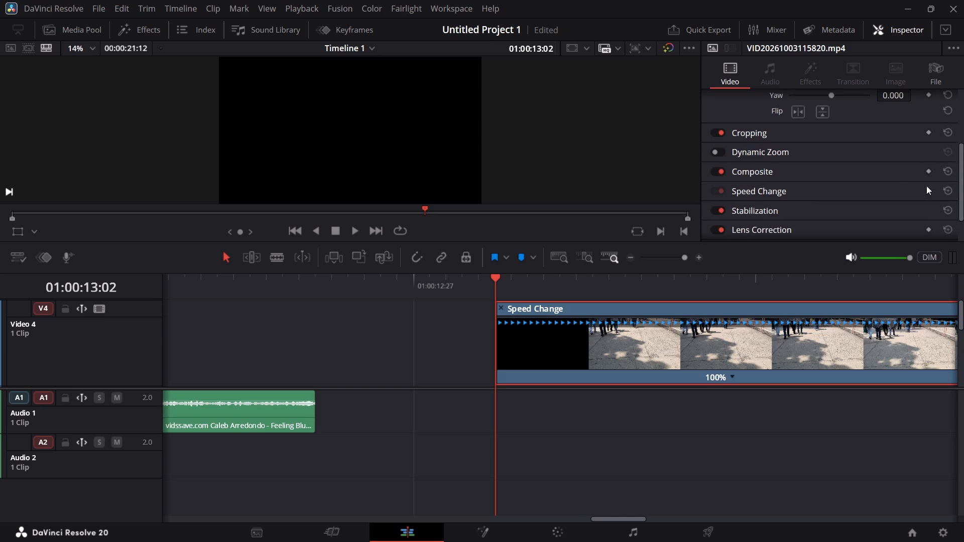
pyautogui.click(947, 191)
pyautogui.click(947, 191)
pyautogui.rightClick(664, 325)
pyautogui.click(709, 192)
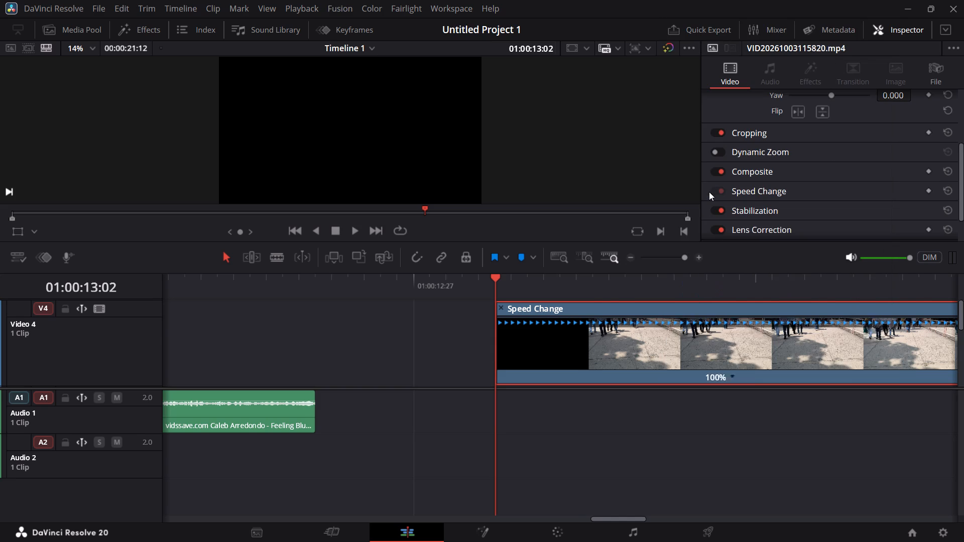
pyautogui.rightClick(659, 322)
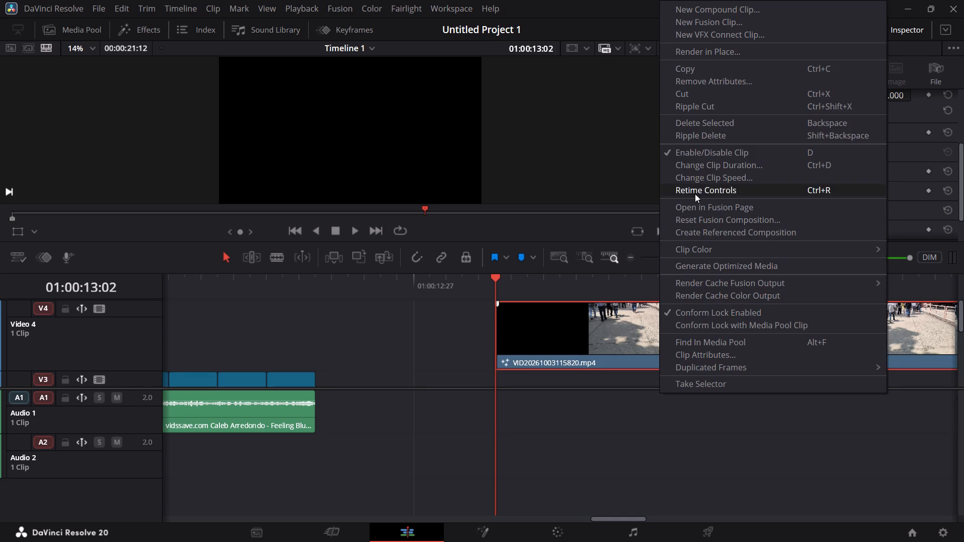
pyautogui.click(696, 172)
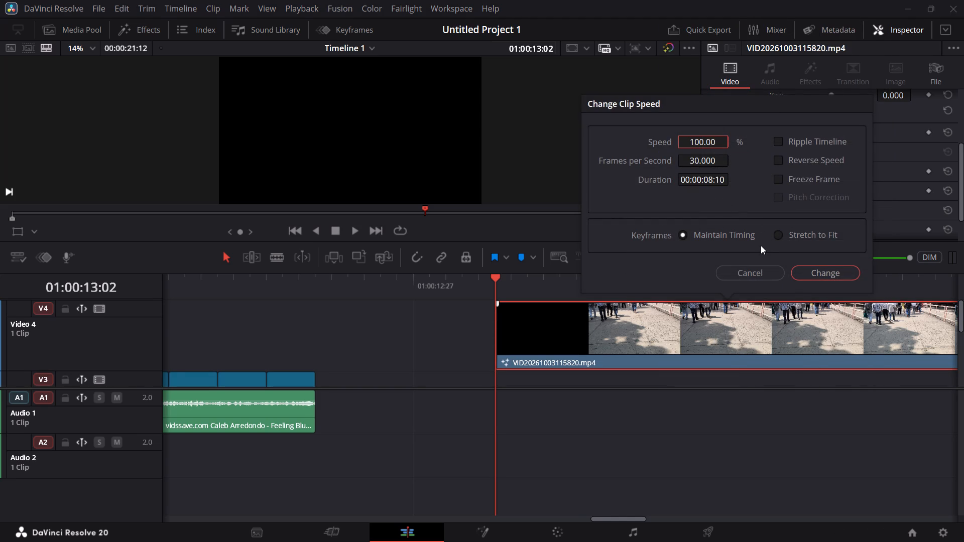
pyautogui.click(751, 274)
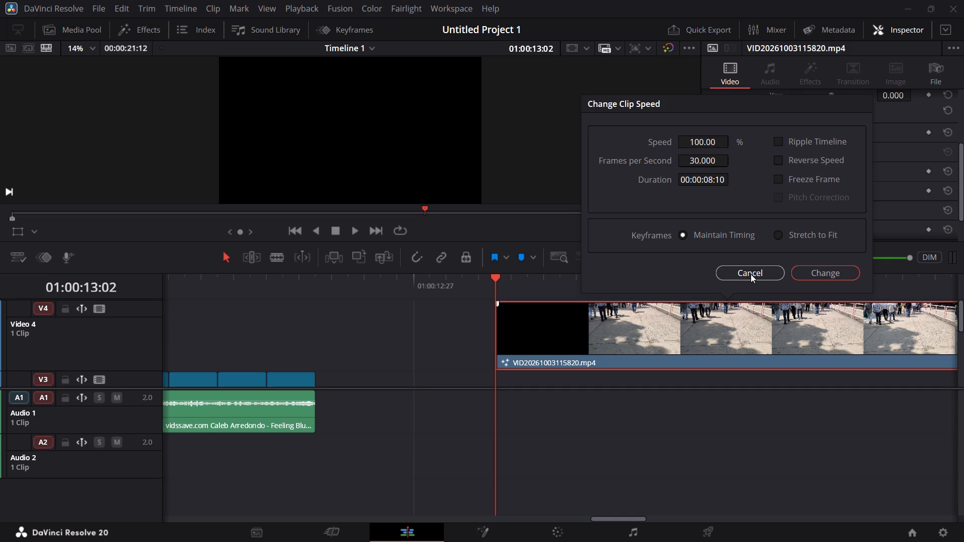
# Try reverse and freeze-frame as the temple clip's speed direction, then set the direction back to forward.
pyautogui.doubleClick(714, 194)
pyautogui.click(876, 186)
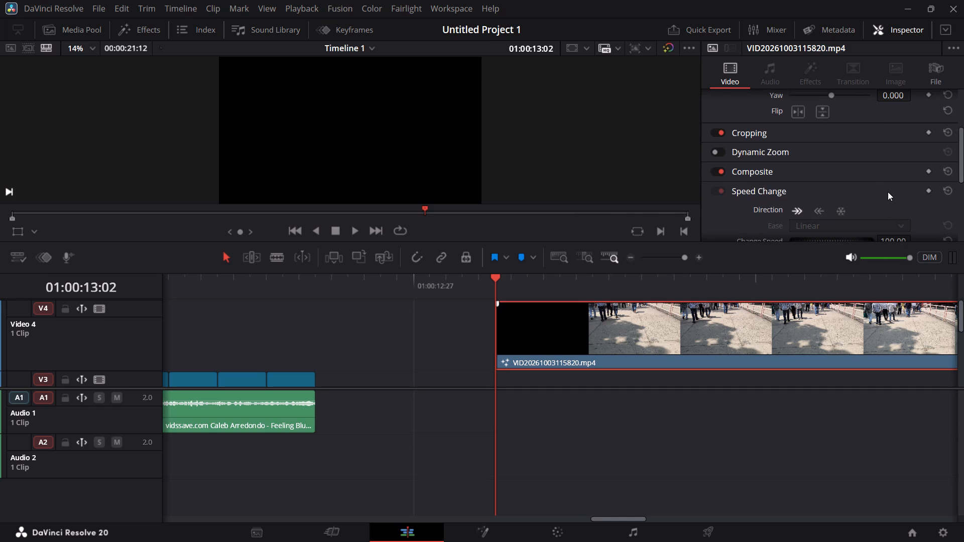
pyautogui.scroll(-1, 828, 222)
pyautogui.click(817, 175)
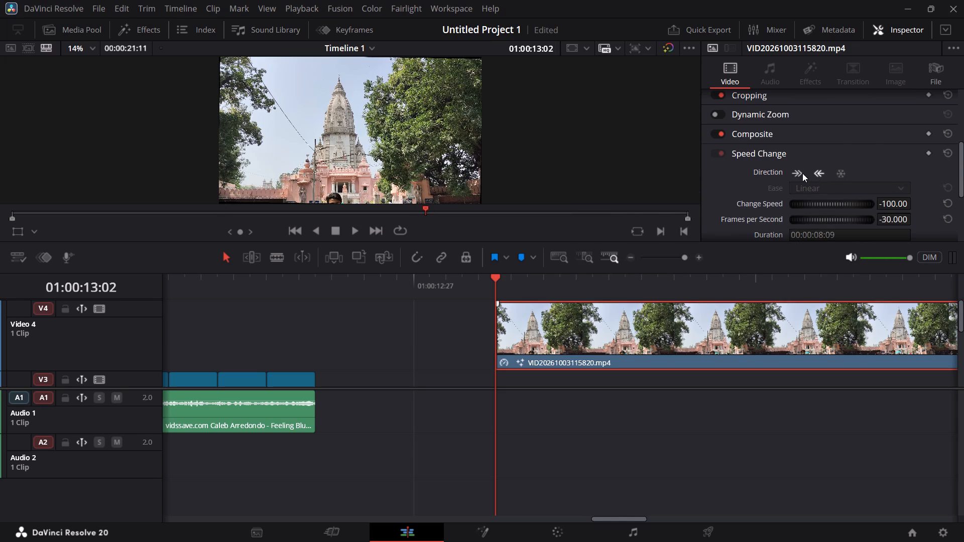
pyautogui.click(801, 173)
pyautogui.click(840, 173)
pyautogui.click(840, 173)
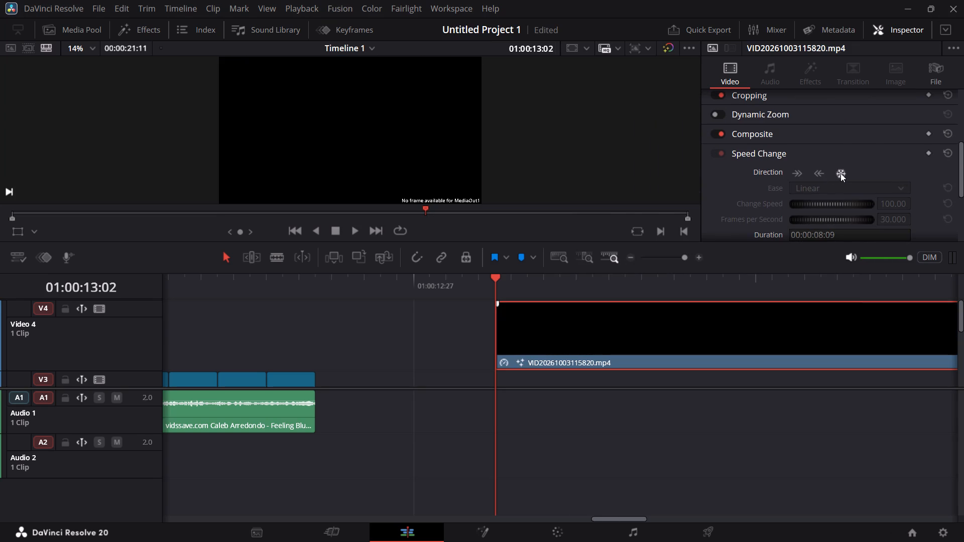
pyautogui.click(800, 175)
# Raise the temple clip's speed to about 428%, then reset Change Speed to its default of 100%.
pyautogui.moveTo(811, 203); pyautogui.dragTo(815, 203)
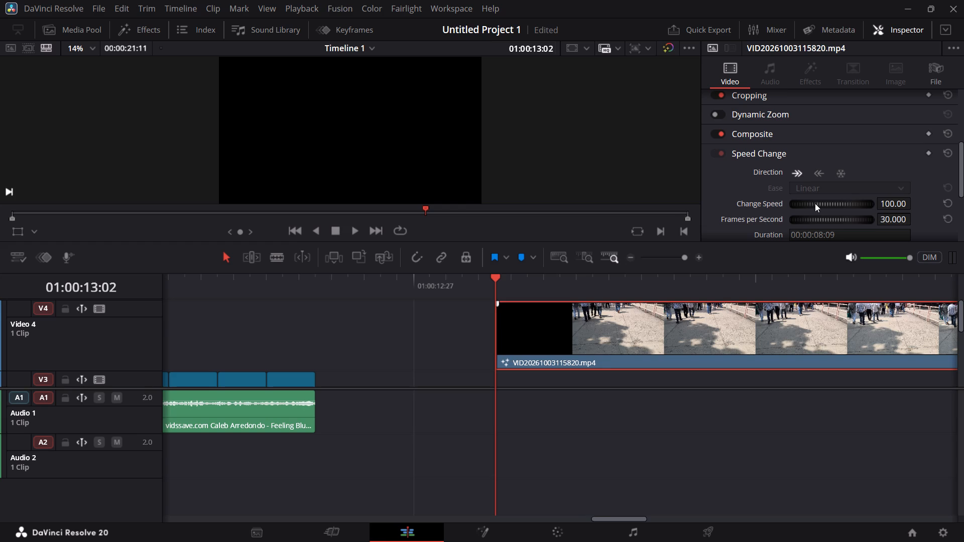
pyautogui.moveTo(815, 203); pyautogui.dragTo(838, 202)
pyautogui.click(877, 188)
pyautogui.moveTo(889, 204); pyautogui.dragTo(625, 261)
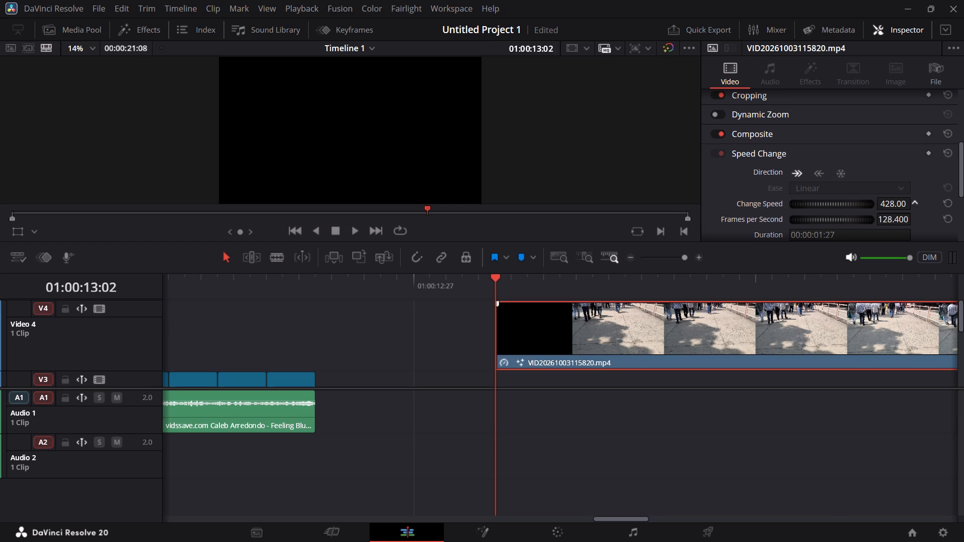
pyautogui.moveTo(625, 261); pyautogui.dragTo(626, 261)
pyautogui.click(948, 203)
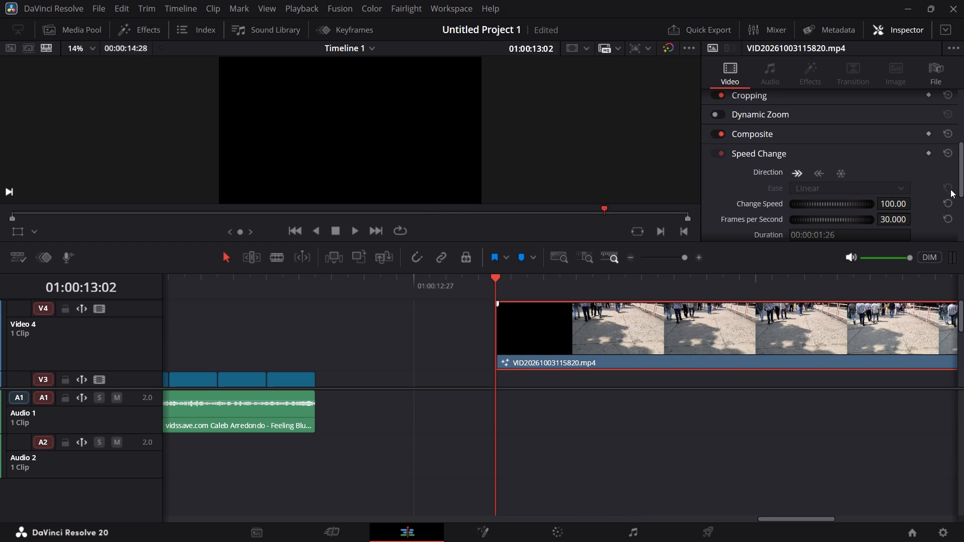
pyautogui.click(951, 187)
pyautogui.click(947, 150)
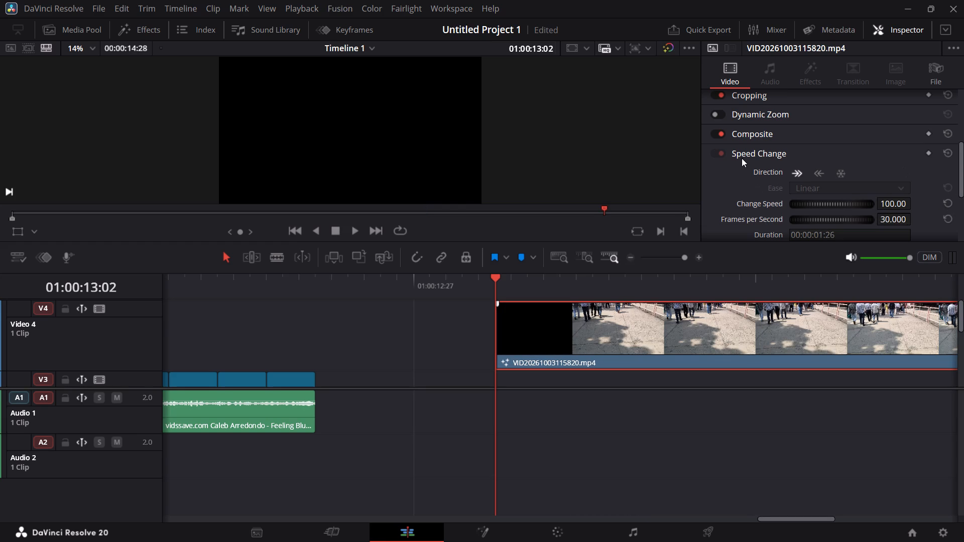
pyautogui.click(742, 158)
pyautogui.scroll(1, 747, 156)
# Turn the retime controls back on for the temple clip on Video 4.
pyautogui.rightClick(599, 310)
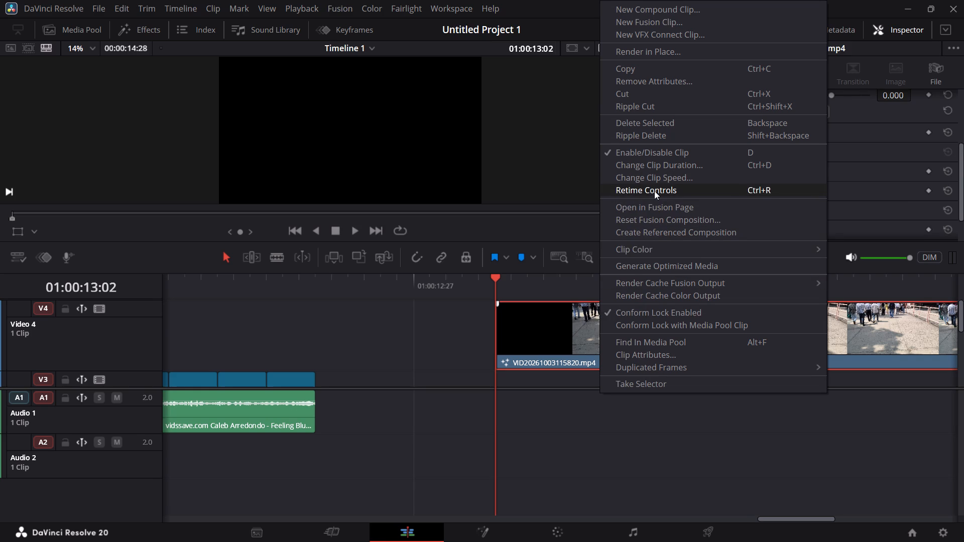
pyautogui.click(654, 191)
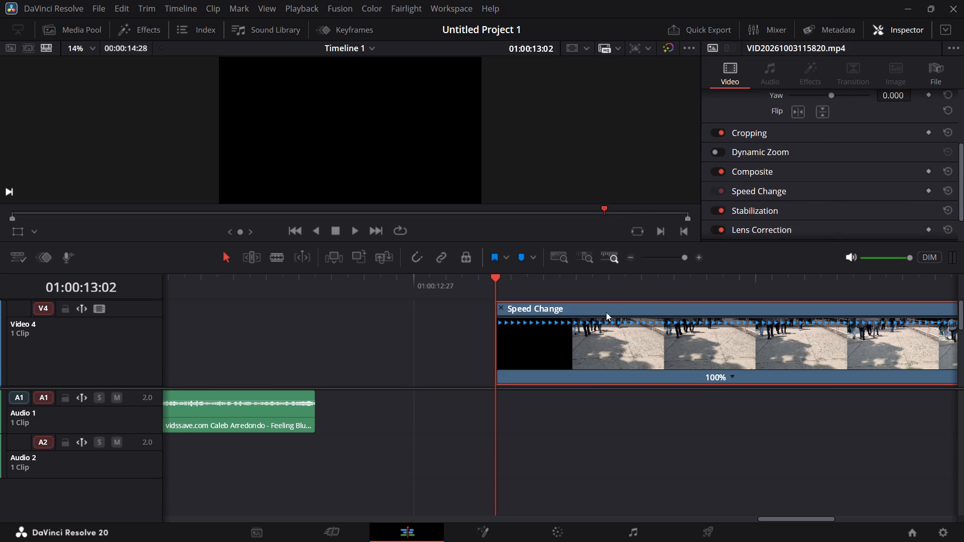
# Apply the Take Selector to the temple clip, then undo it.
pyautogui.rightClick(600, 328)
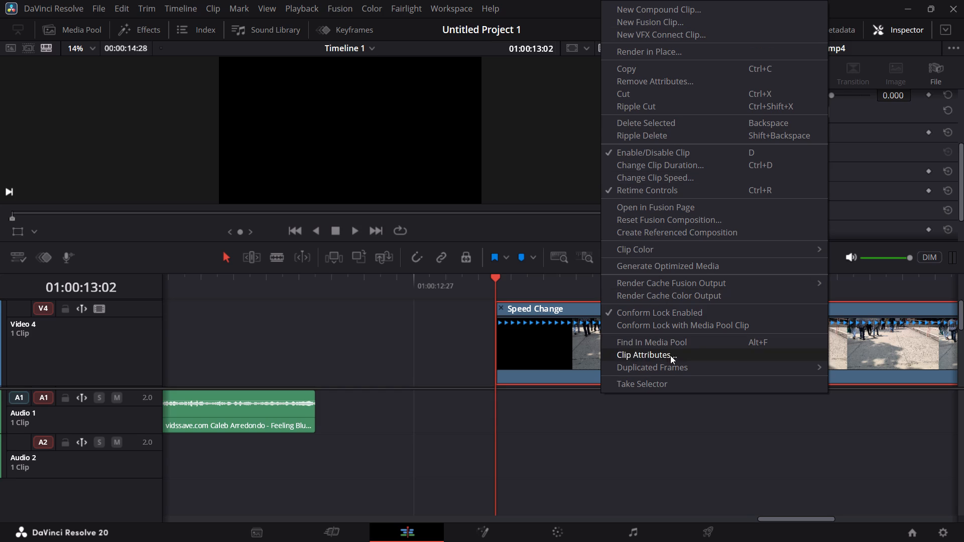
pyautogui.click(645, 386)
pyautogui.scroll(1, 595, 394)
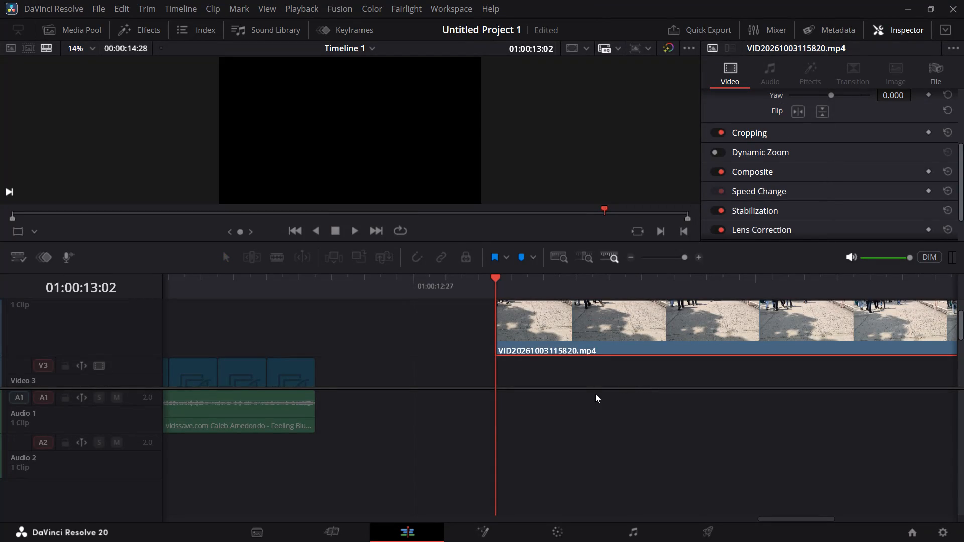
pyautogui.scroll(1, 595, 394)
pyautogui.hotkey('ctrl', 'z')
# Add a Speed Change keyframe at the temple clip's start, 01:00:13:02.
pyautogui.scroll(2, 556, 324)
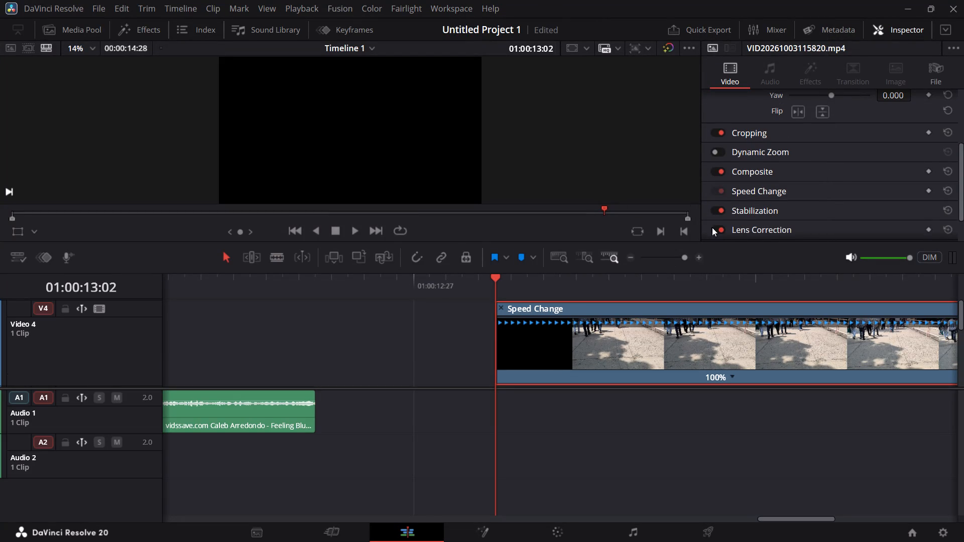
pyautogui.scroll(5, 748, 215)
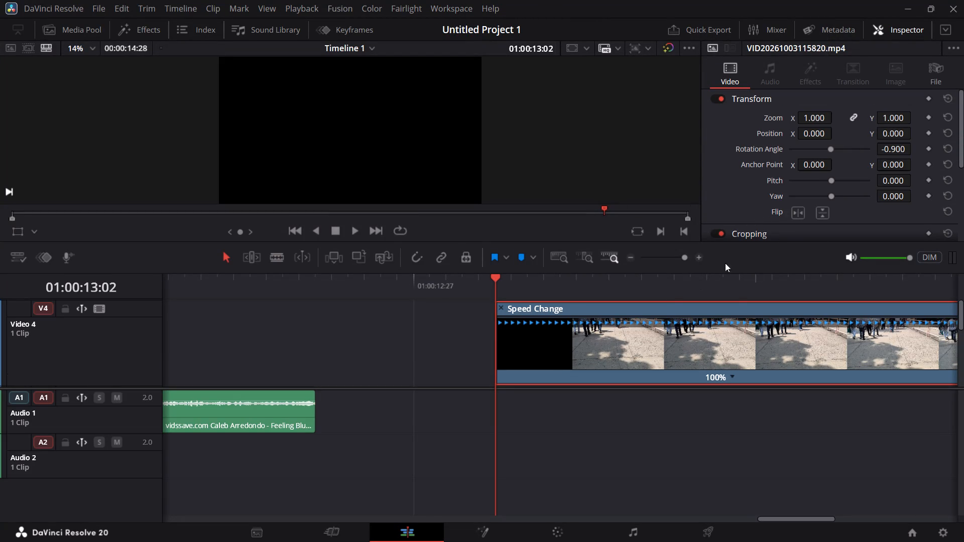
pyautogui.scroll(-2, 753, 236)
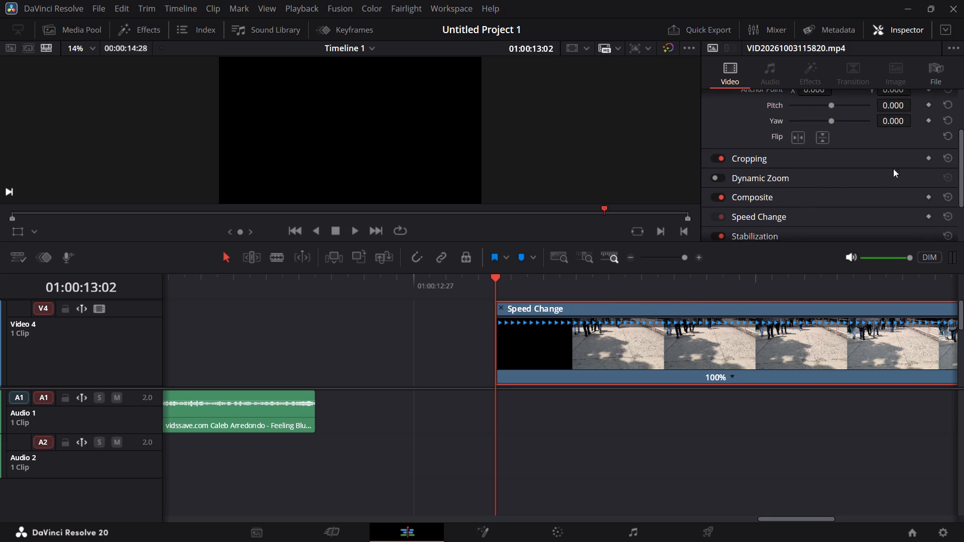
pyautogui.scroll(-1, 805, 205)
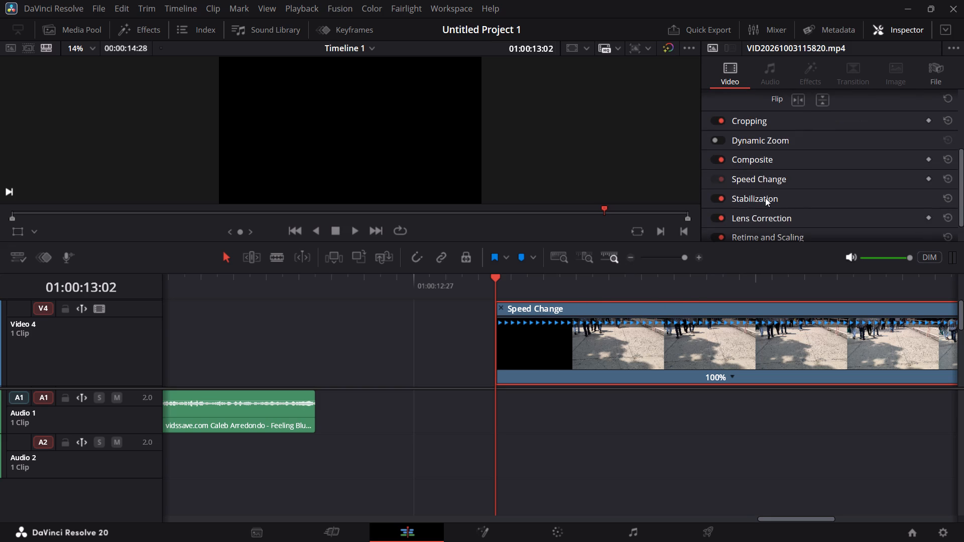
pyautogui.scroll(-1, 810, 201)
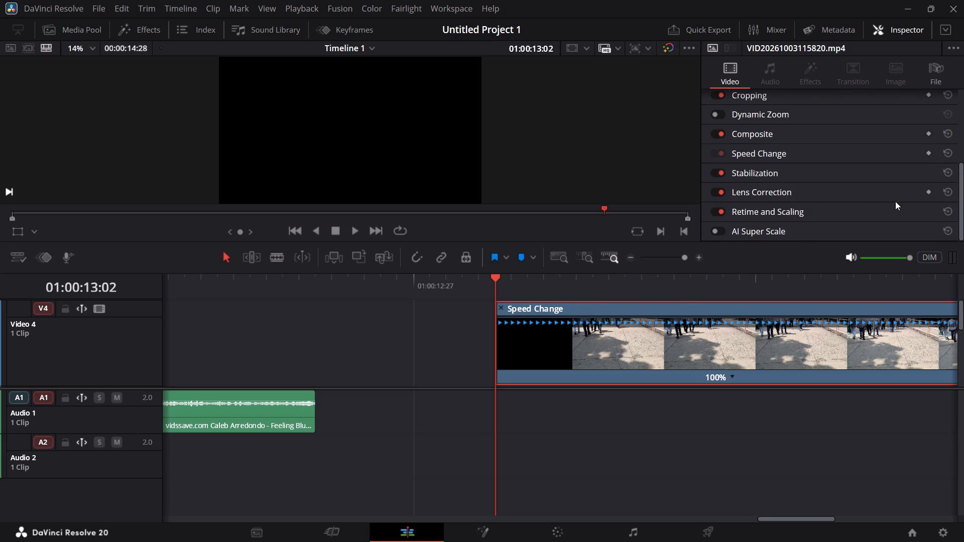
pyautogui.click(929, 152)
# Play through to the temple clip's end at 01:00:14:28 and add a Speed Change keyframe there.
pyautogui.press('space')
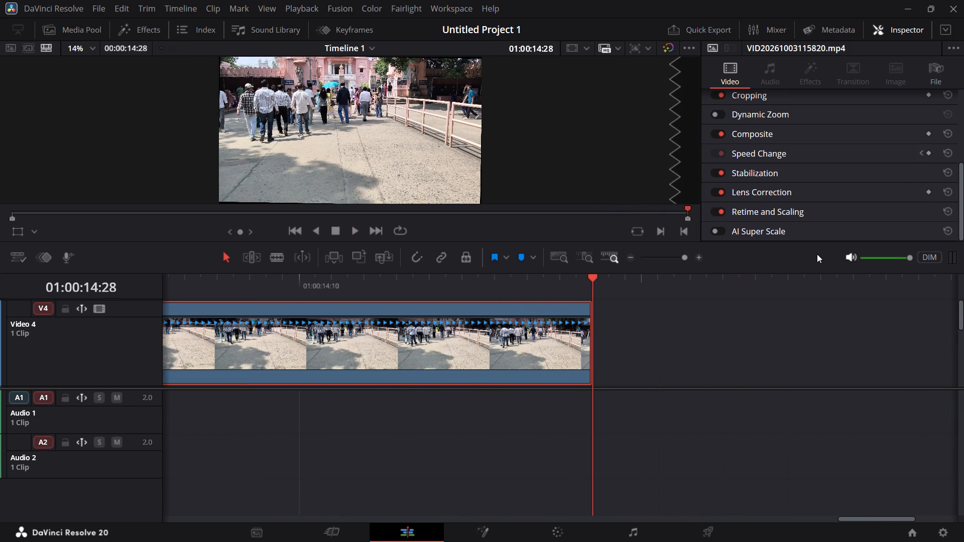
pyautogui.press('space')
pyautogui.click(928, 154)
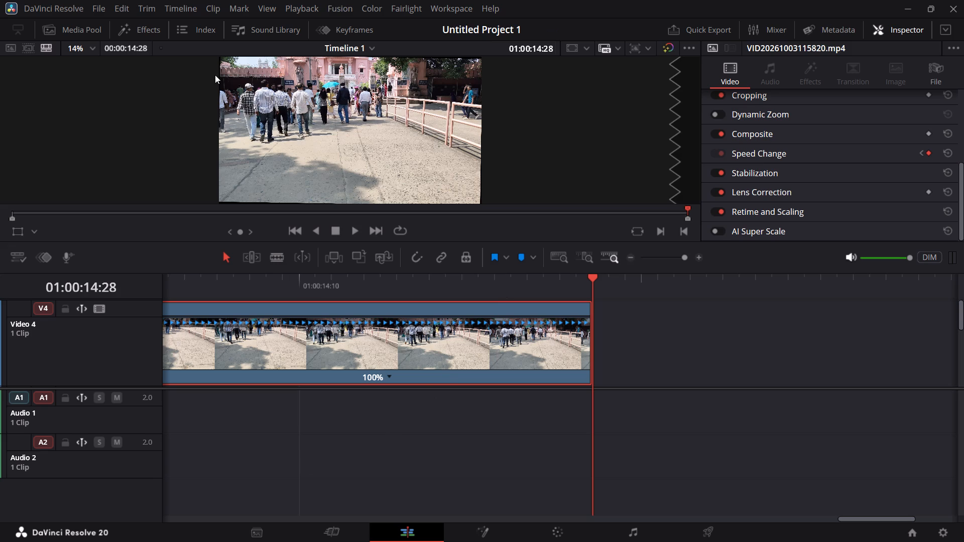
# Open the temple clip's keyframes in the separate Keyframe Editor window and go to the clip's first Speed Change keyframe at 01:00:13:02.
pyautogui.click(319, 28)
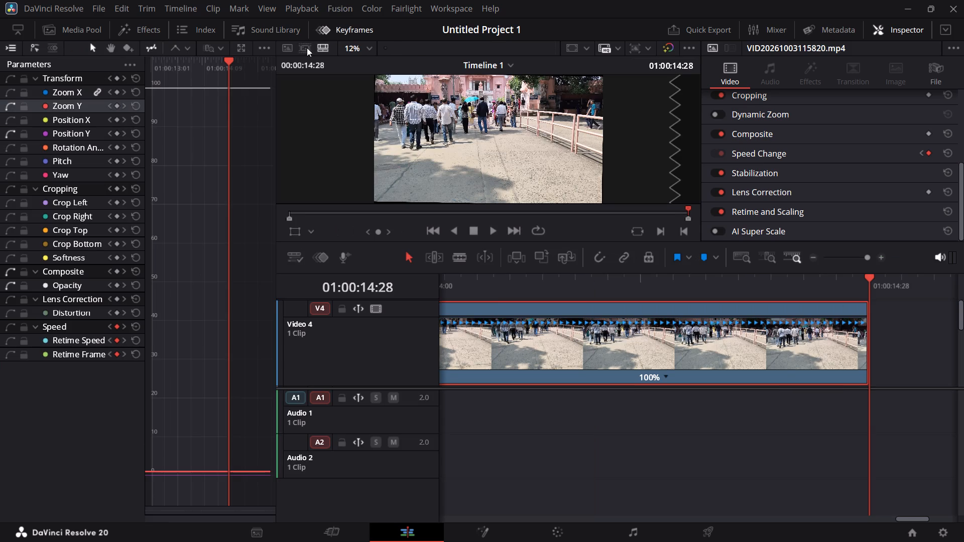
pyautogui.click(33, 50)
pyautogui.click(243, 49)
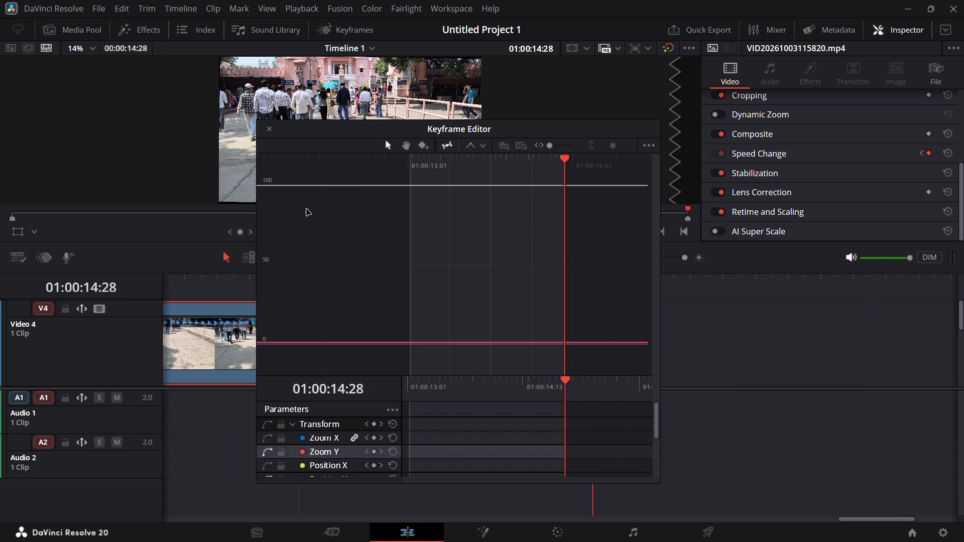
pyautogui.scroll(-3, 383, 319)
pyautogui.moveTo(548, 145); pyautogui.dragTo(548, 145)
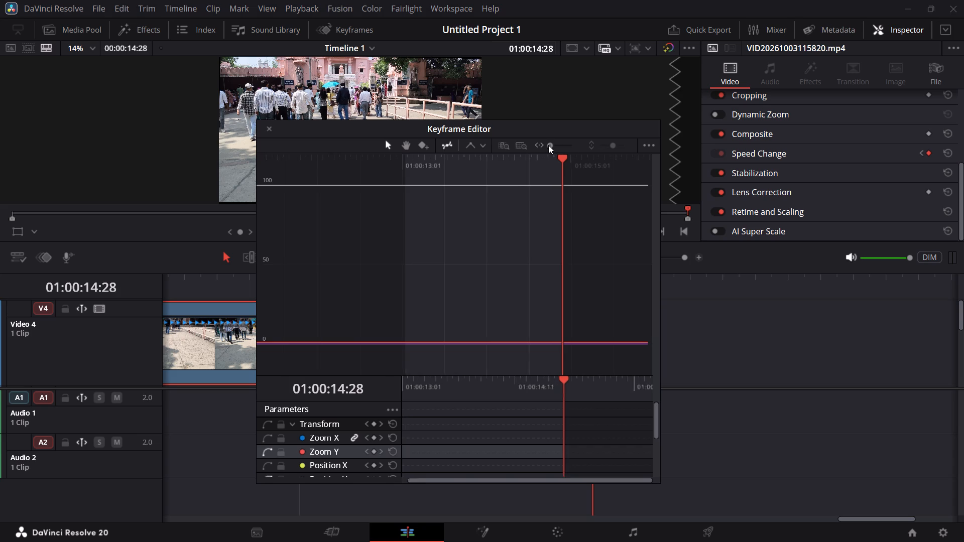
pyautogui.moveTo(548, 145); pyautogui.dragTo(546, 147)
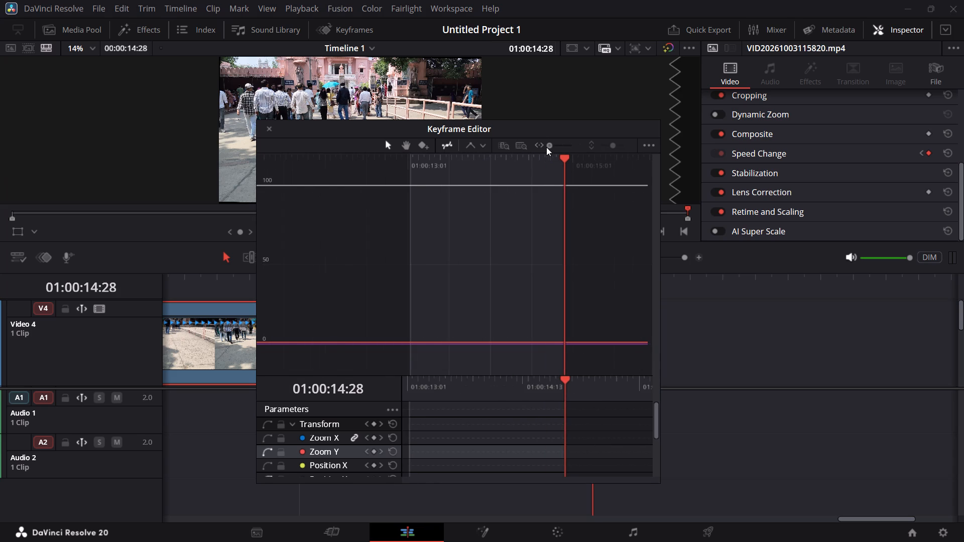
pyautogui.moveTo(546, 147); pyautogui.dragTo(579, 146)
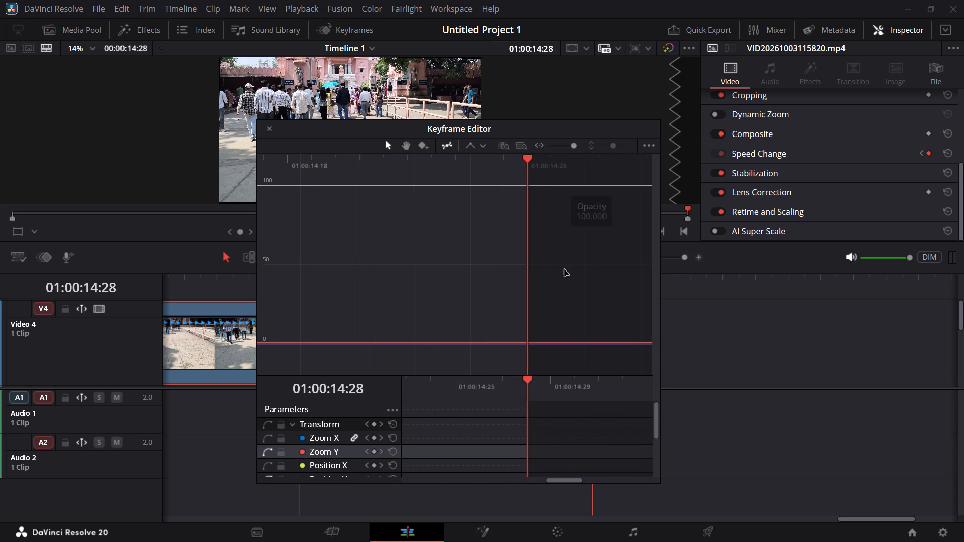
pyautogui.moveTo(508, 397); pyautogui.dragTo(362, 392)
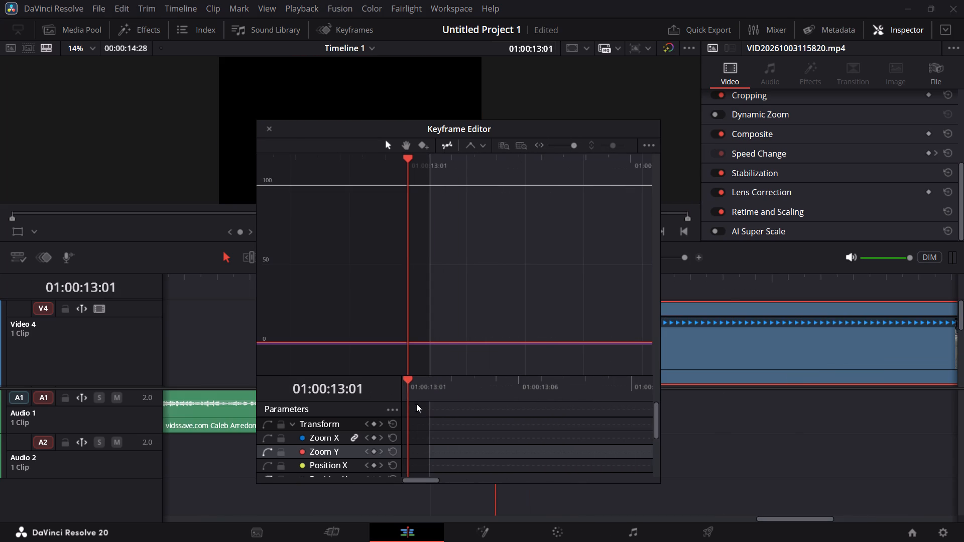
pyautogui.click(430, 388)
pyautogui.scroll(-1, 447, 331)
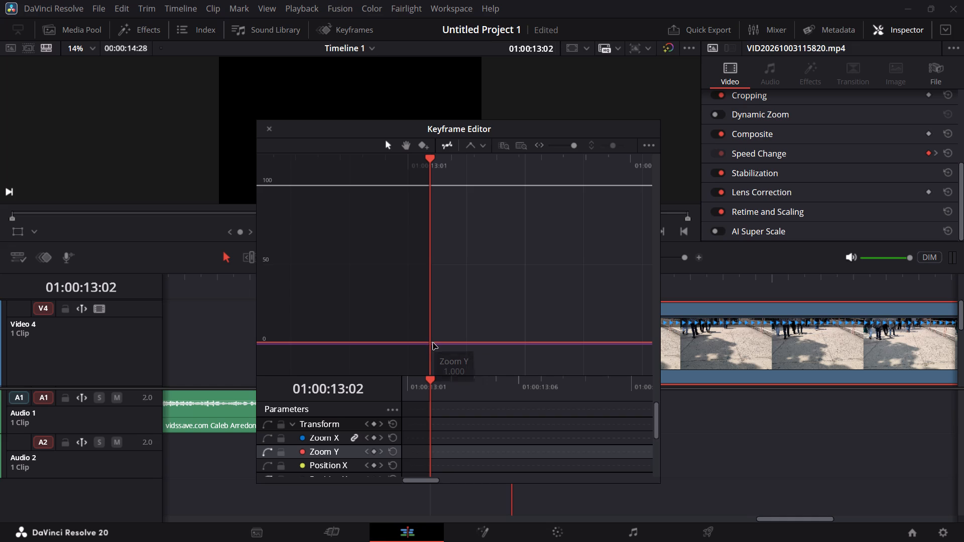
pyautogui.click(432, 342)
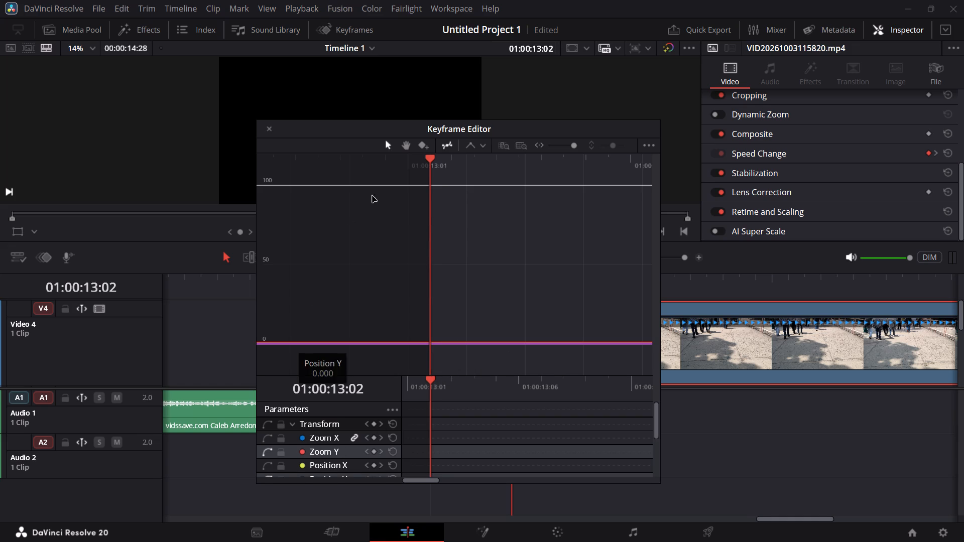
# Show the Speed, Retime Speed and Retime Frame curves in the Keyframe Editor graph.
pyautogui.scroll(-4, 283, 440)
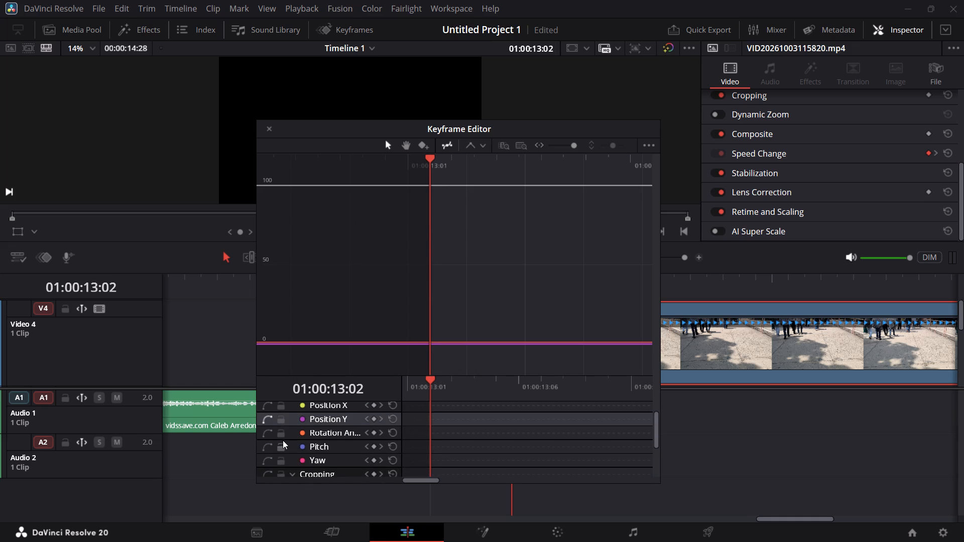
pyautogui.scroll(-7, 283, 440)
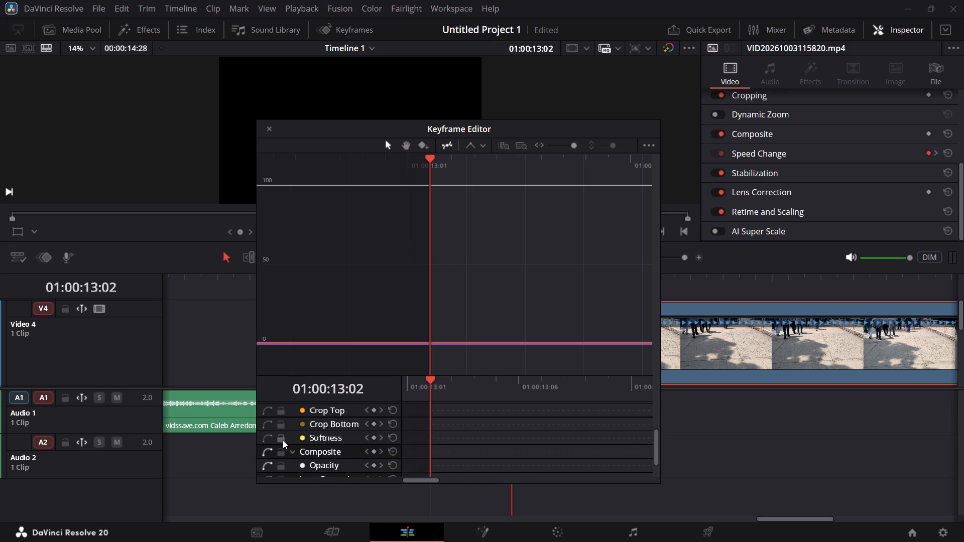
pyautogui.scroll(-5, 283, 440)
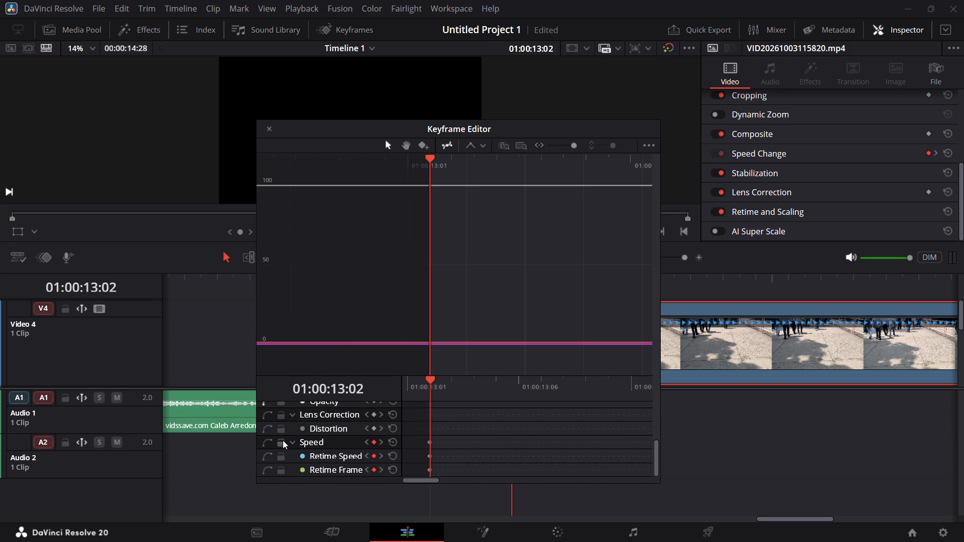
pyautogui.click(270, 442)
pyautogui.click(268, 456)
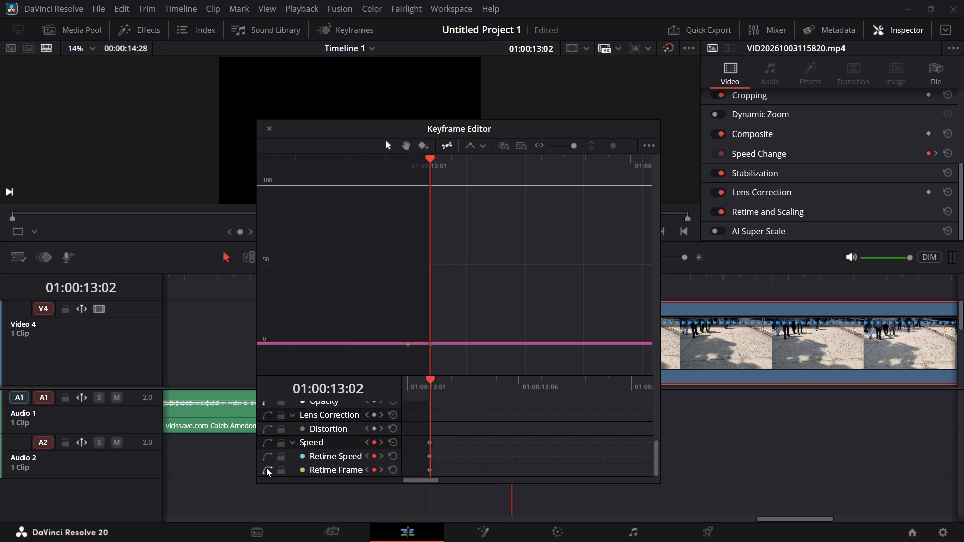
pyautogui.click(266, 468)
pyautogui.click(264, 443)
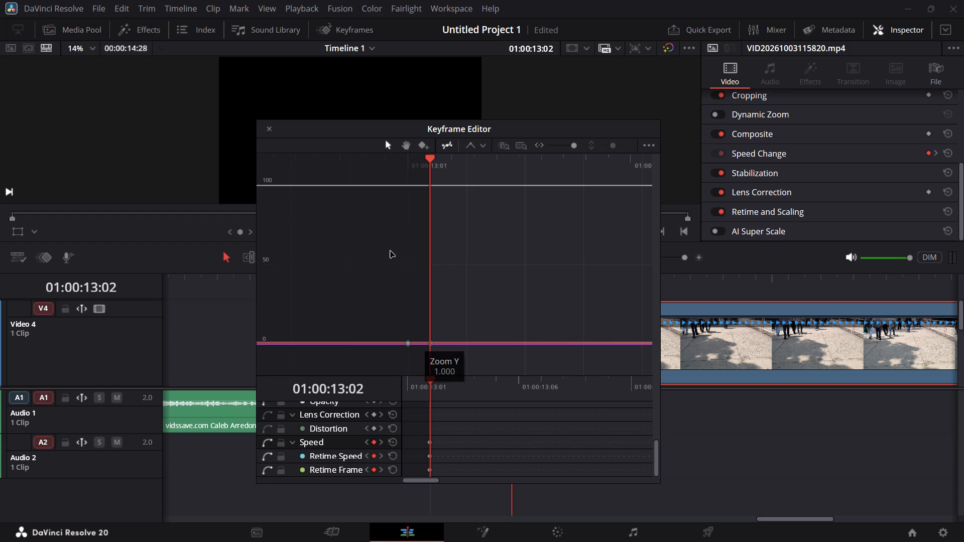
# Play the temple clip from 01:00:13:01 against its keyframe curves, and close the Keyframe Editor.
pyautogui.click(407, 155)
pyautogui.press('space')
pyautogui.press('space')
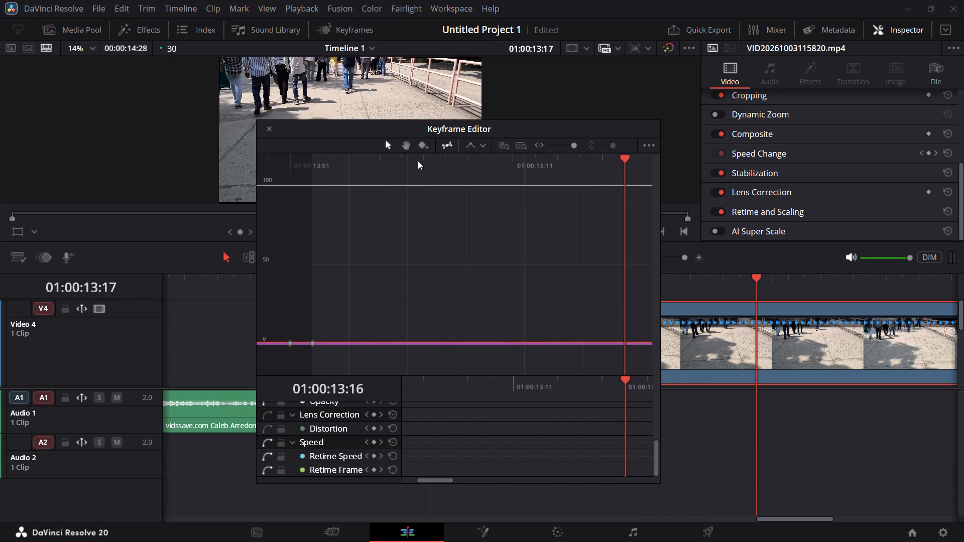
pyautogui.press('space')
pyautogui.press('space')
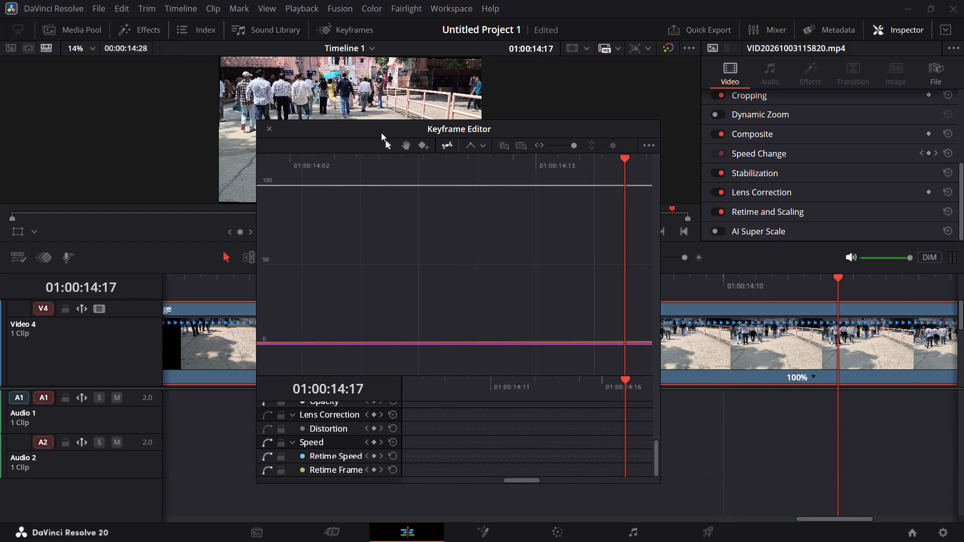
pyautogui.click(268, 130)
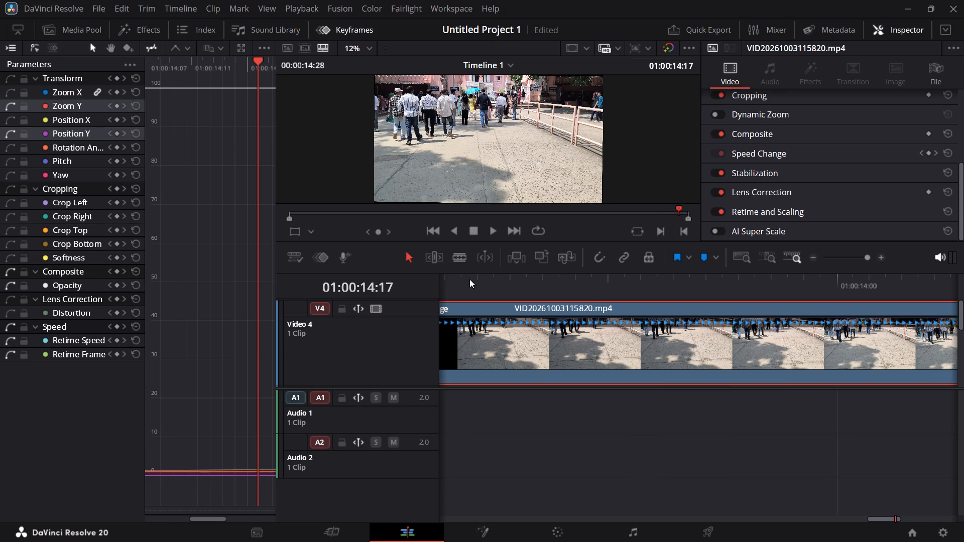
pyautogui.click(331, 30)
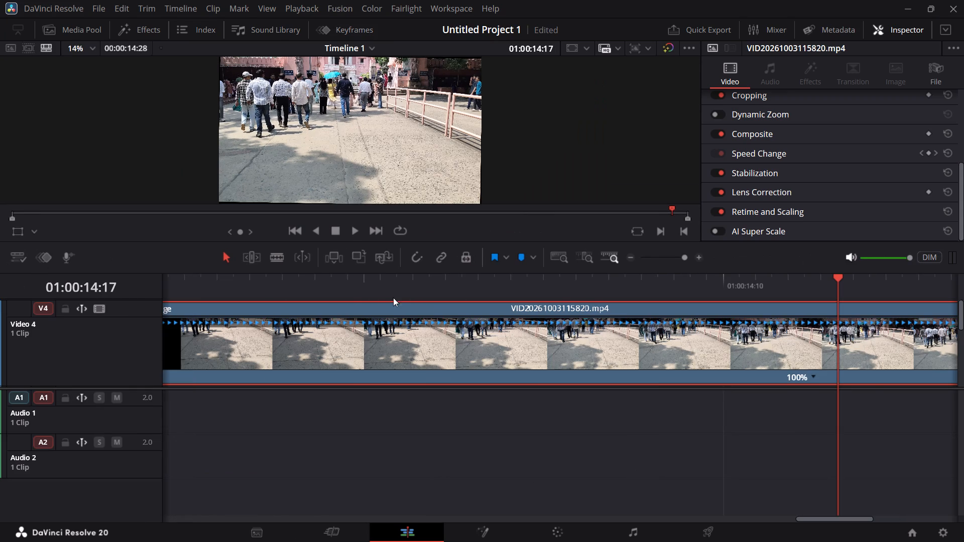
# Set Change Speed to 125 at the temple clip's end Speed Change keyframe, 01:00:14:28.
pyautogui.click(297, 233)
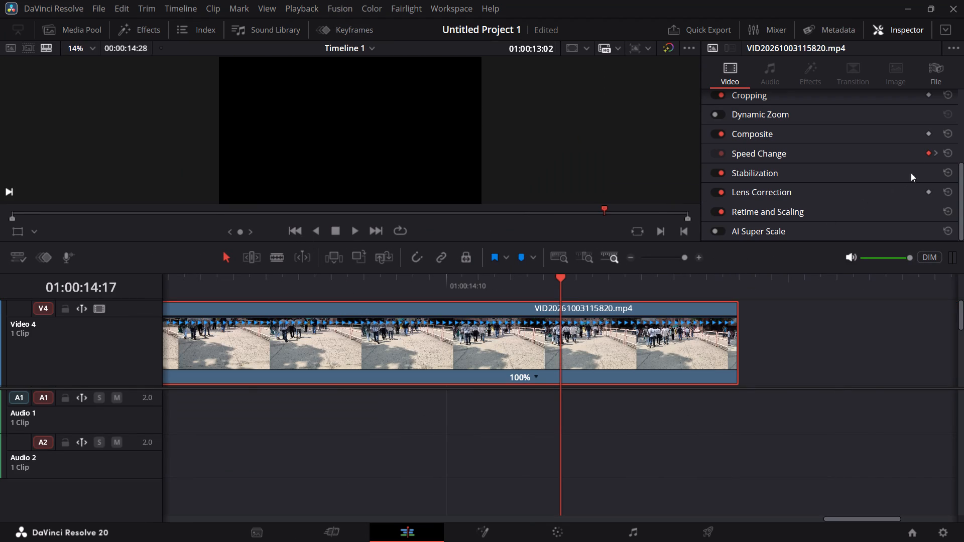
pyautogui.click(935, 154)
pyautogui.click(888, 154)
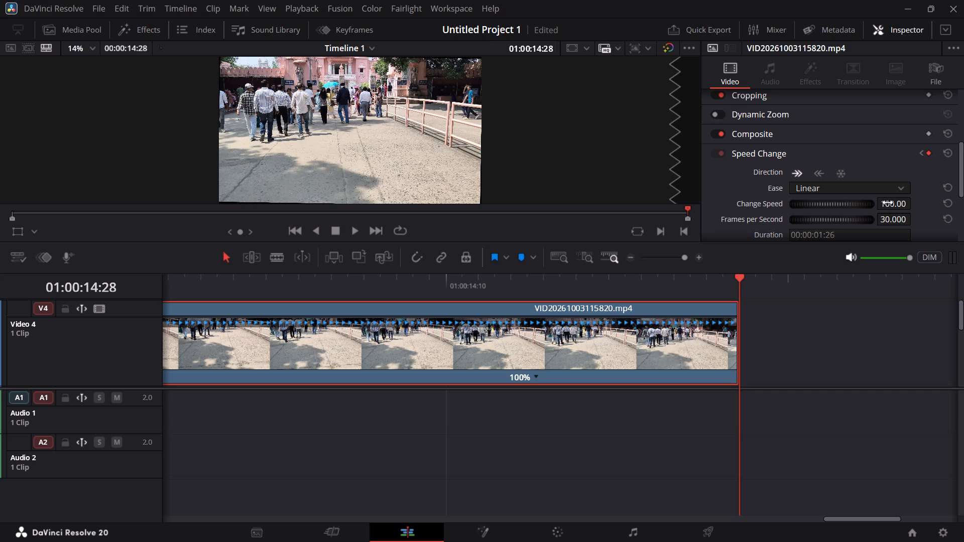
pyautogui.moveTo(888, 205); pyautogui.dragTo(928, 202)
pyautogui.moveTo(928, 202); pyautogui.dragTo(920, 201)
pyautogui.moveTo(920, 201); pyautogui.dragTo(910, 202)
pyautogui.doubleClick(888, 205)
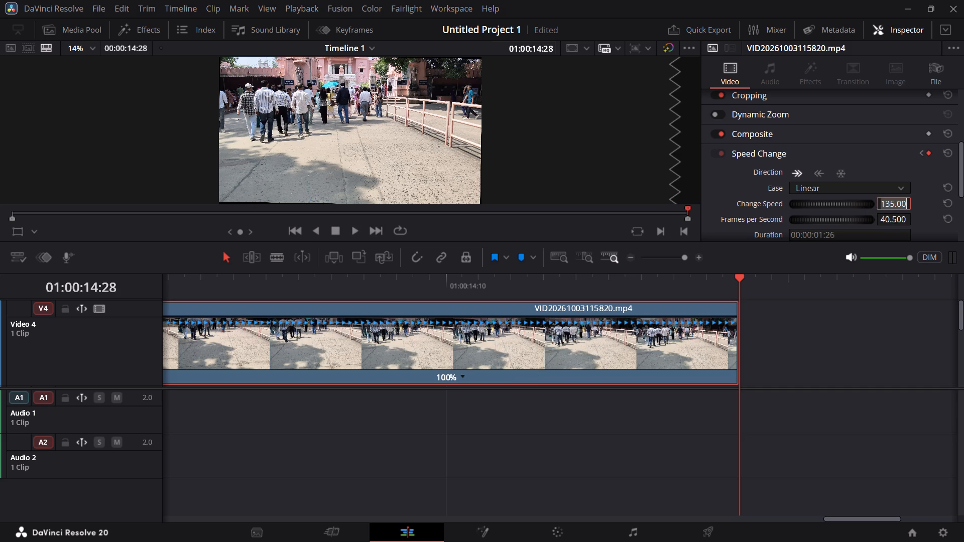
pyautogui.write('12')
pyautogui.press('5')
pyautogui.click(578, 230)
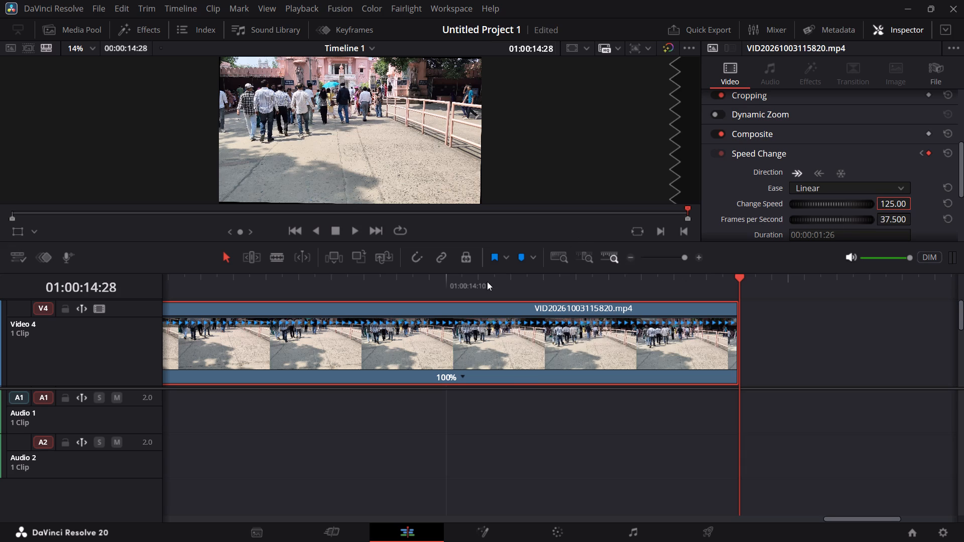
# Play the temple clip from its start to review the speed change.
pyautogui.click(294, 231)
pyautogui.press('space')
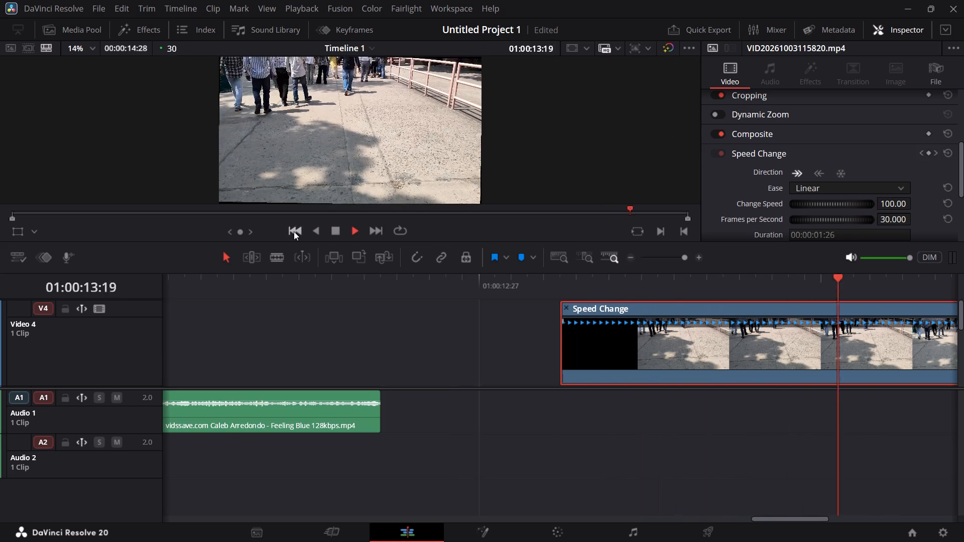
pyautogui.press('space')
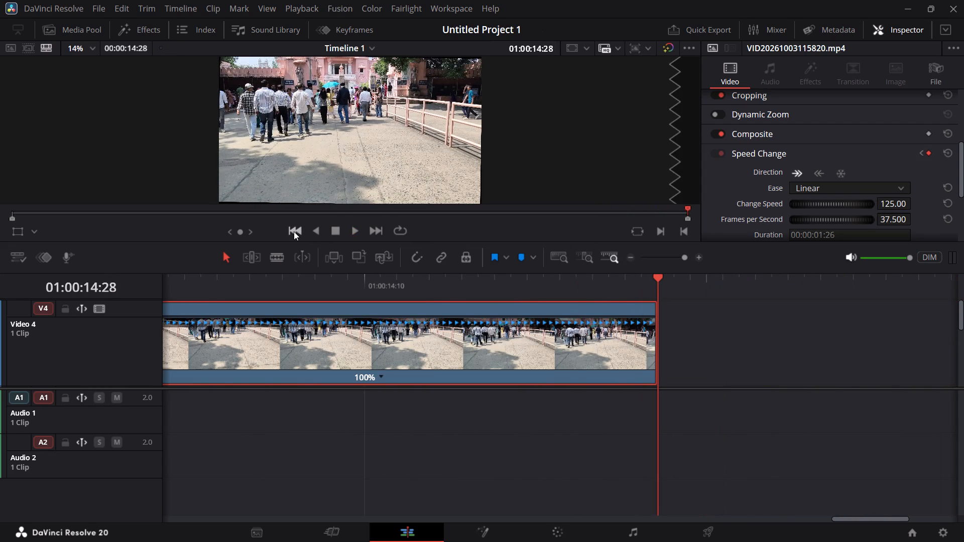
# Extend the end of the temple clip on Video 4 in stages to 01:00:19:25, playing through each added section.
pyautogui.moveTo(651, 358); pyautogui.dragTo(804, 360)
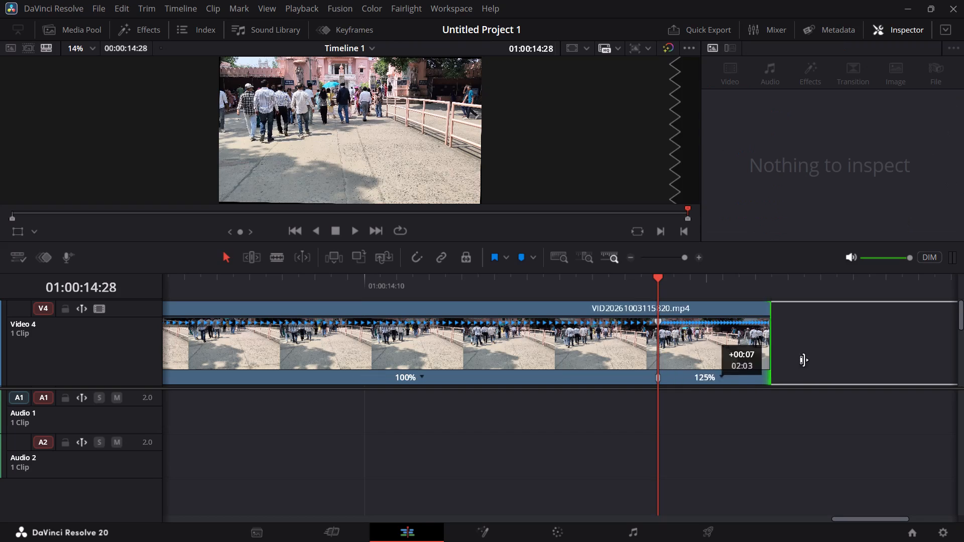
pyautogui.moveTo(804, 360); pyautogui.dragTo(963, 330)
pyautogui.press('space')
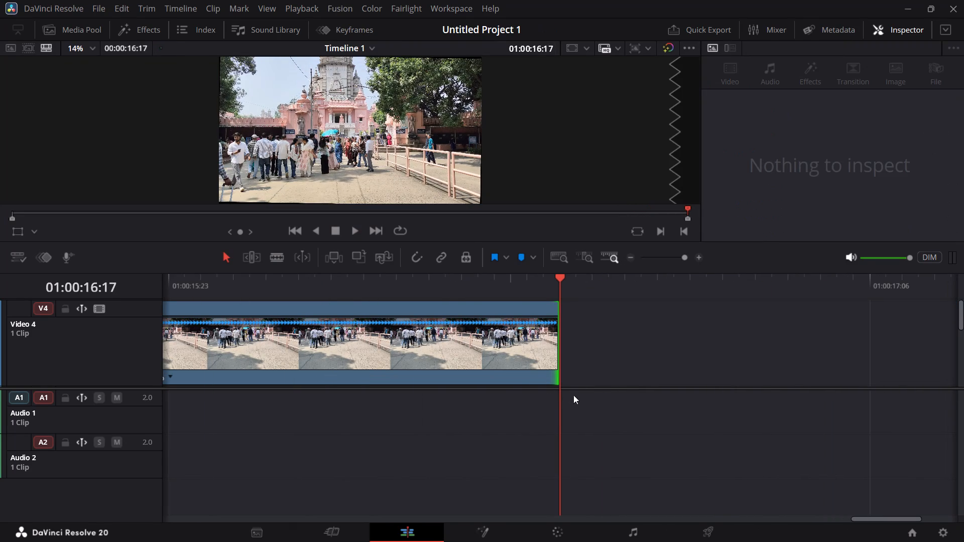
pyautogui.moveTo(554, 354); pyautogui.dragTo(963, 304)
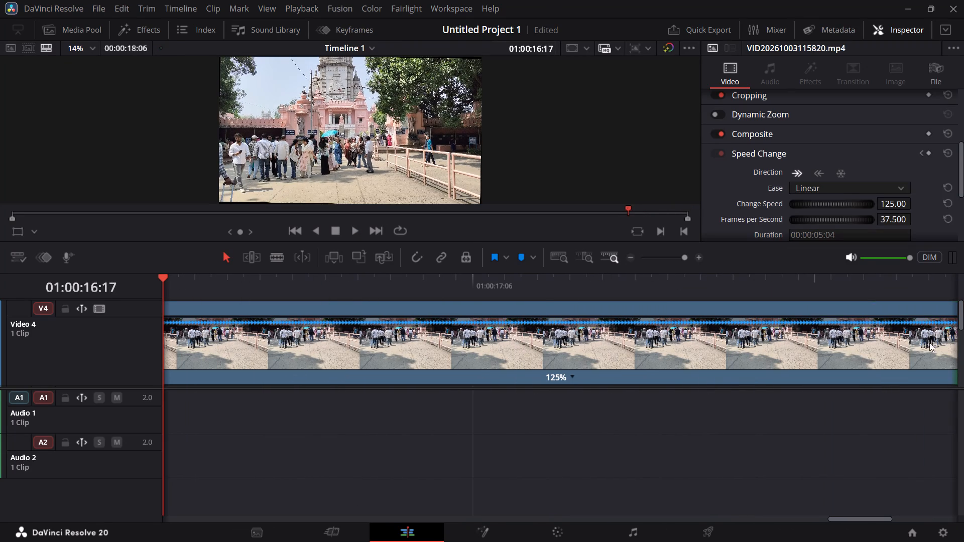
pyautogui.press('space')
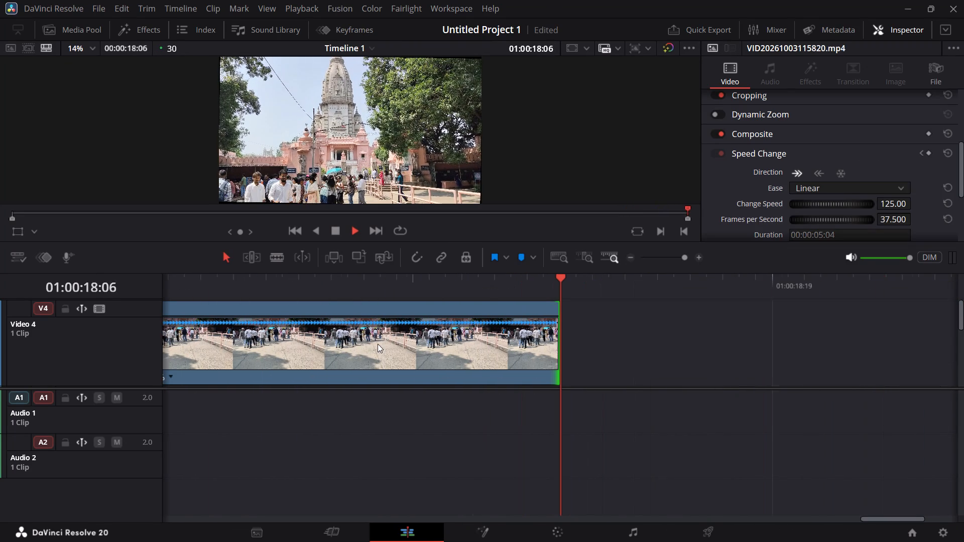
pyautogui.moveTo(555, 356); pyautogui.dragTo(963, 354)
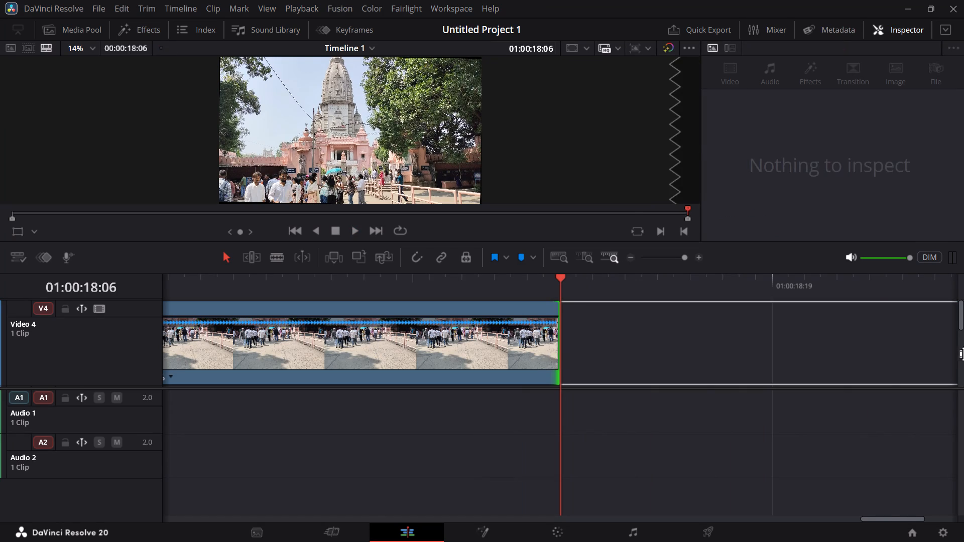
pyautogui.moveTo(963, 354); pyautogui.dragTo(963, 335)
pyautogui.press('space')
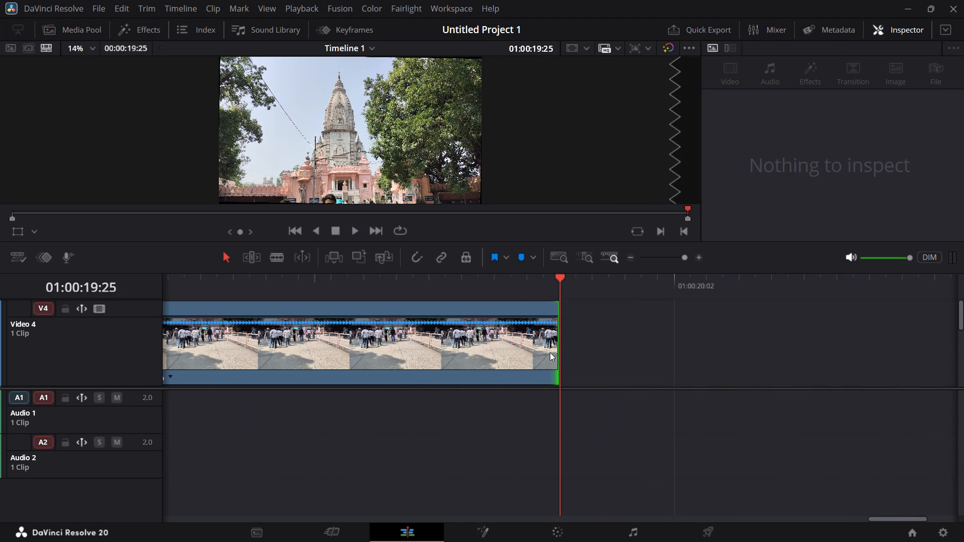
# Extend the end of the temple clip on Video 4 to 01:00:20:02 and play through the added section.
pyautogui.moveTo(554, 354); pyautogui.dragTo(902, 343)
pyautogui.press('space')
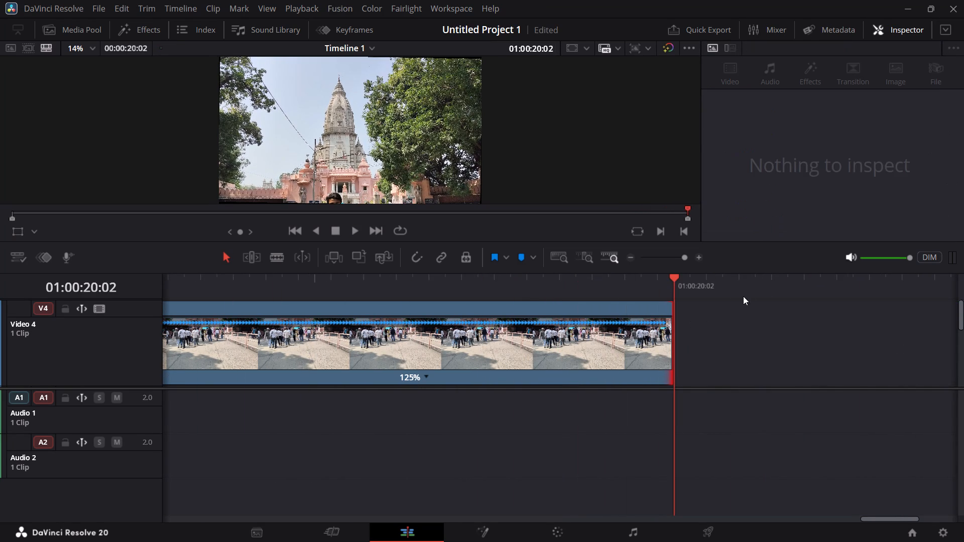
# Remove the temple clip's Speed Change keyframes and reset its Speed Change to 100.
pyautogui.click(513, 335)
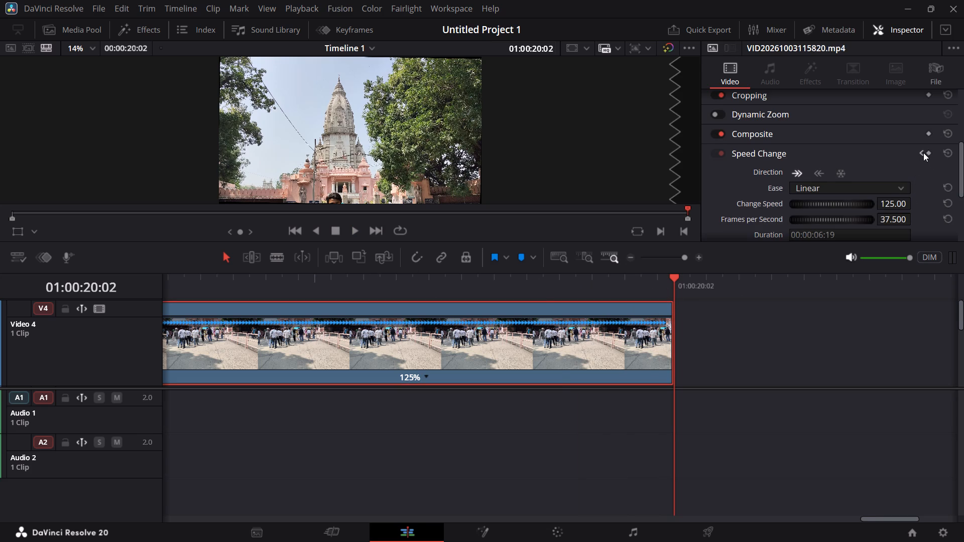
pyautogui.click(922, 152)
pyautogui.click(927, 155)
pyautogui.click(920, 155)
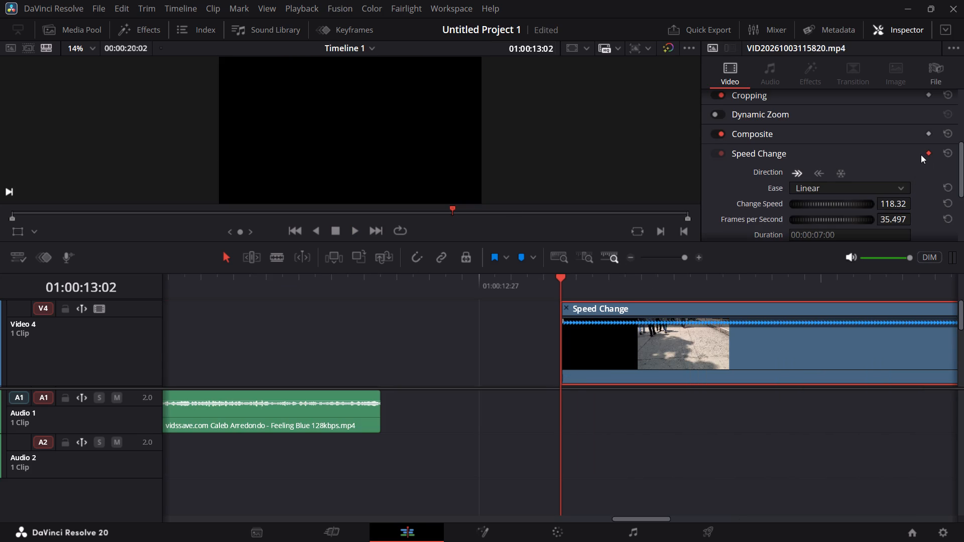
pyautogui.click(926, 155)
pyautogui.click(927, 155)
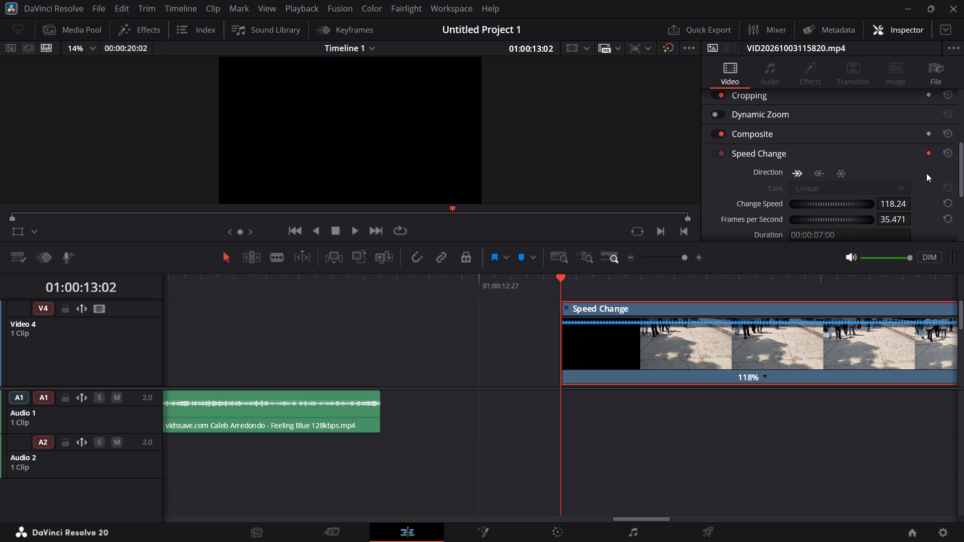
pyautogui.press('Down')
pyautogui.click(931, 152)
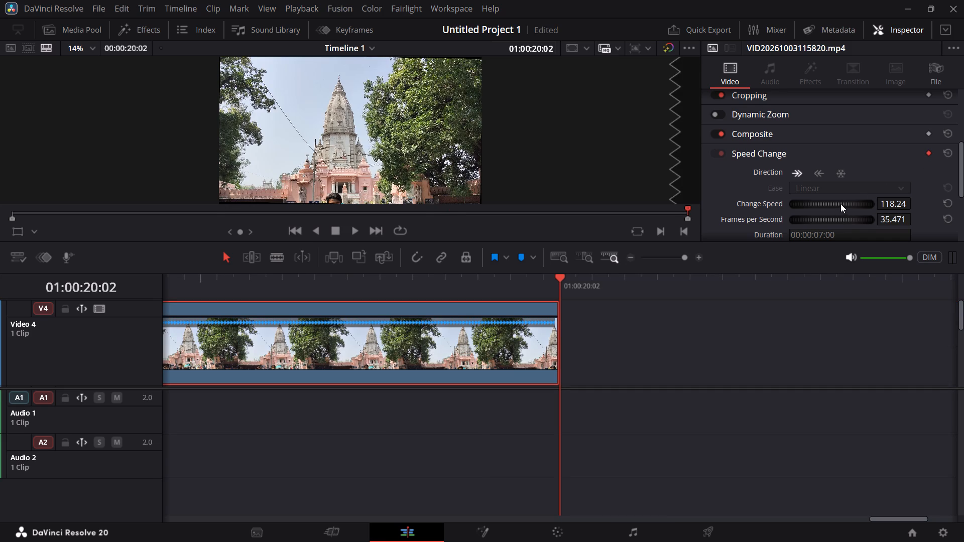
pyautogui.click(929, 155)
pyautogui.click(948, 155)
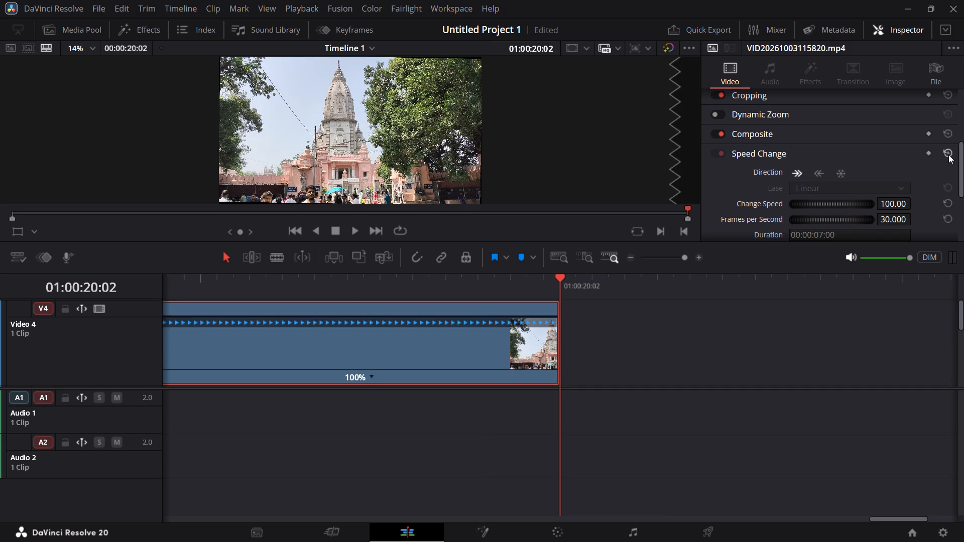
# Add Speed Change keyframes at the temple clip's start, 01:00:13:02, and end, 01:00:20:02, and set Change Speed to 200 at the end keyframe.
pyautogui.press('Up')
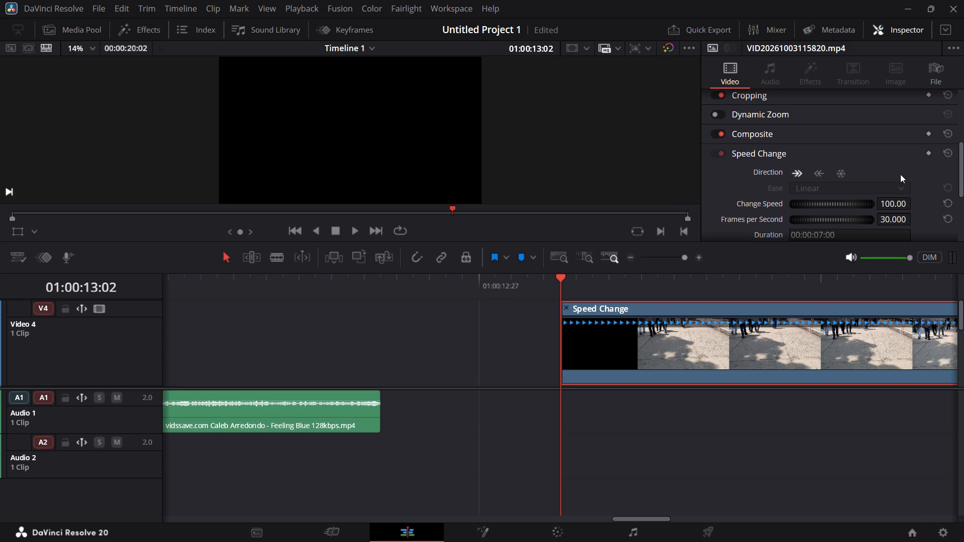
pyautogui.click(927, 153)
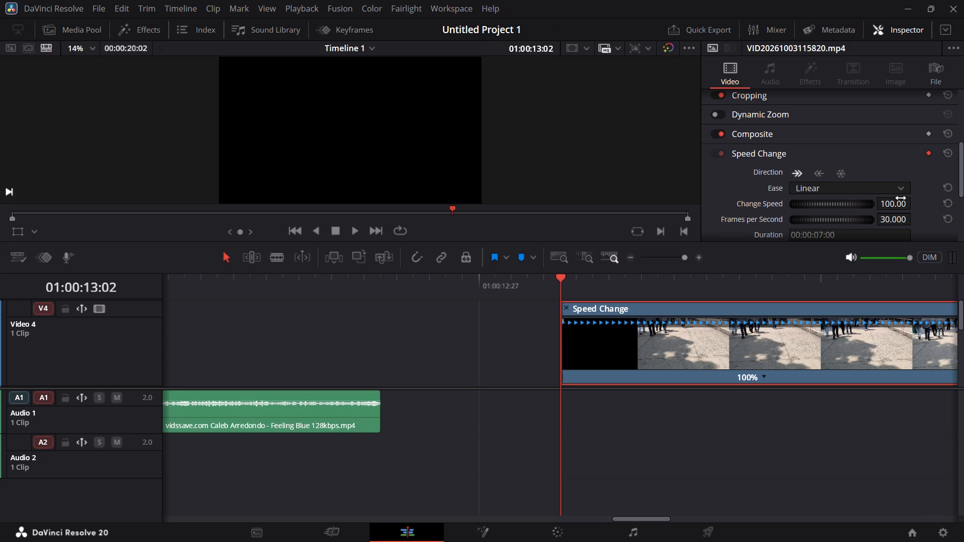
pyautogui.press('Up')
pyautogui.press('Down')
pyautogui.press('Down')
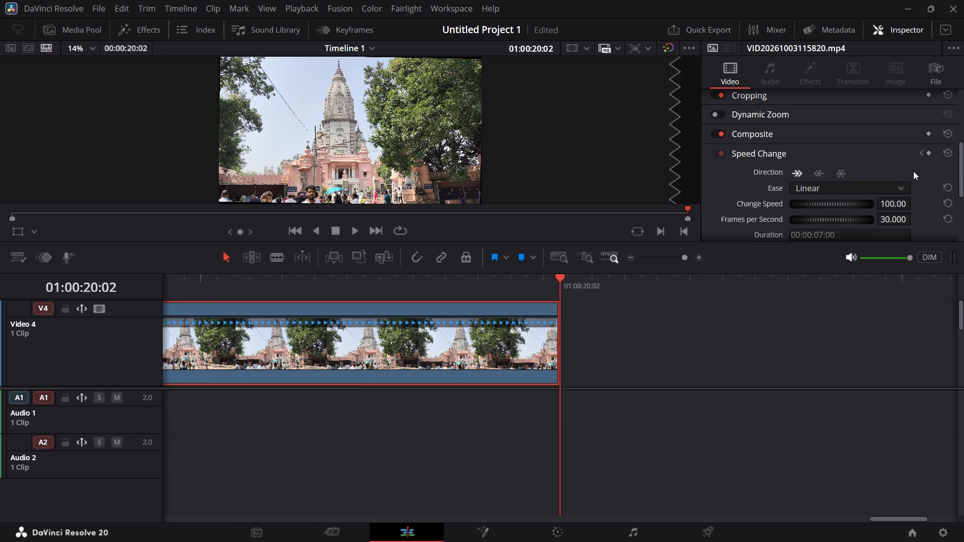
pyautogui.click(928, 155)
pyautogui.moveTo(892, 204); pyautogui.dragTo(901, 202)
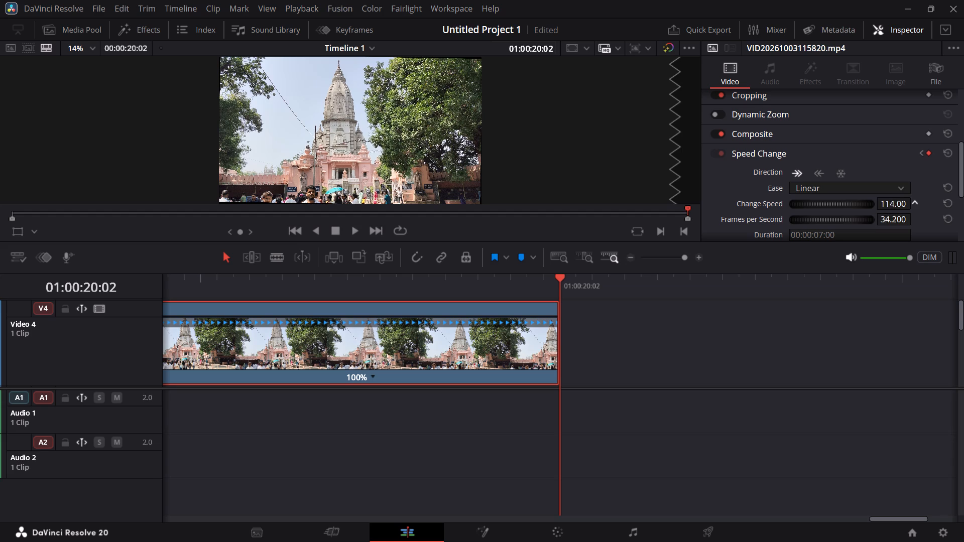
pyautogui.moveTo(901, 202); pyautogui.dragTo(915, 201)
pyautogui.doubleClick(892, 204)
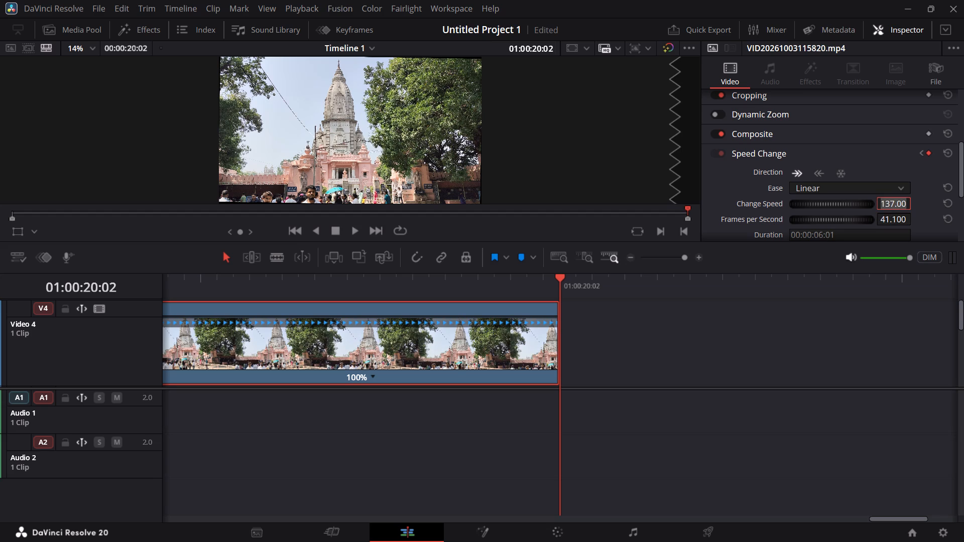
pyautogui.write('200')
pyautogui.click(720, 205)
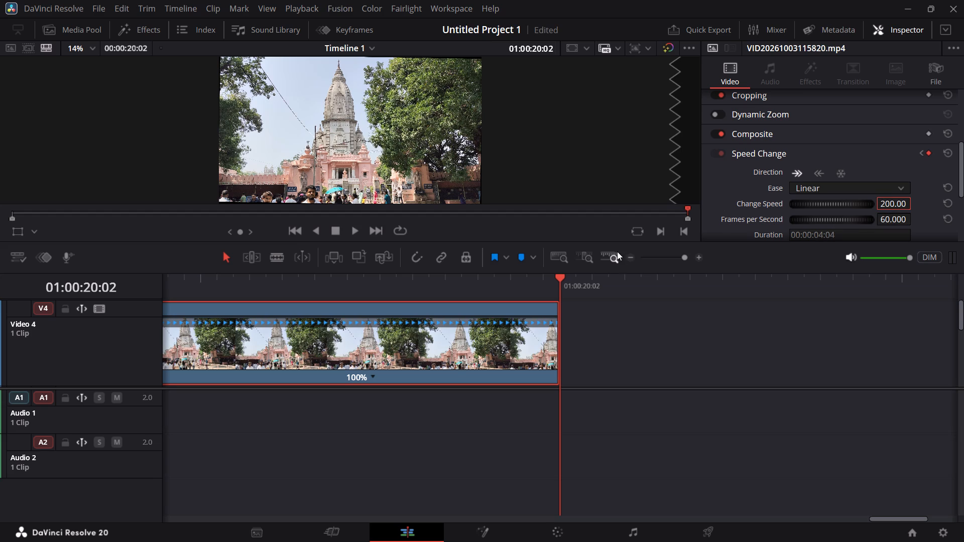
# Play the temple clip from its start to review the new speed keyframes.
pyautogui.click(295, 232)
pyautogui.press('space')
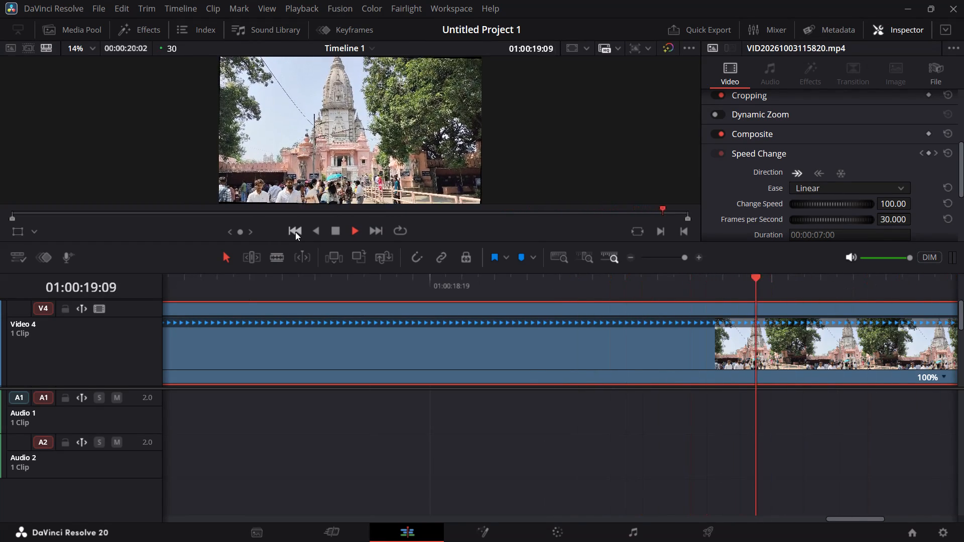
pyautogui.press('space')
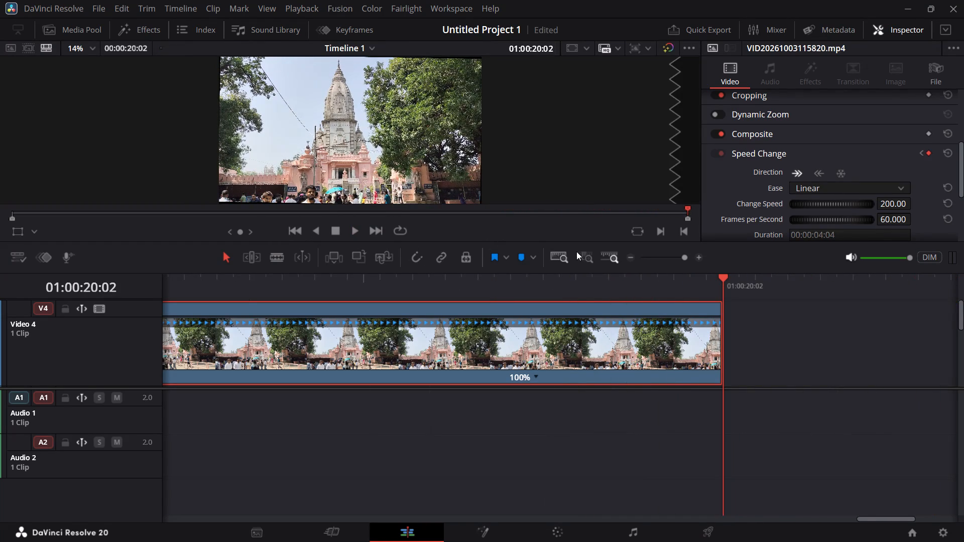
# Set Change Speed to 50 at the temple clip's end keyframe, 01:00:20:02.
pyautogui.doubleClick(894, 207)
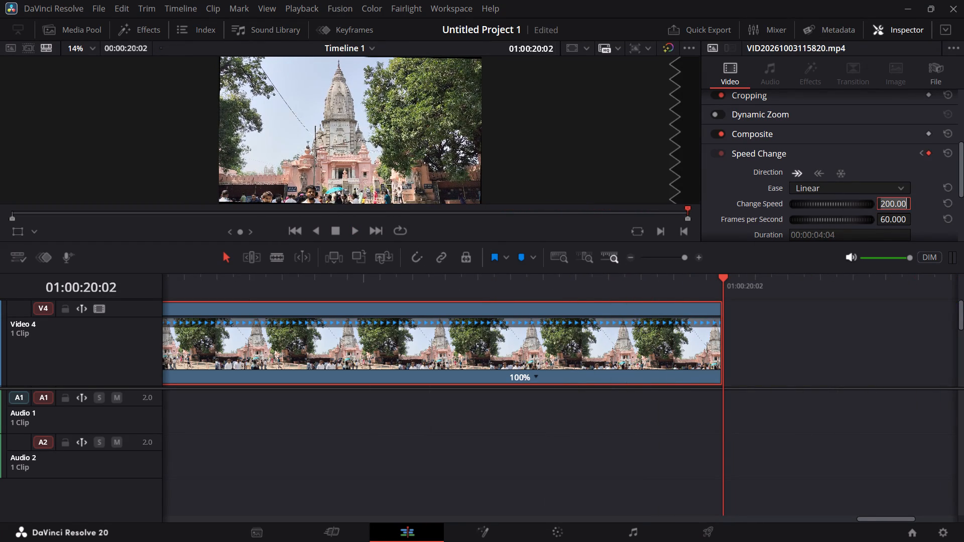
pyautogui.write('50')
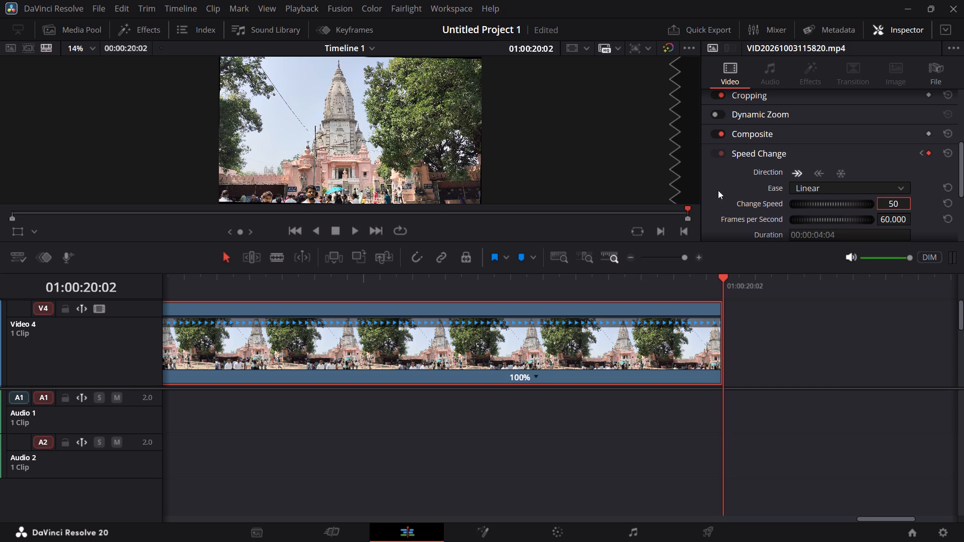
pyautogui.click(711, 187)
# Play the temple clip from its start to review the slower end speed.
pyautogui.click(294, 225)
pyautogui.press('space')
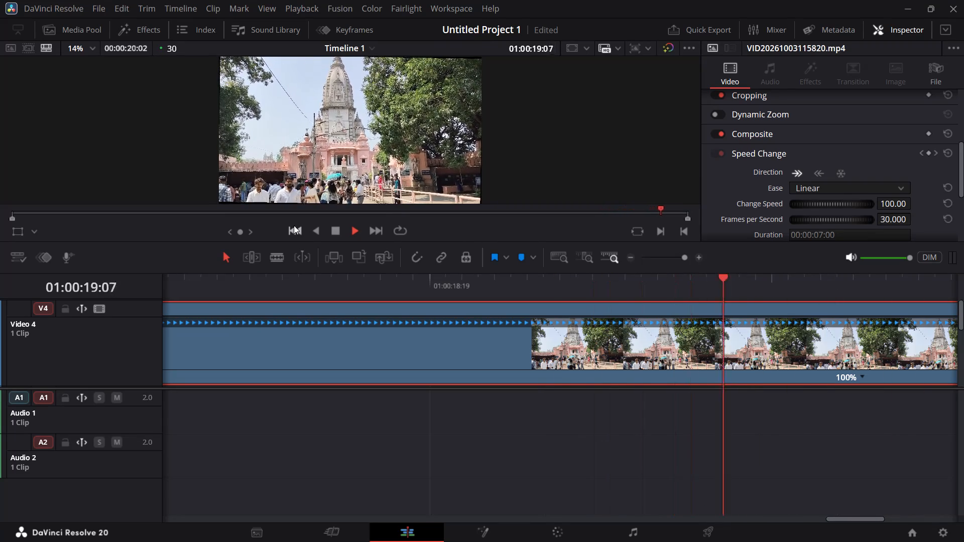
pyautogui.press('space')
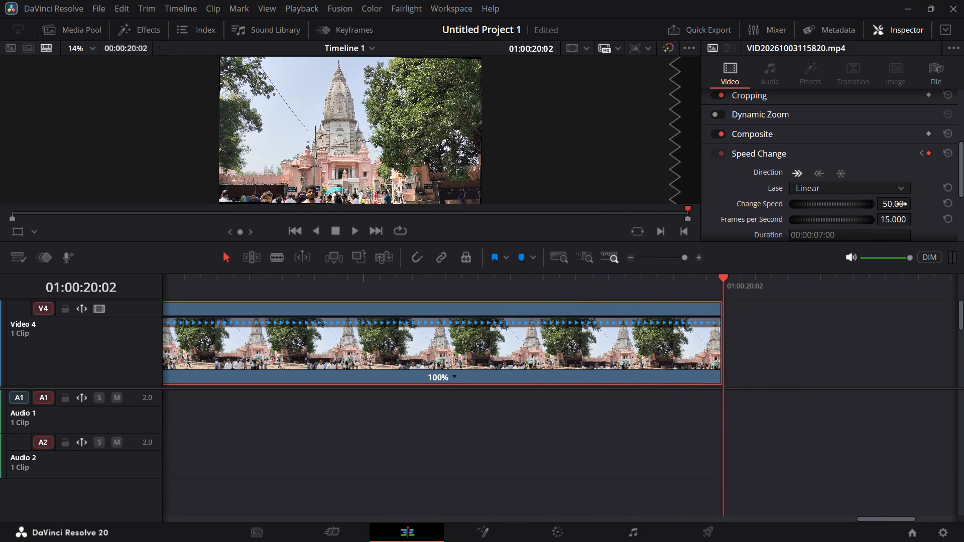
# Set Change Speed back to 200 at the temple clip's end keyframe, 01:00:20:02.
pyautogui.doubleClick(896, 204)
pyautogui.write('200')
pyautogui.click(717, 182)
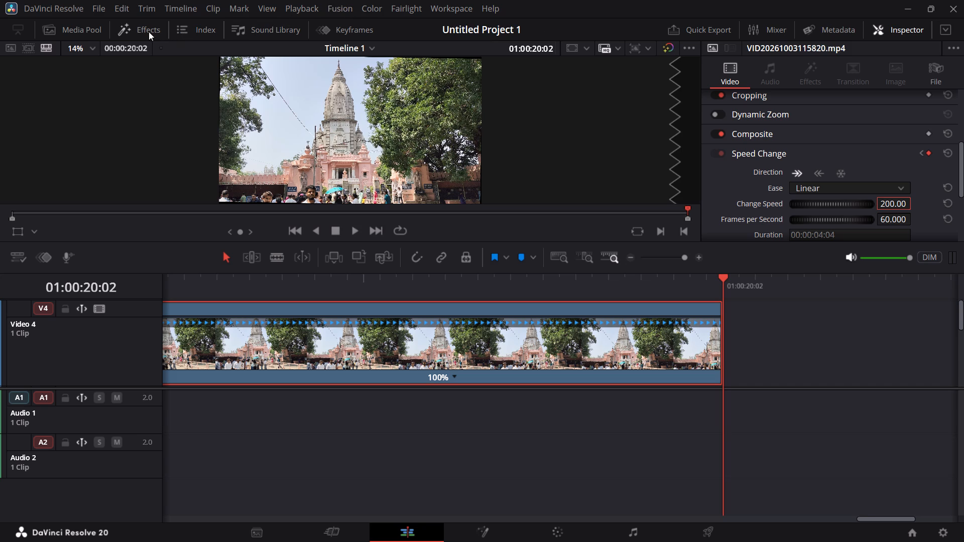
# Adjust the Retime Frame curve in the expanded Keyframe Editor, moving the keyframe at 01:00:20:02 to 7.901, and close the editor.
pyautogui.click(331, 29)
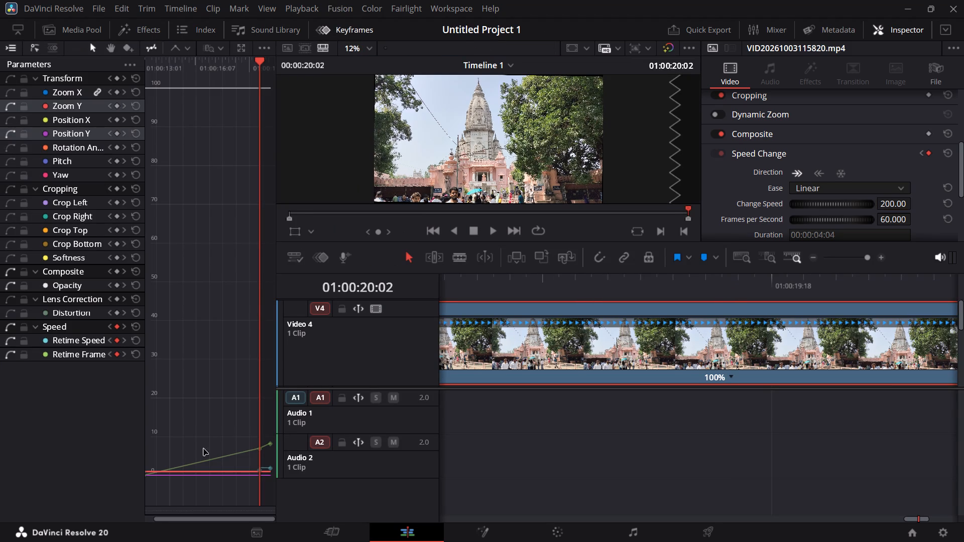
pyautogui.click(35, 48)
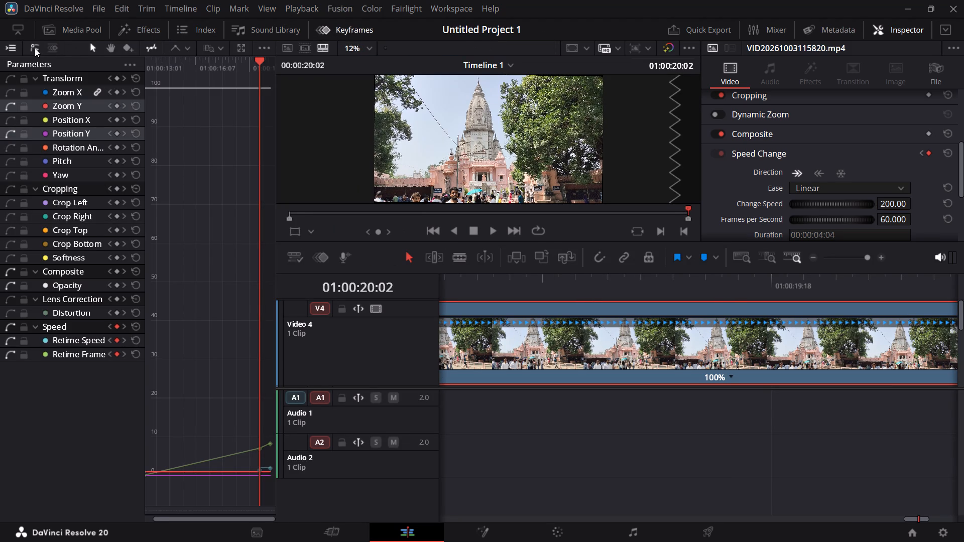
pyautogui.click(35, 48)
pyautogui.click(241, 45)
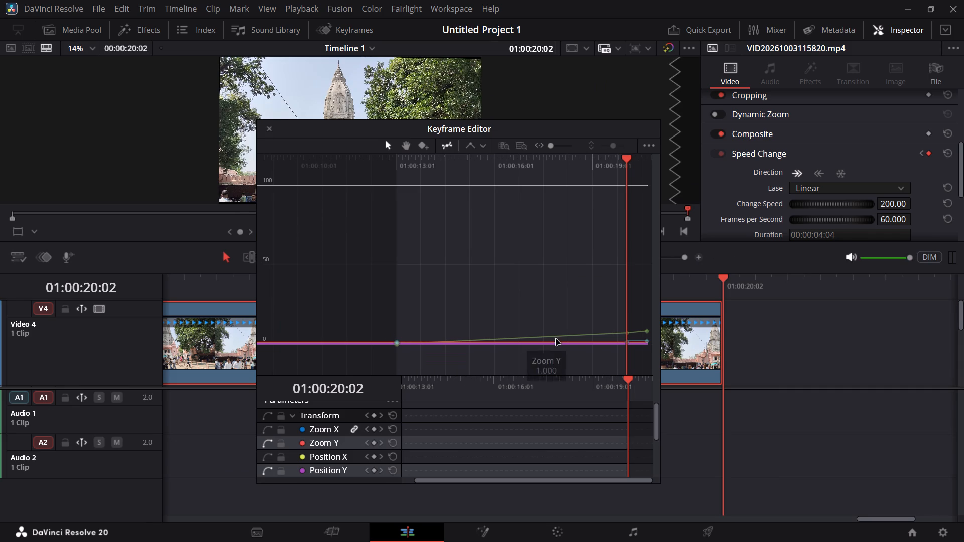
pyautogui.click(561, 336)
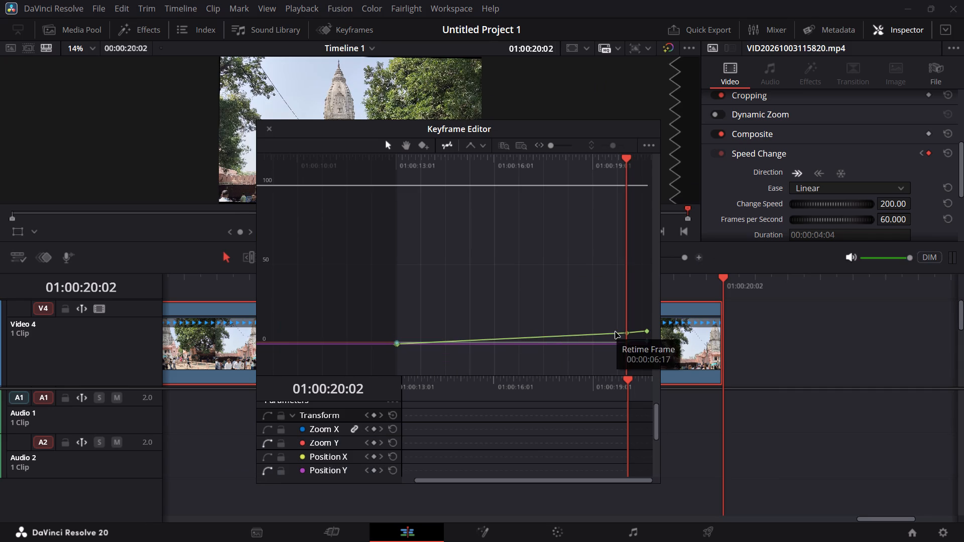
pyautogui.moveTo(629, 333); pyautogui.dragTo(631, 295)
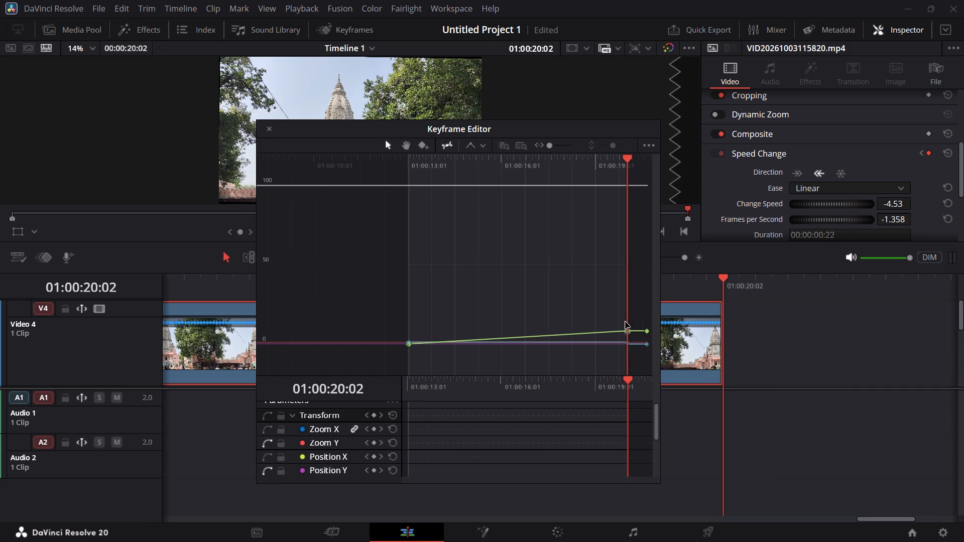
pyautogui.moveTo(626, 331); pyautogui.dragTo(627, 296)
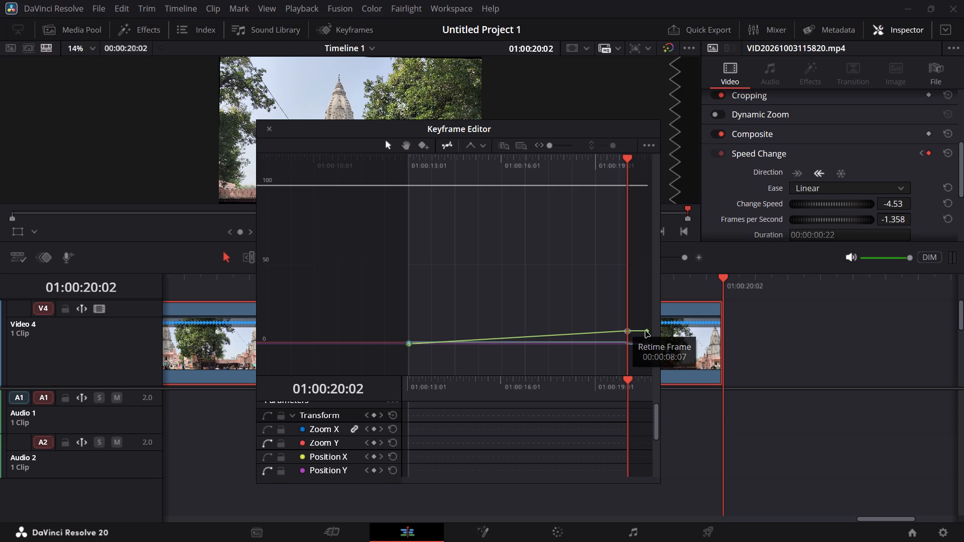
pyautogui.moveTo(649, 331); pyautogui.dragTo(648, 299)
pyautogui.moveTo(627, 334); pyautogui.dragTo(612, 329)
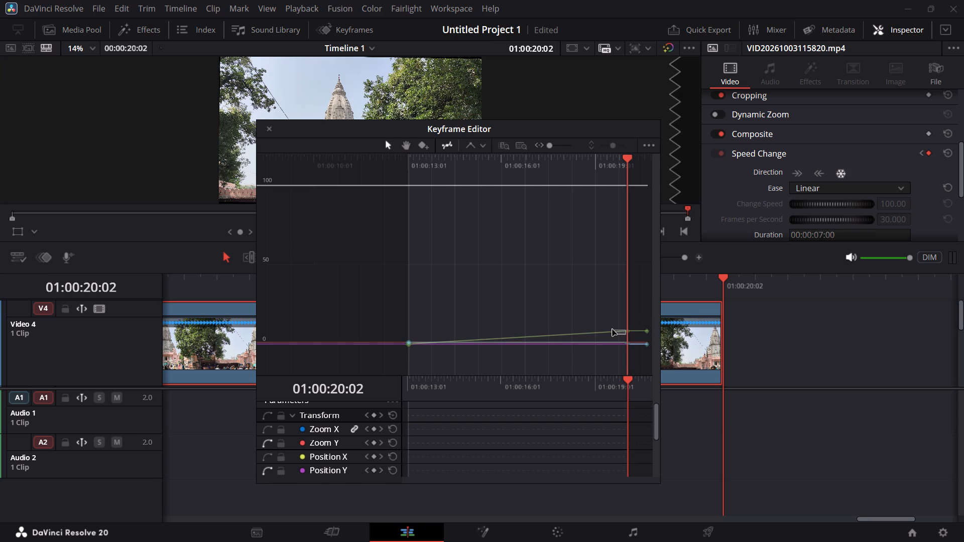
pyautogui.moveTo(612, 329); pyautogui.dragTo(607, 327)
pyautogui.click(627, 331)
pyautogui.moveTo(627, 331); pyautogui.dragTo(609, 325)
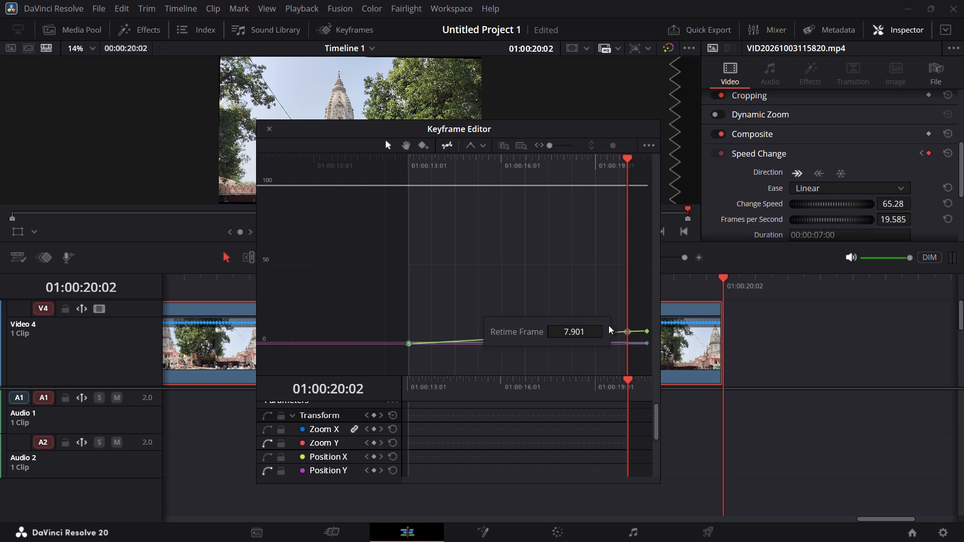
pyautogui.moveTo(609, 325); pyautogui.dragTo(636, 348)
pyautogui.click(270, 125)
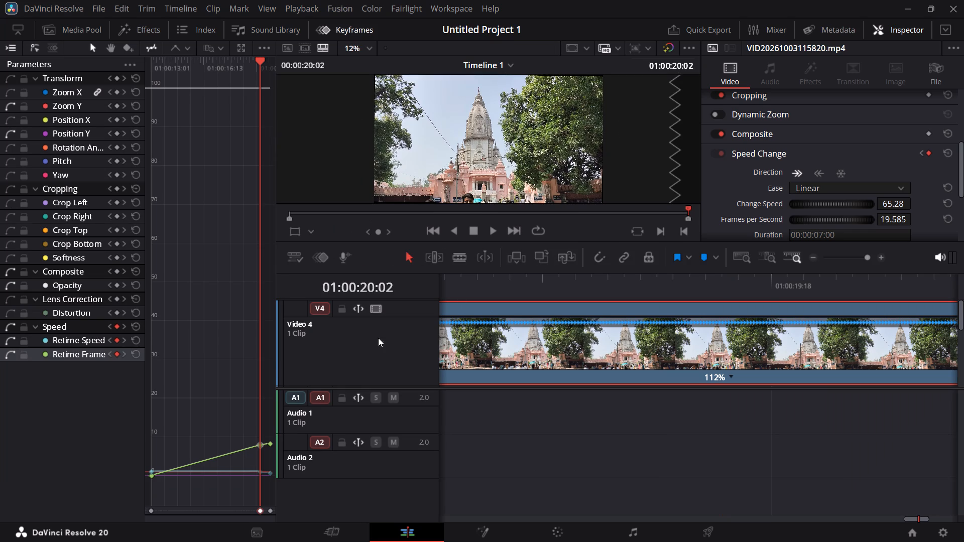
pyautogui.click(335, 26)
# Delete the temple clip from Video 4.
pyautogui.click(291, 337)
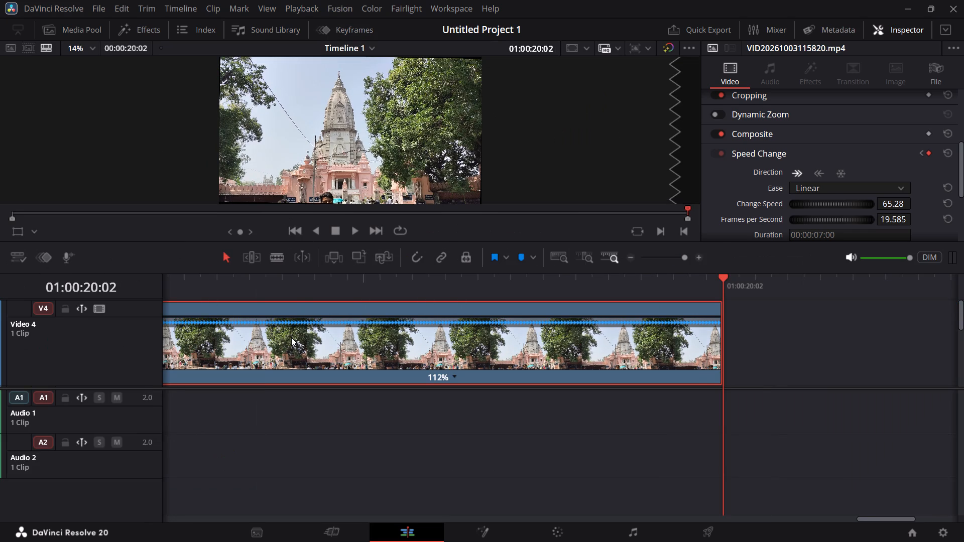
pyautogui.rightClick(291, 337)
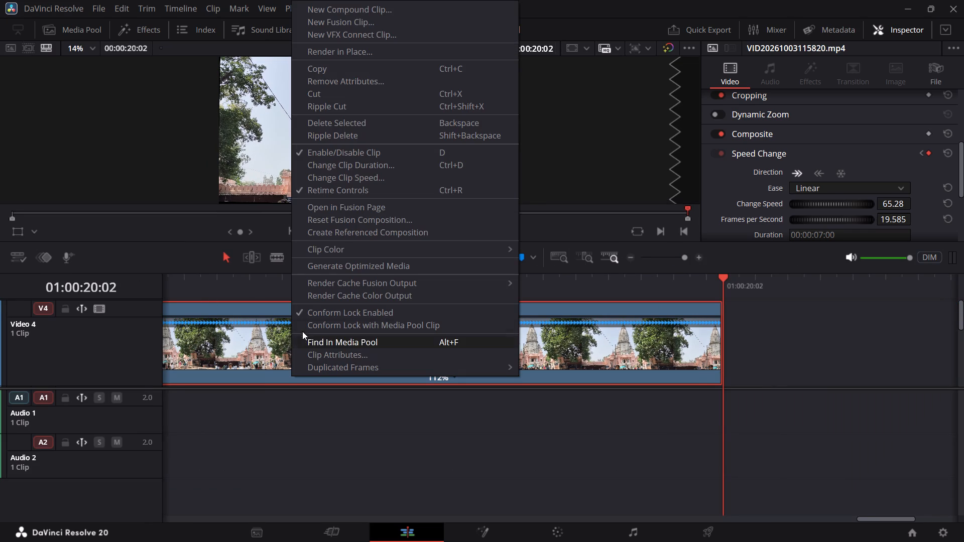
pyautogui.click(239, 338)
pyautogui.press('BackSpace')
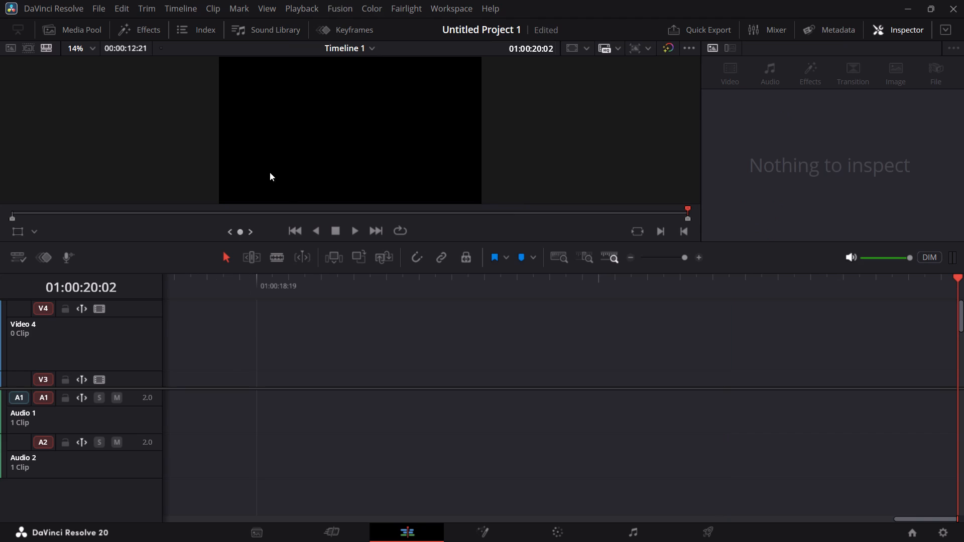
# Play the montage from the timeline's start to review its opening seconds.
pyautogui.click(299, 230)
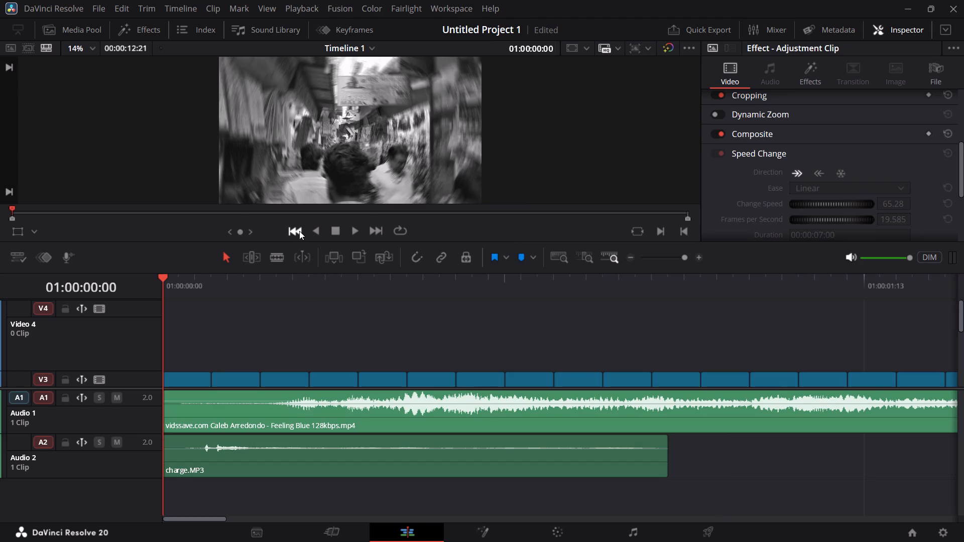
pyautogui.press('space')
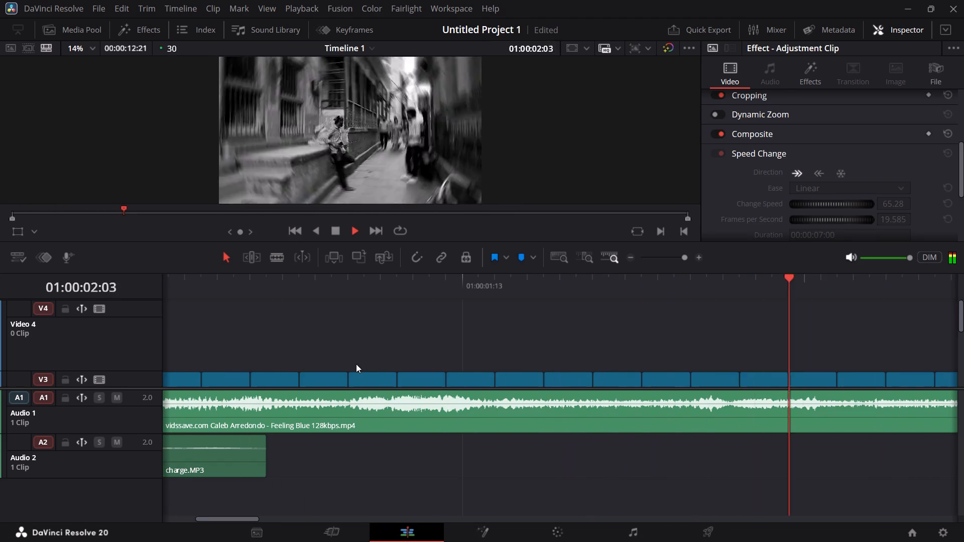
pyautogui.press('space')
pyautogui.click(295, 234)
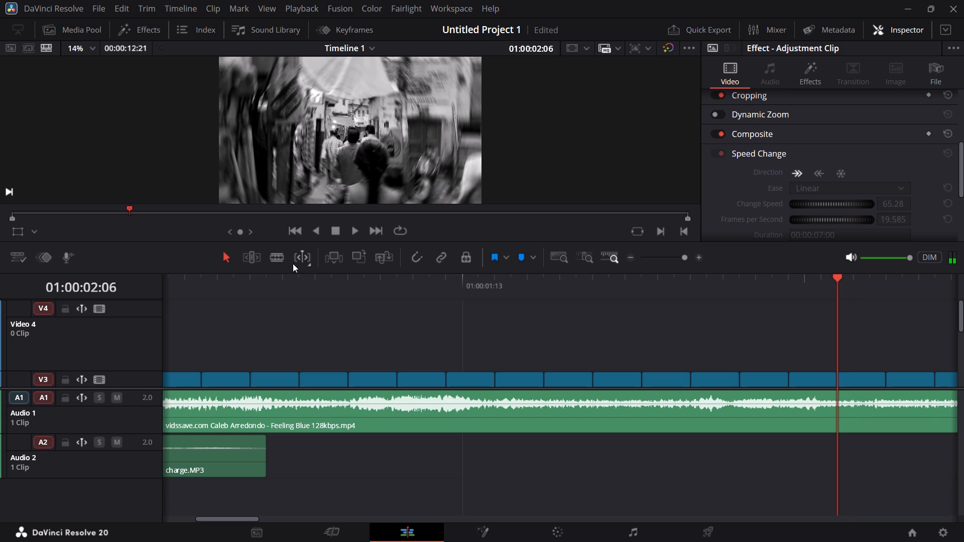
# Place the playhead at the end of charge.MP3, 01:00:01:01, and search the sound library for "cam".
pyautogui.click(272, 278)
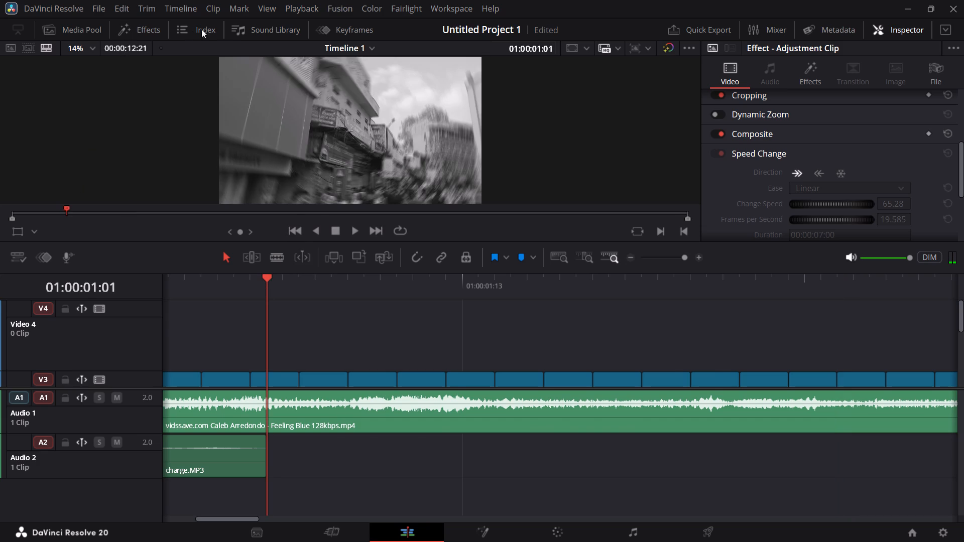
pyautogui.click(246, 28)
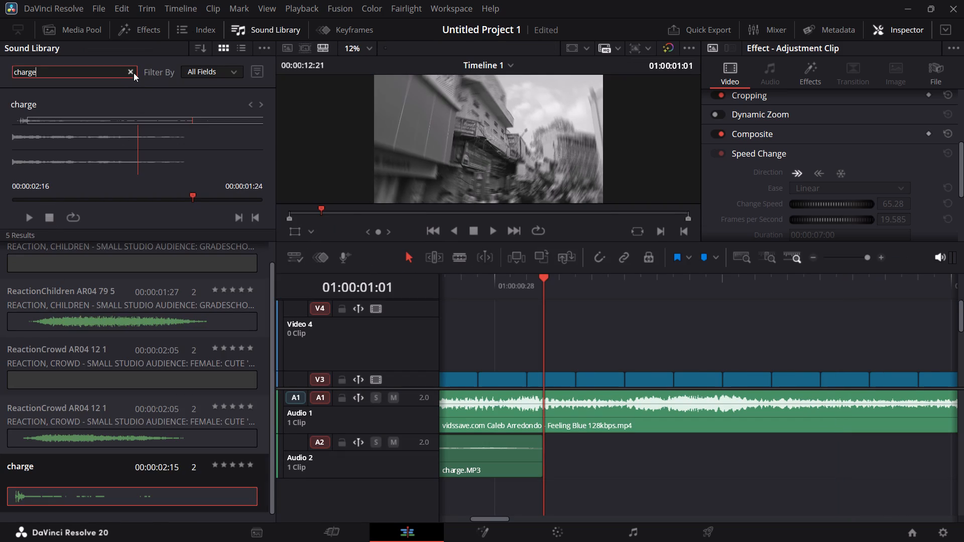
pyautogui.click(134, 73)
pyautogui.write('ca')
pyautogui.press('m')
# Audition the CAM, Cam shutter 1, Camera Click and Camera Flash sounds from the search results.
pyautogui.scroll(4, 64, 269)
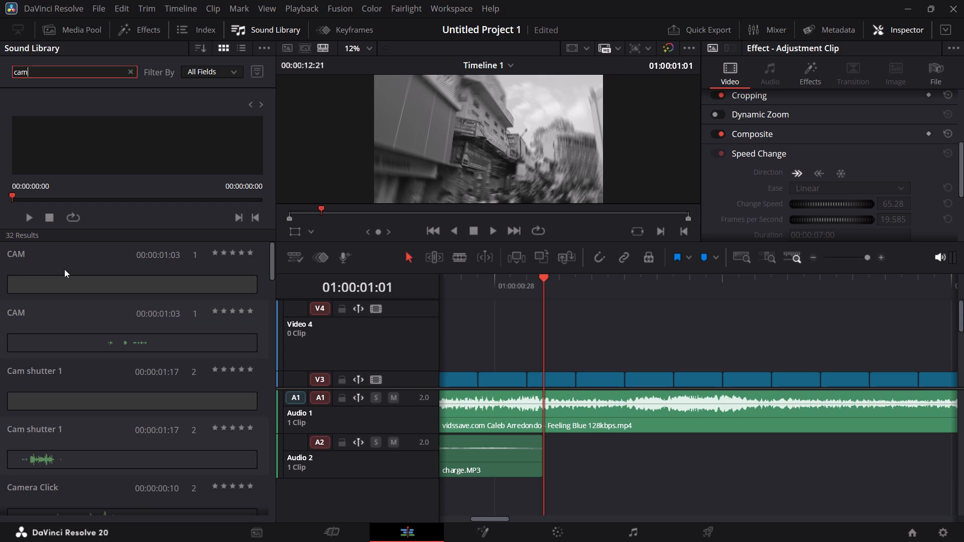
pyautogui.click(64, 269)
pyautogui.press('space')
pyautogui.click(67, 332)
pyautogui.press('space')
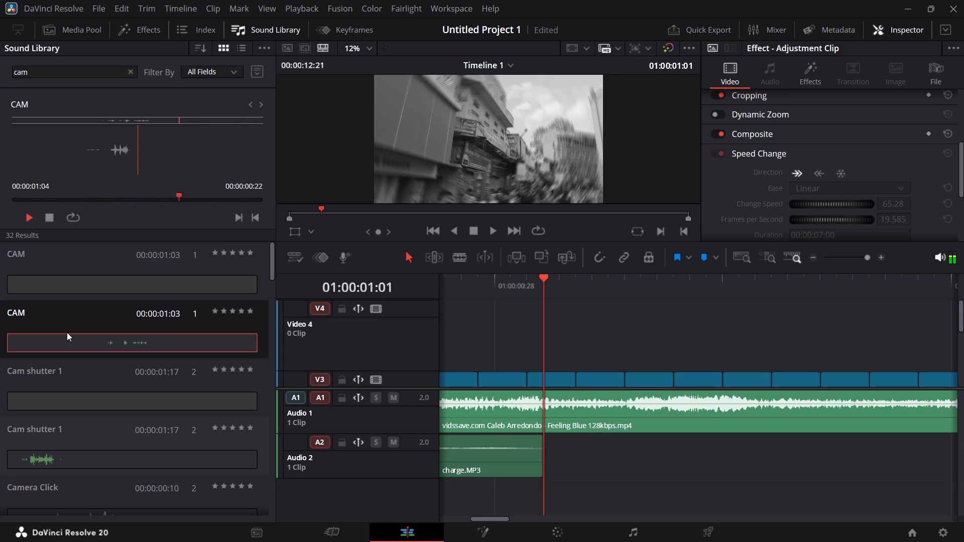
pyautogui.press('space')
pyautogui.click(80, 428)
pyautogui.press('space')
pyautogui.scroll(-2, 80, 428)
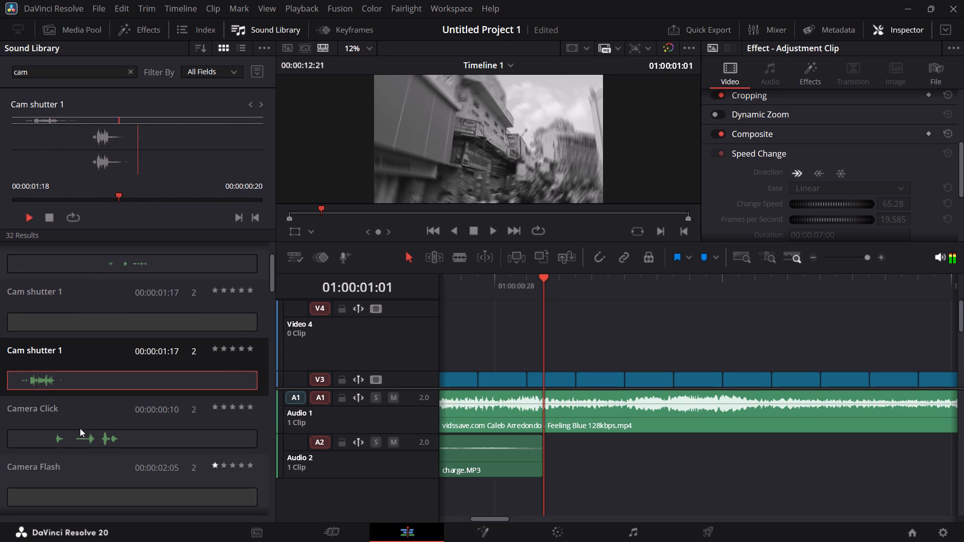
pyautogui.click(77, 425)
pyautogui.press('space')
pyautogui.scroll(-1, 77, 425)
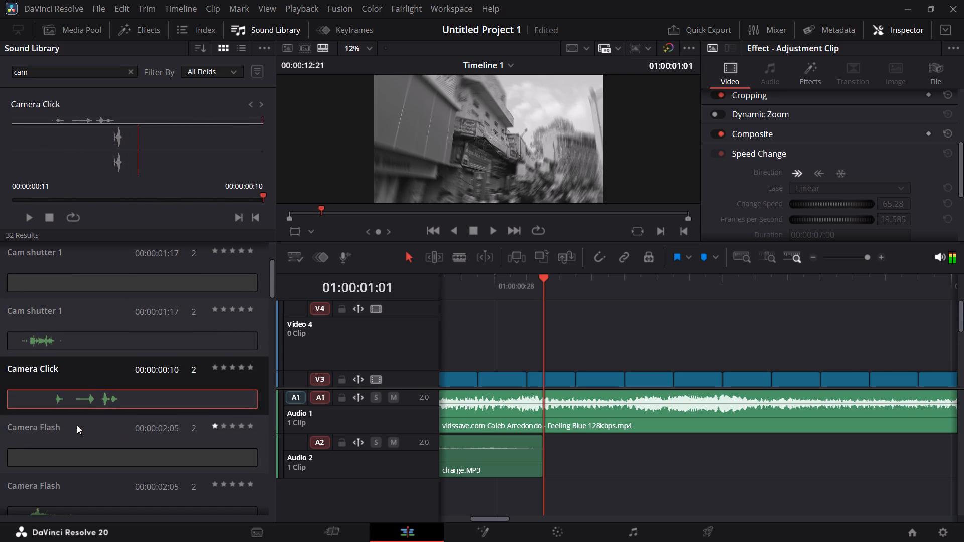
pyautogui.scroll(-2, 74, 438)
pyautogui.click(70, 422)
pyautogui.press('space')
# Audition the Camera Focusing sound effect, Camera Riser and Camera Shutter 1 sounds.
pyautogui.scroll(-3, 70, 422)
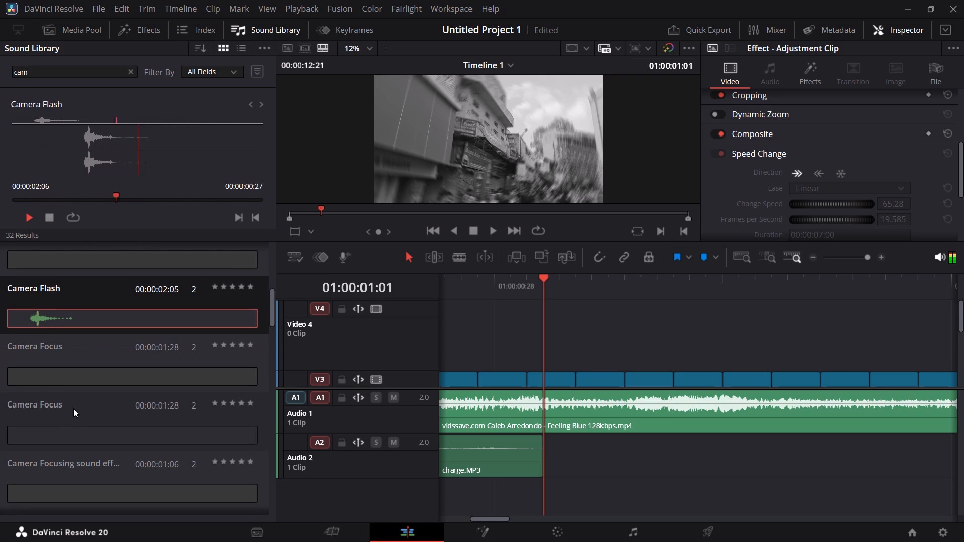
pyautogui.scroll(-2, 44, 349)
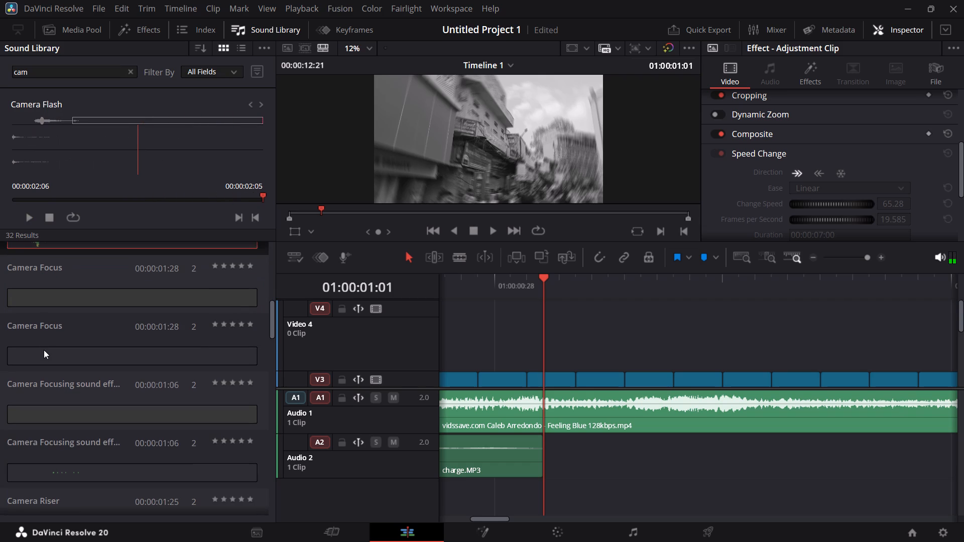
pyautogui.click(60, 392)
pyautogui.press('space')
pyautogui.scroll(-3, 60, 392)
pyautogui.click(60, 398)
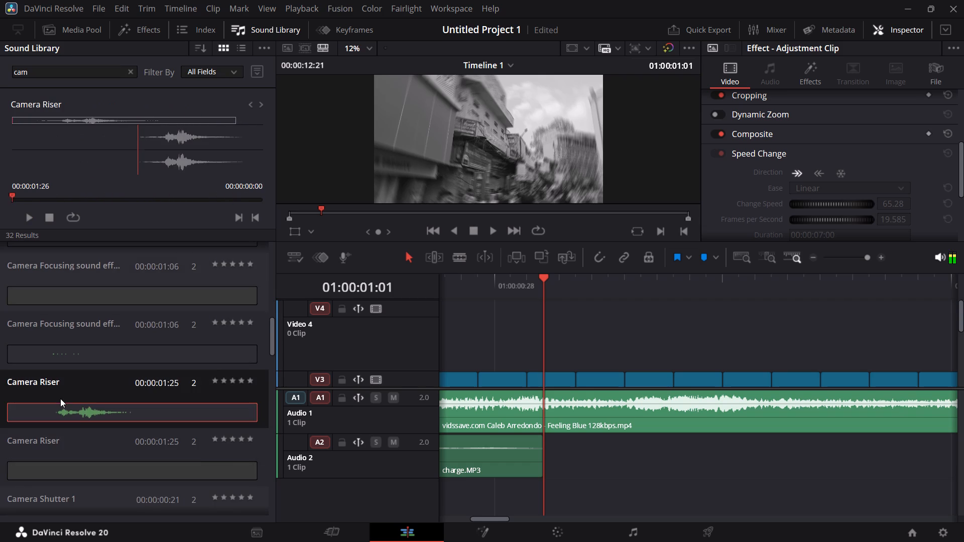
pyautogui.press('space')
pyautogui.scroll(-4, 60, 398)
pyautogui.click(62, 420)
pyautogui.press('space')
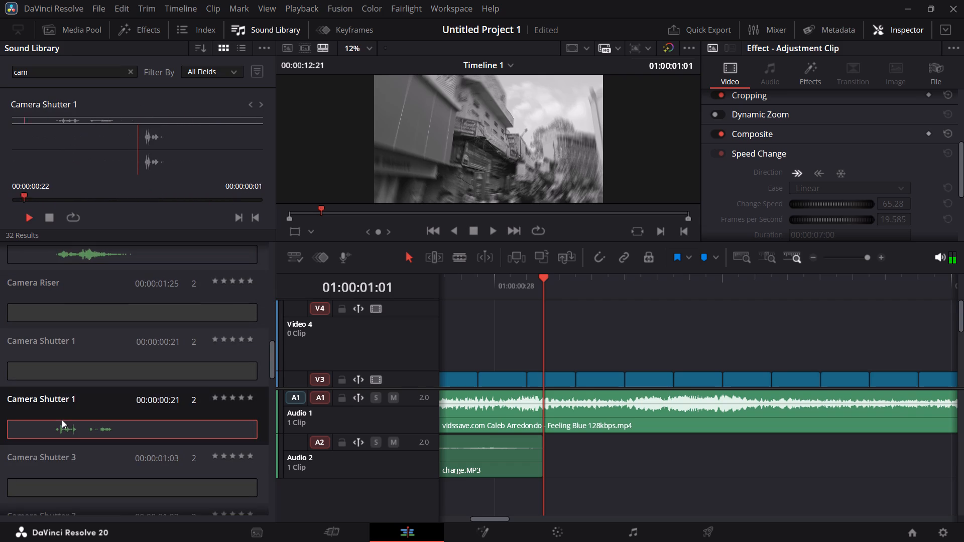
# Audition Camera Shutter 3, Camera Shutter Sound Effect, Copy of Camera Shutter 1A and the 00:00:00:18 camera Shutter sound.
pyautogui.scroll(-4, 62, 420)
pyautogui.click(67, 387)
pyautogui.press('space')
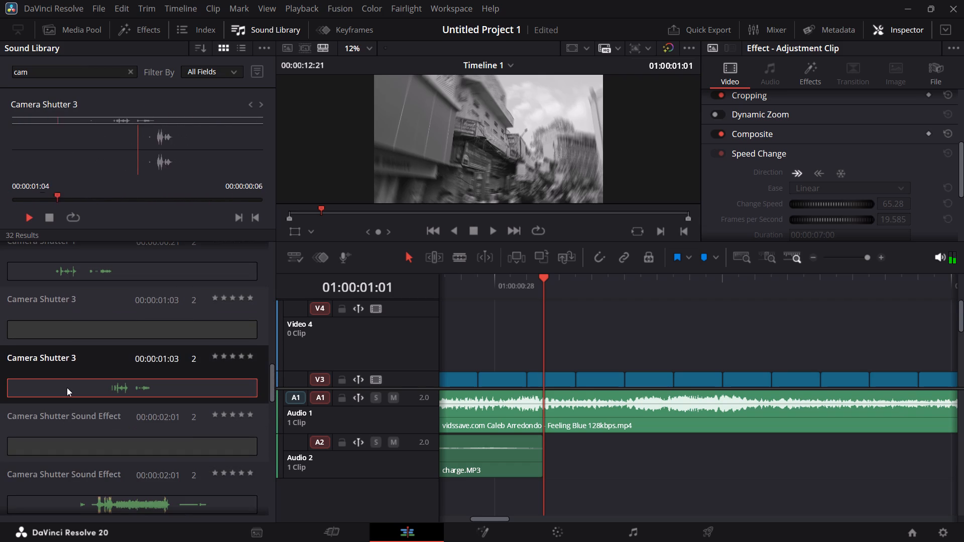
pyautogui.scroll(-2, 67, 387)
pyautogui.click(63, 406)
pyautogui.press('space')
pyautogui.scroll(-2, 63, 406)
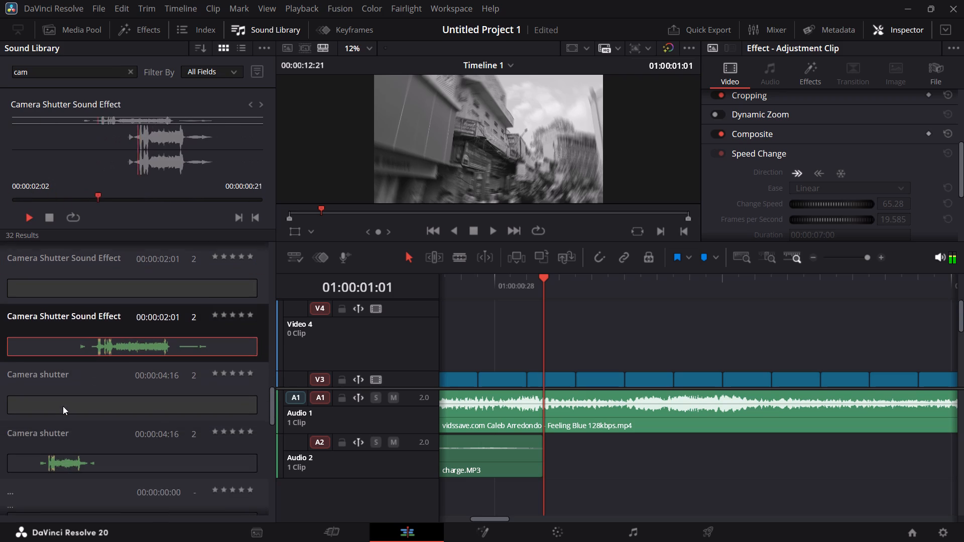
pyautogui.scroll(-4, 63, 406)
pyautogui.click(61, 395)
pyautogui.press('space')
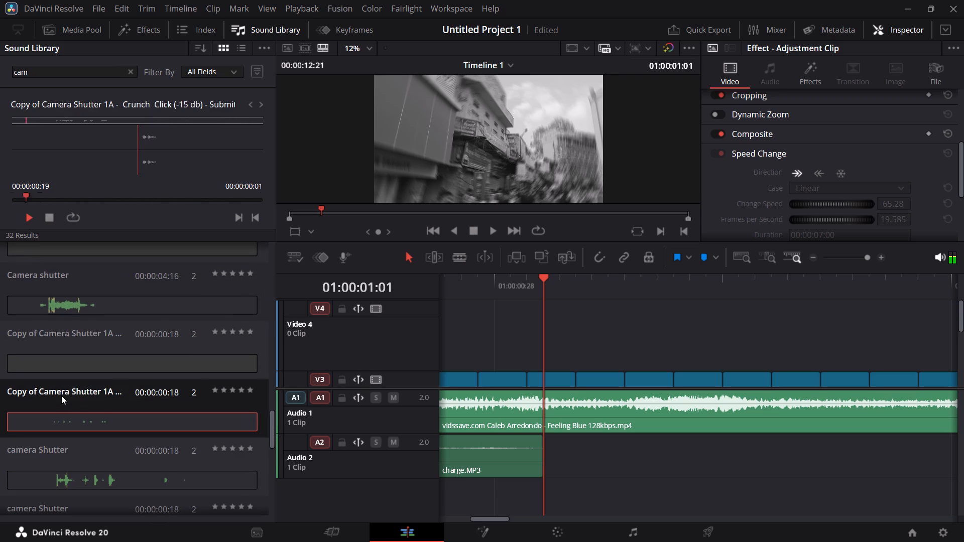
pyautogui.scroll(-3, 60, 398)
pyautogui.click(63, 366)
pyautogui.press('space')
# Audition the camera Shutter 2 and camera-13695 sounds.
pyautogui.scroll(-3, 63, 366)
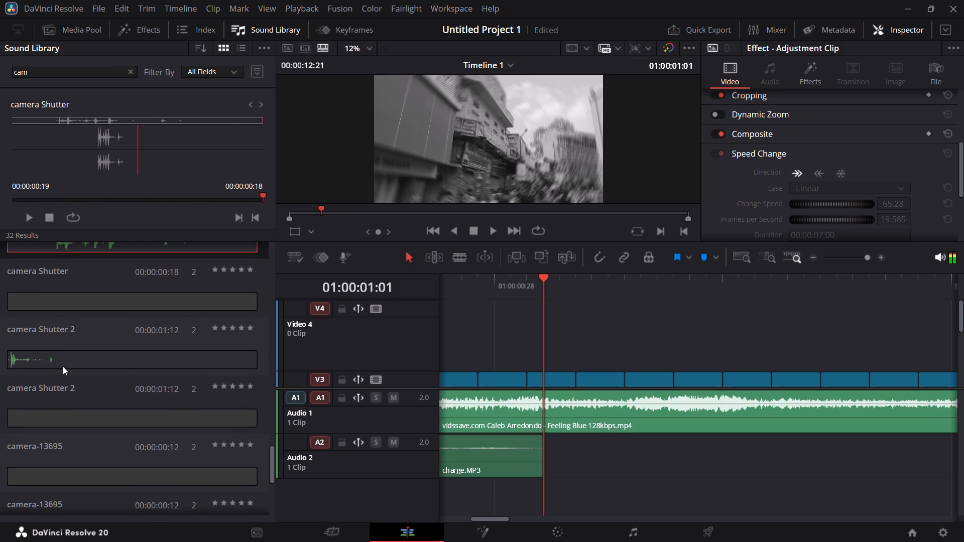
pyautogui.click(60, 346)
pyautogui.press('space')
pyautogui.scroll(2, 57, 373)
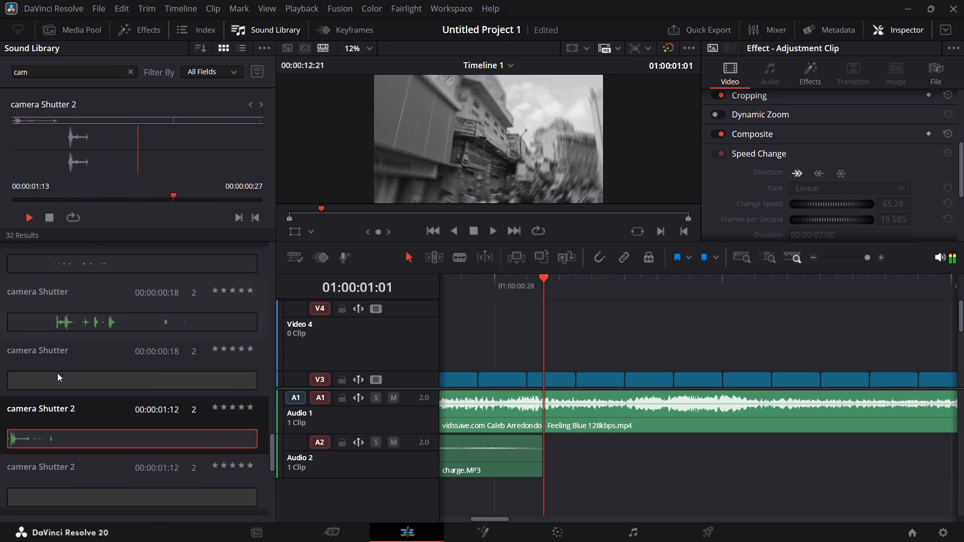
pyautogui.scroll(-3, 57, 384)
pyautogui.click(65, 470)
pyautogui.press('space')
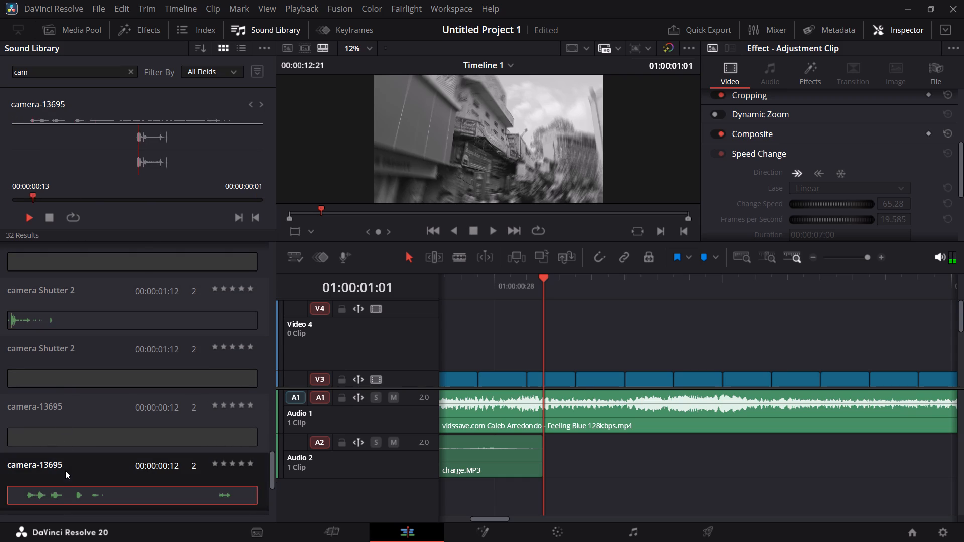
# Compare the 00:00:00:18 camera Shutter sound with camera Shutter 2 by playing both again.
pyautogui.scroll(4, 65, 470)
pyautogui.click(55, 338)
pyautogui.press('space')
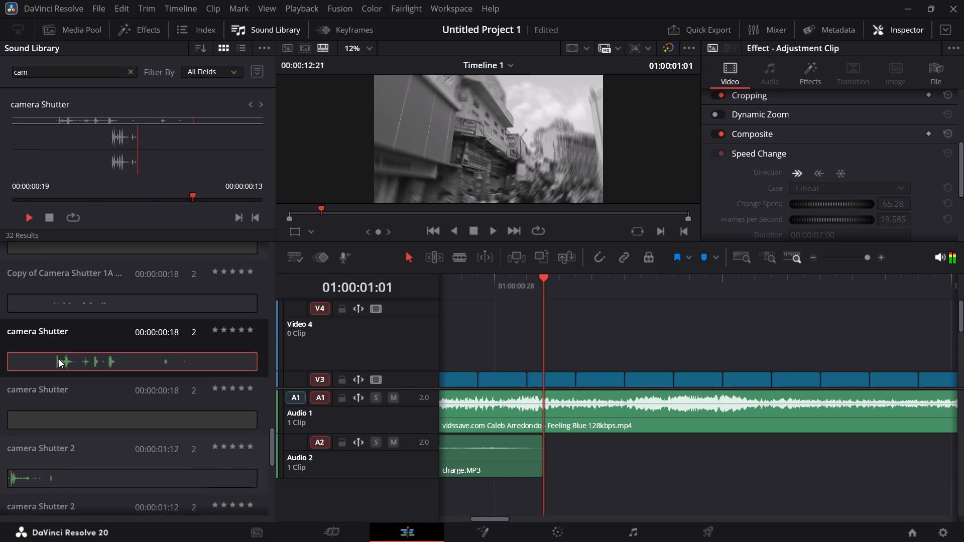
pyautogui.scroll(-1, 65, 354)
pyautogui.click(56, 413)
pyautogui.press('space')
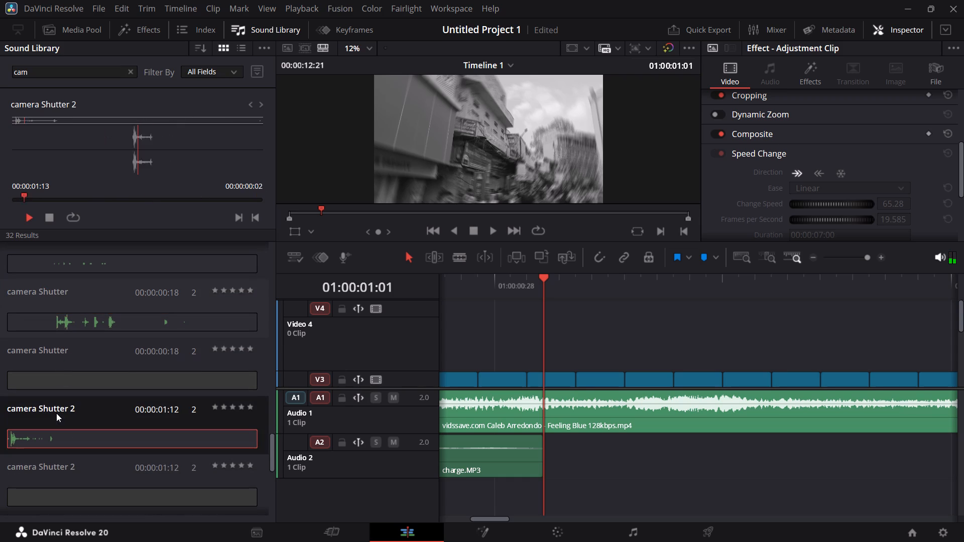
pyautogui.press('space')
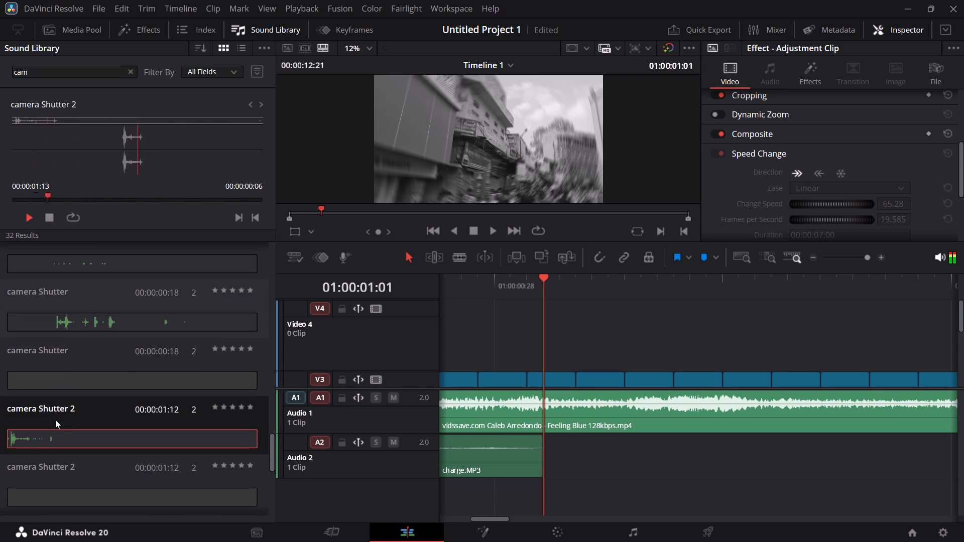
pyautogui.press('space')
pyautogui.press('space')
pyautogui.press('space')
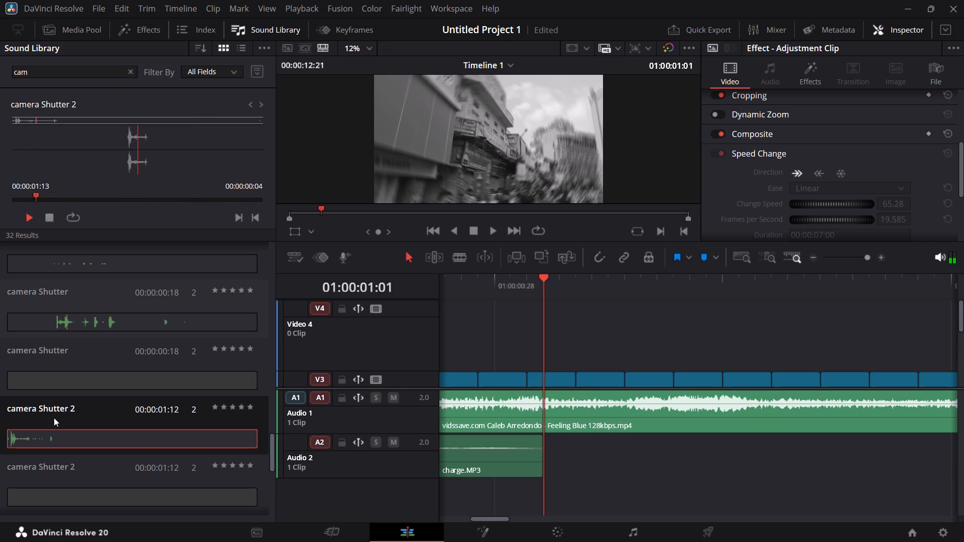
# Replay the 00:00:04:16 Camera shutter, Copy of Camera Shutter 1A and the 00:00:00:18 camera Shutter to choose a sound.
pyautogui.scroll(2, 90, 329)
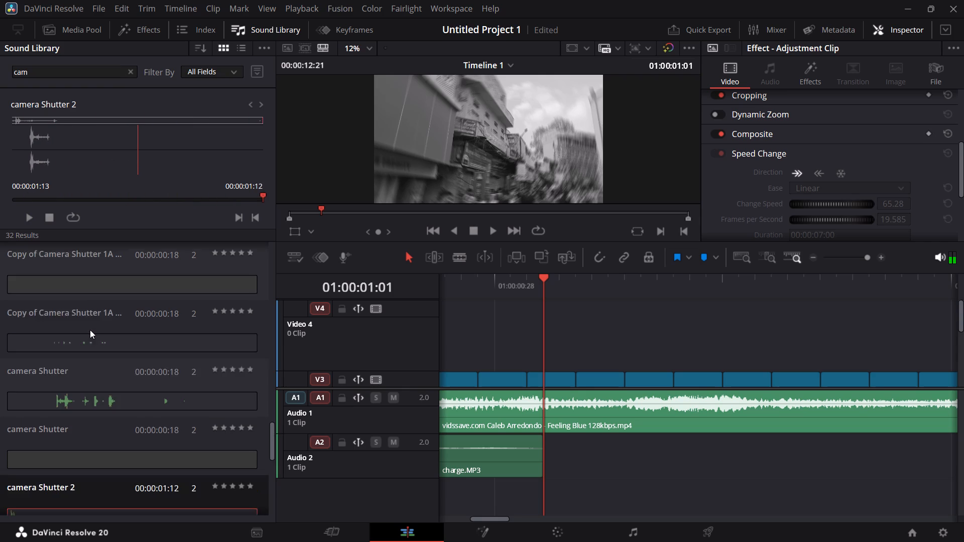
pyautogui.scroll(2, 90, 330)
pyautogui.click(86, 300)
pyautogui.press('space')
pyautogui.scroll(-1, 73, 356)
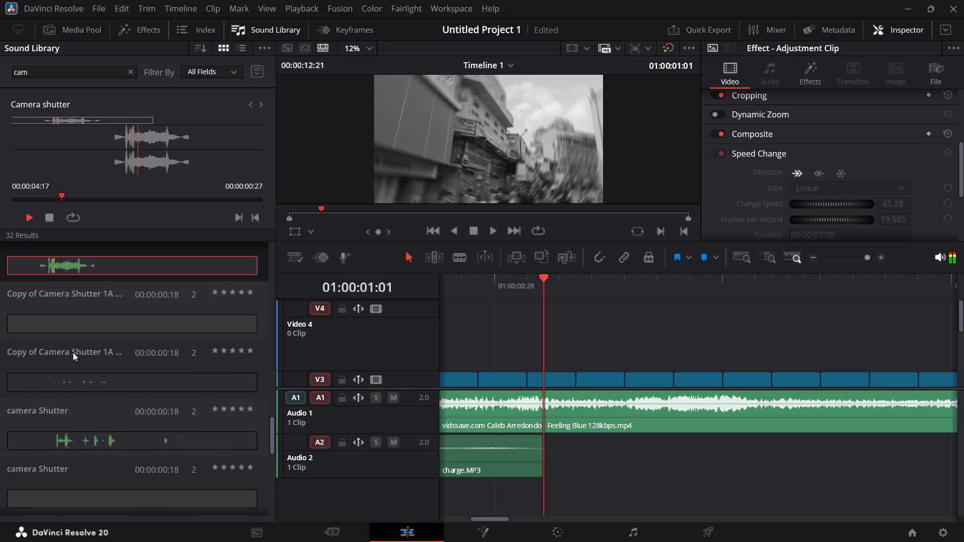
pyautogui.click(64, 386)
pyautogui.press('space')
pyautogui.scroll(-2, 64, 386)
pyautogui.click(68, 362)
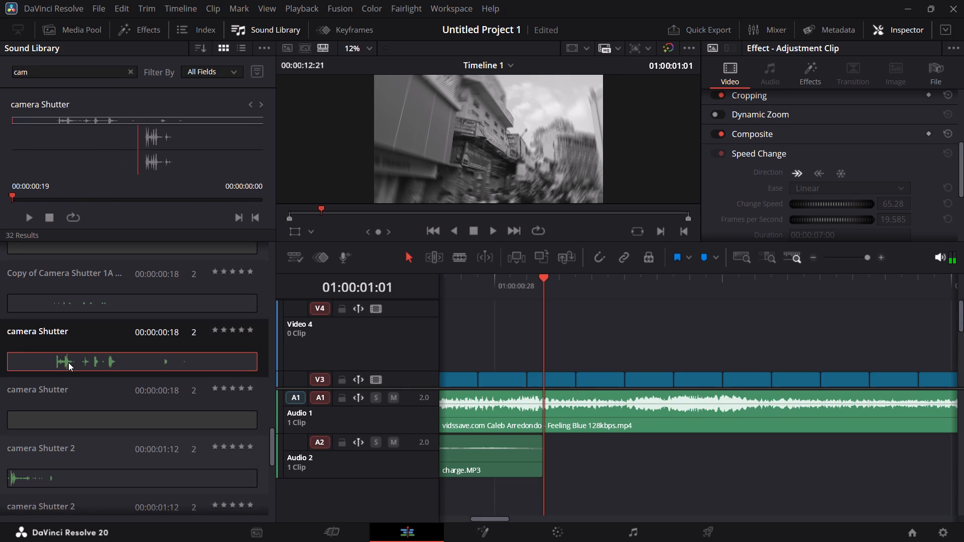
pyautogui.press('space')
pyautogui.press('space')
pyautogui.click(55, 457)
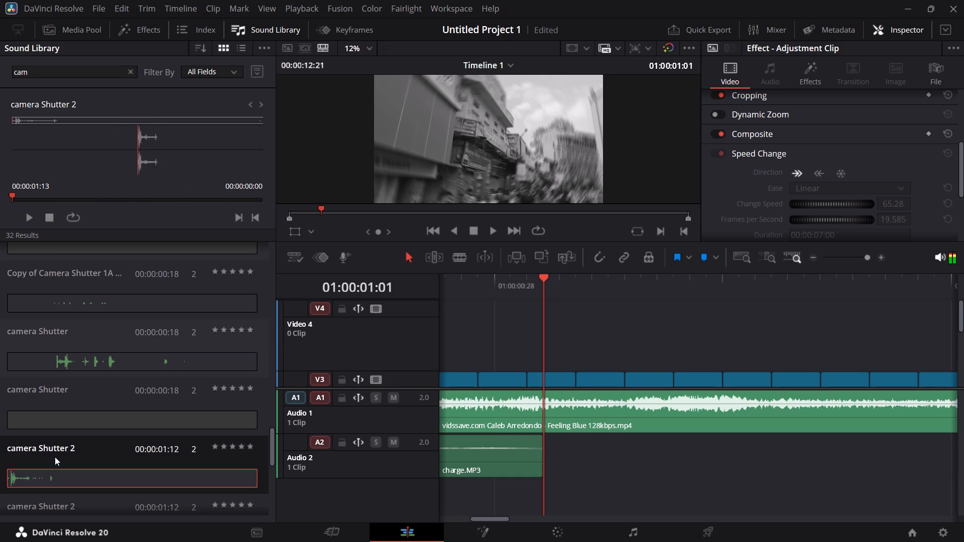
pyautogui.click(49, 345)
pyautogui.press('space')
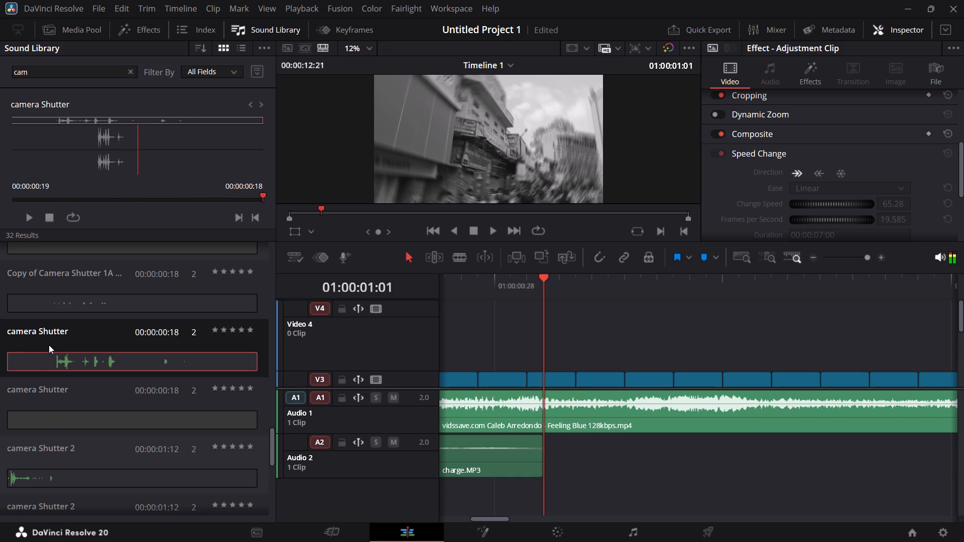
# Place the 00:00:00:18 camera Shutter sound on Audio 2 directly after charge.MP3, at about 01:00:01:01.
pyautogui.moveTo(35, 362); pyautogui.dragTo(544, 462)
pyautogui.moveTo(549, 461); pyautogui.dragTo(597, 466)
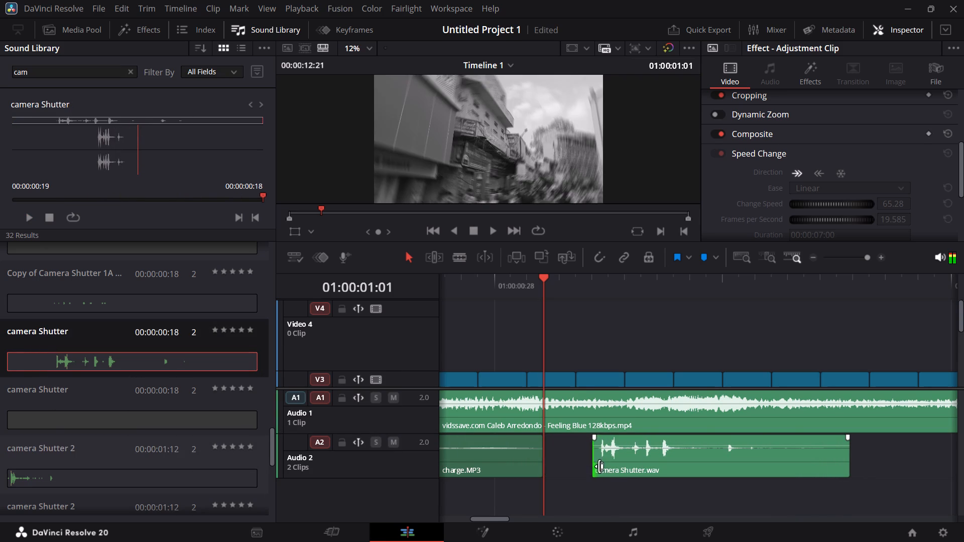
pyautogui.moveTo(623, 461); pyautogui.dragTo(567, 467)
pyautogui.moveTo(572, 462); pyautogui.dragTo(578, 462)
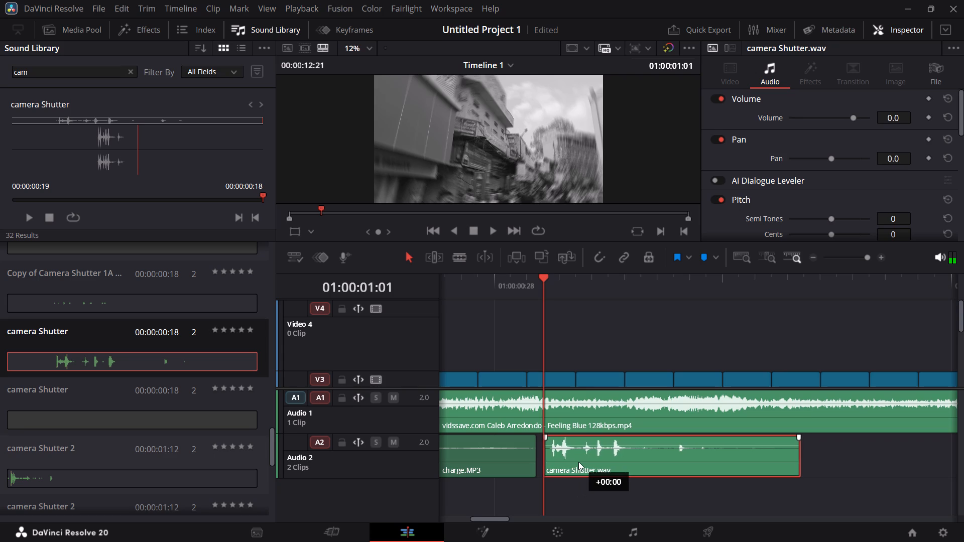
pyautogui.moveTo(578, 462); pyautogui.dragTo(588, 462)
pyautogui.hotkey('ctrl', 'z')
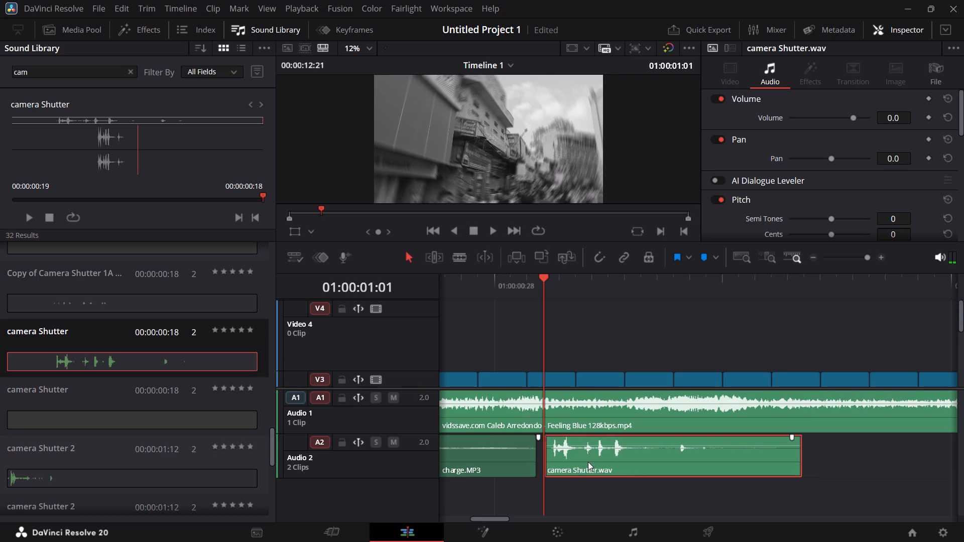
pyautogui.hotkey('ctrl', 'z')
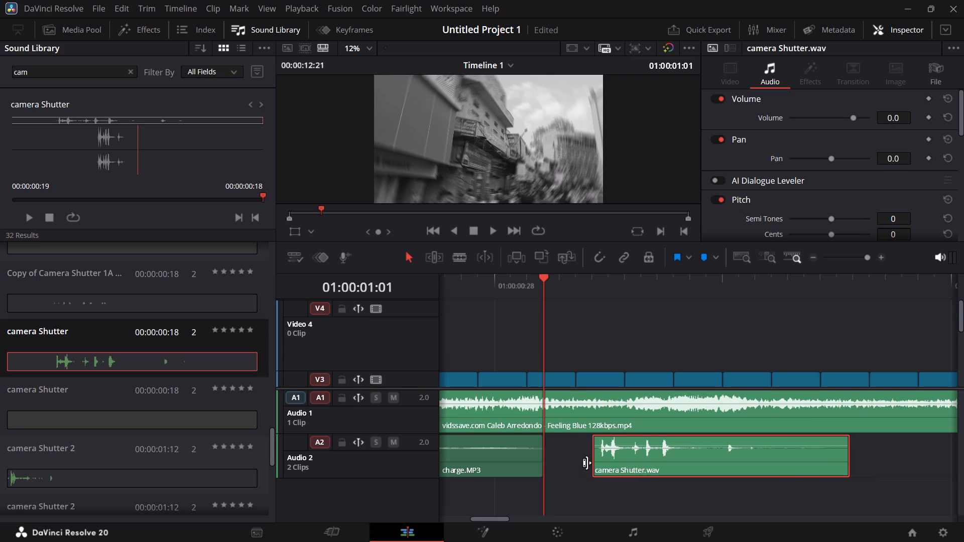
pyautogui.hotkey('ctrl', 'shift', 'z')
# Play the timeline from its start to review the camera Shutter sound against the music.
pyautogui.moveTo(453, 289); pyautogui.dragTo(311, 281)
pyautogui.press('space')
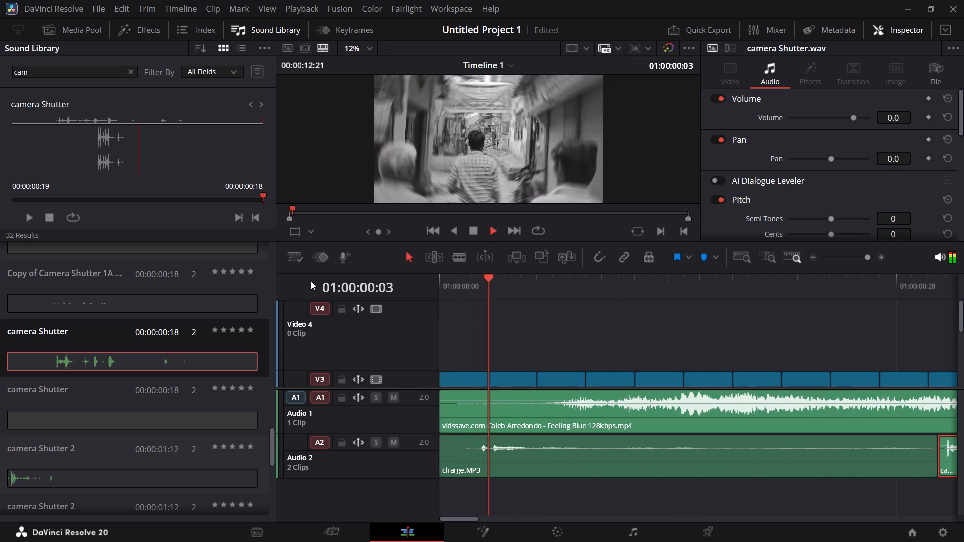
pyautogui.press('space')
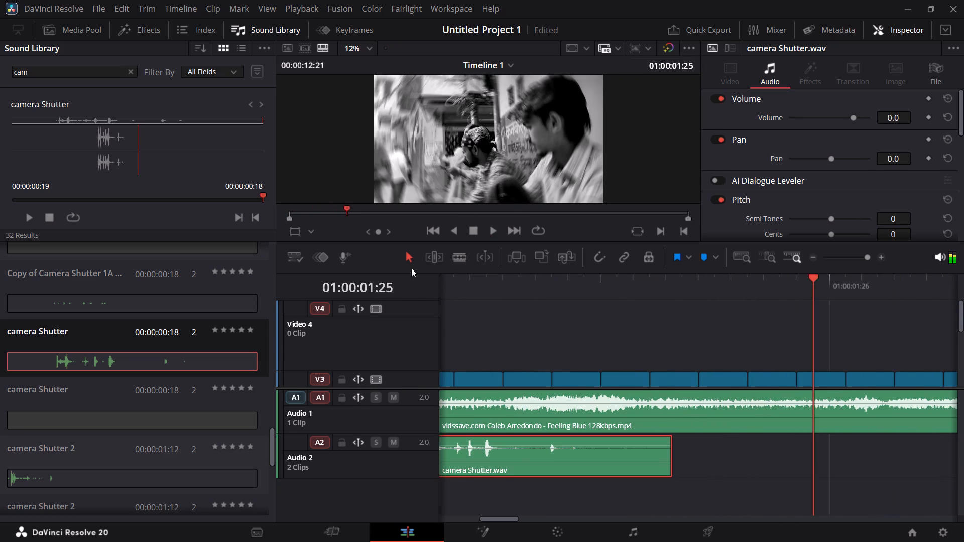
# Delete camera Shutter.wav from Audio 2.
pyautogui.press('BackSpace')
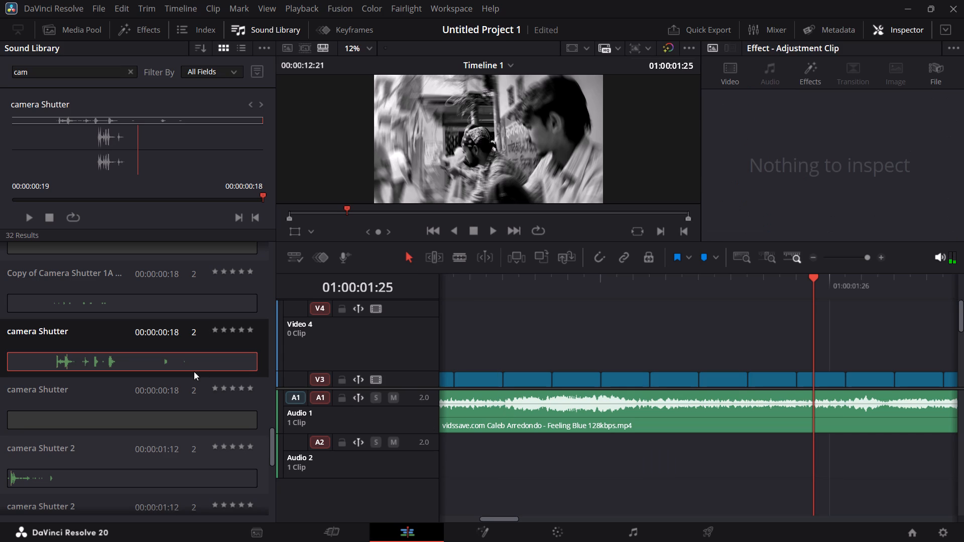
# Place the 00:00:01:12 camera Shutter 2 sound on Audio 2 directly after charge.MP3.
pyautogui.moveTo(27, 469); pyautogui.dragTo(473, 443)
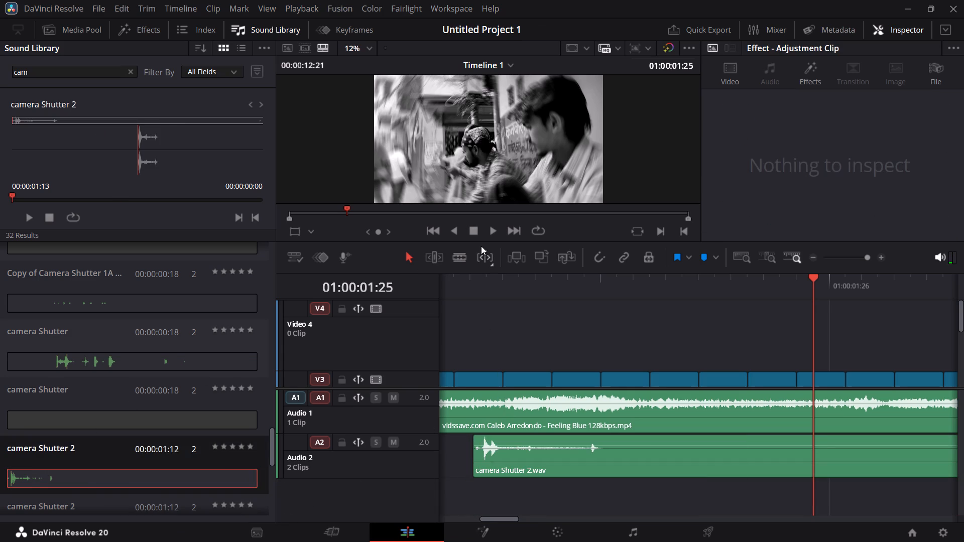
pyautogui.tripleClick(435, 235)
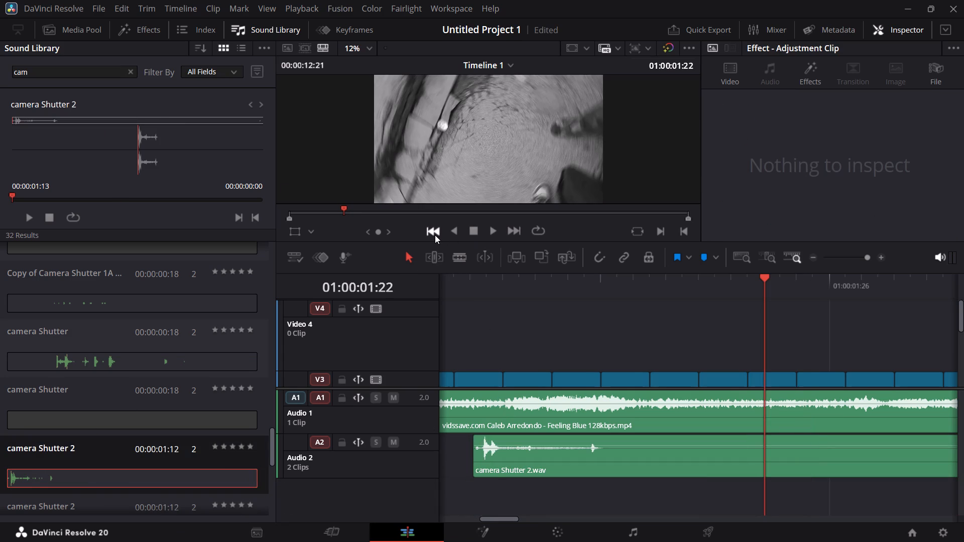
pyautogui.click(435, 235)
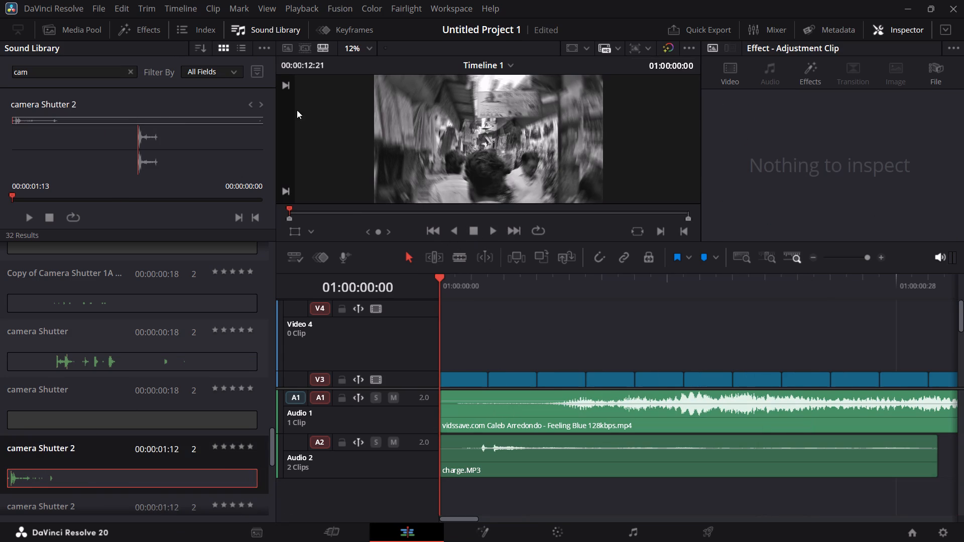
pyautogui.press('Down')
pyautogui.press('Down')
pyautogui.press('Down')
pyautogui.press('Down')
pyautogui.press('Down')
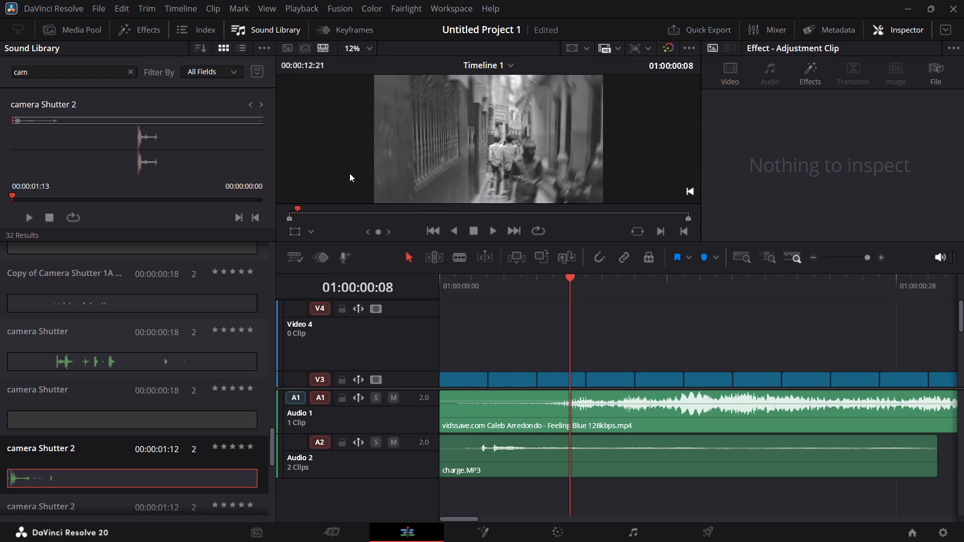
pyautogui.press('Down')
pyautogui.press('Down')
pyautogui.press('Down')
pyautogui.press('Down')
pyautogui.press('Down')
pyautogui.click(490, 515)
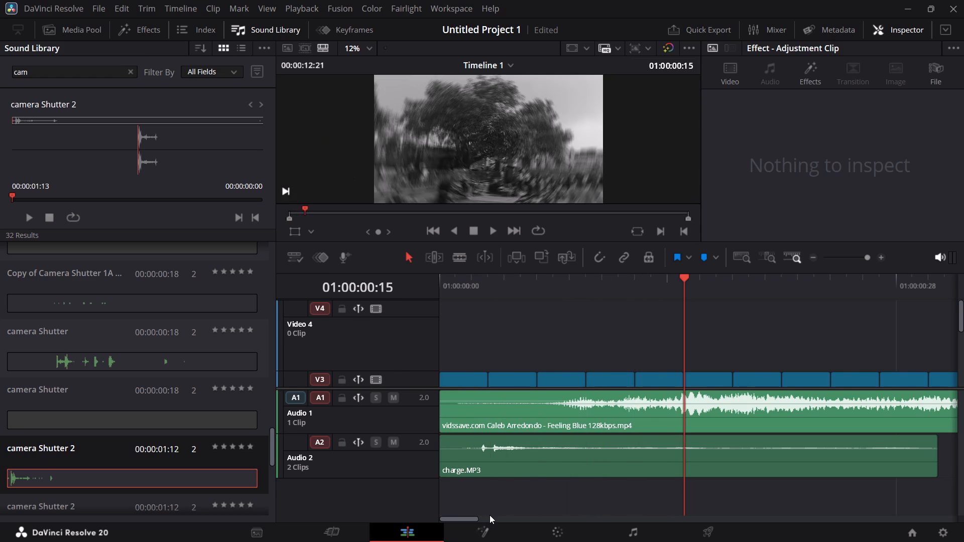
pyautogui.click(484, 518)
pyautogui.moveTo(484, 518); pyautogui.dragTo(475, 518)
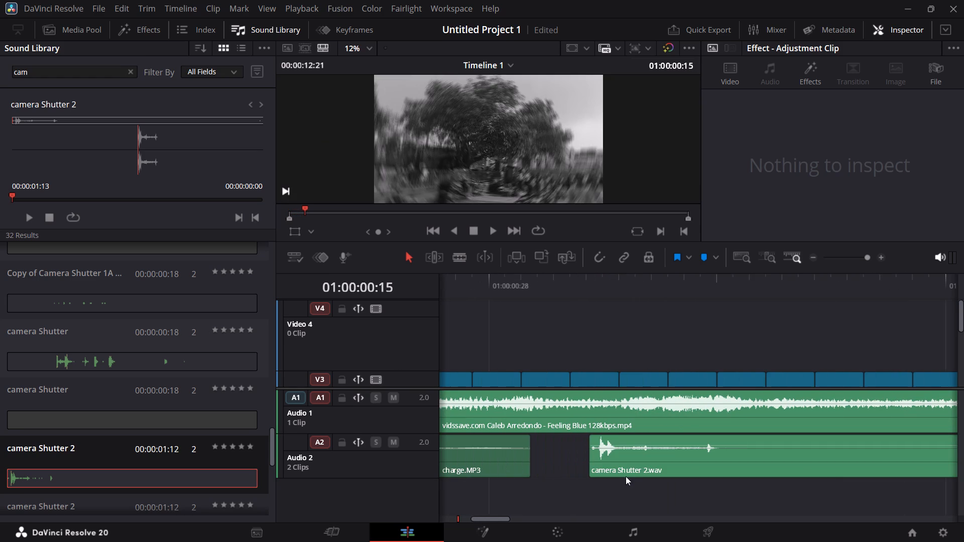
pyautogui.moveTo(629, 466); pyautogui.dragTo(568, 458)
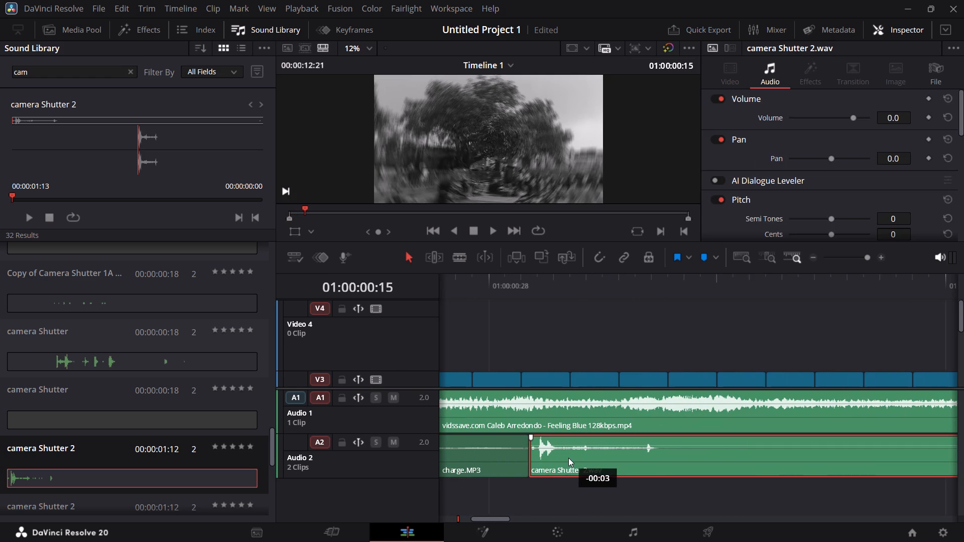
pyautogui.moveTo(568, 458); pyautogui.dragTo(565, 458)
# Play the passage from charge.MP3 into camera Shutter 2.wav to judge the sound against the music.
pyautogui.moveTo(454, 288); pyautogui.dragTo(447, 288)
pyautogui.press('space')
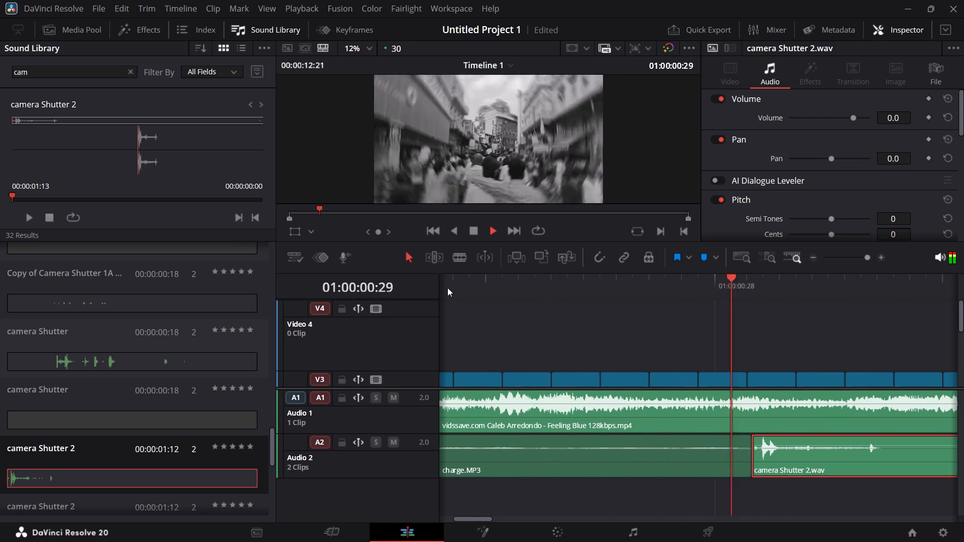
pyautogui.press('space')
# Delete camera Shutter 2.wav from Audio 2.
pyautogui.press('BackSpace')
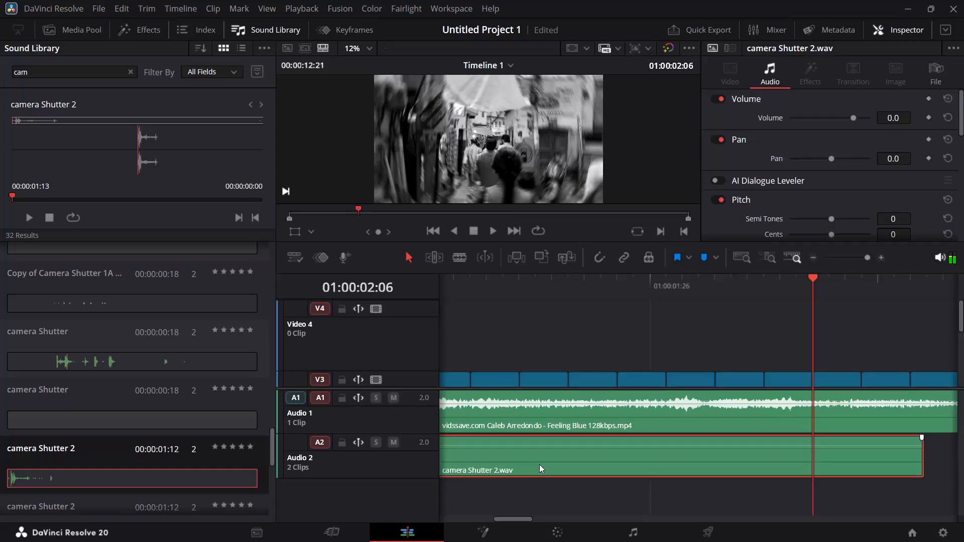
# Play the montage from its start through to the end, looking over its video and adjustment clip tracks.
pyautogui.click(237, 33)
pyautogui.moveTo(189, 289); pyautogui.dragTo(150, 287)
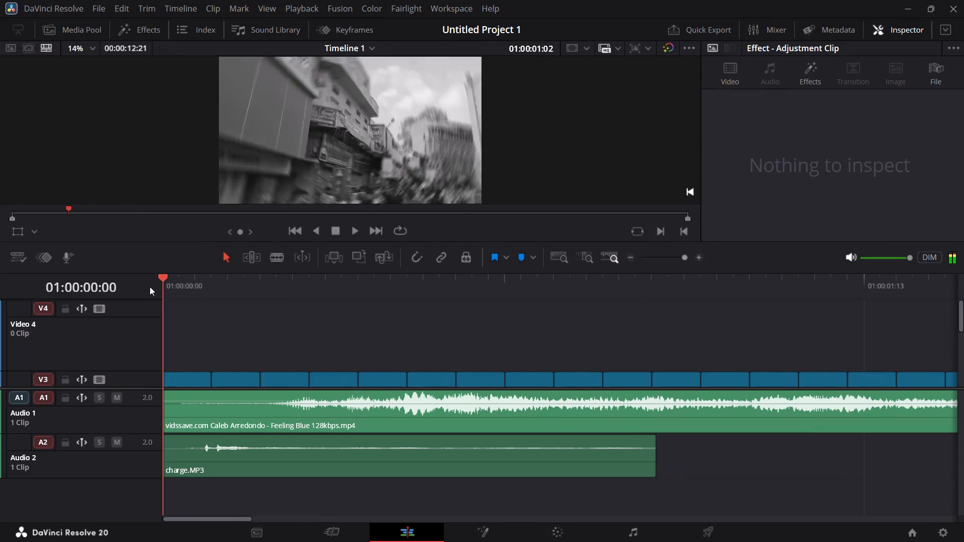
pyautogui.moveTo(150, 287); pyautogui.dragTo(130, 288)
pyautogui.press('space')
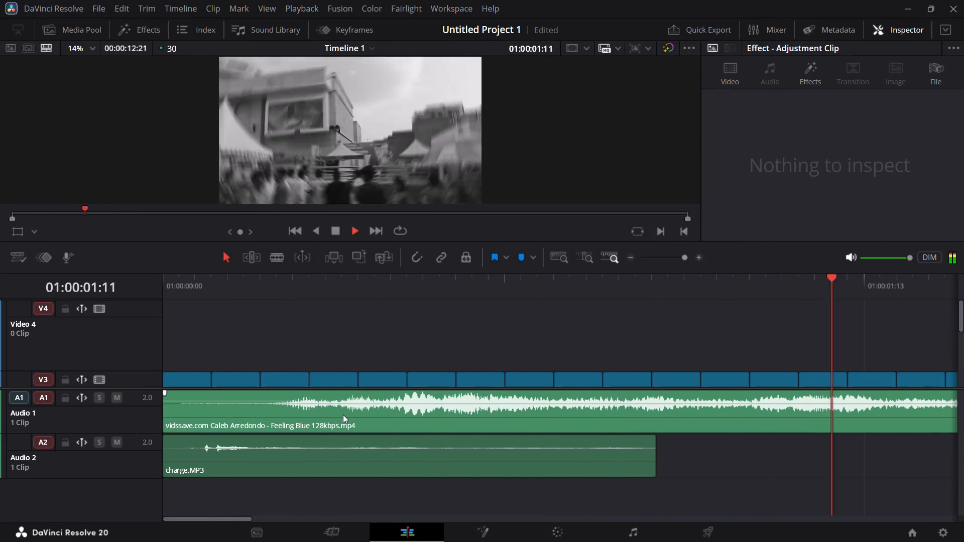
pyautogui.scroll(3, 351, 421)
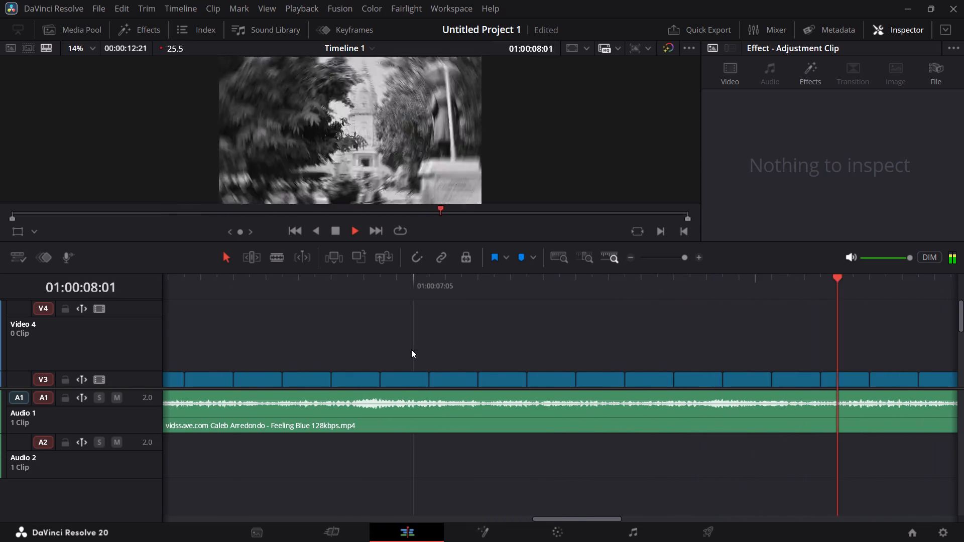
pyautogui.scroll(-4, 338, 362)
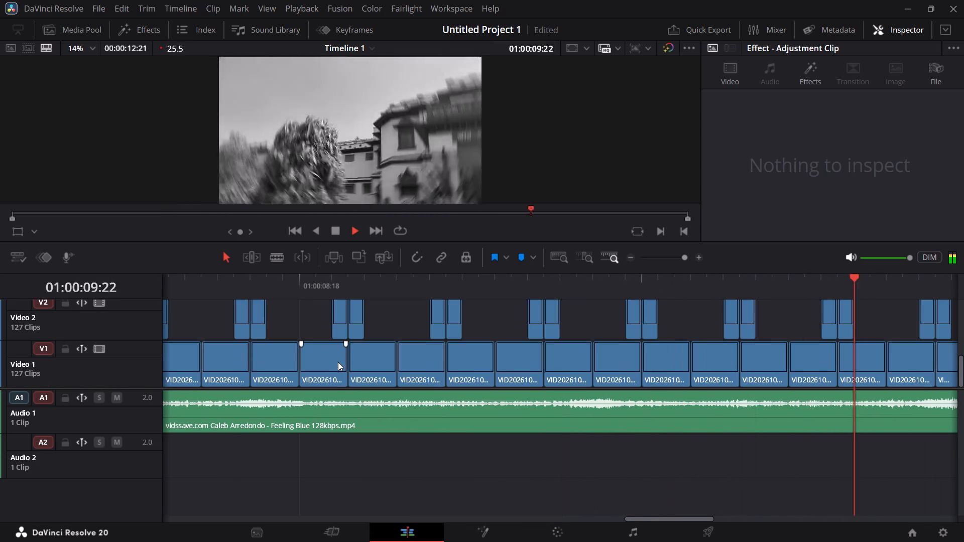
pyautogui.scroll(1, 338, 362)
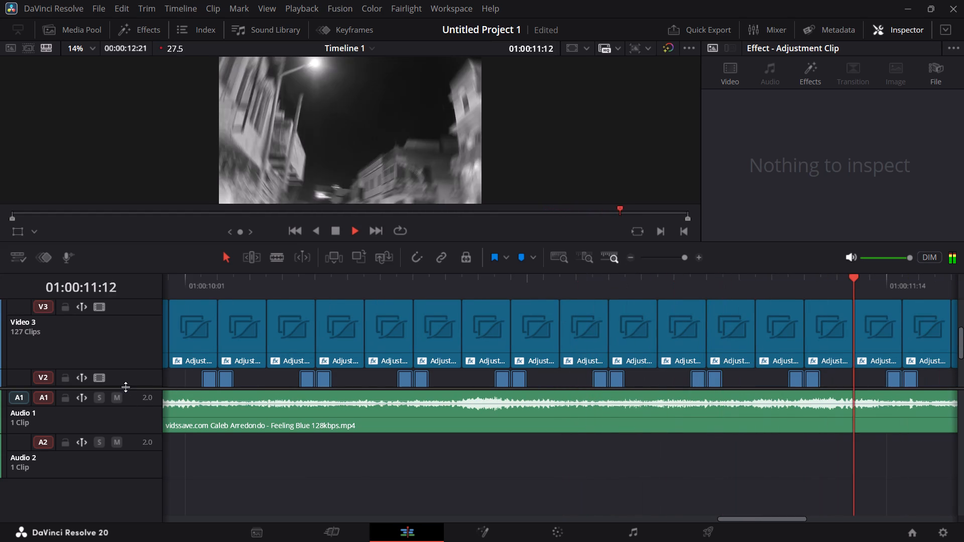
pyautogui.moveTo(126, 387); pyautogui.dragTo(113, 457)
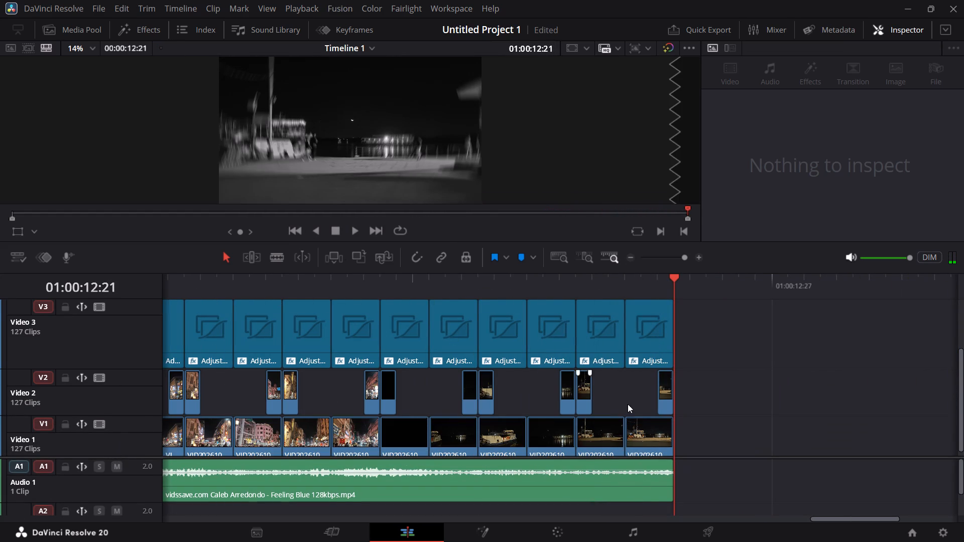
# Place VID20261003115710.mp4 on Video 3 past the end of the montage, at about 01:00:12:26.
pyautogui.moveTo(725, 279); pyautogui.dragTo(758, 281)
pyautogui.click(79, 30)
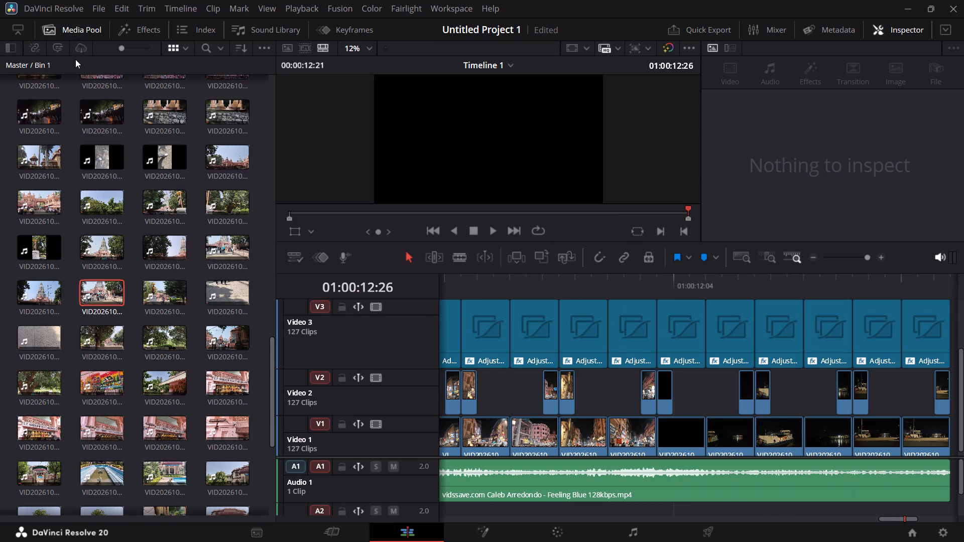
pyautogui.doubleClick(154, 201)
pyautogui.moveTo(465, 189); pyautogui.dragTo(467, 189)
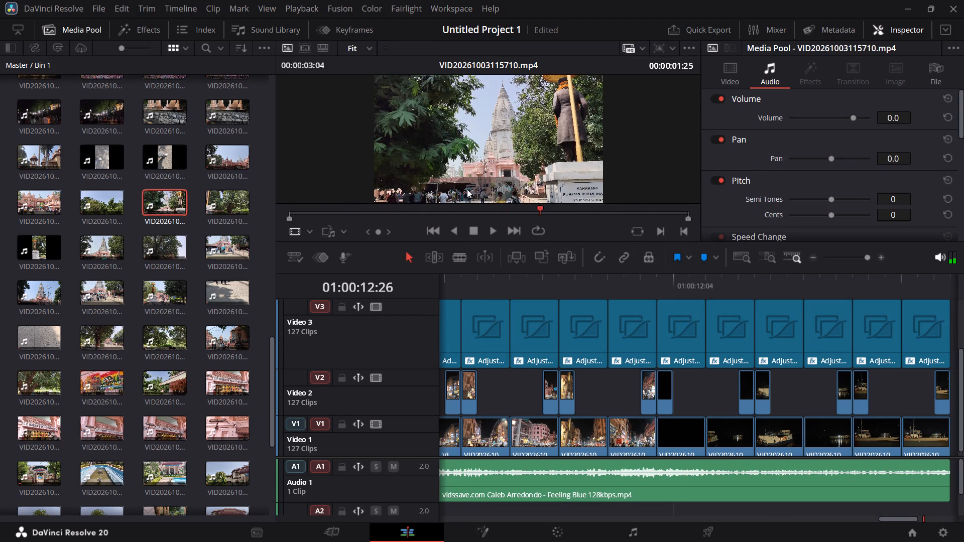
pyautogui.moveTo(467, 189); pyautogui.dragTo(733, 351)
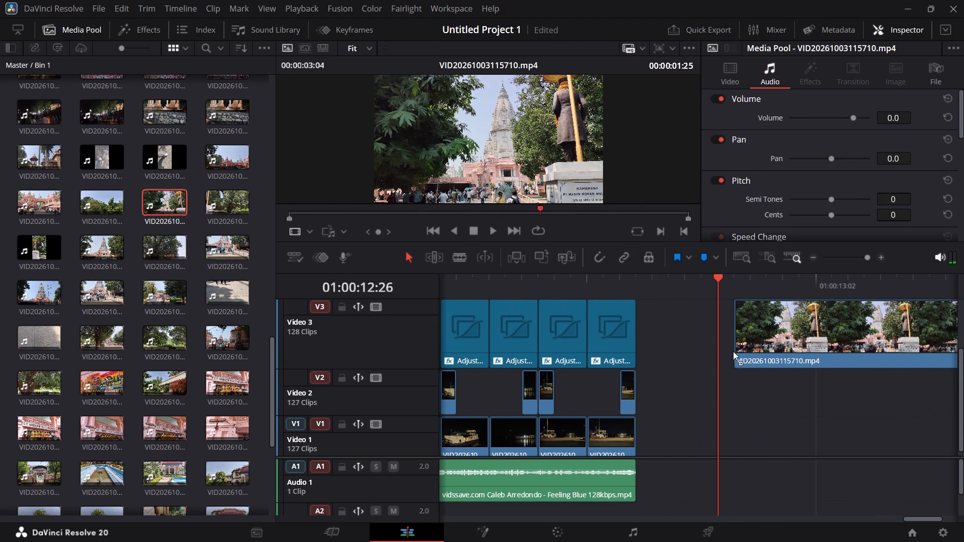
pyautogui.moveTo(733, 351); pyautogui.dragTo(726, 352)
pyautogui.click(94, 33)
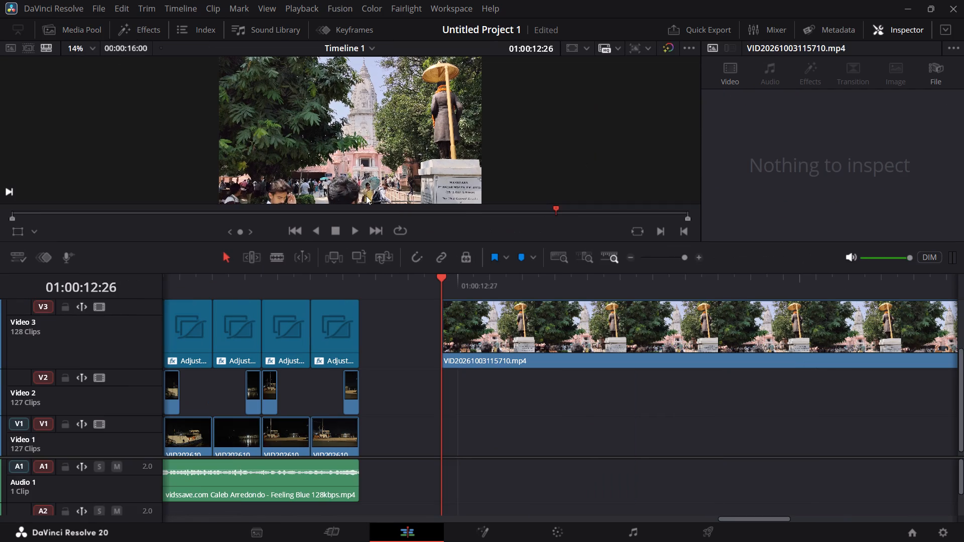
# Play the opening of the temple clip on Video 3 to check its camera shake.
pyautogui.press('space')
pyautogui.press('space')
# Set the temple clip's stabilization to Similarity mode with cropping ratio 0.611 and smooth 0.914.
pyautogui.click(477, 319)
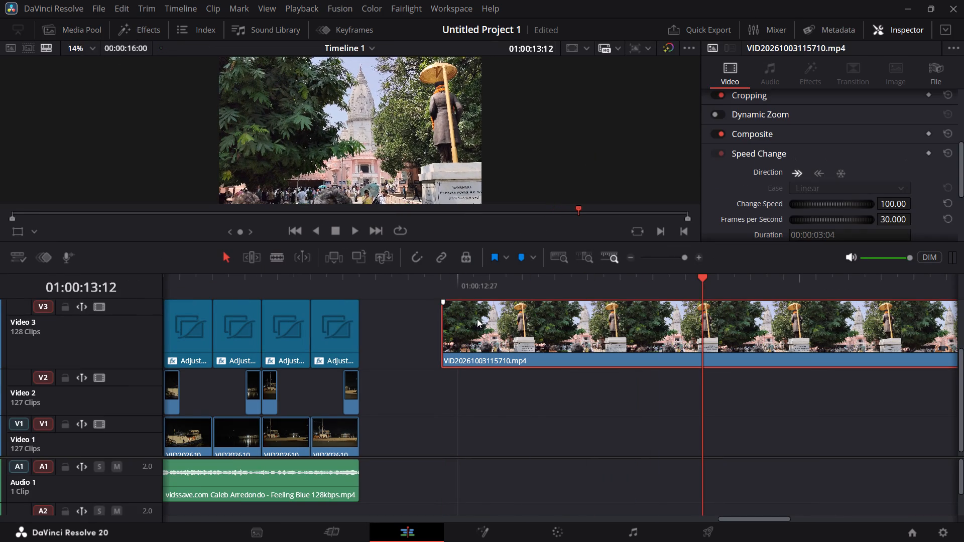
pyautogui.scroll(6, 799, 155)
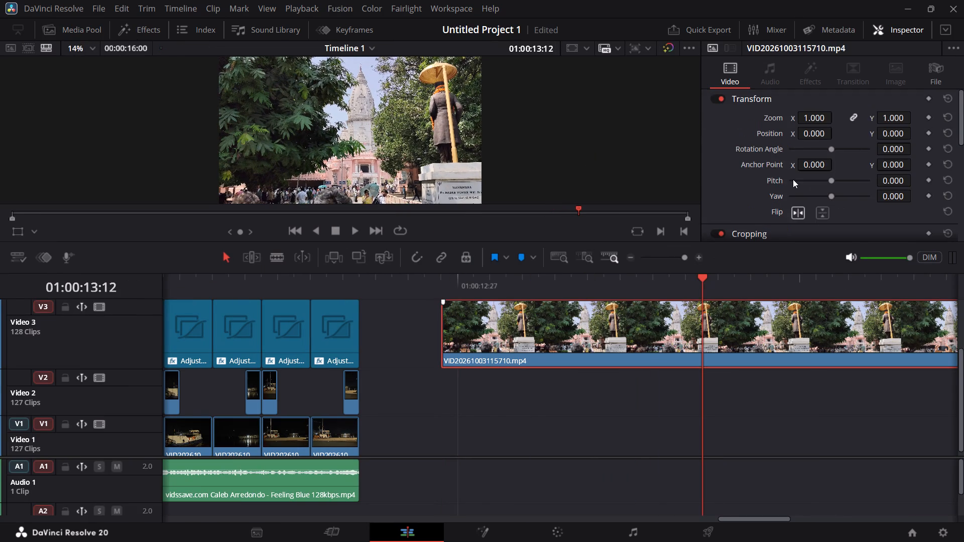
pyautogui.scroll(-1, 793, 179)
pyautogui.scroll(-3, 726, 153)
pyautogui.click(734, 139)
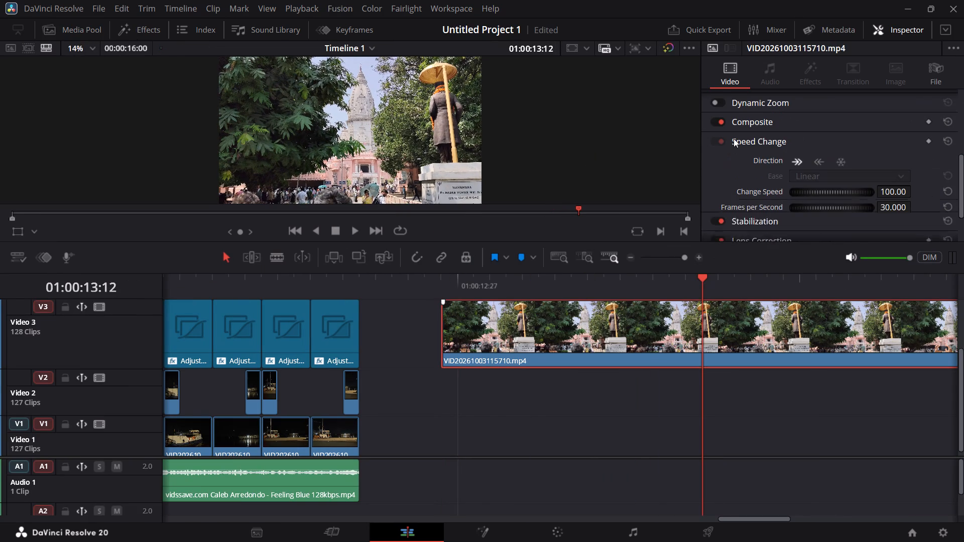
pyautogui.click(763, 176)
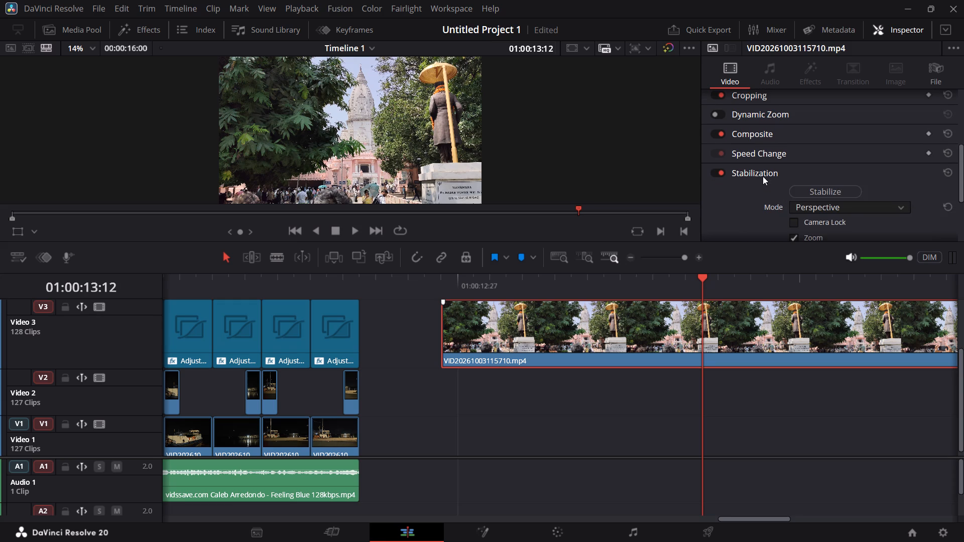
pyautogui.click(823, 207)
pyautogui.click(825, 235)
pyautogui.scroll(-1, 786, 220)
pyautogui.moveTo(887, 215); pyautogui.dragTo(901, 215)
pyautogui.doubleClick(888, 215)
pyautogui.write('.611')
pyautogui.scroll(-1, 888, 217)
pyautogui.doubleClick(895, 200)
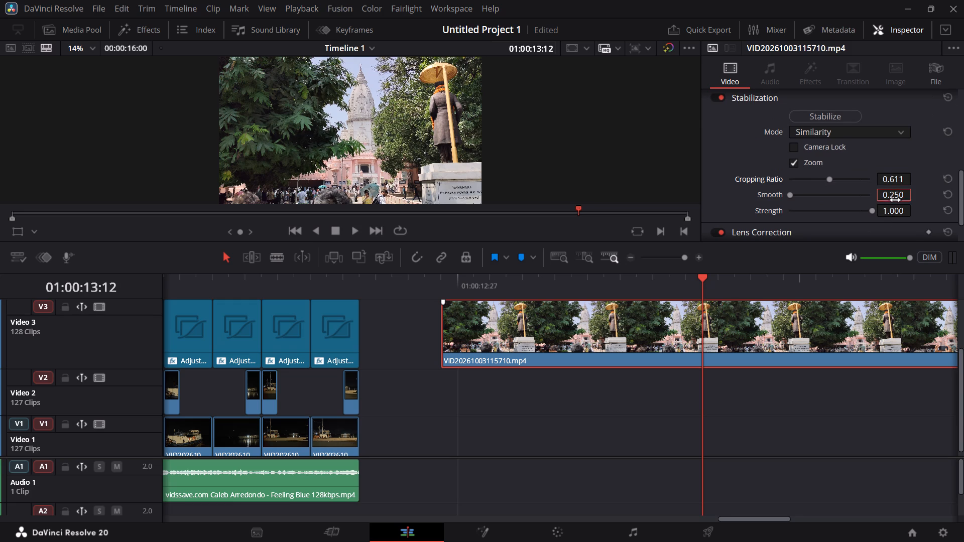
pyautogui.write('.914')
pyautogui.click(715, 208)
# Play the temple clip from its start to review its motion.
pyautogui.click(430, 281)
pyautogui.press('space')
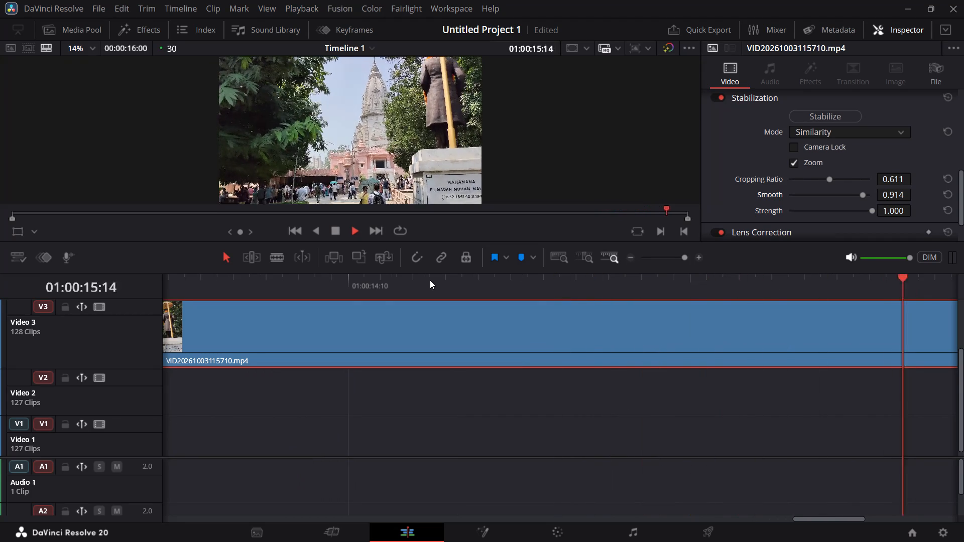
pyautogui.click(299, 235)
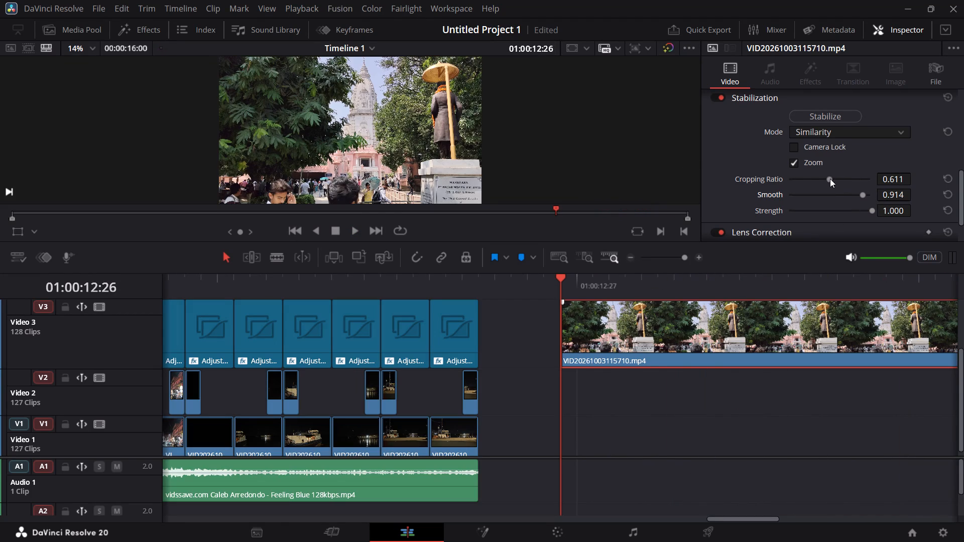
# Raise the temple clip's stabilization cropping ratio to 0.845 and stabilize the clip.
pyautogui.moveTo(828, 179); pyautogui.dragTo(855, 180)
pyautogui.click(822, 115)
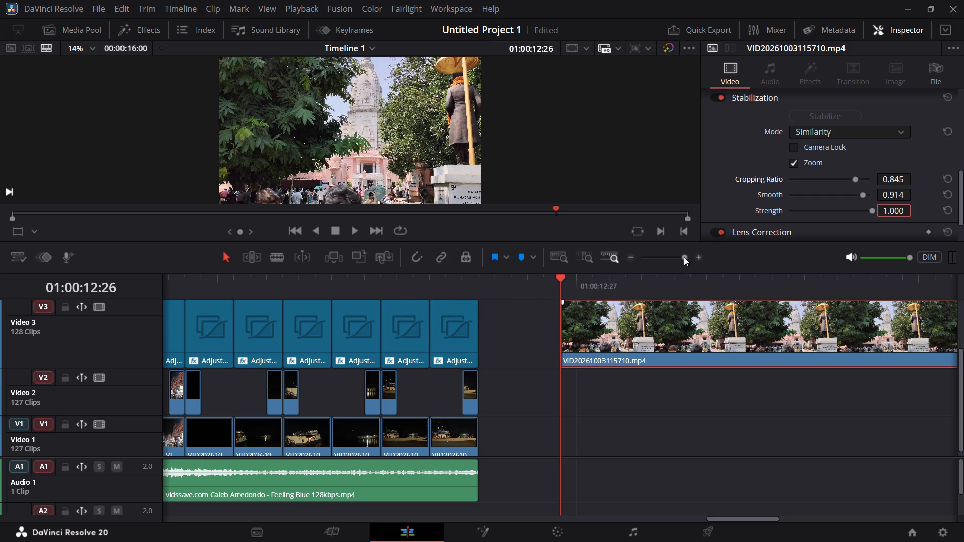
# Play the stabilized temple clip through to its end.
pyautogui.press('space')
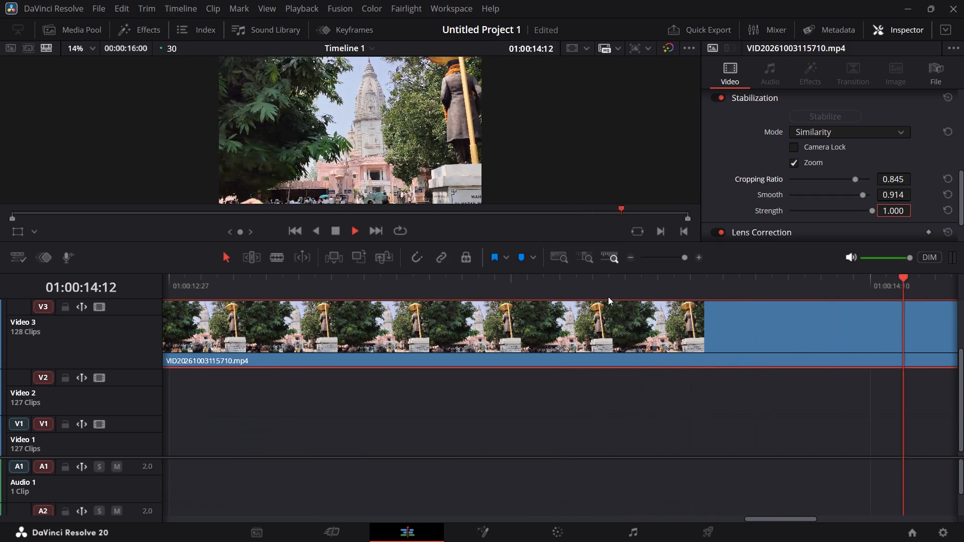
pyautogui.press('space')
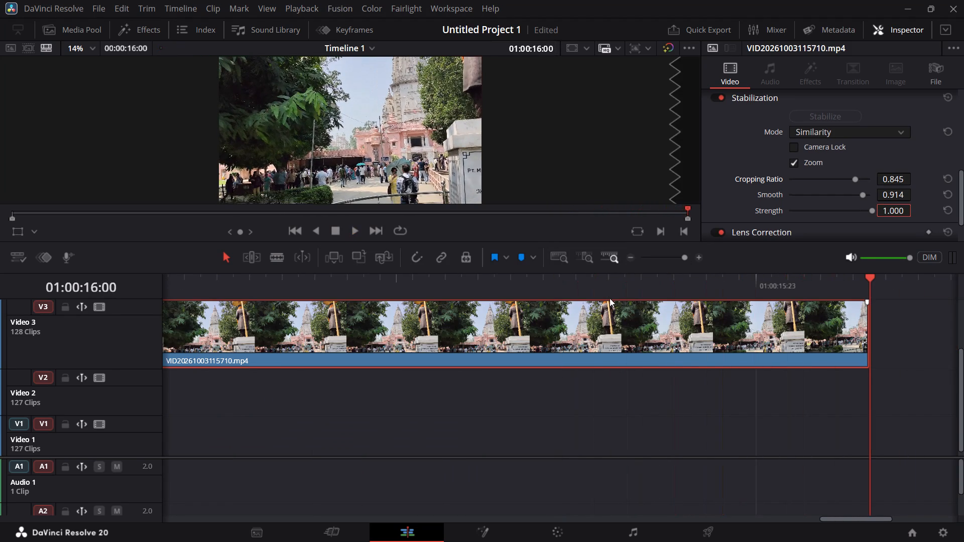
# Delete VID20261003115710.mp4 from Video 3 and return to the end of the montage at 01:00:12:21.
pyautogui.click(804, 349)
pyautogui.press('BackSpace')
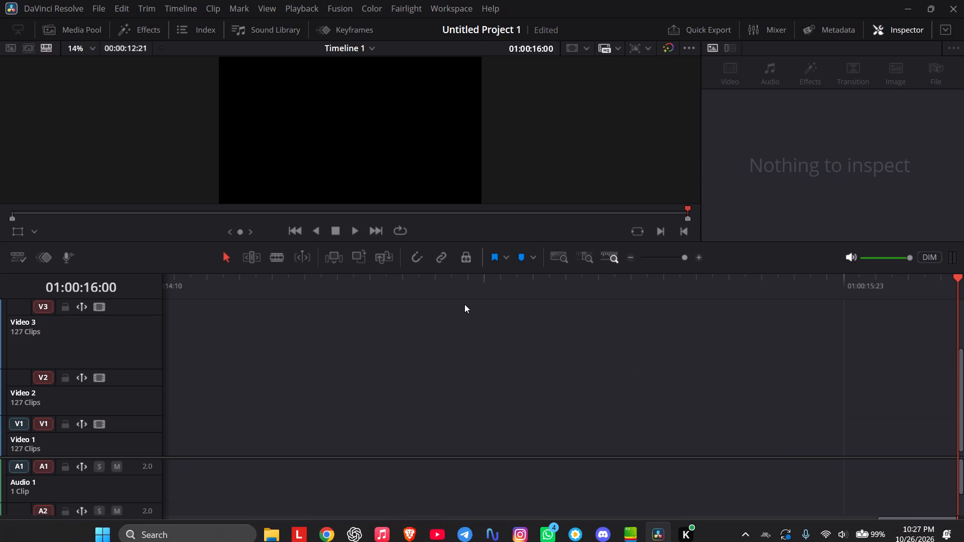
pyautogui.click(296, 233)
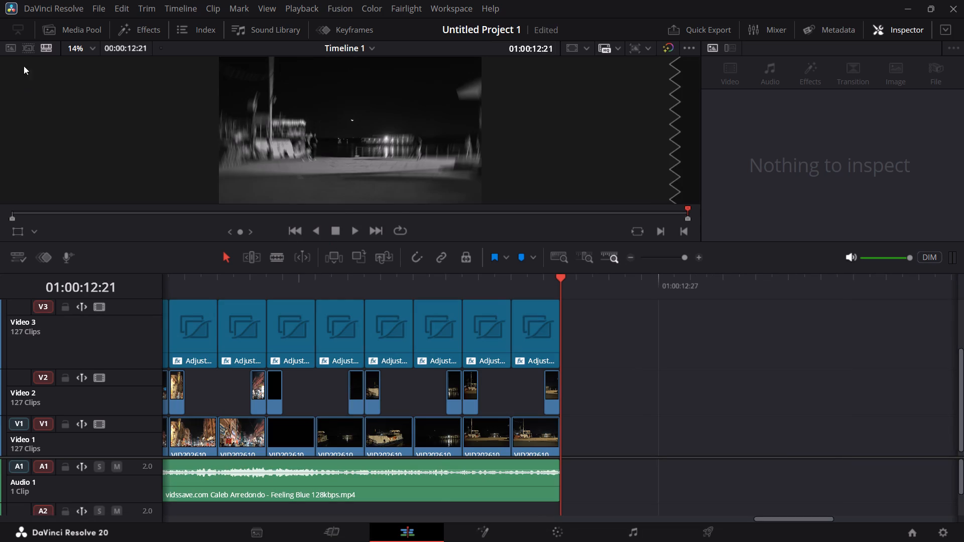
# Place the night street clip VID20261003210420.mp4 on Video 2 directly after the end of the montage, at 01:00:12:21.
pyautogui.click(42, 27)
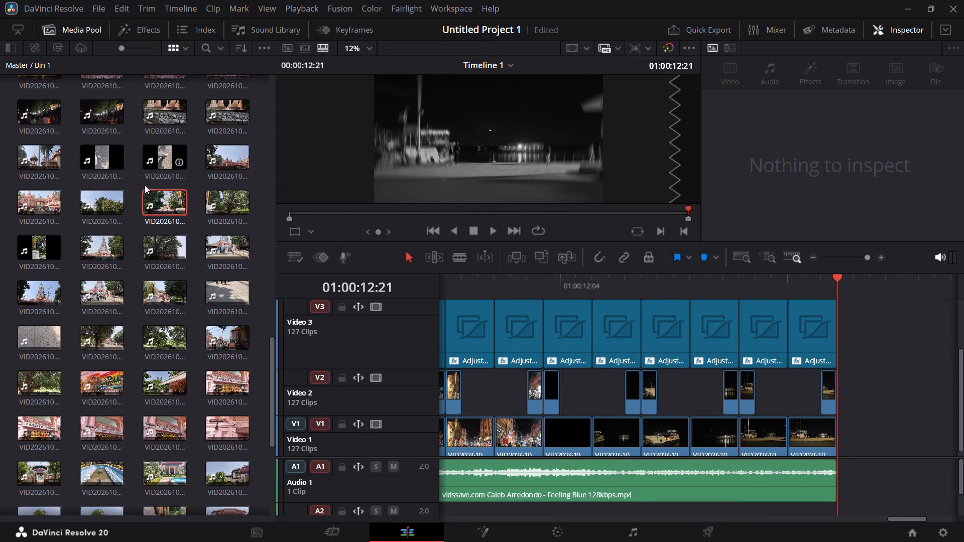
pyautogui.scroll(-6, 155, 261)
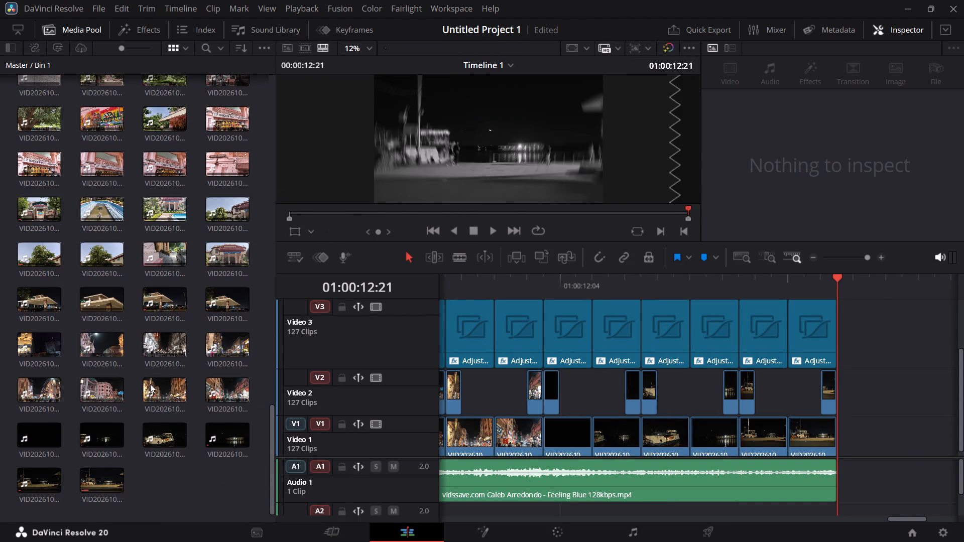
pyautogui.moveTo(154, 387); pyautogui.dragTo(720, 386)
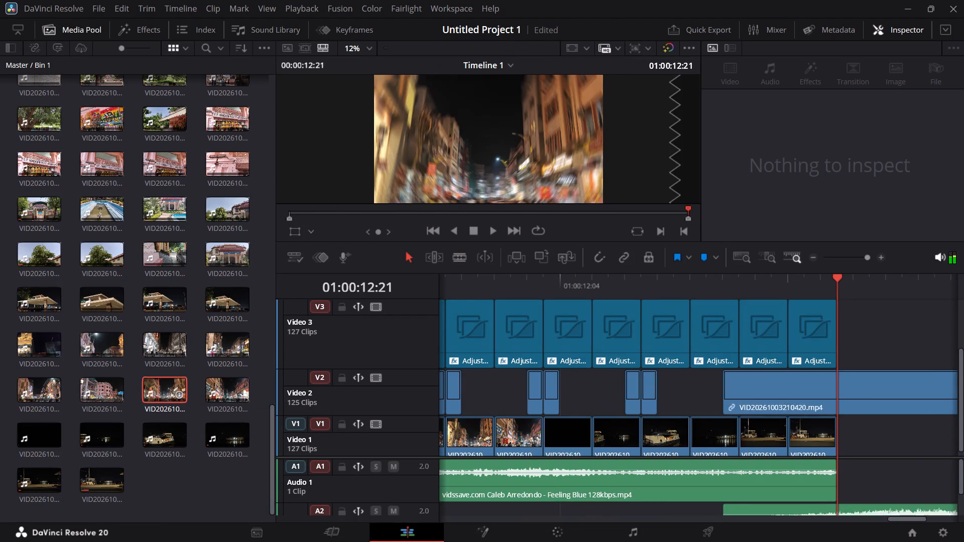
pyautogui.moveTo(720, 386); pyautogui.dragTo(848, 382)
# Play the join from the last montage shots into the night street clip.
pyautogui.click(571, 282)
pyautogui.press('space')
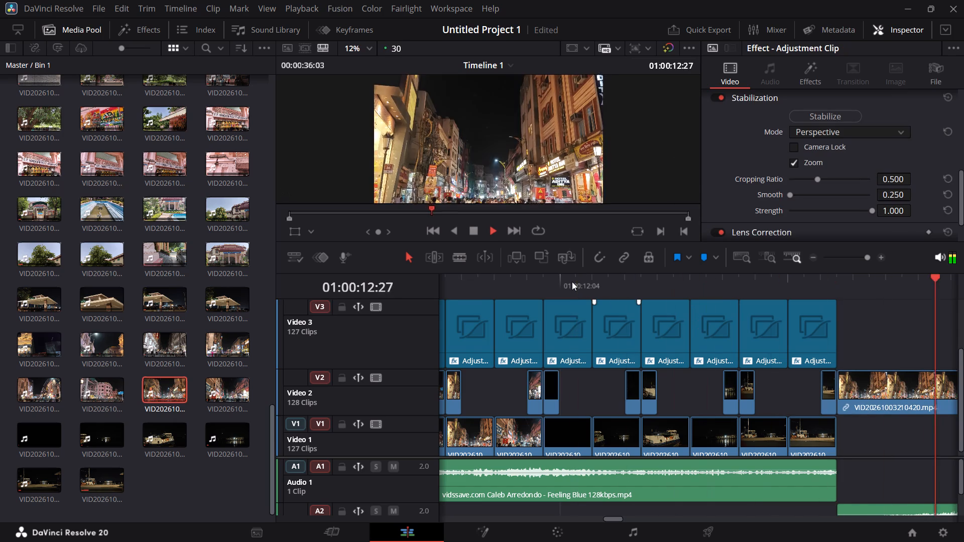
pyautogui.press('space')
# Delete the night street clip's own audio from Audio 2, keeping its video.
pyautogui.scroll(-1, 617, 459)
pyautogui.click(601, 492)
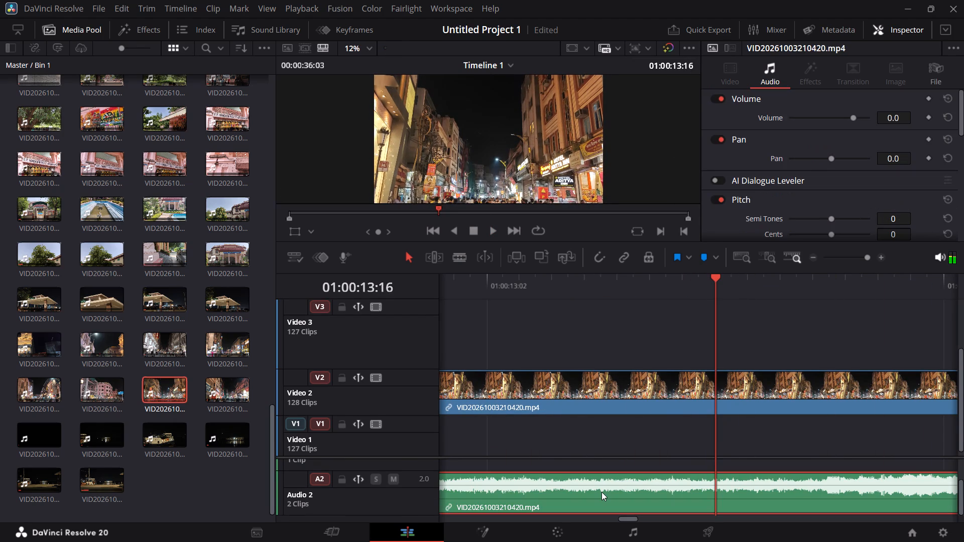
pyautogui.press('BackSpace')
# Play from just before the montage's end into the night street clip without its own sound.
pyautogui.scroll(1, 518, 379)
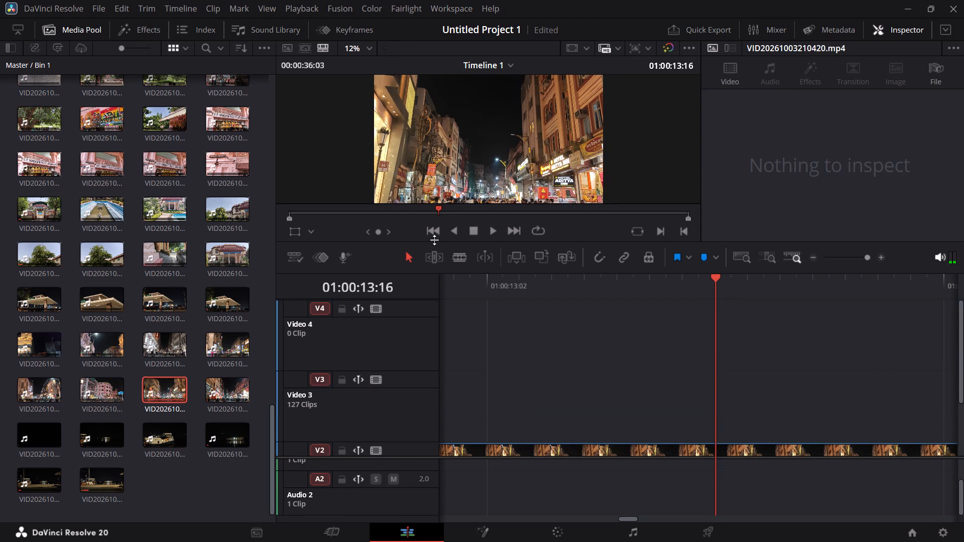
pyautogui.doubleClick(431, 232)
pyautogui.press('space')
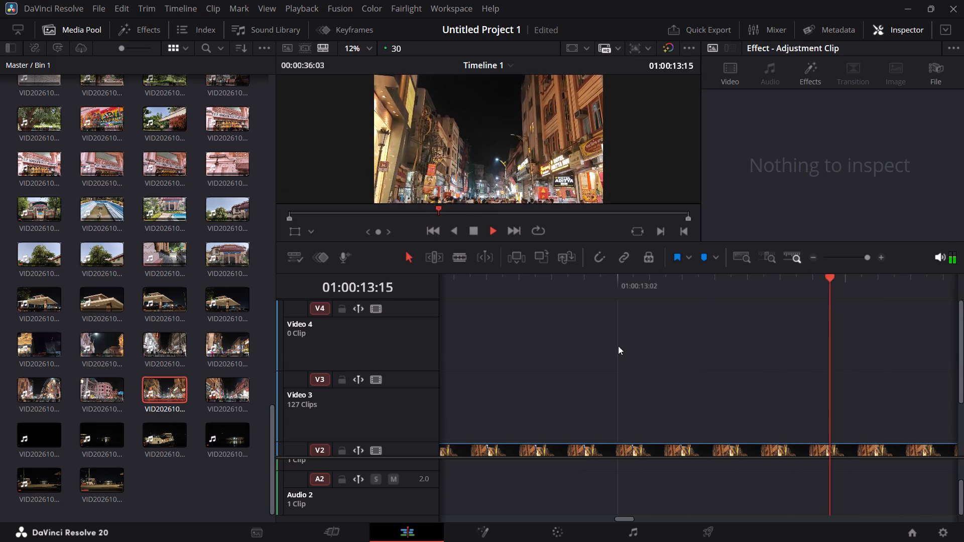
pyautogui.press('space')
# Extend the music on Audio 1 past the end of the night street clip and place the playhead at 01:00:36:03.
pyautogui.click(431, 231)
pyautogui.scroll(-1, 608, 401)
pyautogui.scroll(-1, 644, 449)
pyautogui.scroll(2, 648, 472)
pyautogui.click(660, 479)
pyautogui.moveTo(694, 478); pyautogui.dragTo(825, 481)
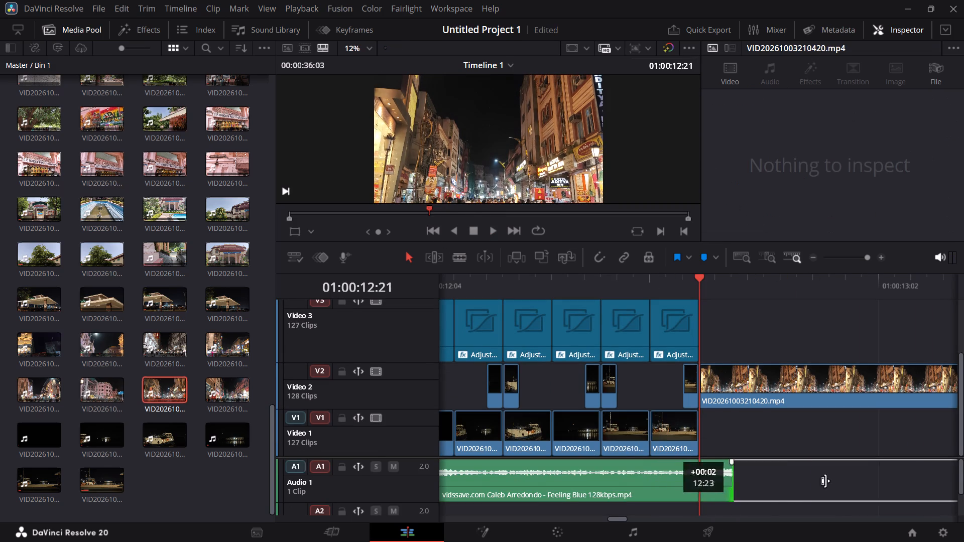
pyautogui.moveTo(825, 481); pyautogui.dragTo(963, 452)
pyautogui.moveTo(913, 486); pyautogui.dragTo(963, 469)
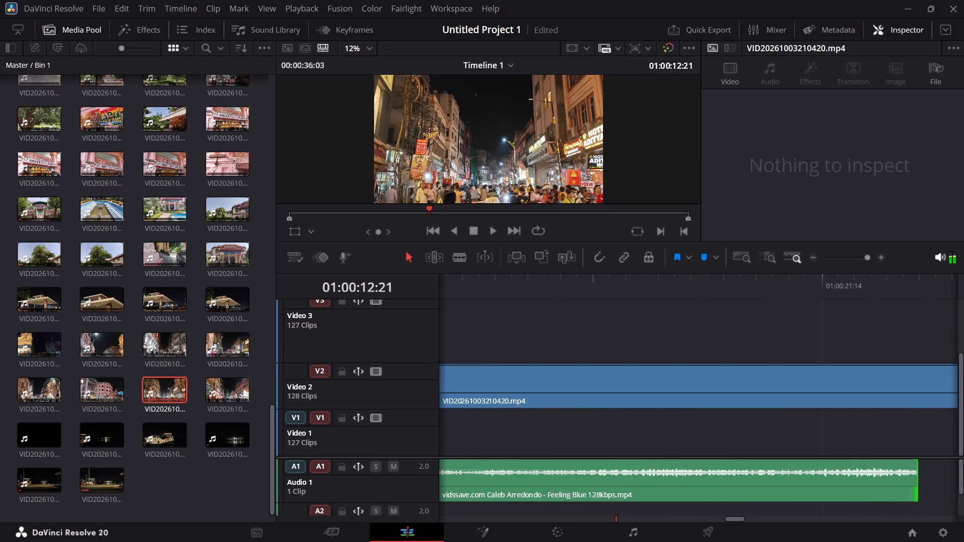
pyautogui.moveTo(911, 485); pyautogui.dragTo(963, 452)
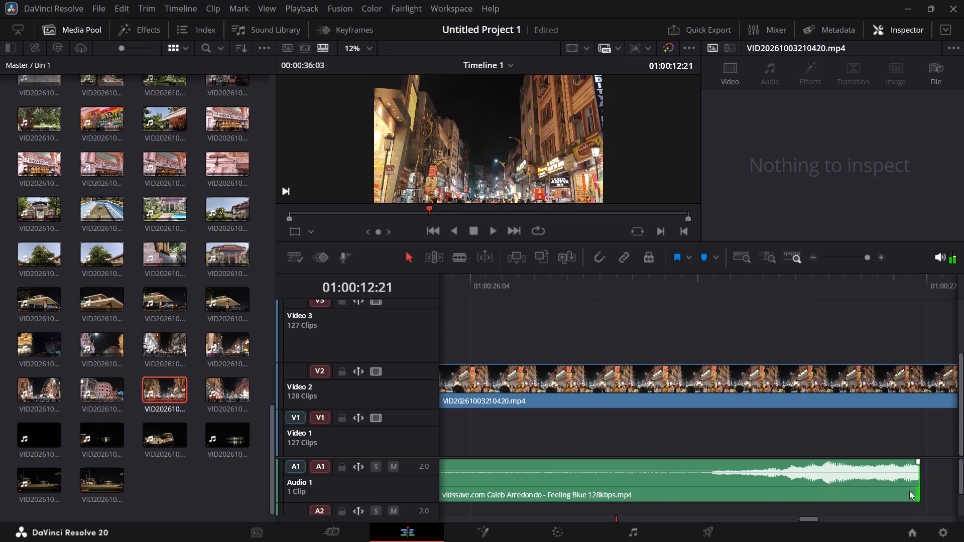
pyautogui.moveTo(917, 485); pyautogui.dragTo(963, 436)
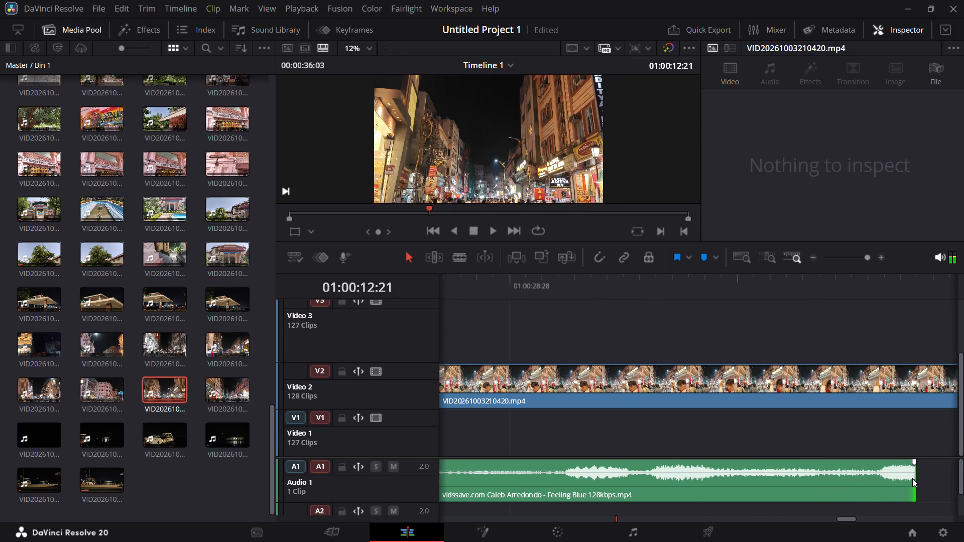
pyautogui.moveTo(916, 480); pyautogui.dragTo(963, 468)
pyautogui.click(854, 278)
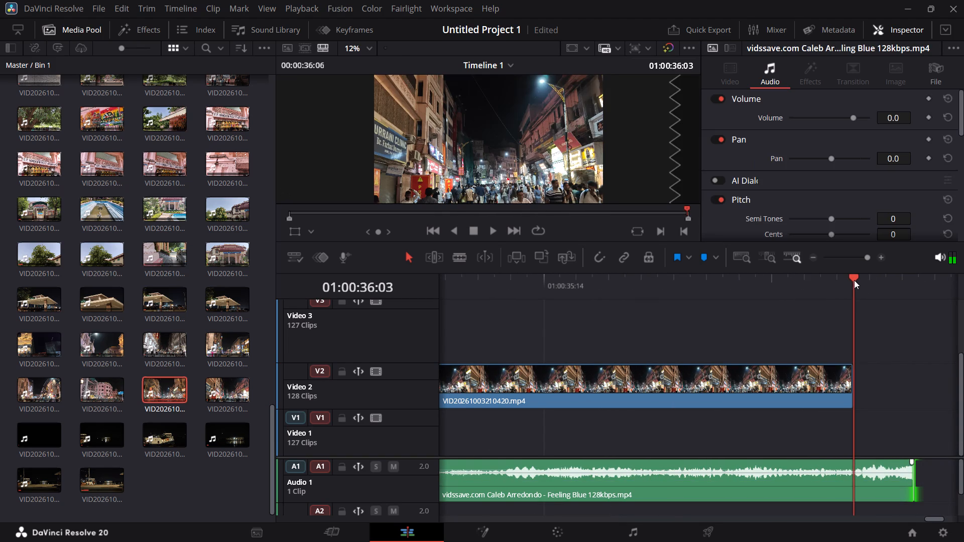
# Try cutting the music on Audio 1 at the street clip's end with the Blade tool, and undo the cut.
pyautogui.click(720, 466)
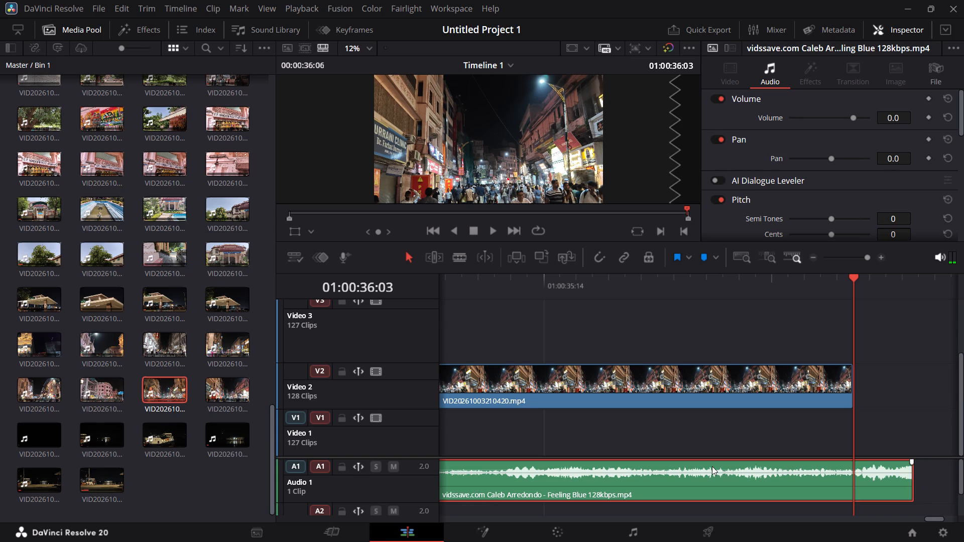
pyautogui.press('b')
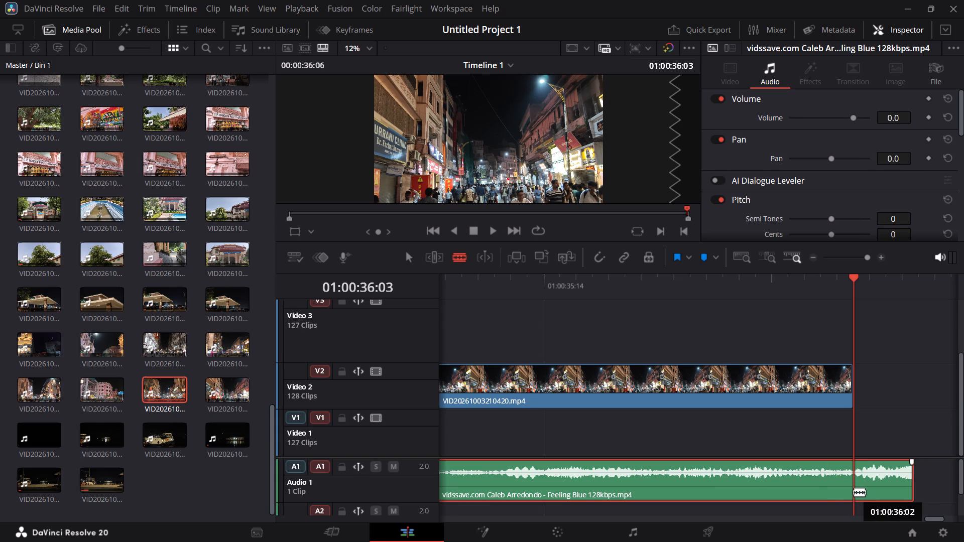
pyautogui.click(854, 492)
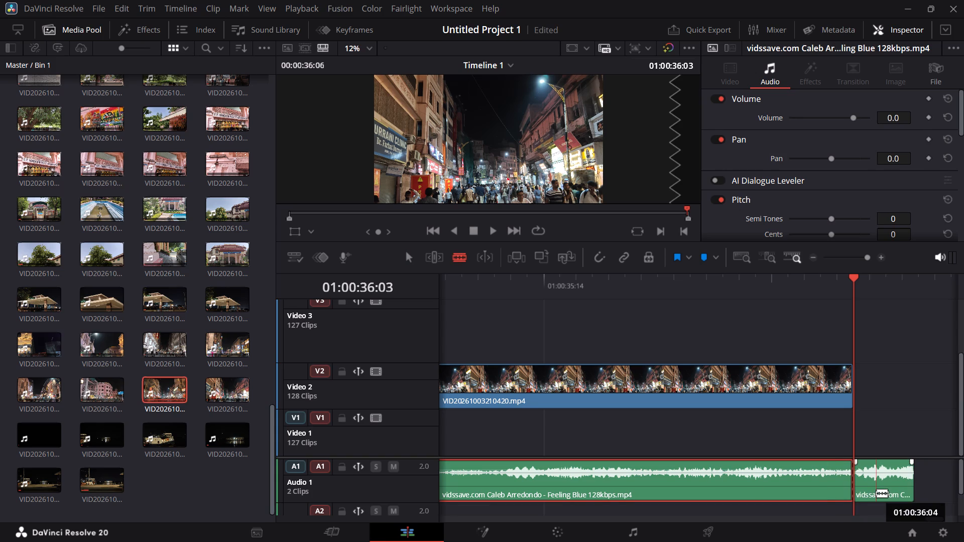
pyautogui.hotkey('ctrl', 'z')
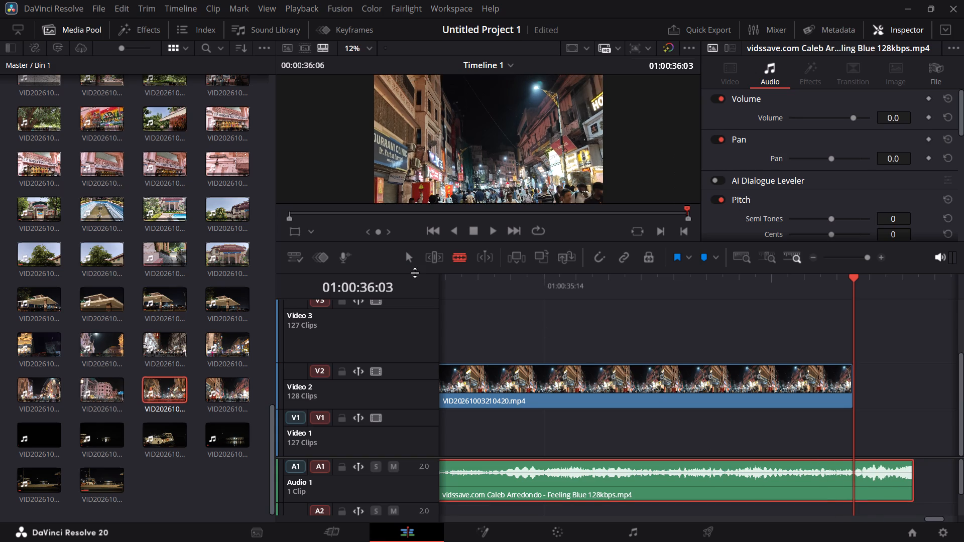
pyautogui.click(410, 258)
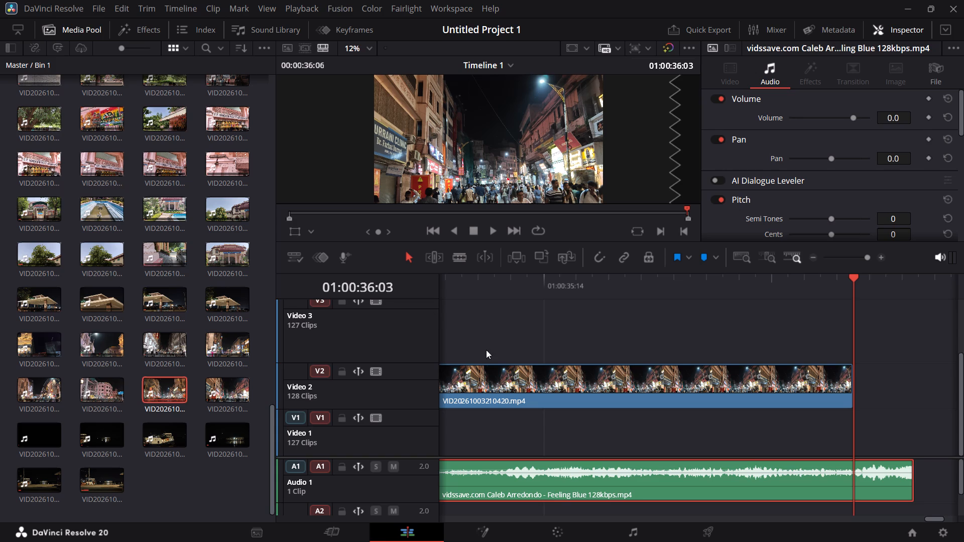
# Split the music on Audio 1 at 01:00:36:03 and delete the piece beyond the night street clip.
pyautogui.hotkey('ctrl', 'b')
pyautogui.click(913, 486)
pyautogui.click(896, 490)
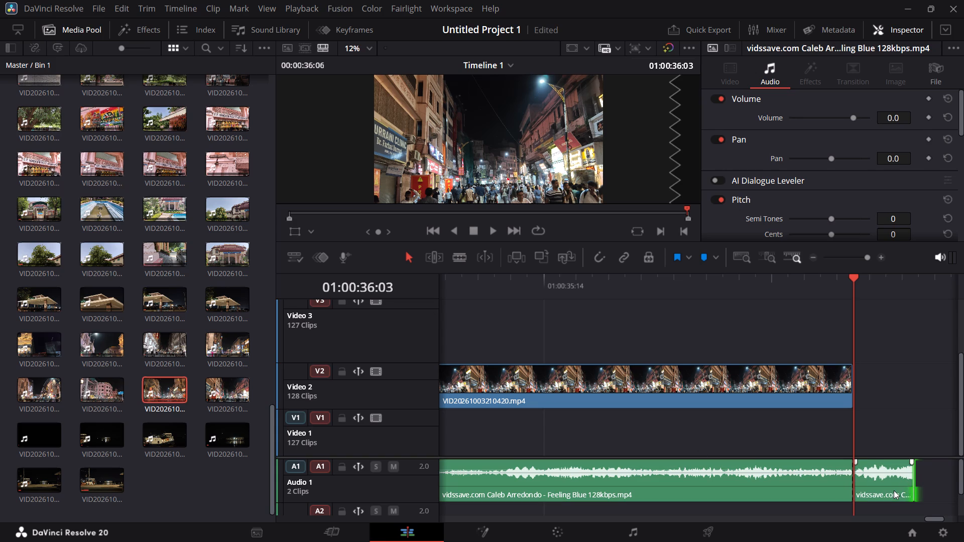
pyautogui.press('BackSpace')
# Play the timeline from its start through the montage and well into the night street clip.
pyautogui.press('Up')
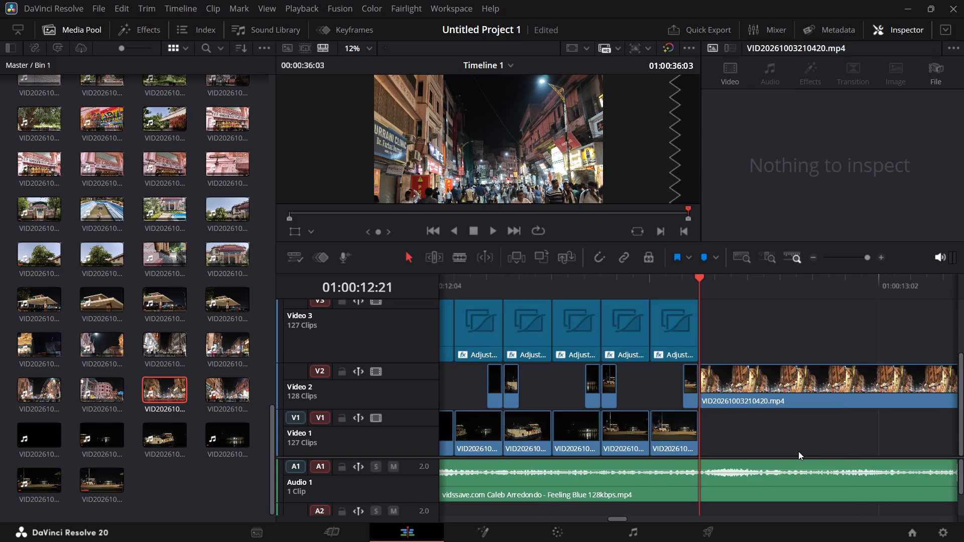
pyautogui.press('Down')
pyautogui.press('Up')
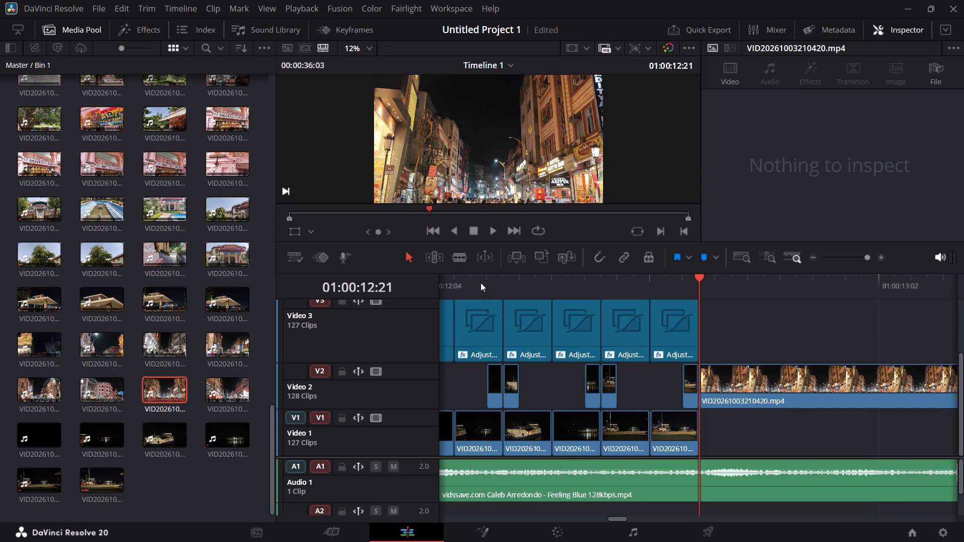
pyautogui.click(434, 231)
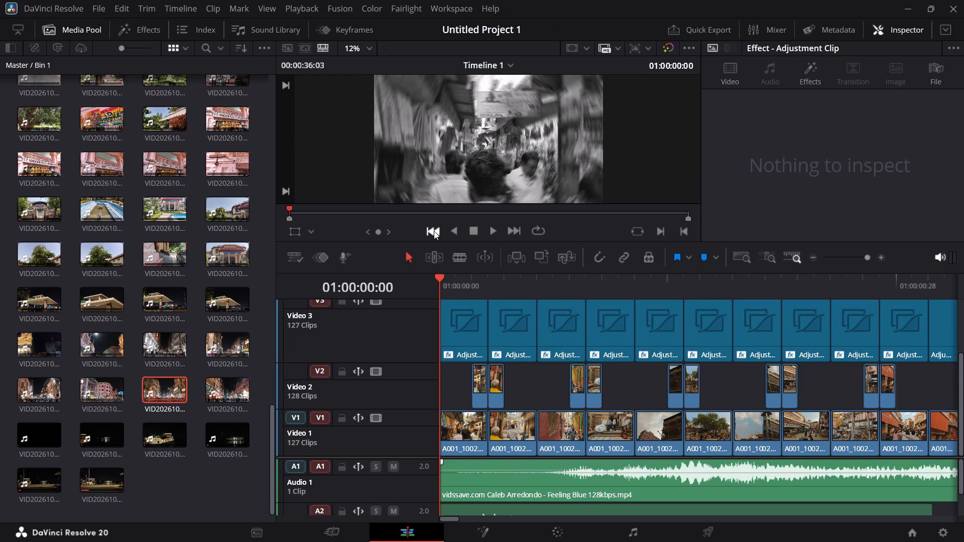
pyautogui.press('space')
pyautogui.click(79, 30)
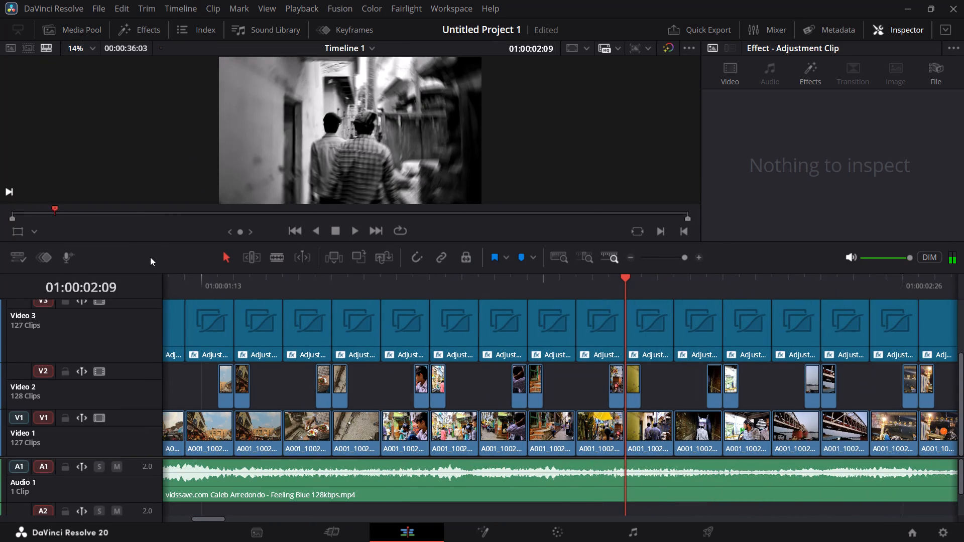
pyautogui.press('space')
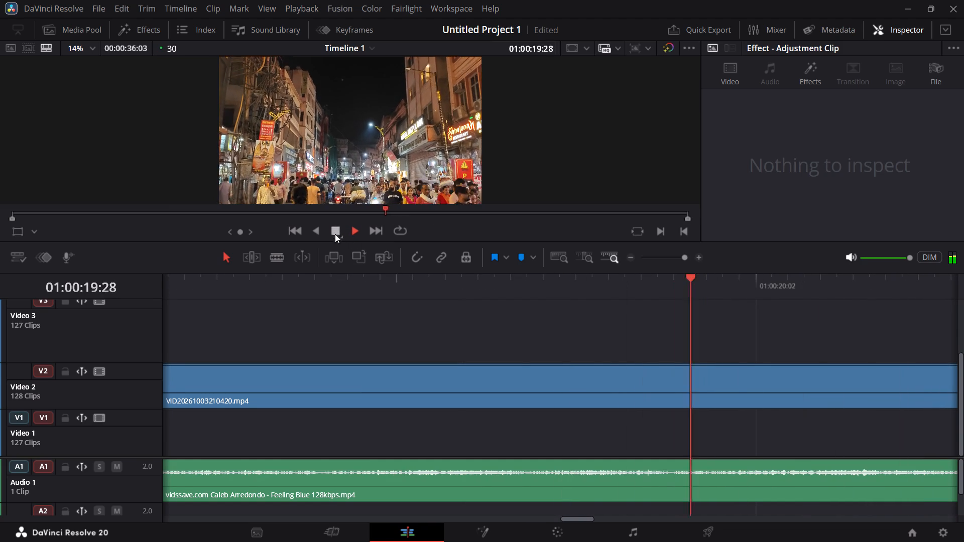
pyautogui.scroll(1, 330, 313)
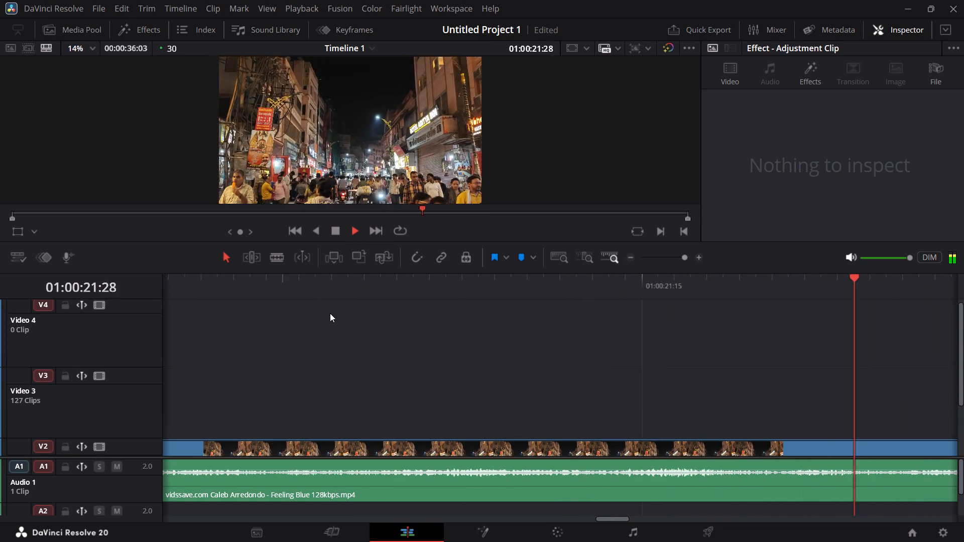
pyautogui.scroll(-1, 330, 313)
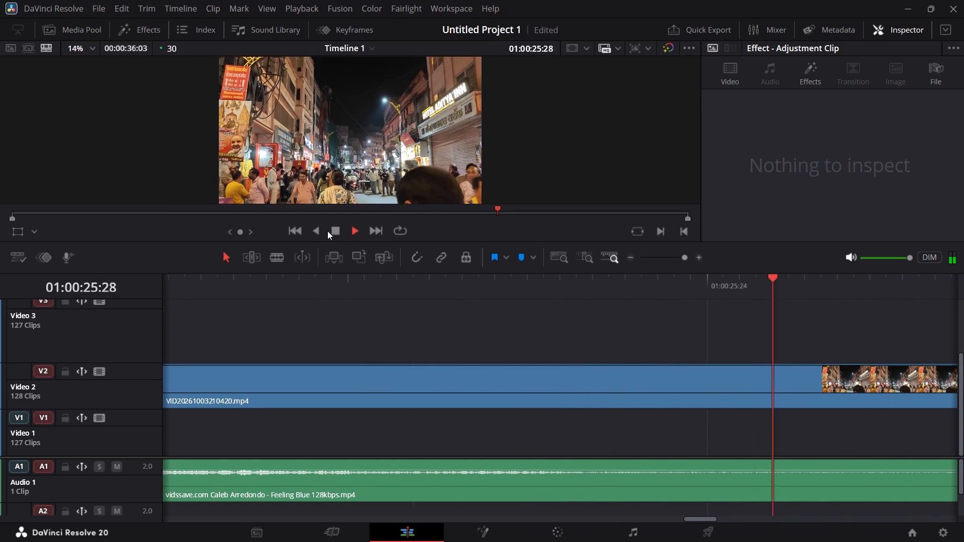
pyautogui.press('space')
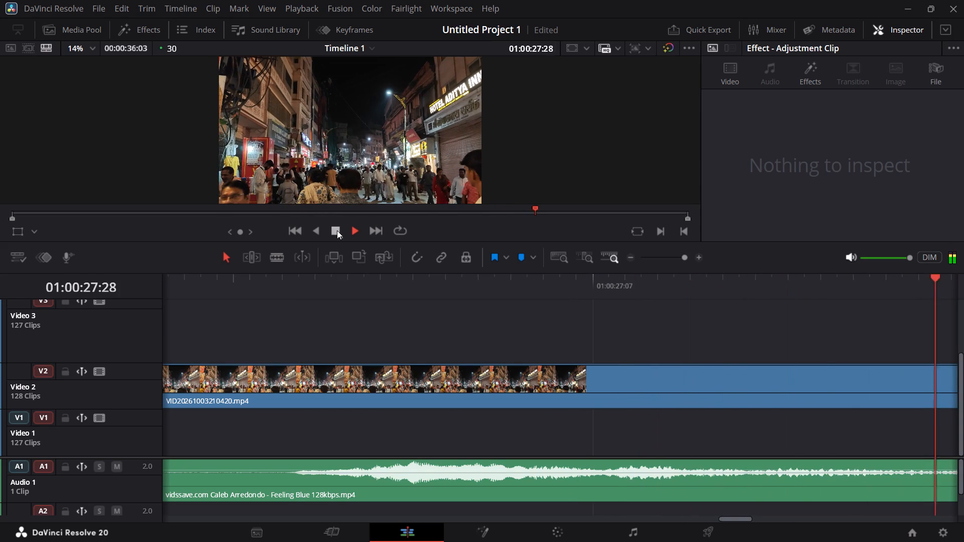
# Replay the music swell from about 01:00:26:18 repeatedly to locate the beat where the music should be cut.
pyautogui.click(280, 281)
pyautogui.press('space')
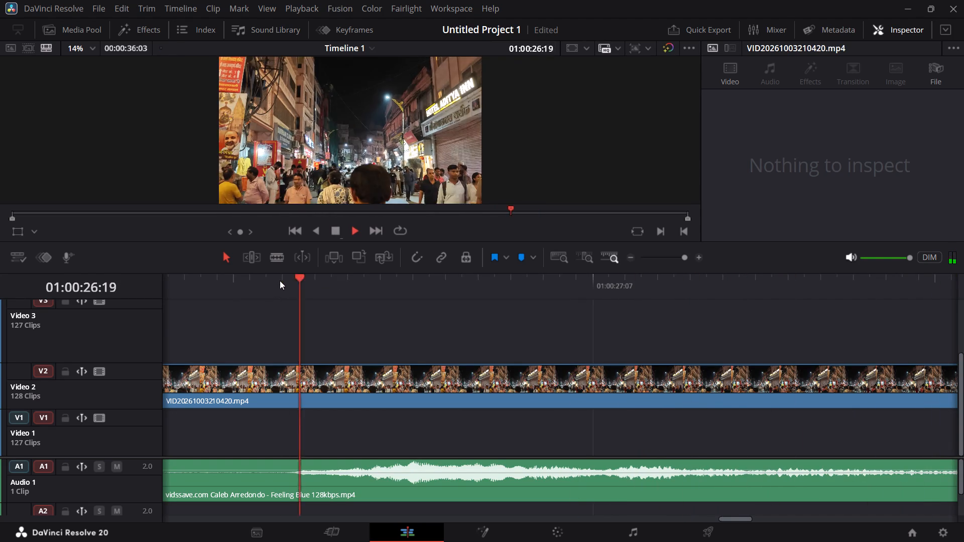
pyautogui.click(280, 281)
pyautogui.click(280, 281)
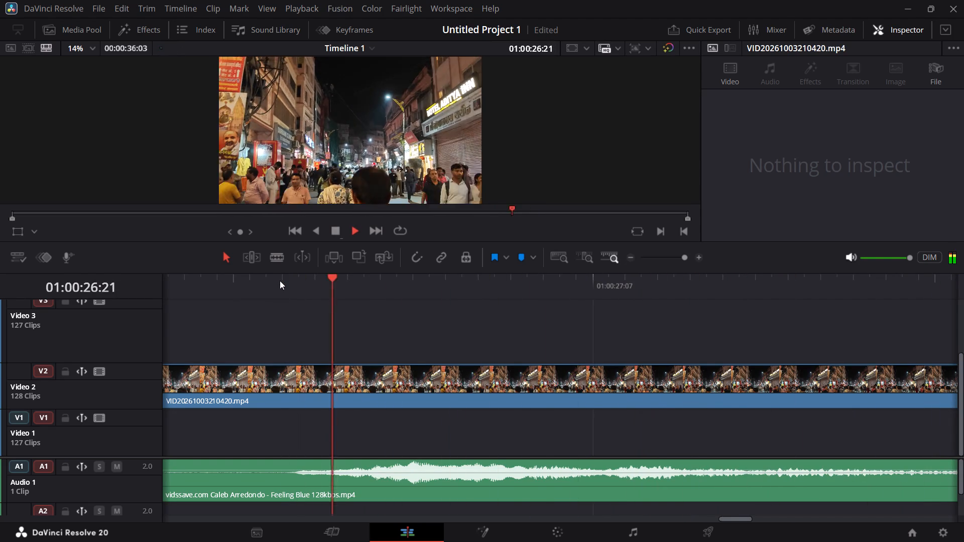
pyautogui.click(280, 281)
pyautogui.click(280, 281)
pyautogui.click(280, 281)
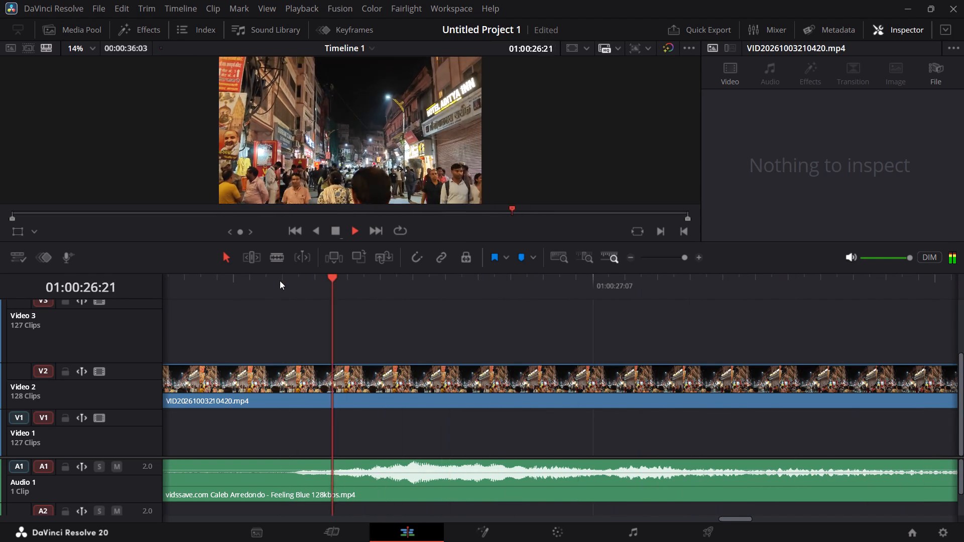
pyautogui.click(280, 281)
pyautogui.click(280, 281)
pyautogui.click(280, 281)
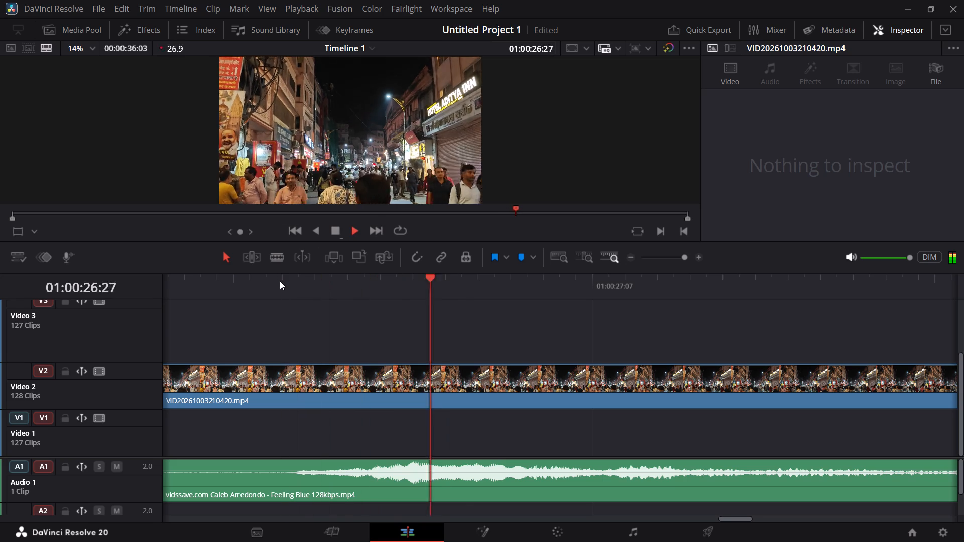
pyautogui.click(280, 281)
pyautogui.click(280, 281)
pyautogui.click(280, 281)
pyautogui.click(280, 281)
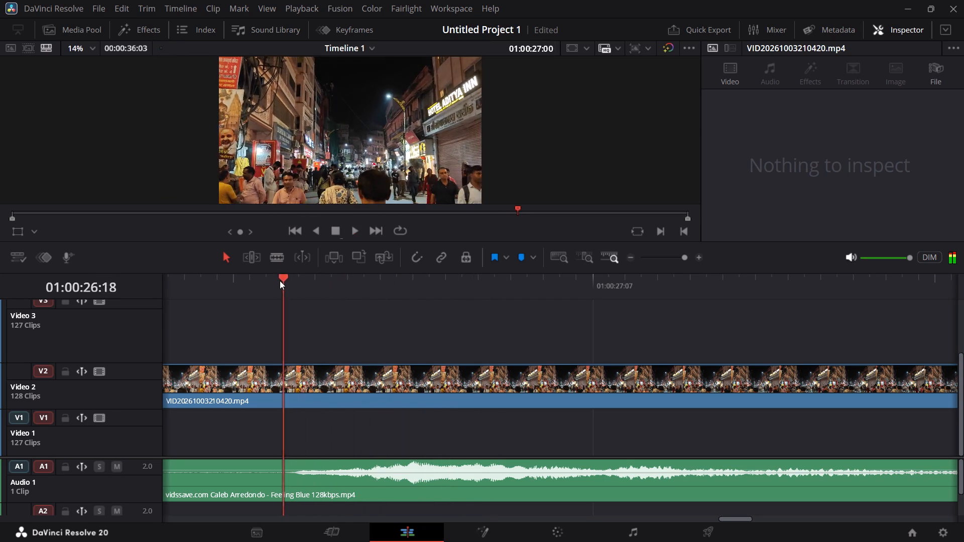
pyautogui.press('space')
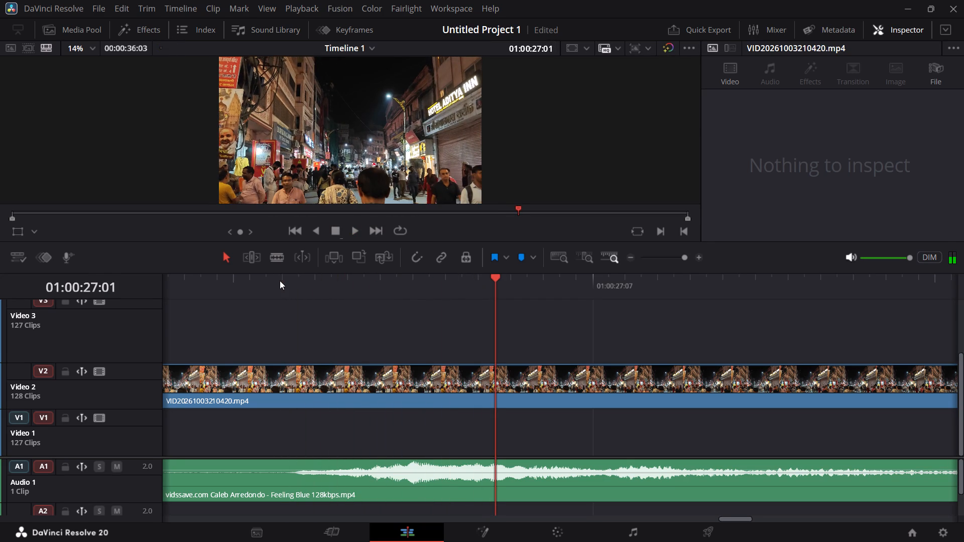
# Split the music on Audio 1 at 01:00:27:00.
pyautogui.press('Left')
pyautogui.click(447, 495)
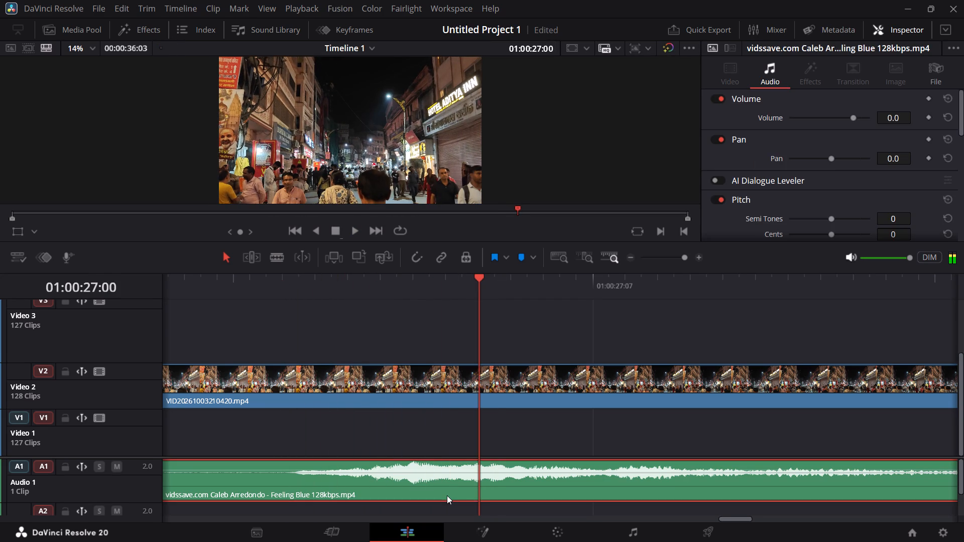
pyautogui.hotkey('ctrl', 'b')
# Split the music on Audio 1 at 01:00:26:19, where the swell begins, and delete the piece after 01:00:27:00.
pyautogui.click(269, 280)
pyautogui.press('space')
pyautogui.press('space')
pyautogui.click(291, 280)
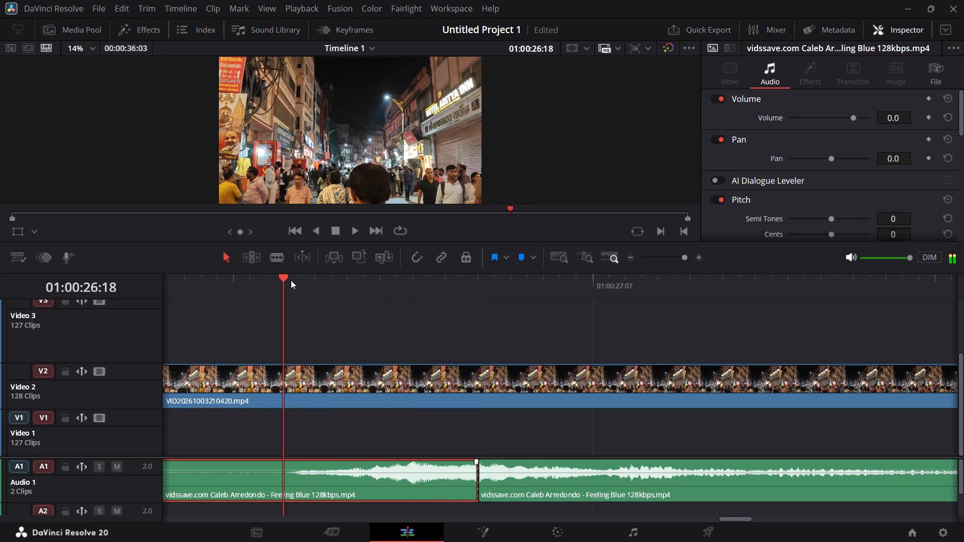
pyautogui.press('Right')
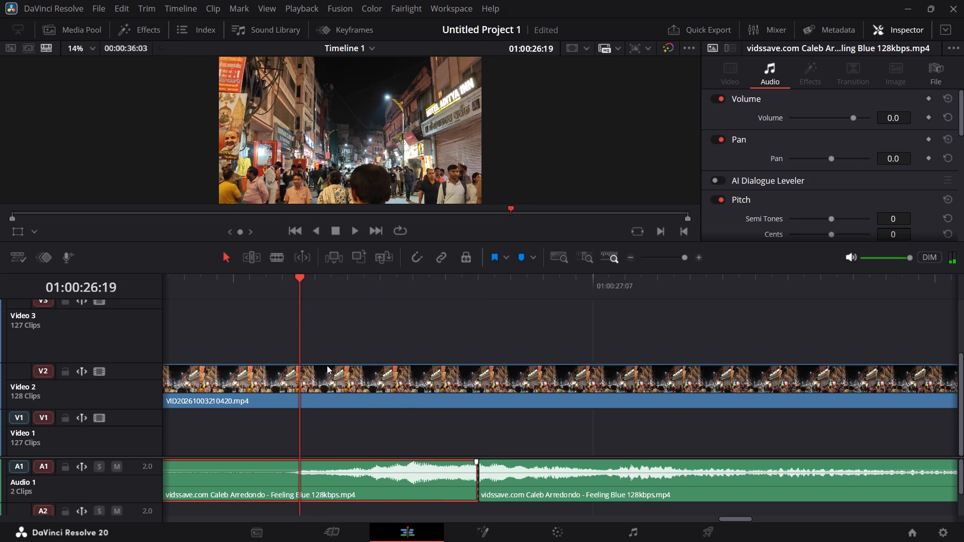
pyautogui.hotkey('ctrl', 'b')
pyautogui.click(564, 500)
pyautogui.press('BackSpace')
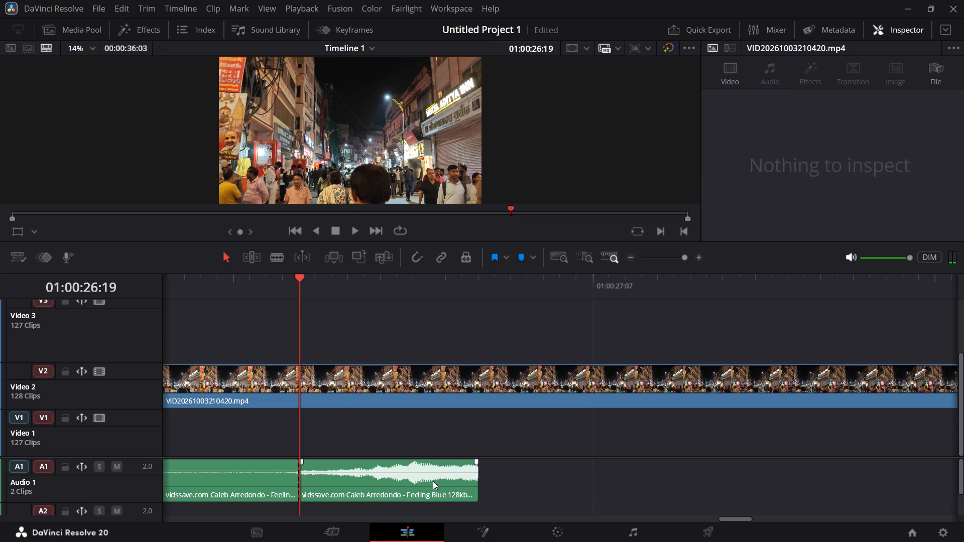
# Shift the short swell clip about 3 frames later, enable snapping and place a duplicate of it directly after the original.
pyautogui.moveTo(385, 480); pyautogui.dragTo(441, 484)
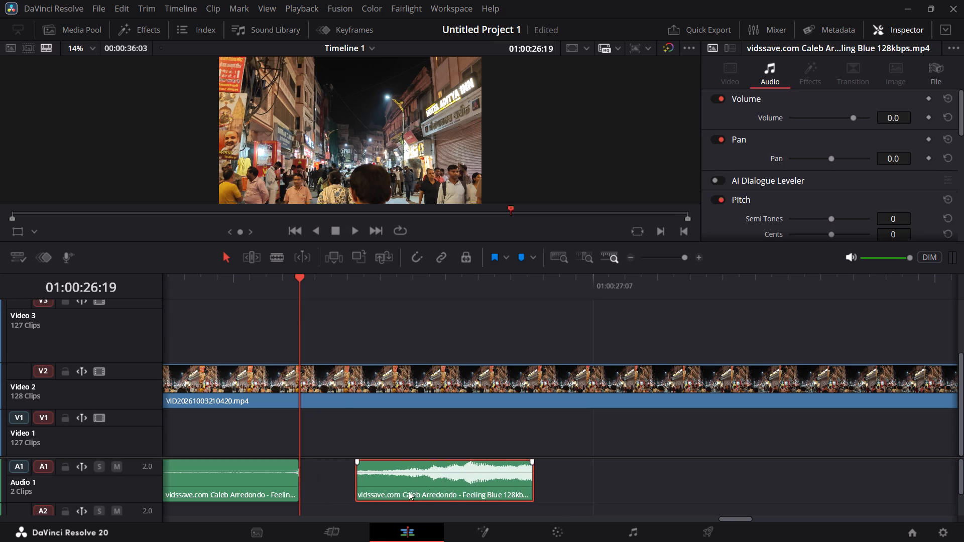
pyautogui.keyDown('alt'); pyautogui.moveTo(391, 490); pyautogui.dragTo(573, 488); pyautogui.keyUp('alt')
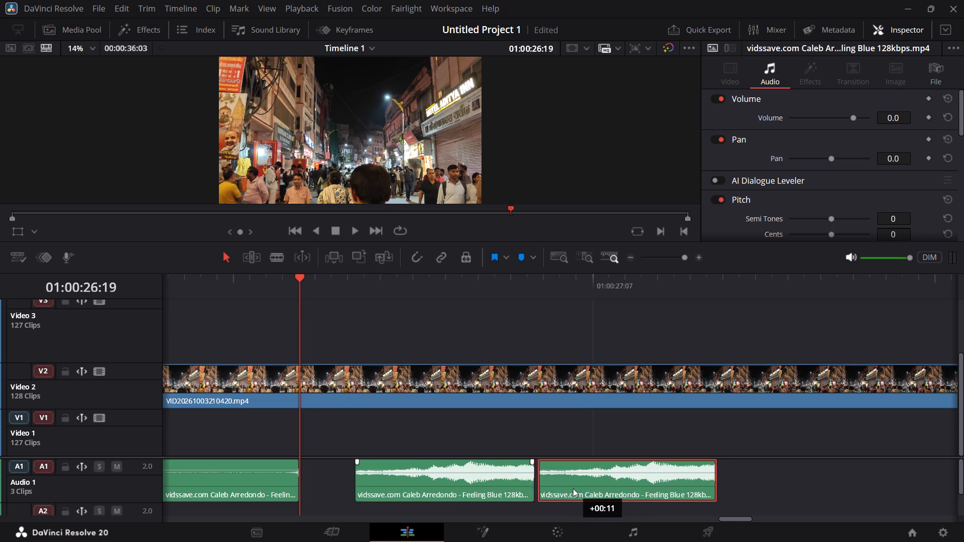
pyautogui.keyDown('alt'); pyautogui.moveTo(573, 488); pyautogui.dragTo(582, 488); pyautogui.keyUp('alt')
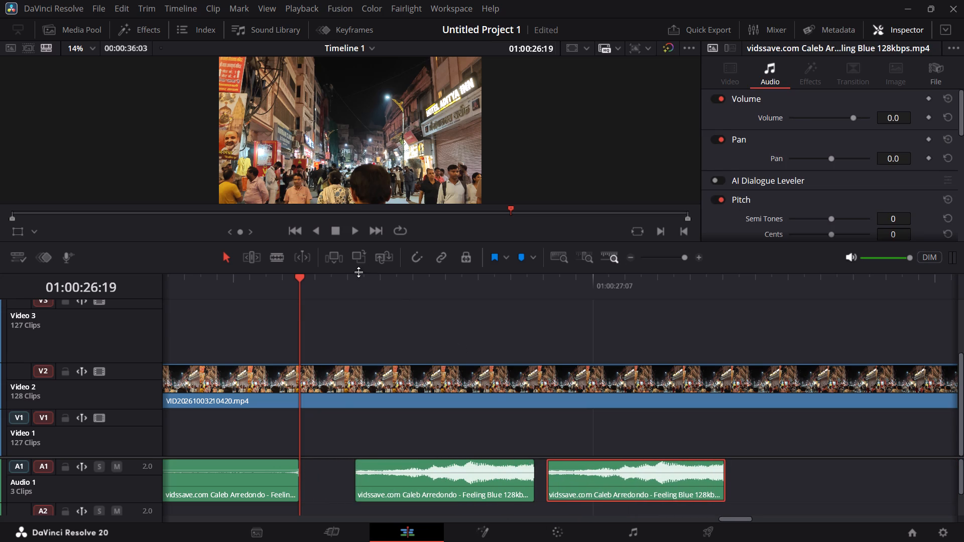
pyautogui.click(424, 259)
pyautogui.moveTo(609, 488); pyautogui.dragTo(590, 491)
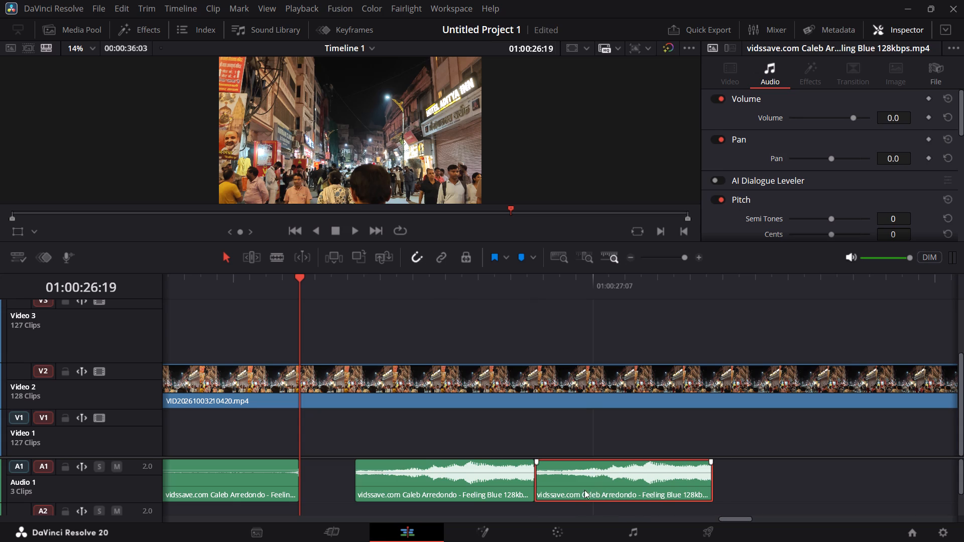
# Duplicate the two swell clips directly after themselves to make a continuous run of four on Audio 1.
pyautogui.moveTo(324, 475); pyautogui.dragTo(642, 496)
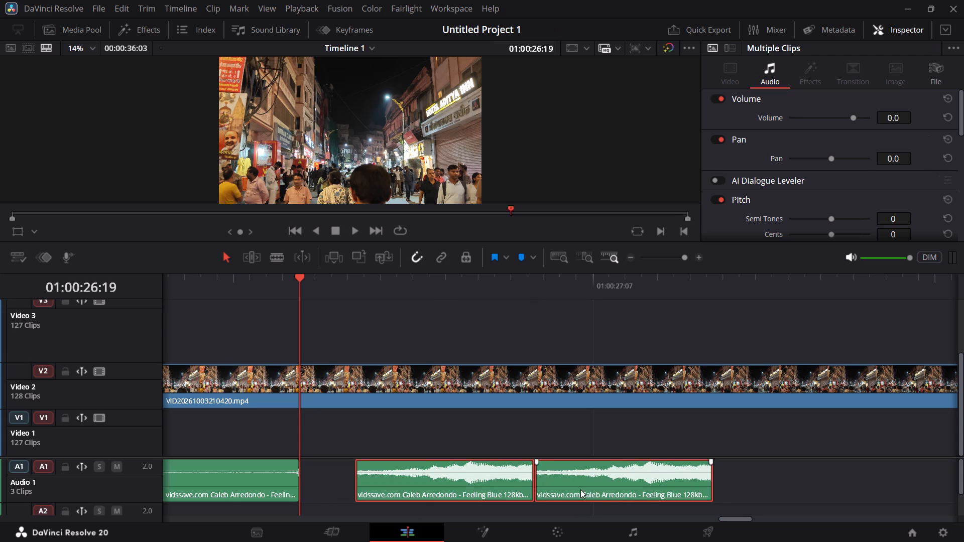
pyautogui.keyDown('alt'); pyautogui.moveTo(422, 481); pyautogui.dragTo(769, 477); pyautogui.keyUp('alt')
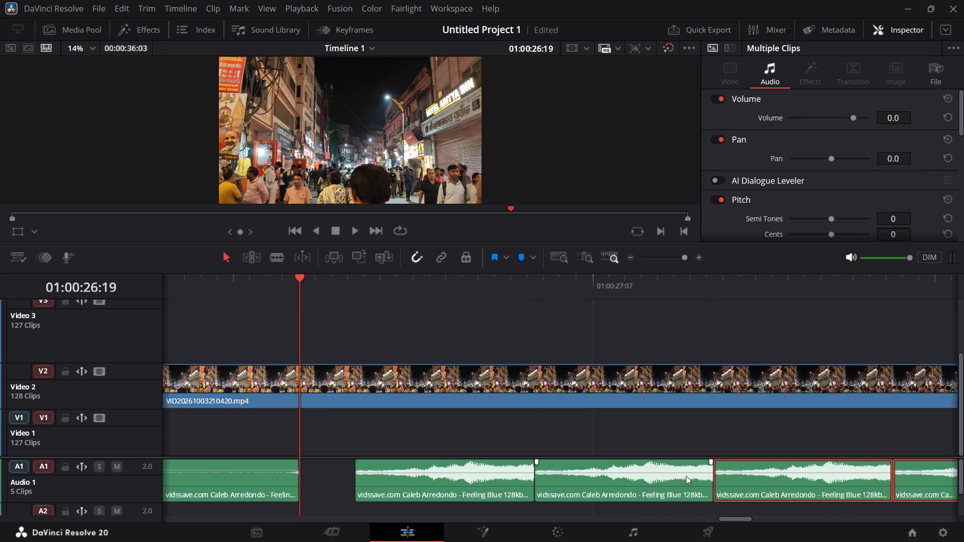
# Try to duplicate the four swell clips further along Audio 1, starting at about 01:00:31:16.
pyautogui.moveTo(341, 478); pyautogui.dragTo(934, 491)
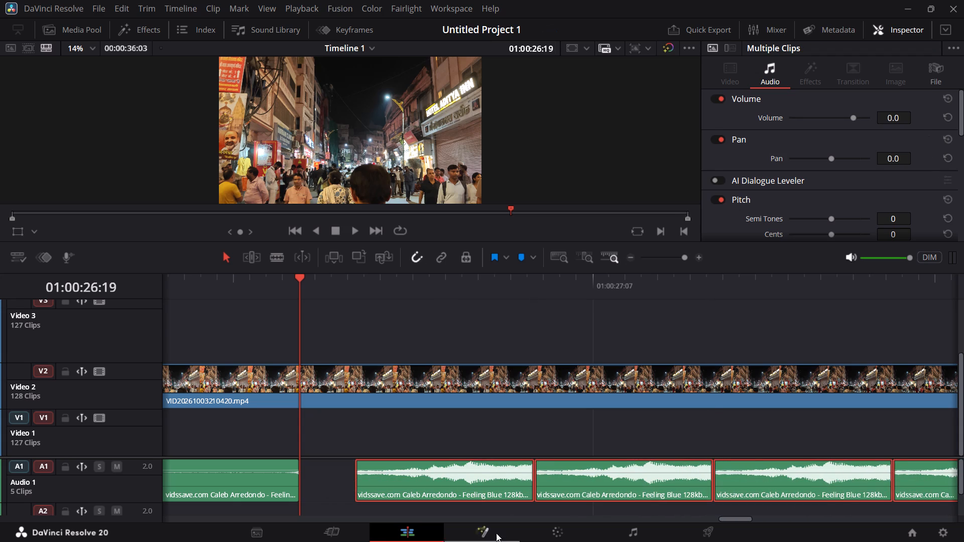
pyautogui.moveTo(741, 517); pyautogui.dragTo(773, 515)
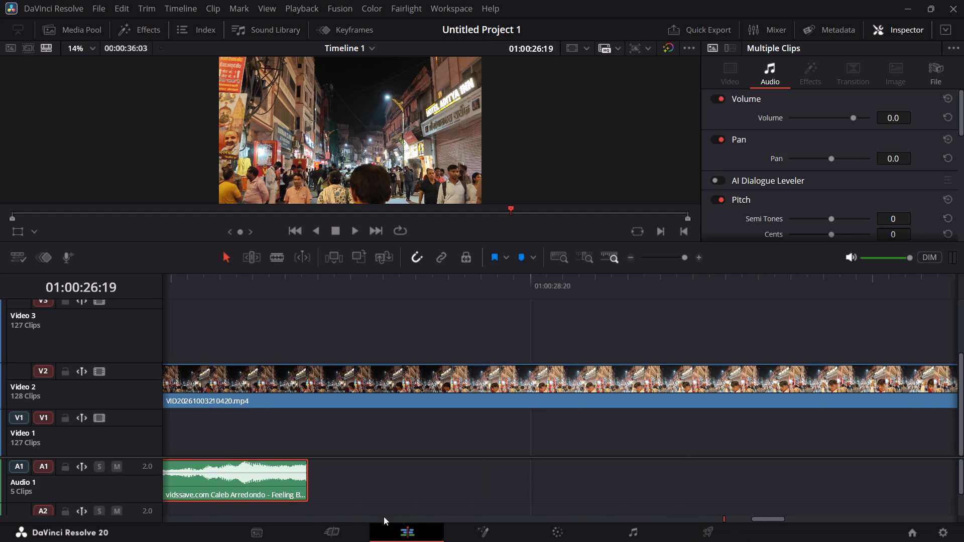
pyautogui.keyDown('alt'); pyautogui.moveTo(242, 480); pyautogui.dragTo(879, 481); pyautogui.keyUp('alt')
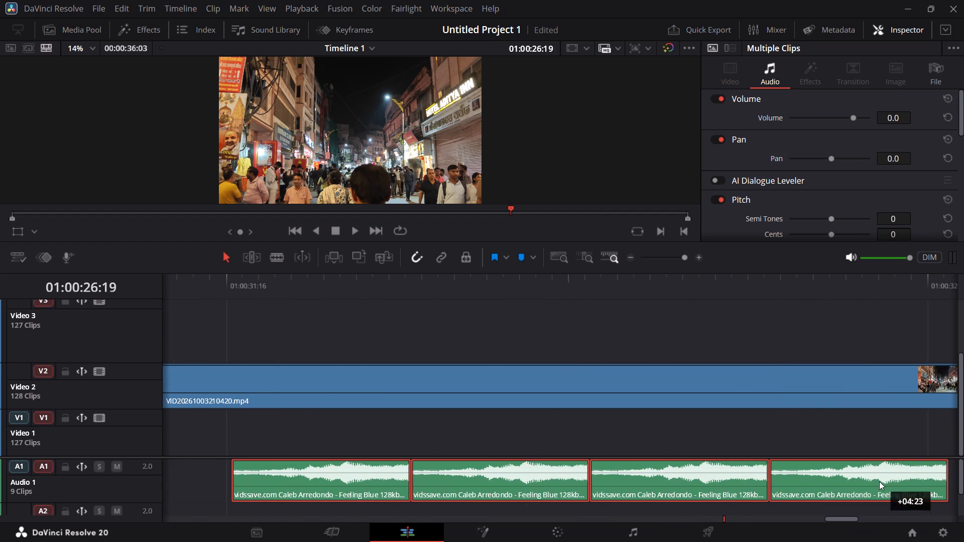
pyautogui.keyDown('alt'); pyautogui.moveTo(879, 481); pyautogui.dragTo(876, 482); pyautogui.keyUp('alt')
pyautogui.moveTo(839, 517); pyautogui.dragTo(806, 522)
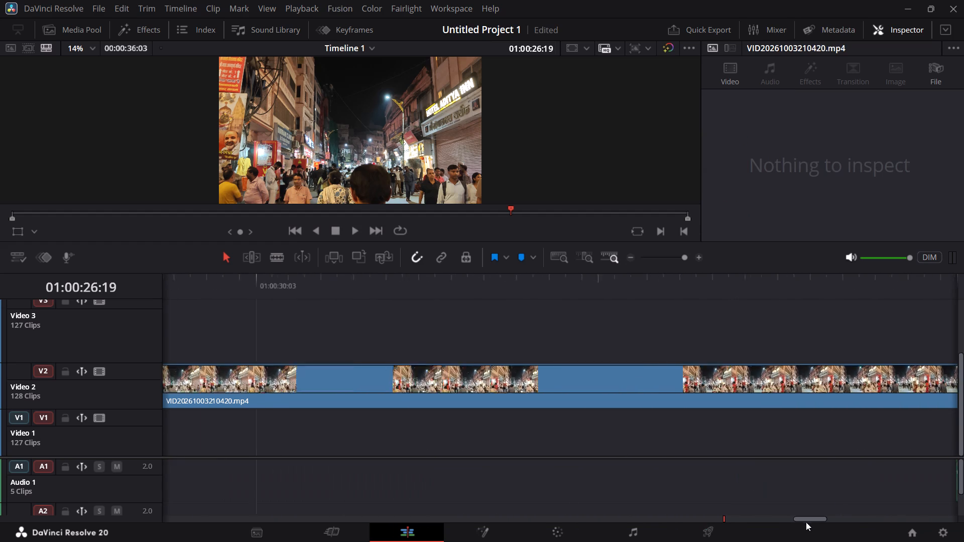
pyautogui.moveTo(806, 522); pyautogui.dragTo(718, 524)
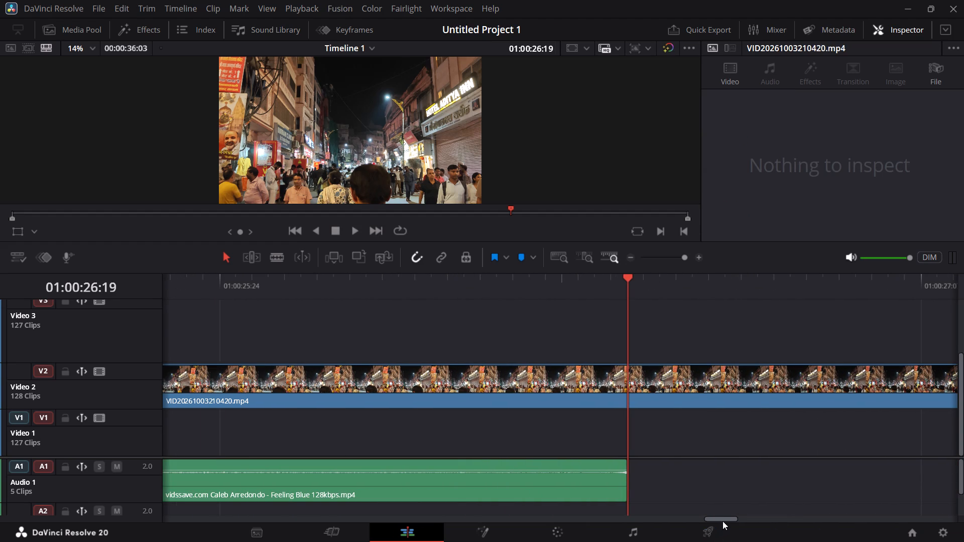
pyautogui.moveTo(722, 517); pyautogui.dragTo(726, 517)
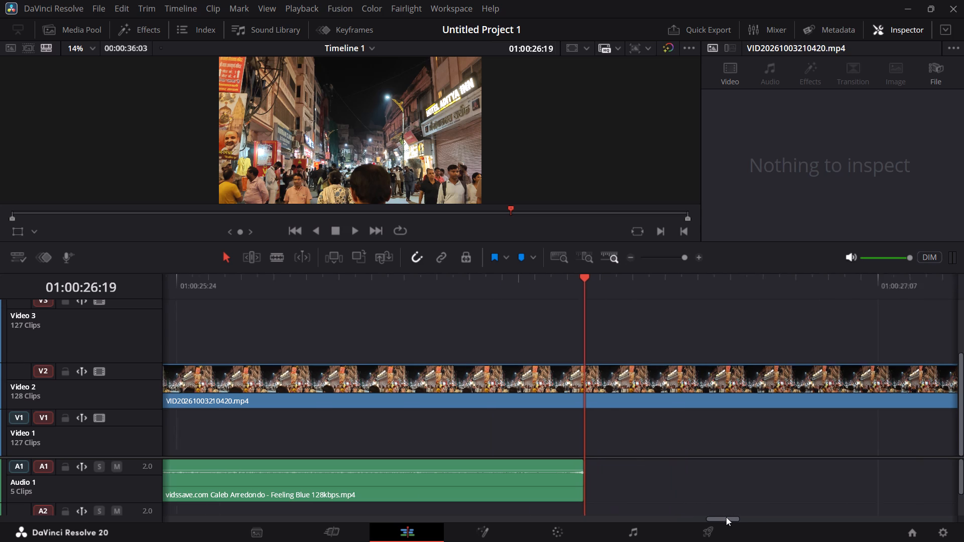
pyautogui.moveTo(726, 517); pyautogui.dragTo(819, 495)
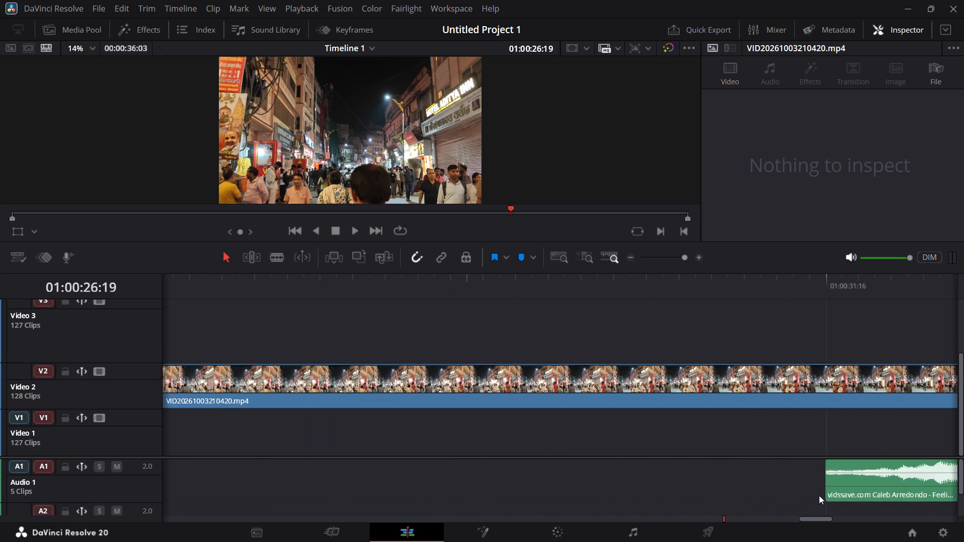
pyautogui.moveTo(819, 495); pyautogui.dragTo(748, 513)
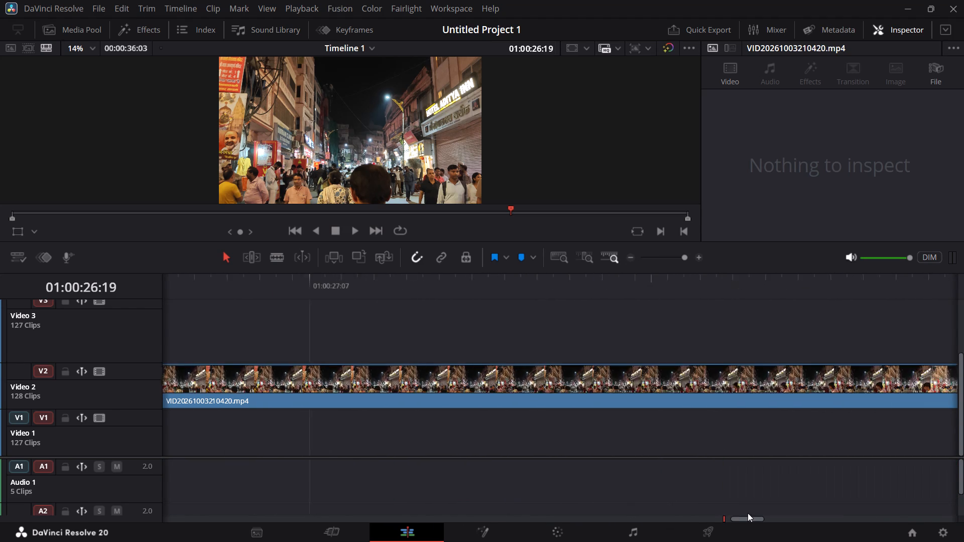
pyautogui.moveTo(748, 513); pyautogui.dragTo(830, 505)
# Move the four swell clips earlier on Audio 1 so the run starts at about 01:00:29:02.
pyautogui.moveTo(513, 481); pyautogui.dragTo(963, 483)
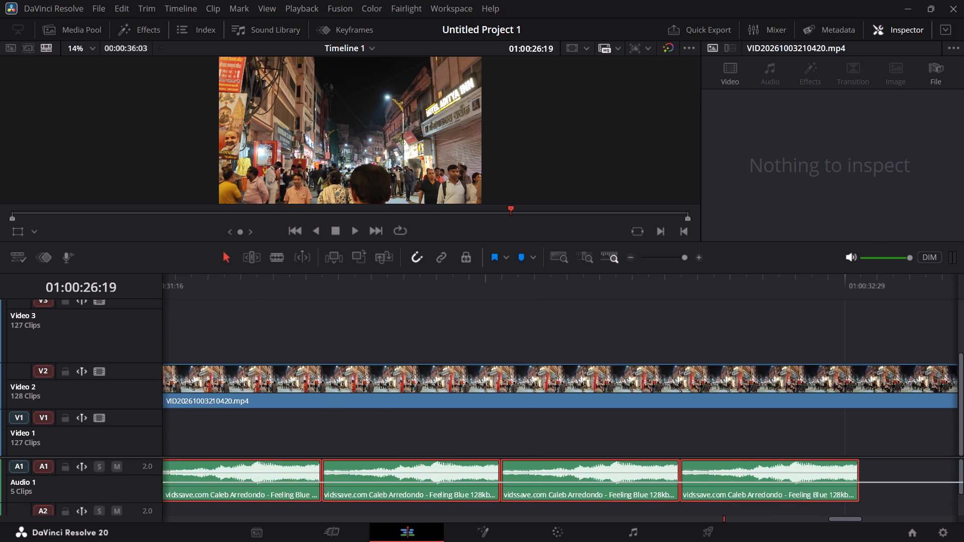
pyautogui.moveTo(963, 483); pyautogui.dragTo(957, 484)
pyautogui.moveTo(288, 488); pyautogui.dragTo(202, 491)
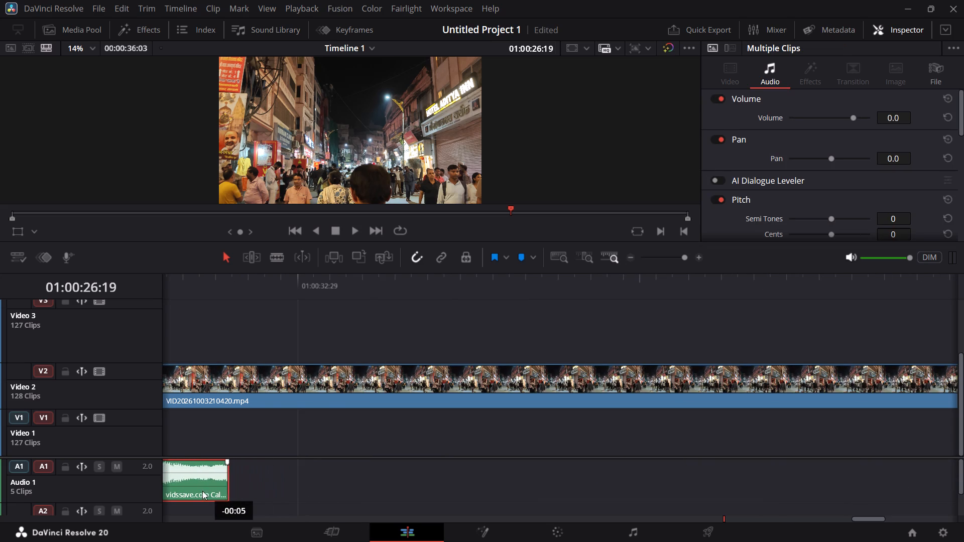
pyautogui.moveTo(202, 491); pyautogui.dragTo(193, 491)
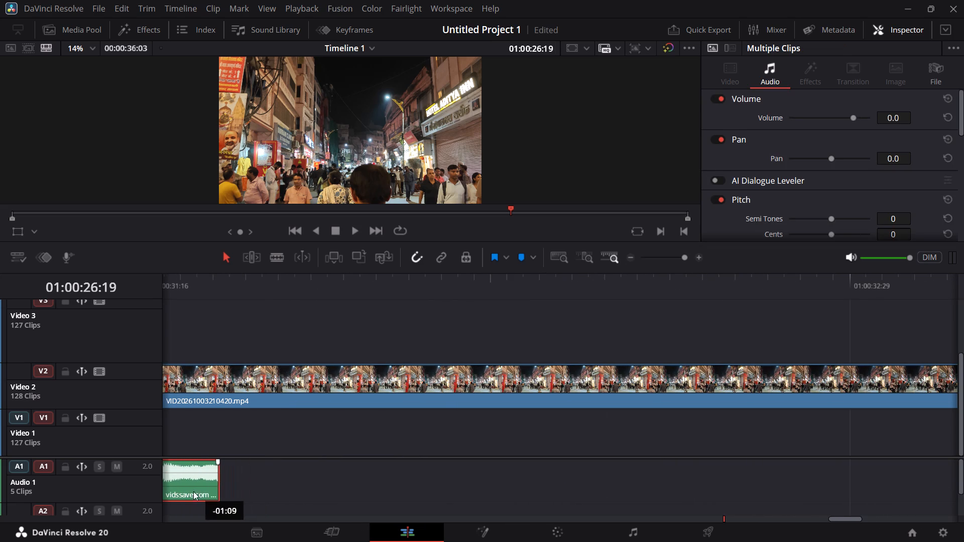
pyautogui.moveTo(193, 491); pyautogui.dragTo(169, 496)
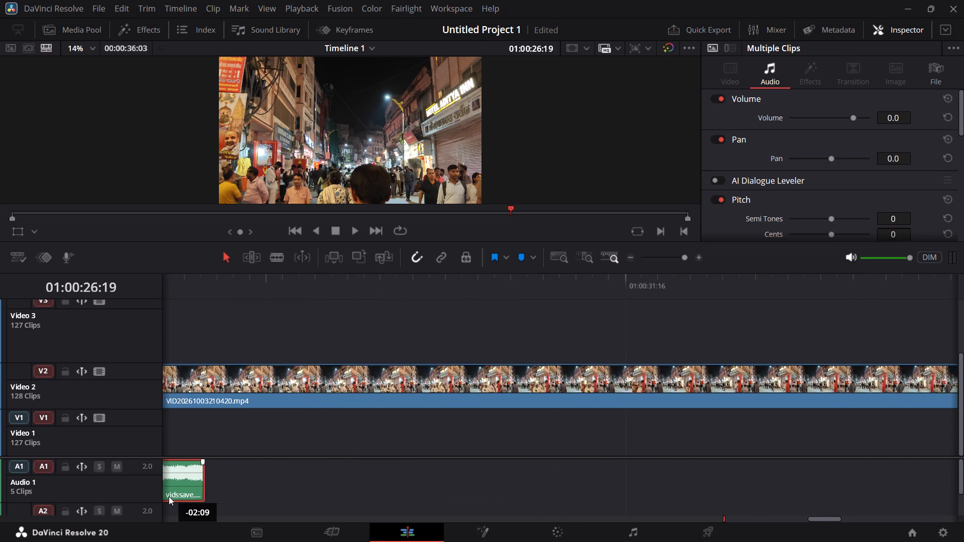
pyautogui.moveTo(169, 496); pyautogui.dragTo(238, 490)
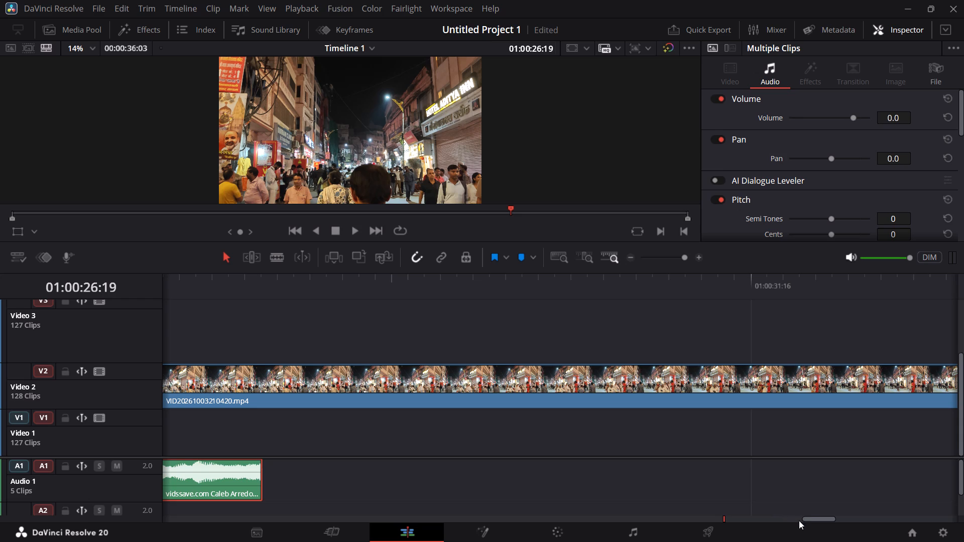
# Duplicate the four swell clips and butt the copies directly against the end of the first run, making eight in a row.
pyautogui.moveTo(810, 516); pyautogui.dragTo(786, 521)
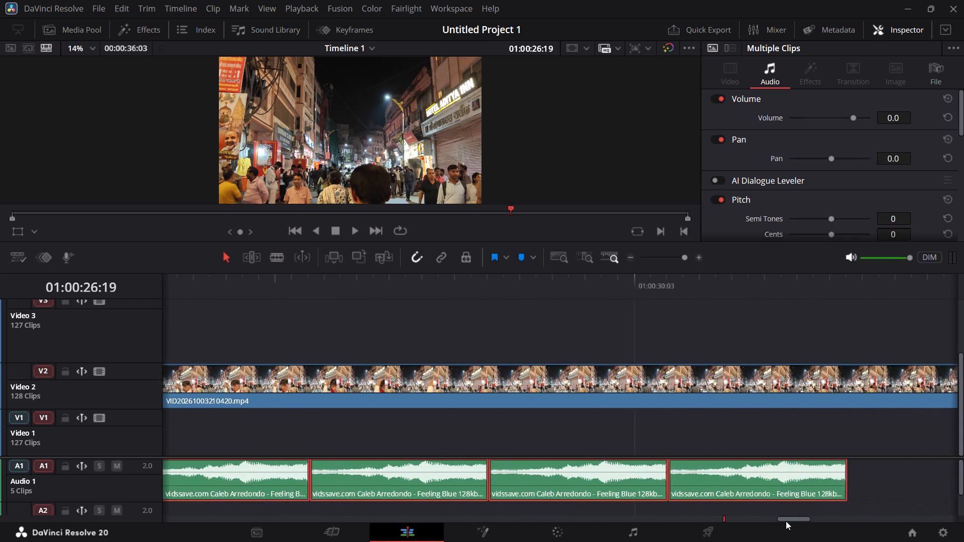
pyautogui.moveTo(786, 521); pyautogui.dragTo(789, 521)
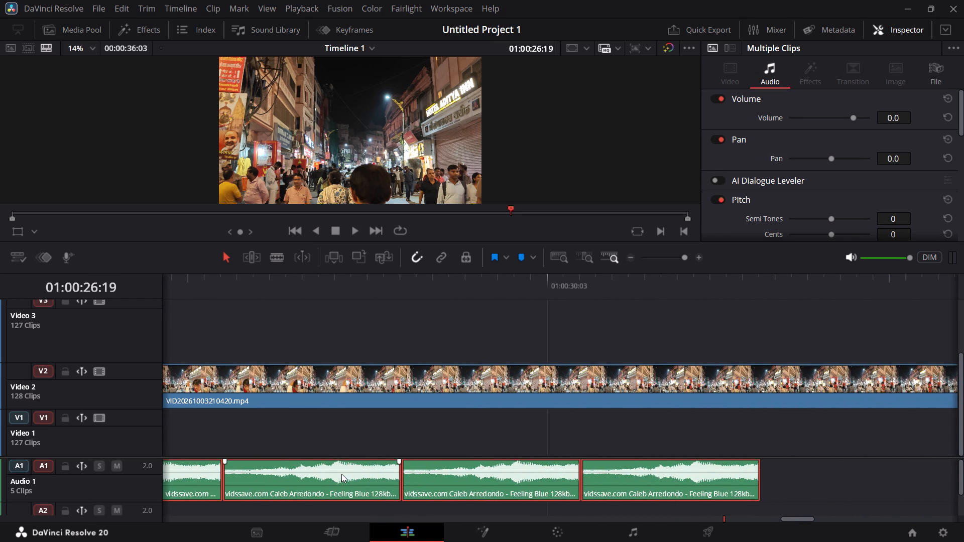
pyautogui.keyDown('alt'); pyautogui.moveTo(318, 474); pyautogui.dragTo(676, 464); pyautogui.keyUp('alt')
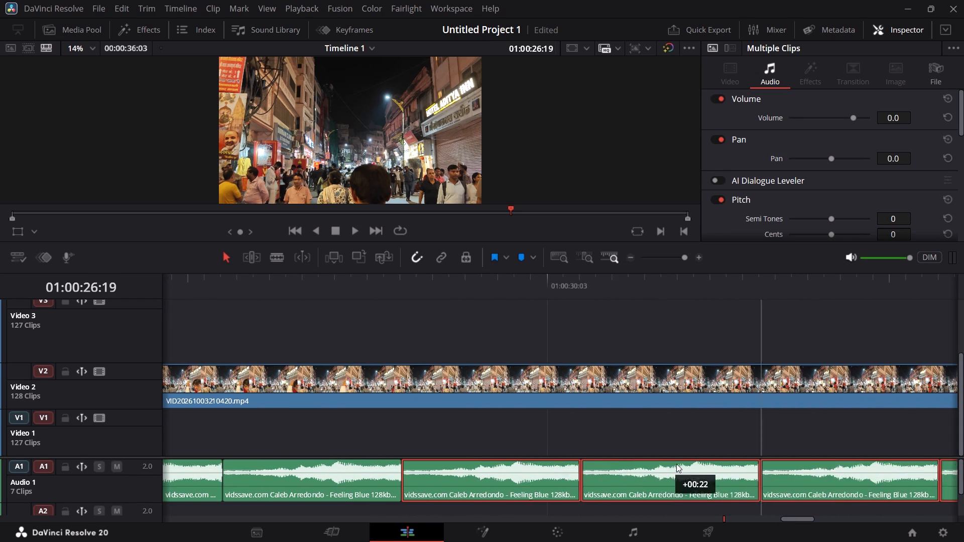
pyautogui.keyDown('alt'); pyautogui.moveTo(676, 464); pyautogui.dragTo(926, 463); pyautogui.keyUp('alt')
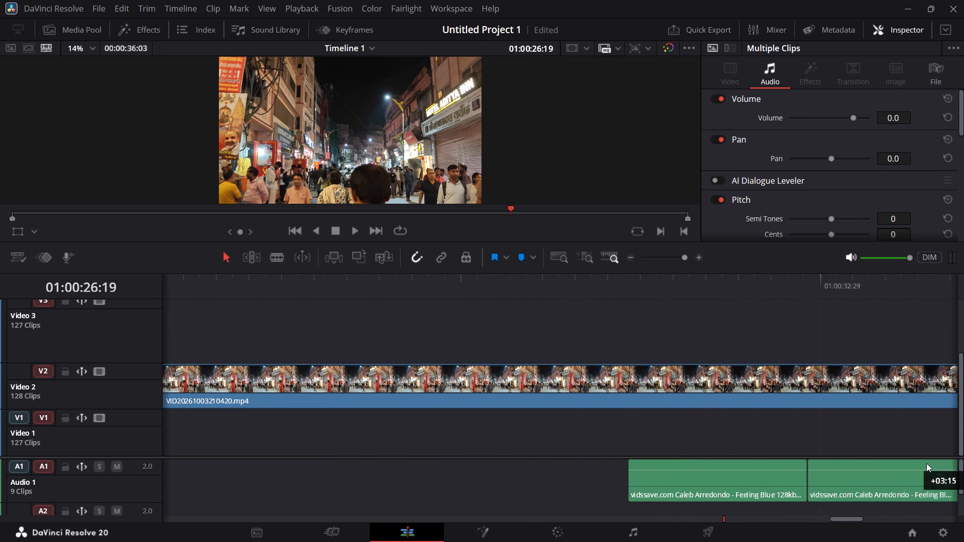
pyautogui.keyDown('alt'); pyautogui.moveTo(926, 463); pyautogui.dragTo(728, 494); pyautogui.keyUp('alt')
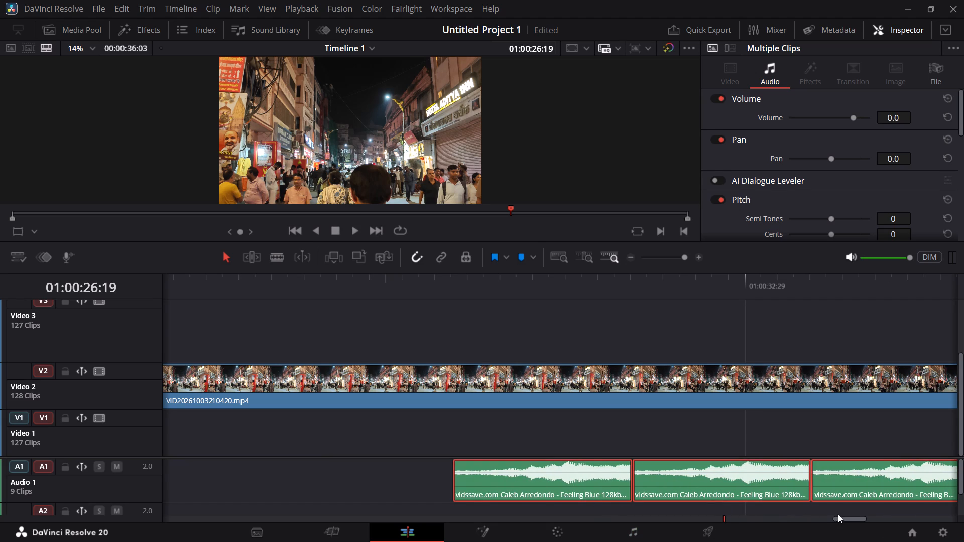
pyautogui.moveTo(852, 517); pyautogui.dragTo(805, 523)
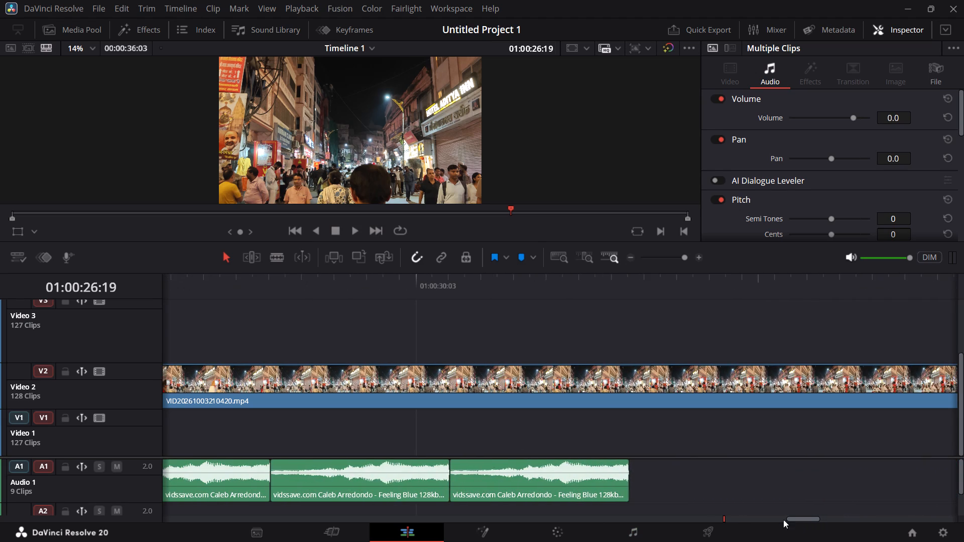
pyautogui.click(795, 517)
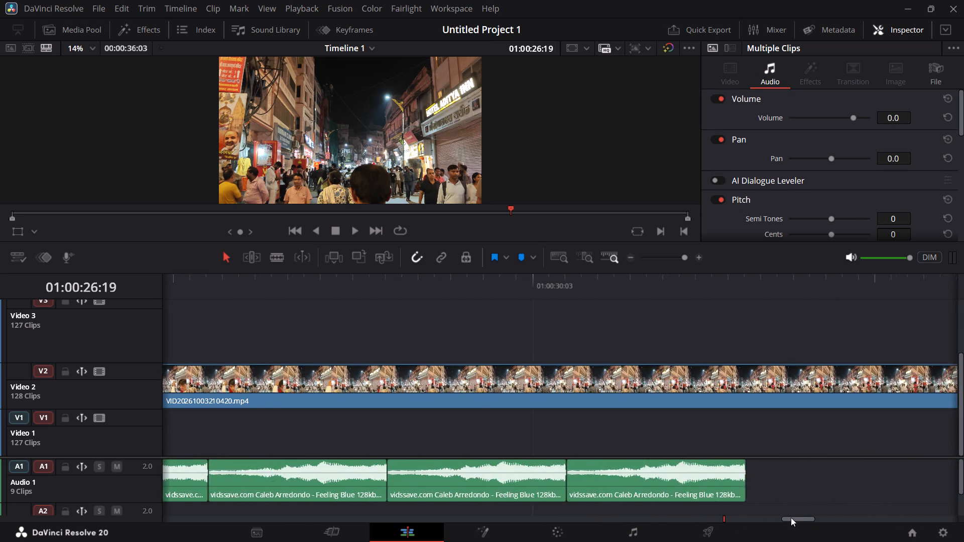
pyautogui.tripleClick(631, 258)
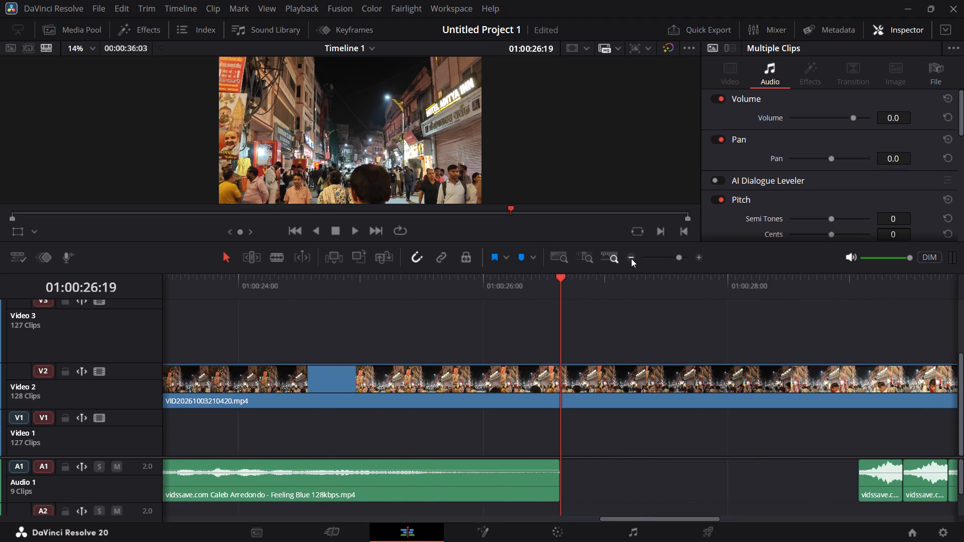
pyautogui.click(631, 258)
pyautogui.moveTo(775, 487); pyautogui.dragTo(765, 488)
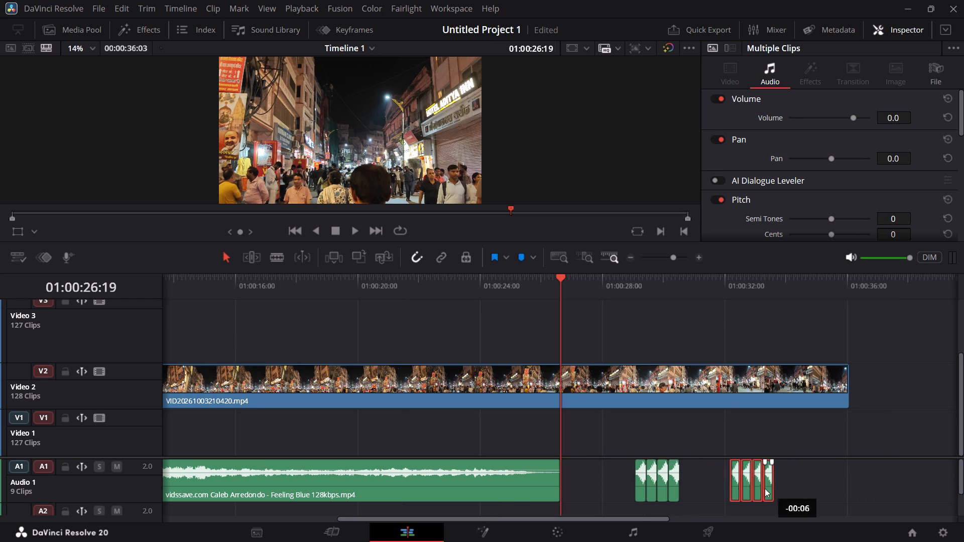
pyautogui.moveTo(765, 488); pyautogui.dragTo(720, 491)
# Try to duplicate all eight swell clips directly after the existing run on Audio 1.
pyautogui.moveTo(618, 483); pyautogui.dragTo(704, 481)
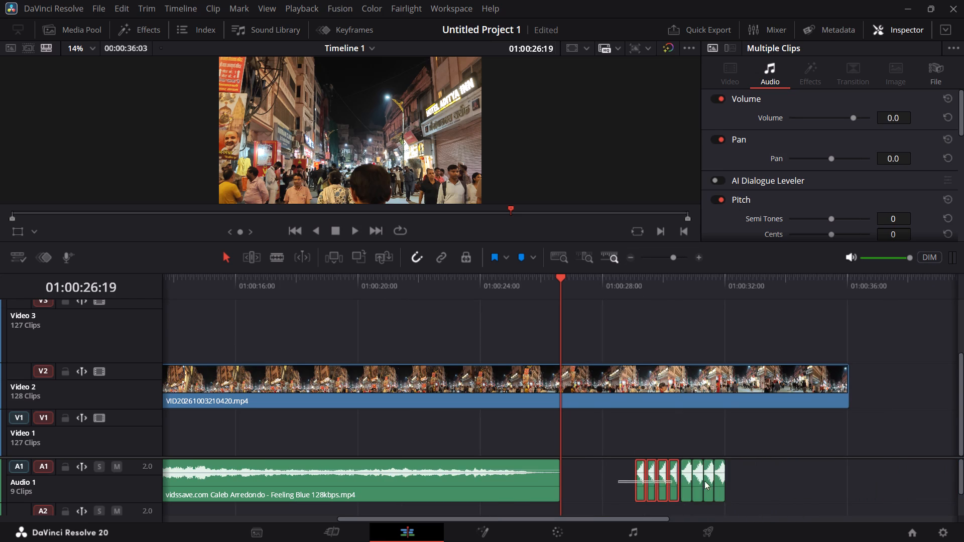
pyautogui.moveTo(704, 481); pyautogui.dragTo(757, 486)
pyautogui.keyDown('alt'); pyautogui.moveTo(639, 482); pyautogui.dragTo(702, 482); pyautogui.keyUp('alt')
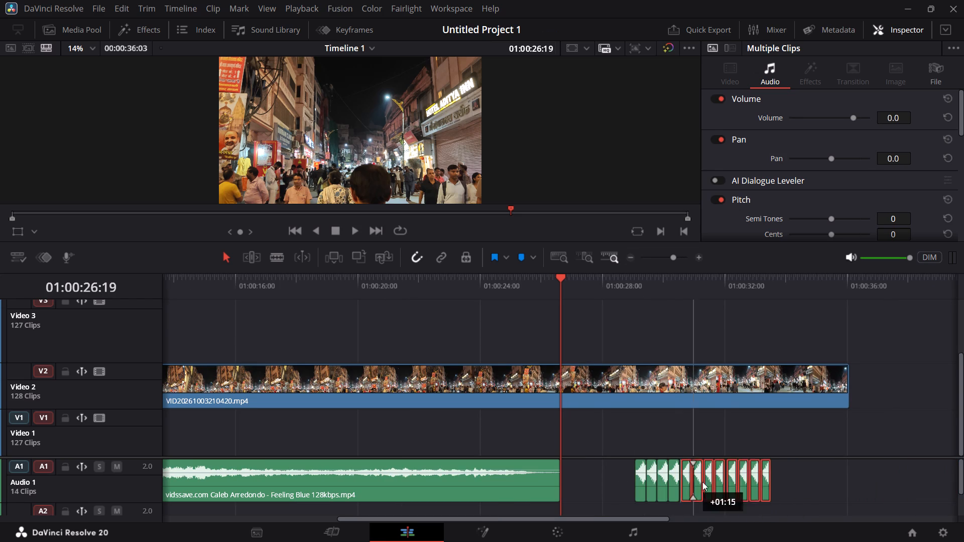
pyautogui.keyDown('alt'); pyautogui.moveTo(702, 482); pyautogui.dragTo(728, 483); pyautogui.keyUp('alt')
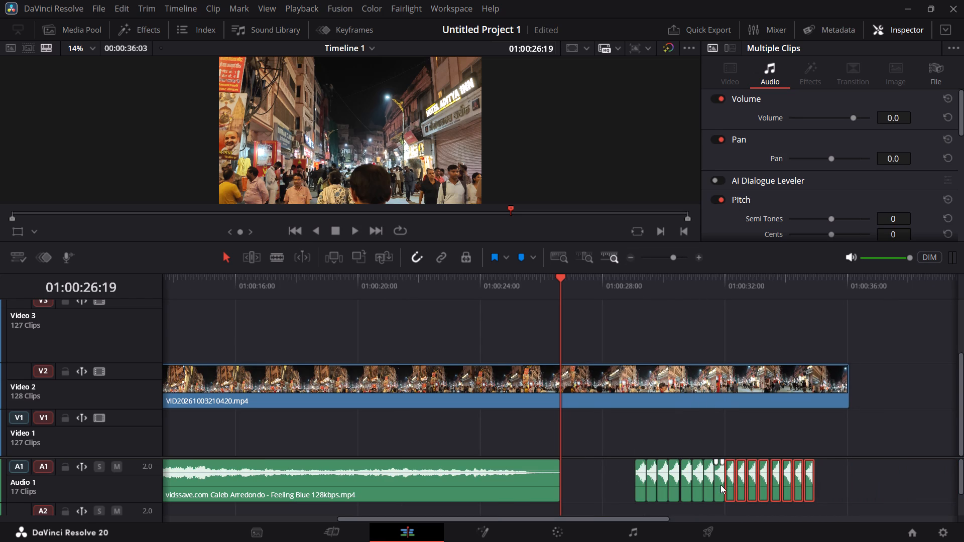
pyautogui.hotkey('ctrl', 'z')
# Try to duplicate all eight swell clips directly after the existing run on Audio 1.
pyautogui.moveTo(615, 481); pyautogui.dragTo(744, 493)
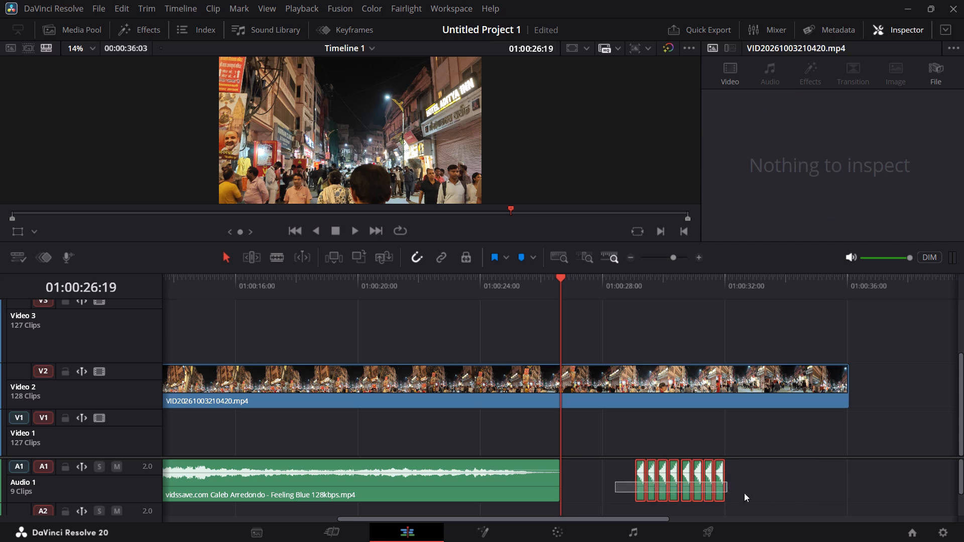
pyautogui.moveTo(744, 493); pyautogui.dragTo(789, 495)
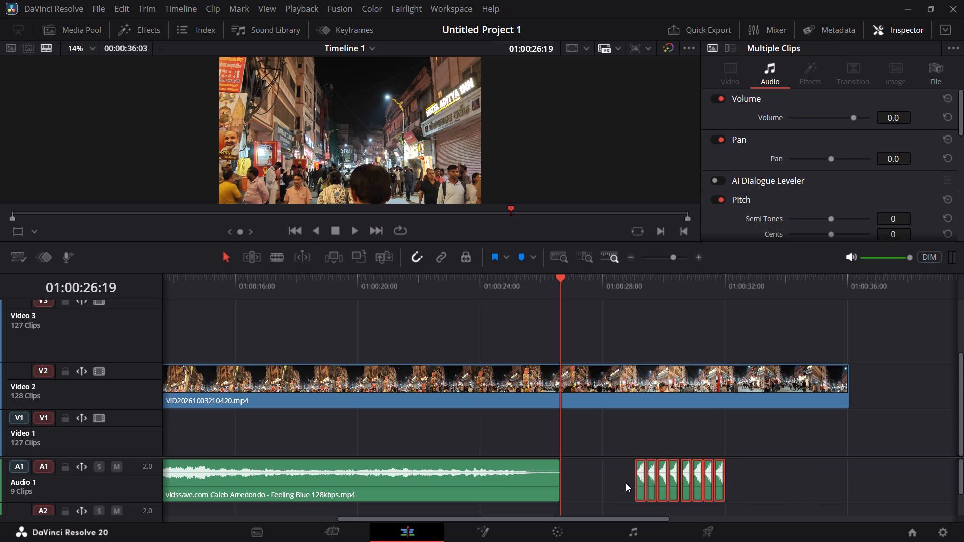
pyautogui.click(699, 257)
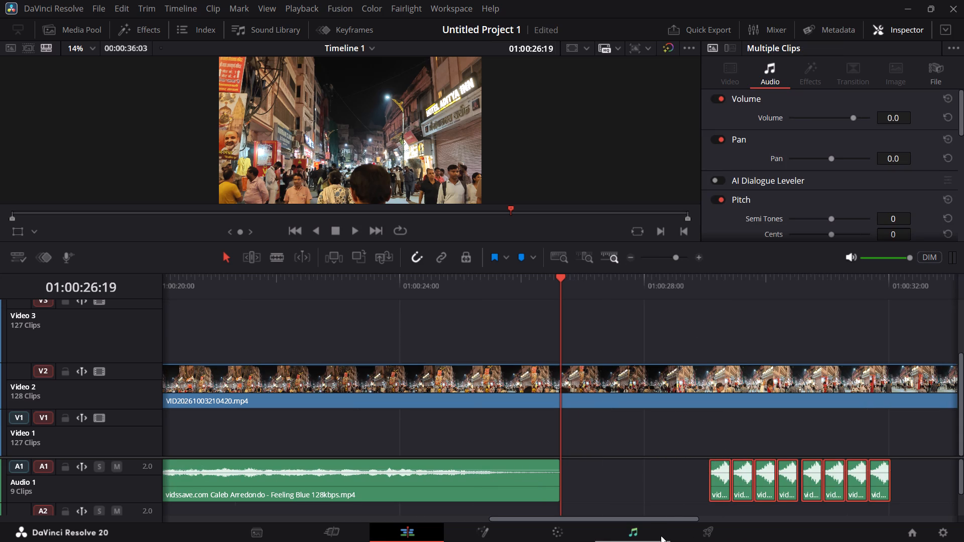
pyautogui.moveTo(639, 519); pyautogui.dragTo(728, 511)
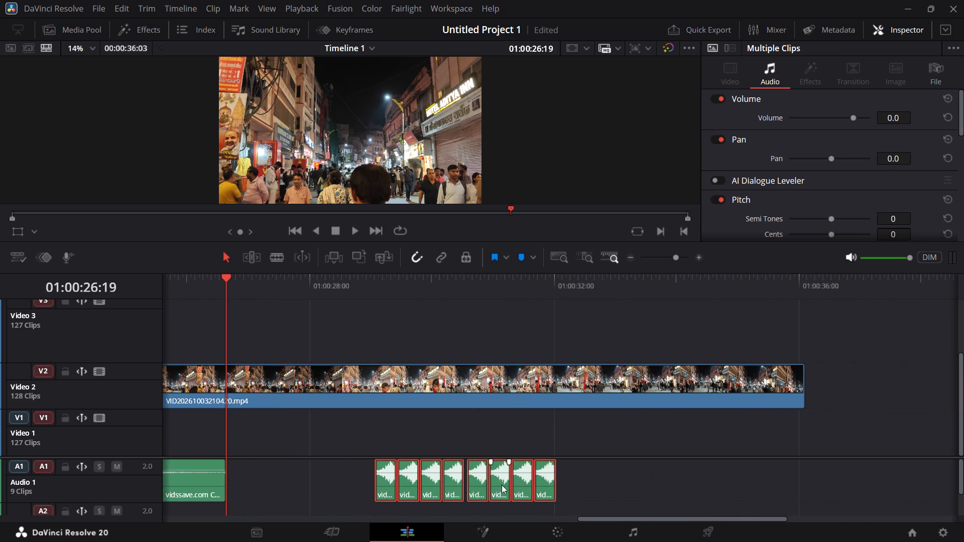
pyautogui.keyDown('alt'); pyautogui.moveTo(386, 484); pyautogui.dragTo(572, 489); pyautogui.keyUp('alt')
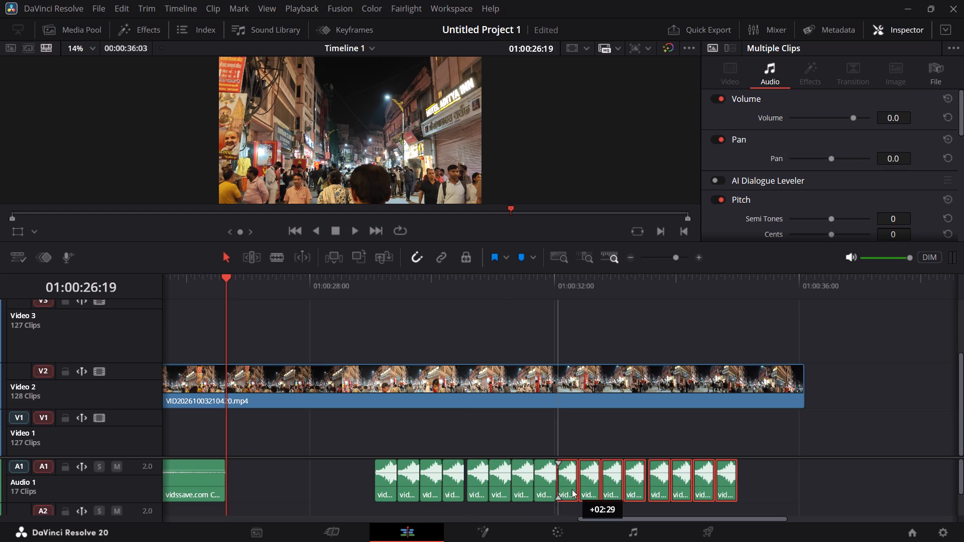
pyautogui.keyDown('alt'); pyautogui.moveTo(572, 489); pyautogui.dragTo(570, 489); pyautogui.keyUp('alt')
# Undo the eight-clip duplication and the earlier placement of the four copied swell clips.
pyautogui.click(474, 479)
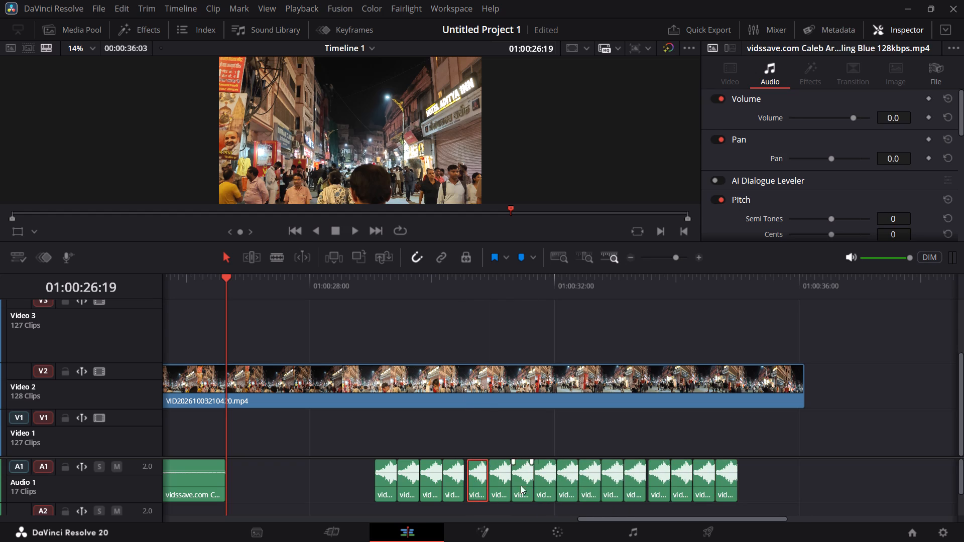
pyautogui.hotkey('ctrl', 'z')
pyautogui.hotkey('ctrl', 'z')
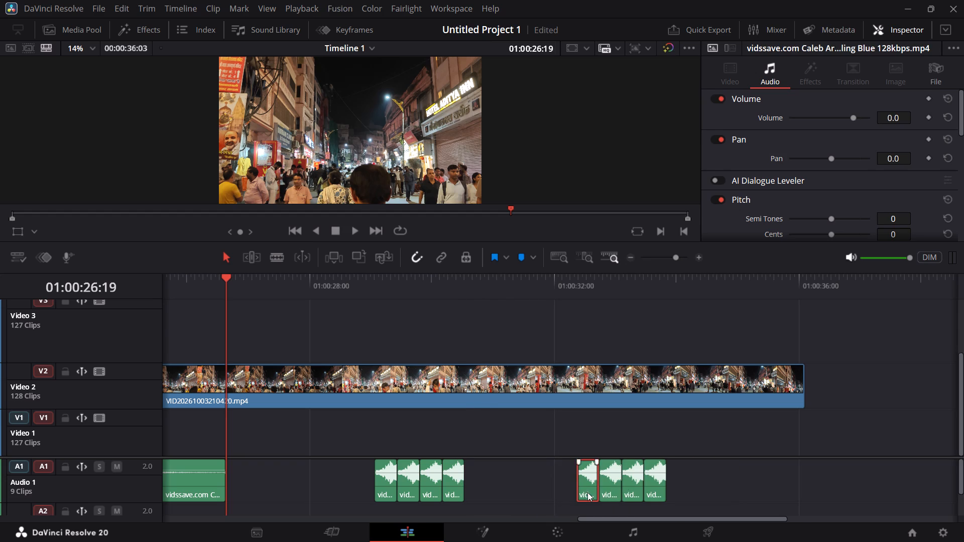
# Move the four copied swell clips earlier on Audio 1 so they butt against the first four without a gap.
pyautogui.moveTo(681, 486); pyautogui.dragTo(580, 491)
pyautogui.moveTo(613, 482); pyautogui.dragTo(611, 482)
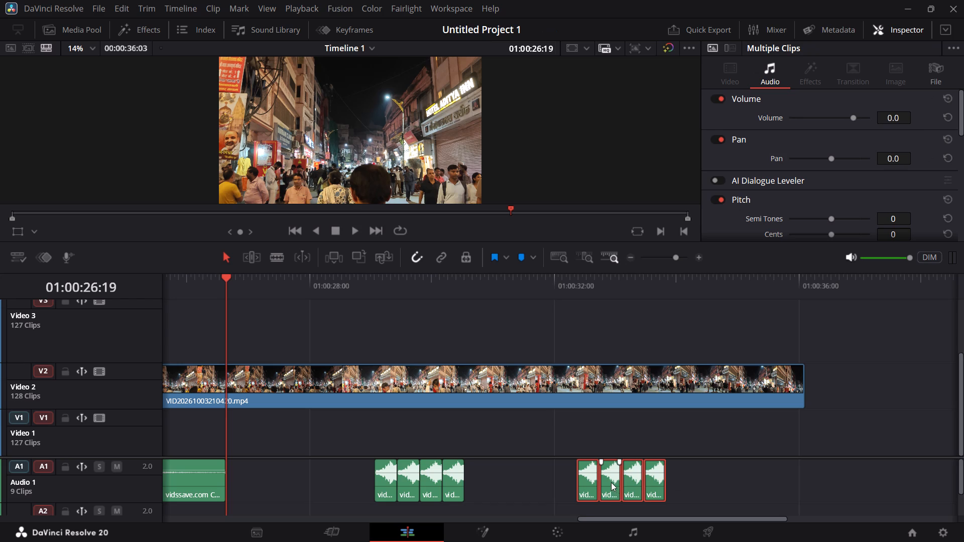
pyautogui.moveTo(611, 482); pyautogui.dragTo(498, 476)
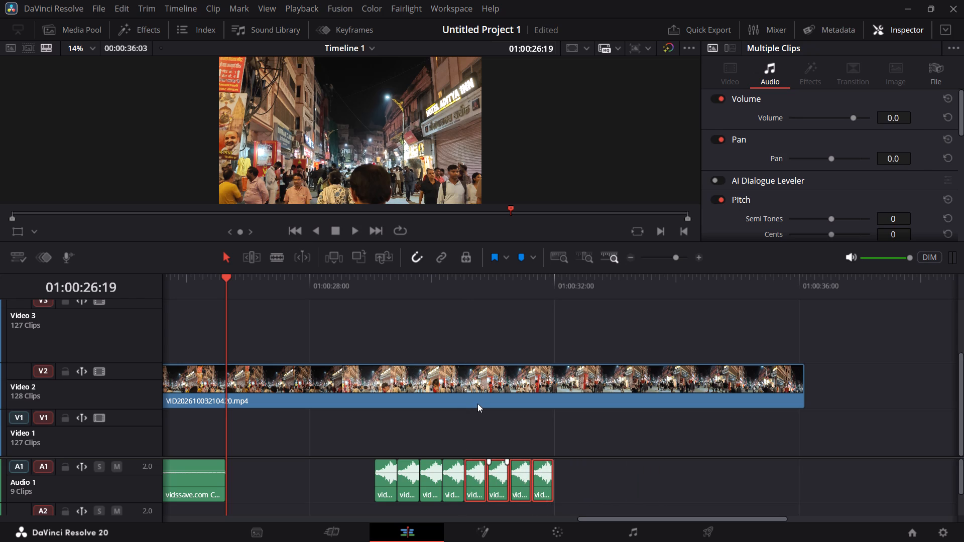
# Duplicate all eight swell clips and butt the copies against the end of the run on Audio 1, making sixteen in a row.
pyautogui.scroll(3, 477, 403)
pyautogui.scroll(-3, 477, 403)
pyautogui.moveTo(350, 479); pyautogui.dragTo(516, 484)
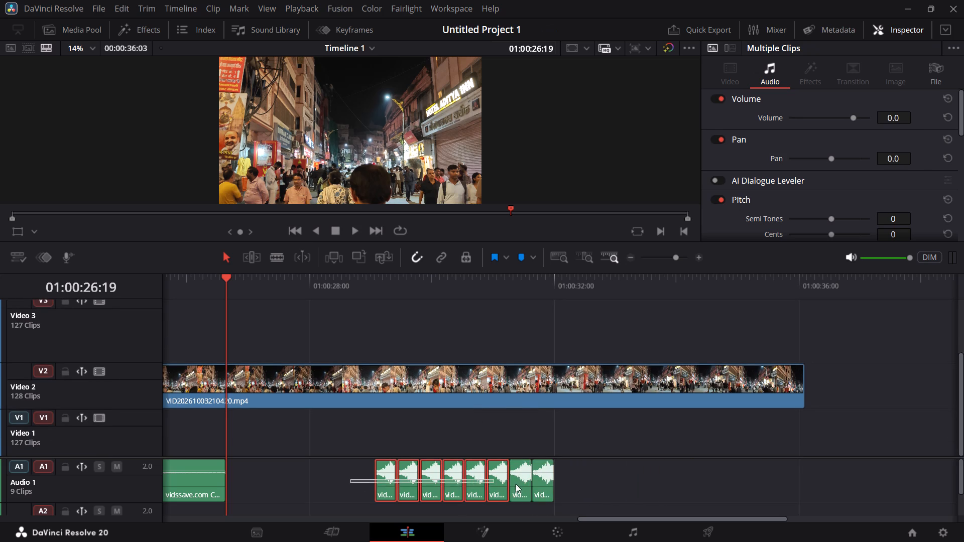
pyautogui.moveTo(516, 484); pyautogui.dragTo(587, 488)
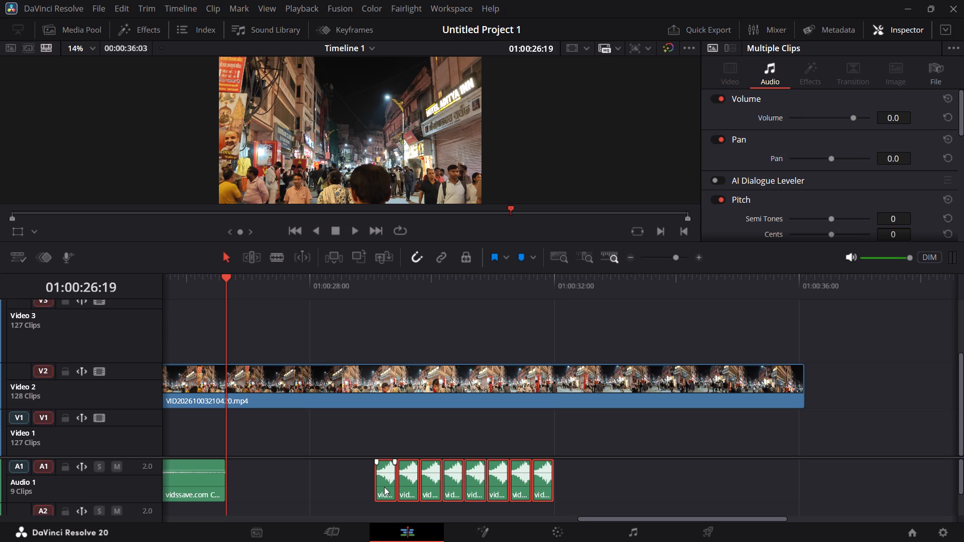
pyautogui.keyDown('alt'); pyautogui.moveTo(384, 486); pyautogui.dragTo(548, 483); pyautogui.keyUp('alt')
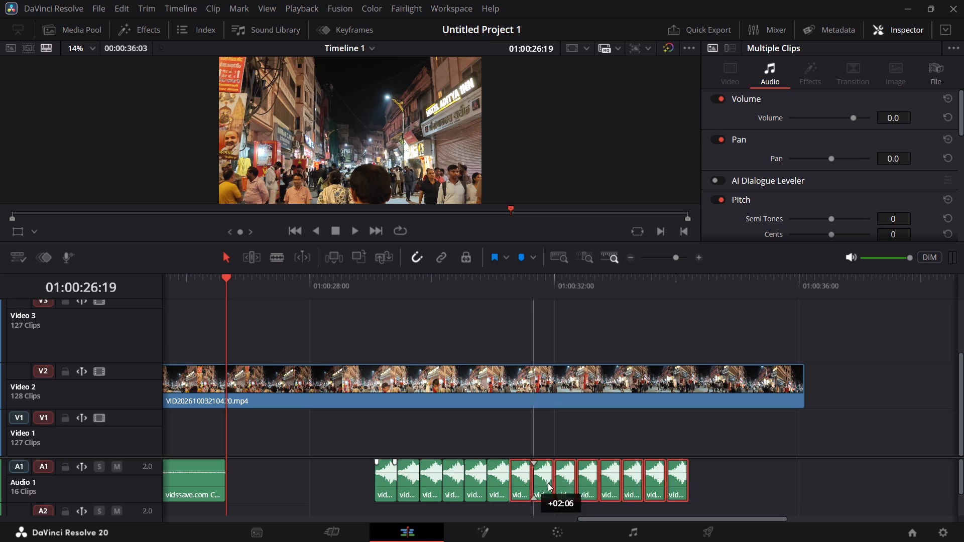
pyautogui.keyDown('alt'); pyautogui.moveTo(548, 483); pyautogui.dragTo(569, 486); pyautogui.keyUp('alt')
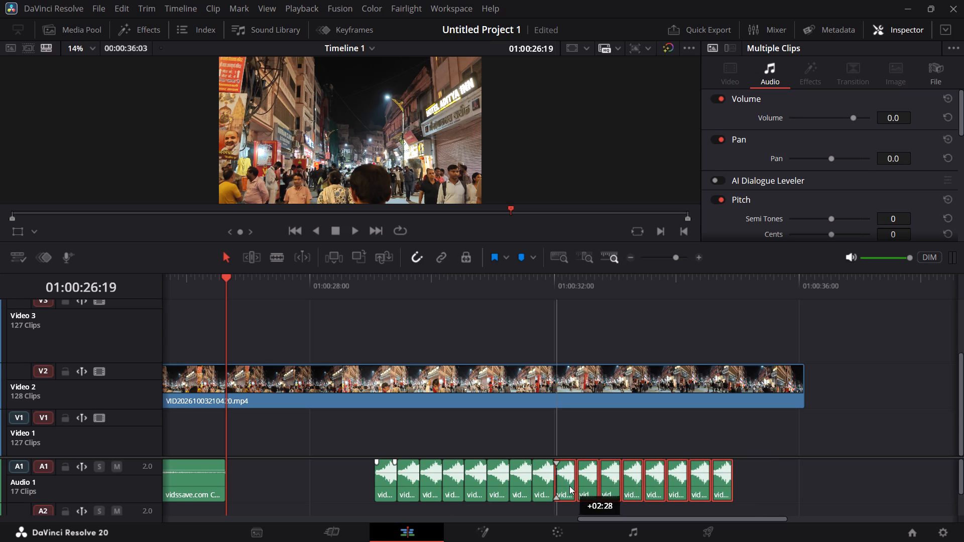
pyautogui.keyDown('alt'); pyautogui.moveTo(569, 486); pyautogui.dragTo(568, 486); pyautogui.keyUp('alt')
# Duplicate the sixteen swell clips and butt the copies against the end of the run on Audio 1, making 32 in a row.
pyautogui.moveTo(353, 487); pyautogui.dragTo(730, 484)
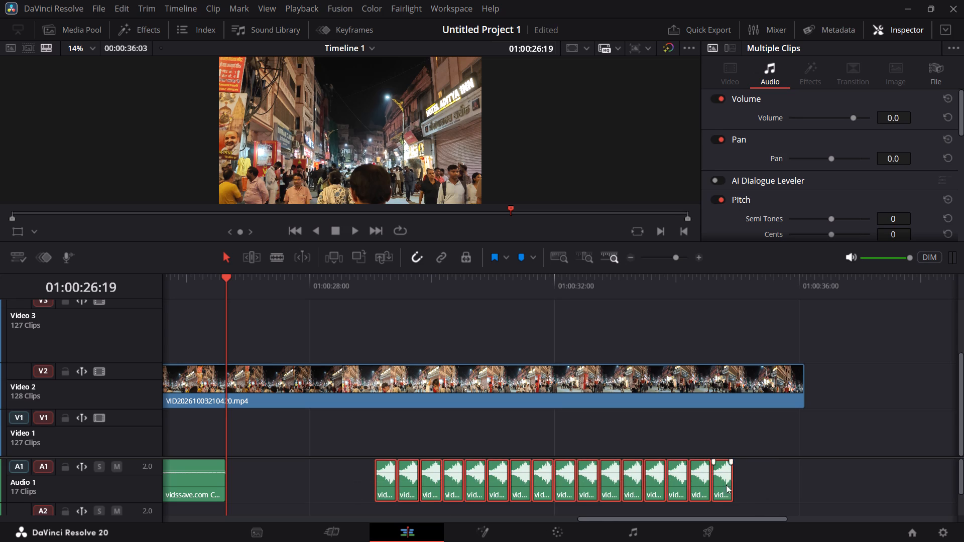
pyautogui.keyDown('alt'); pyautogui.moveTo(386, 482); pyautogui.dragTo(700, 476); pyautogui.keyUp('alt')
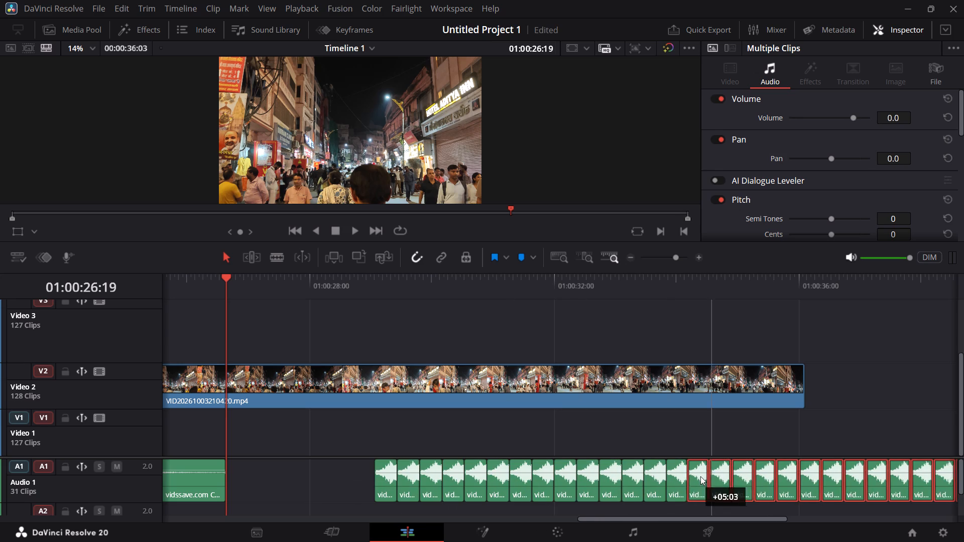
pyautogui.keyDown('alt'); pyautogui.moveTo(700, 476); pyautogui.dragTo(750, 495); pyautogui.keyUp('alt')
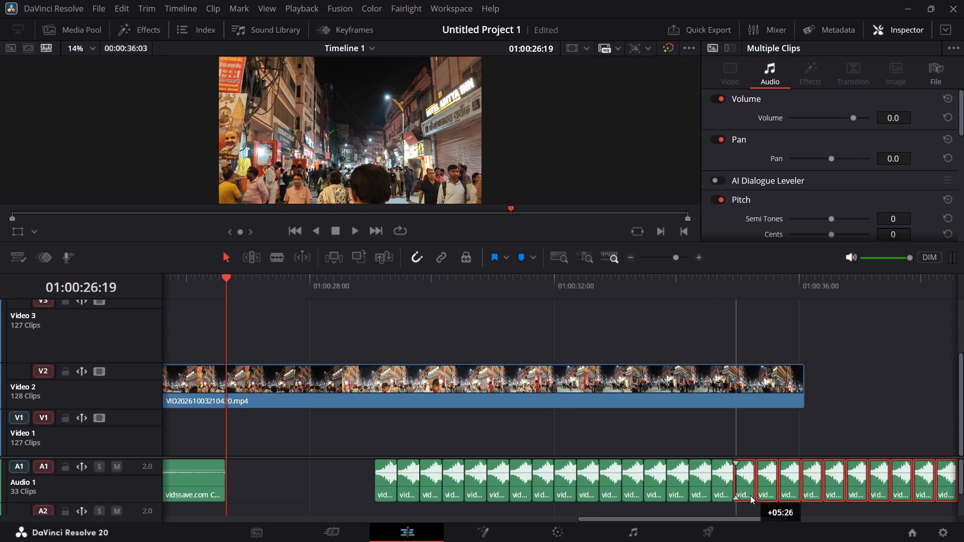
pyautogui.keyDown('alt'); pyautogui.moveTo(750, 495); pyautogui.dragTo(750, 495); pyautogui.keyUp('alt')
# Play back the swell loop with the night street clip from about 01:00:28:22 to 01:00:35:25.
pyautogui.click(355, 288)
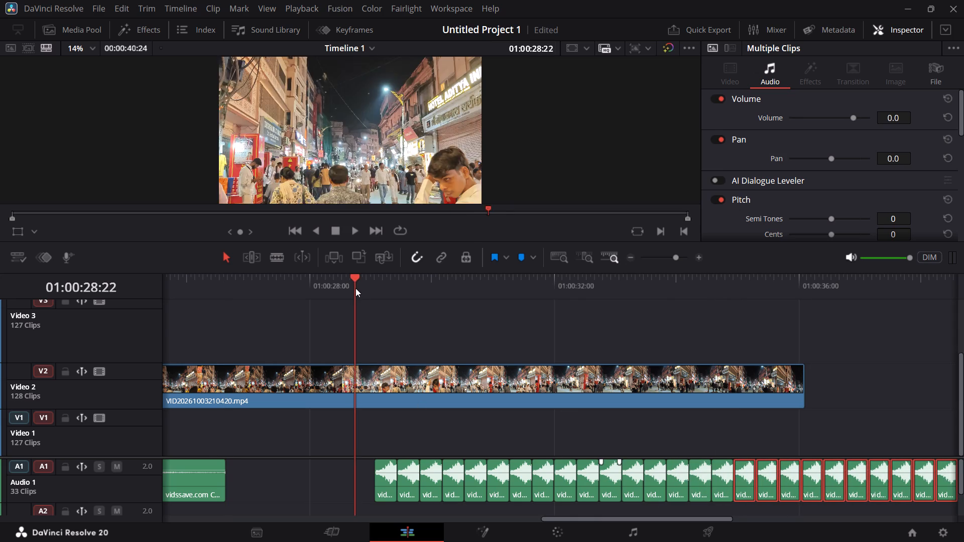
pyautogui.press('space')
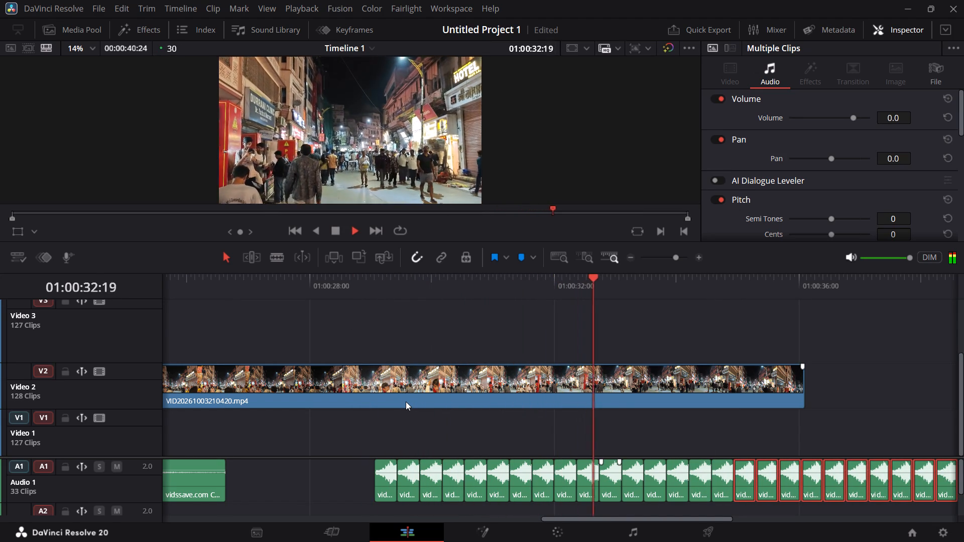
pyautogui.click(383, 432)
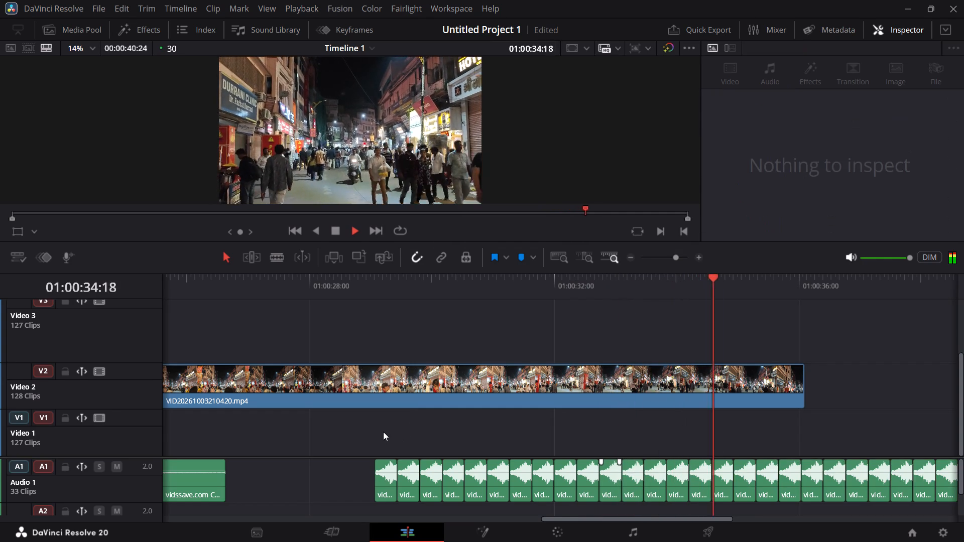
pyautogui.press('space')
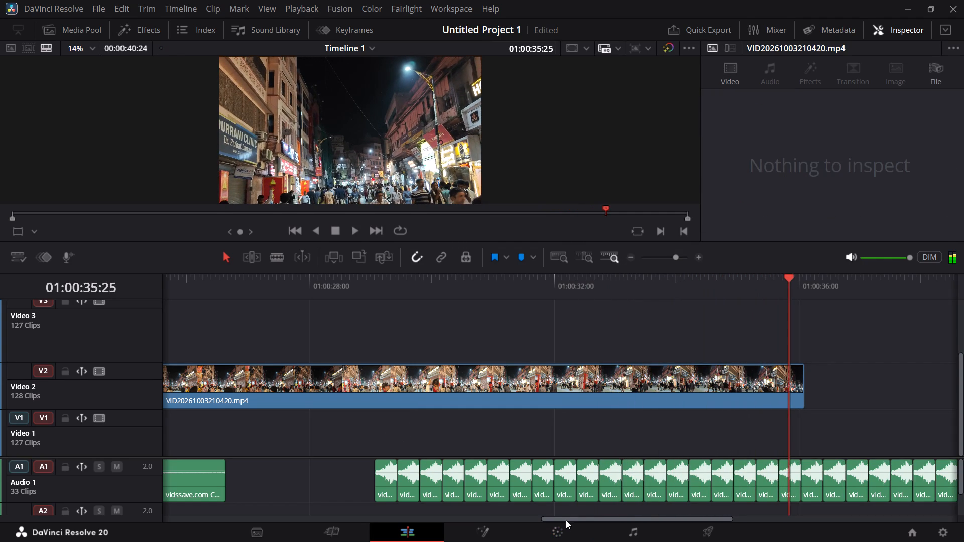
# Move the long Feeling Blue music clip later on Audio 1 so its end meets the swell run at about 01:00:29:05.
pyautogui.moveTo(566, 518); pyautogui.dragTo(552, 519)
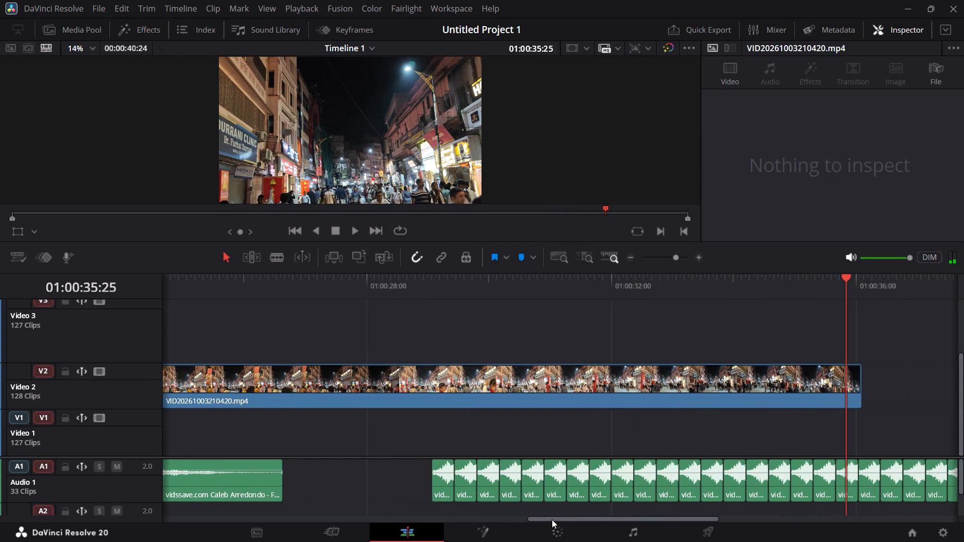
pyautogui.moveTo(263, 487); pyautogui.dragTo(400, 497)
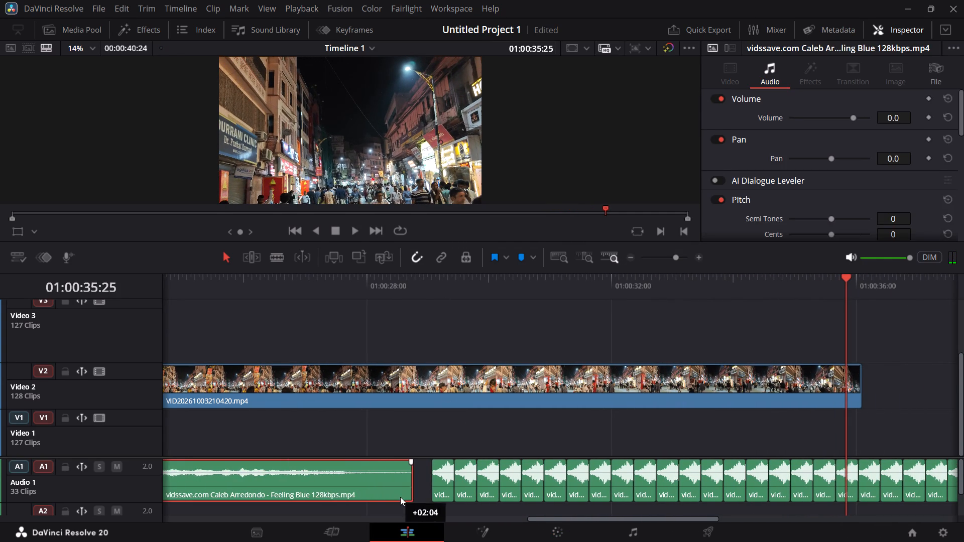
pyautogui.moveTo(400, 497); pyautogui.dragTo(418, 498)
pyautogui.click(418, 498)
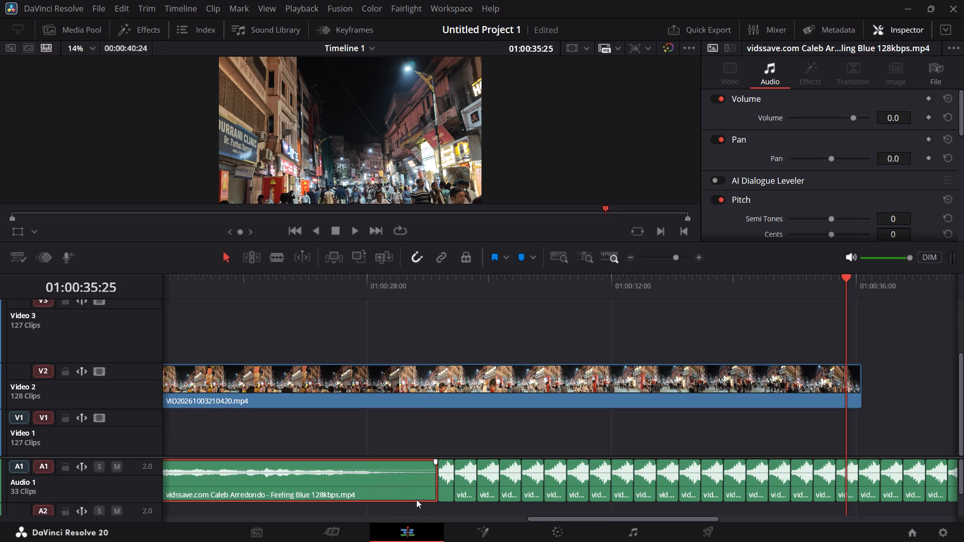